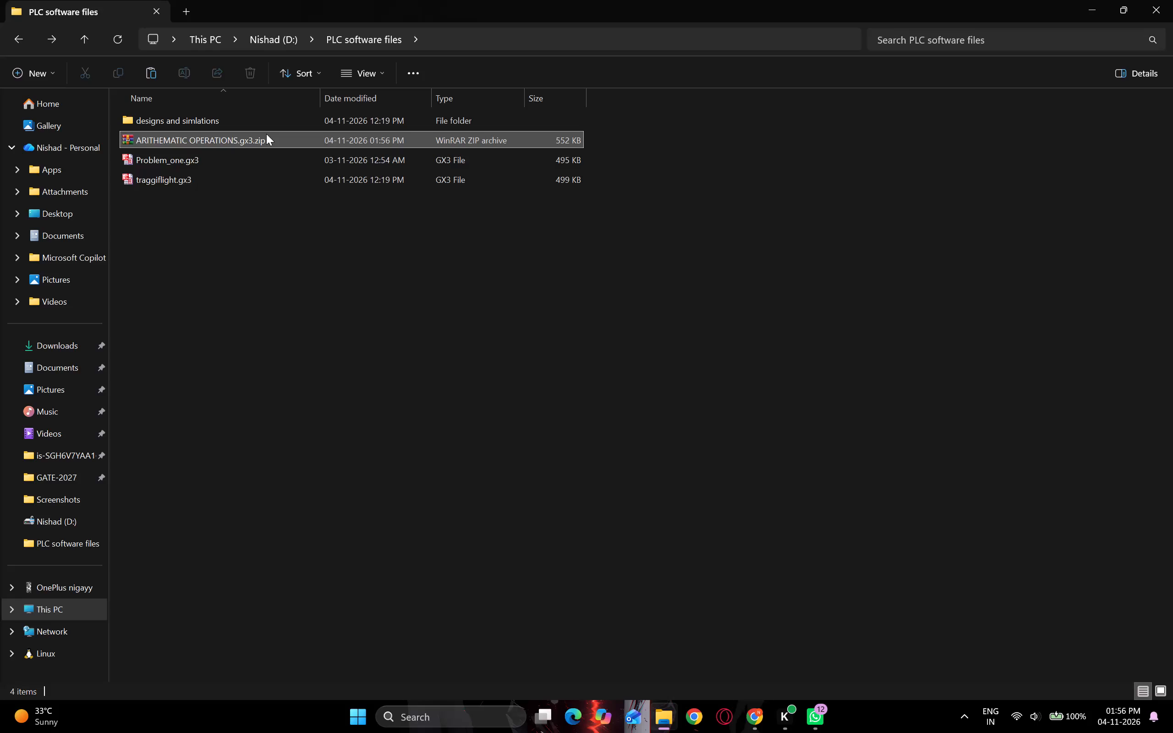
# Rename ARITHEMATIC OPERATIONS.gx3.zip by removing the .zip extension so it ends in .gx3.
pyautogui.rightClick(266, 134)
pyautogui.click(371, 167)
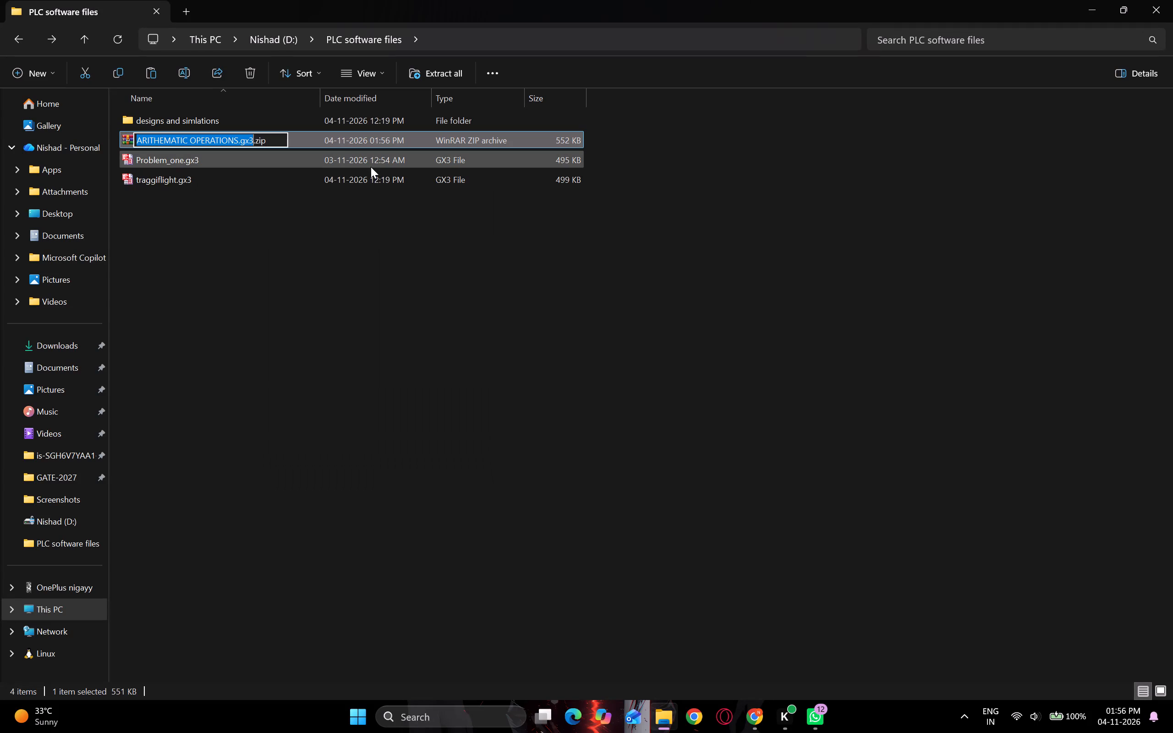
pyautogui.press('Right')
pyautogui.press('Right')
pyautogui.press('Right')
pyautogui.press('Right')
pyautogui.press('Right')
pyautogui.press('BackSpace')
pyautogui.press('BackSpace')
pyautogui.press('BackSpace')
pyautogui.press('BackSpace')
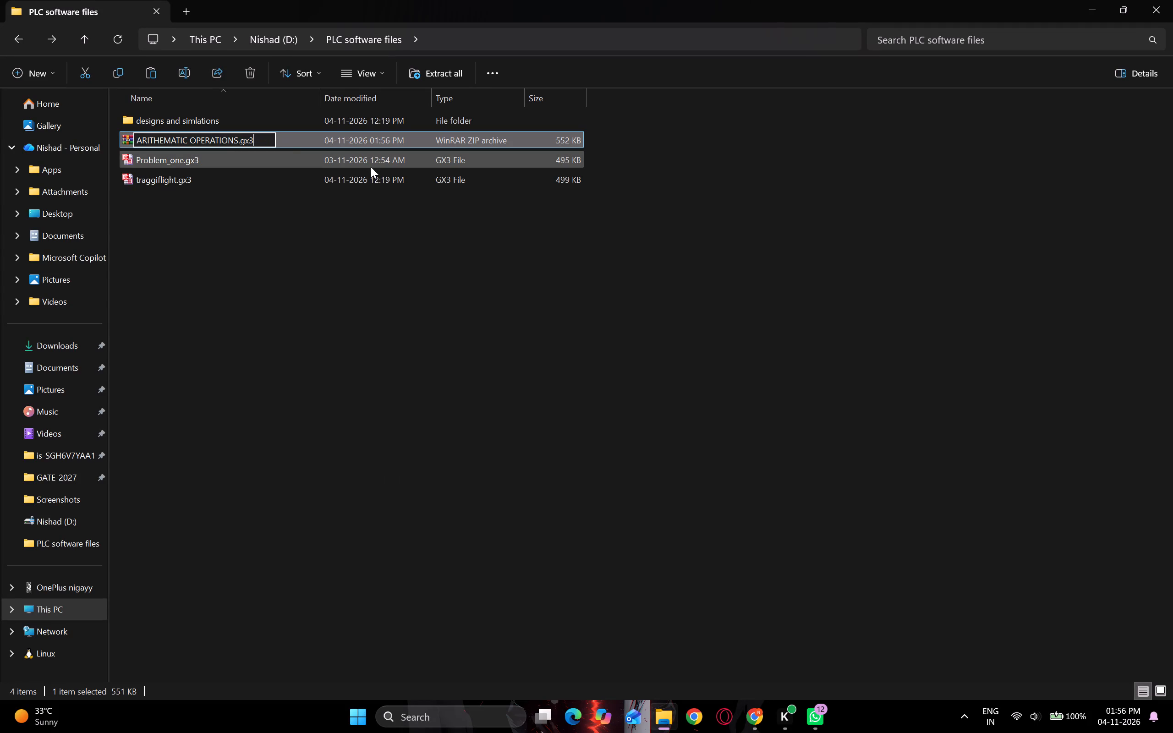
pyautogui.press('Return')
pyautogui.press('Return')
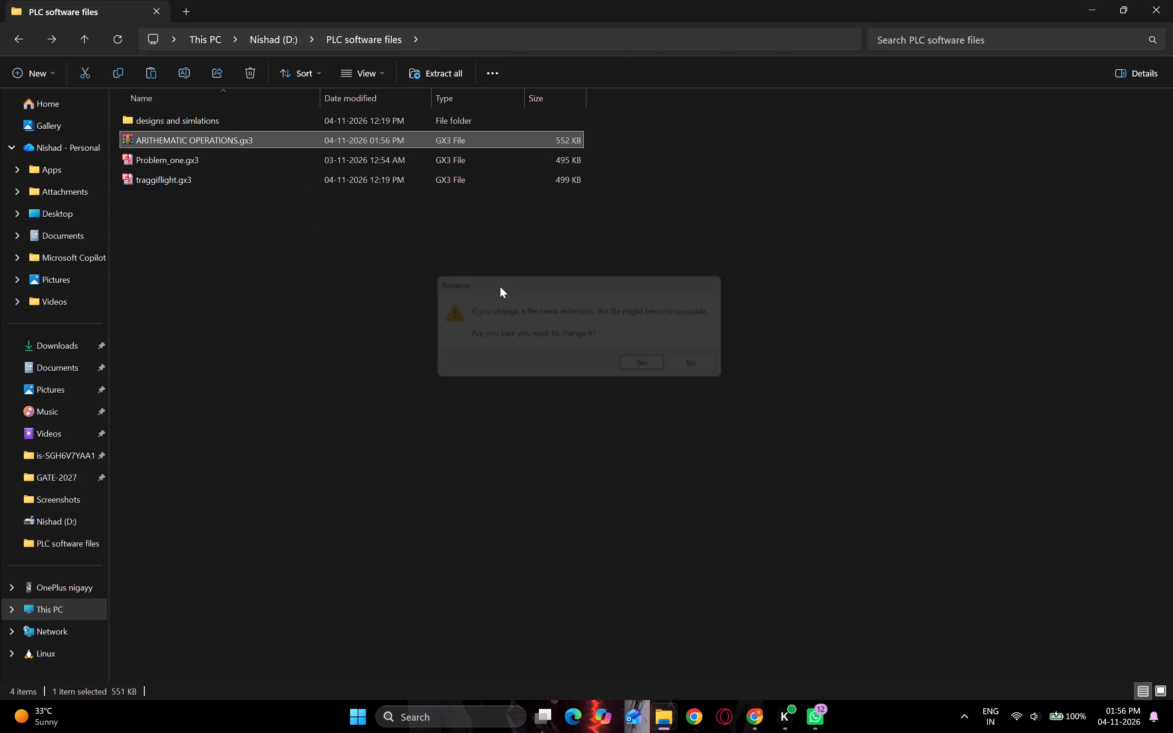
# Rename the ARITHEMATIC OPERATIONS.gx3 file as arithmetic_fb.gx3.
pyautogui.click(383, 137)
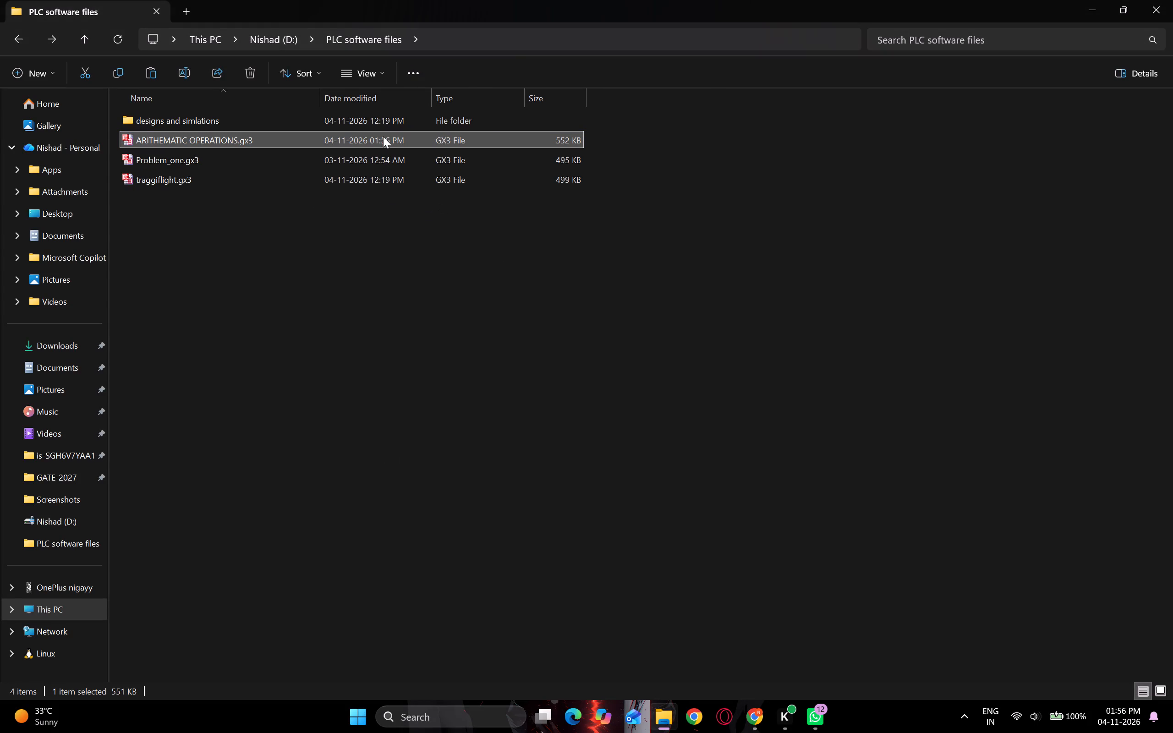
pyautogui.click(252, 141)
pyautogui.press('BackSpace')
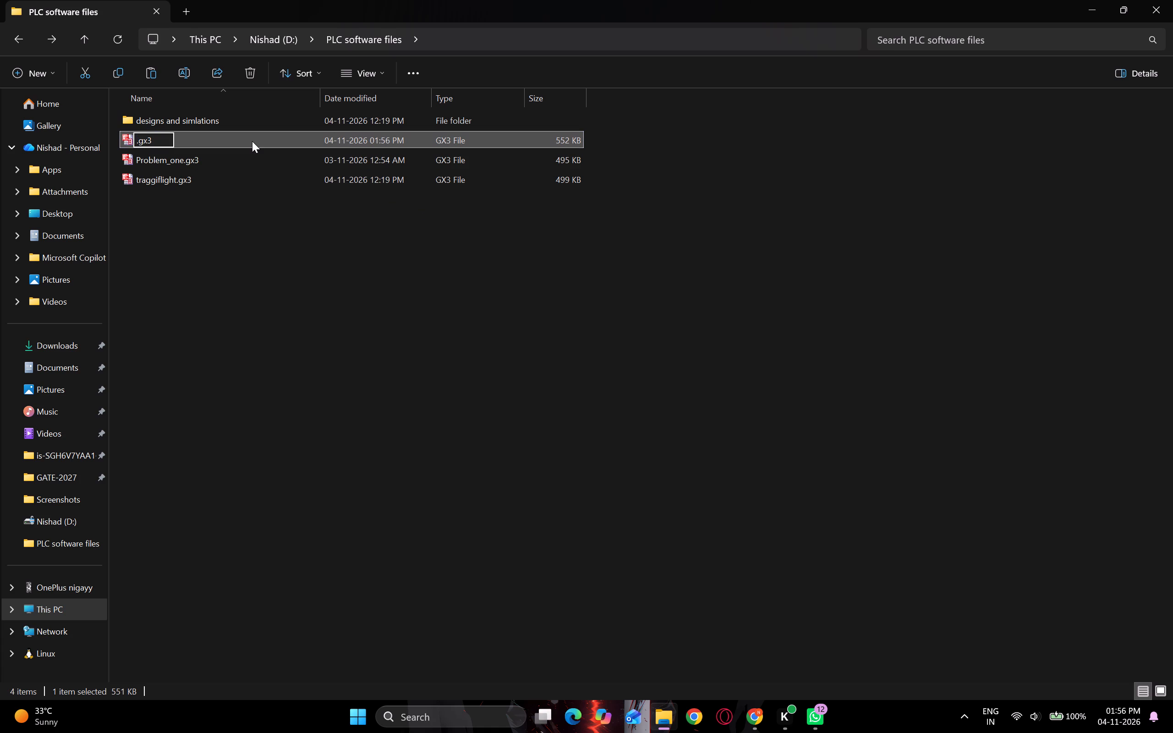
pyautogui.write('art')
pyautogui.press('BackSpace')
pyautogui.write('ithem')
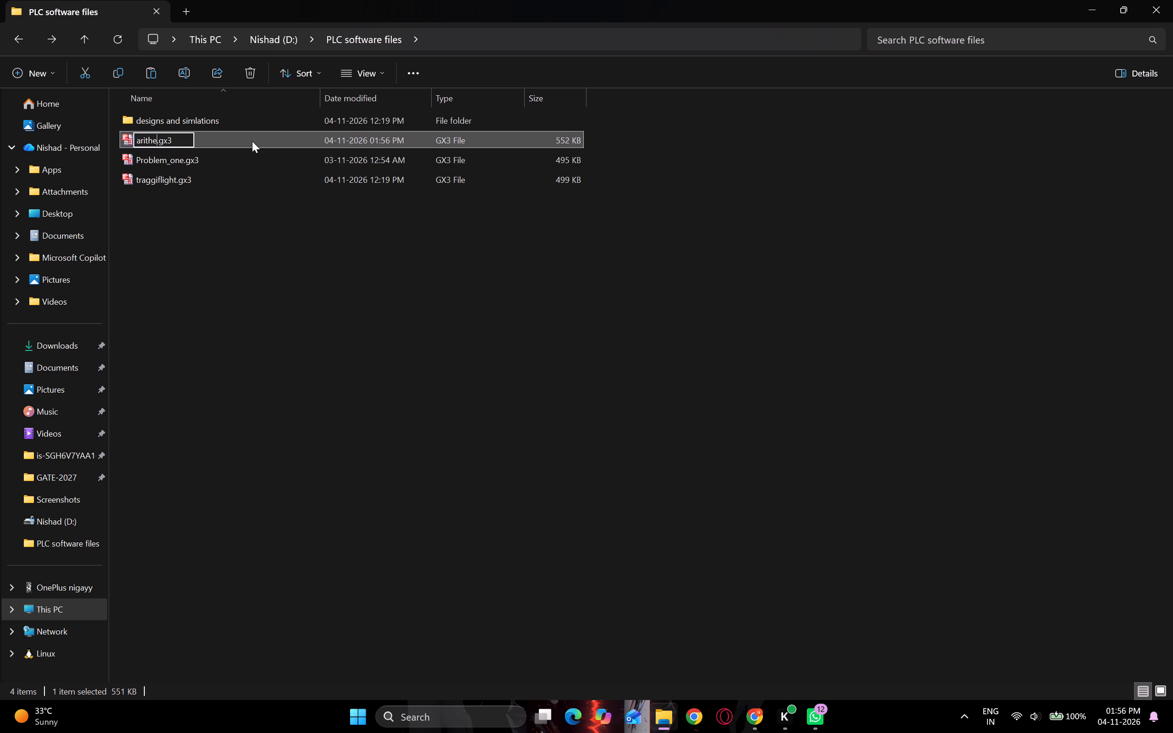
pyautogui.press('BackSpace')
pyautogui.press('BackSpace')
pyautogui.press('BackSpace')
pyautogui.press('BackSpace')
pyautogui.write('thmetin')
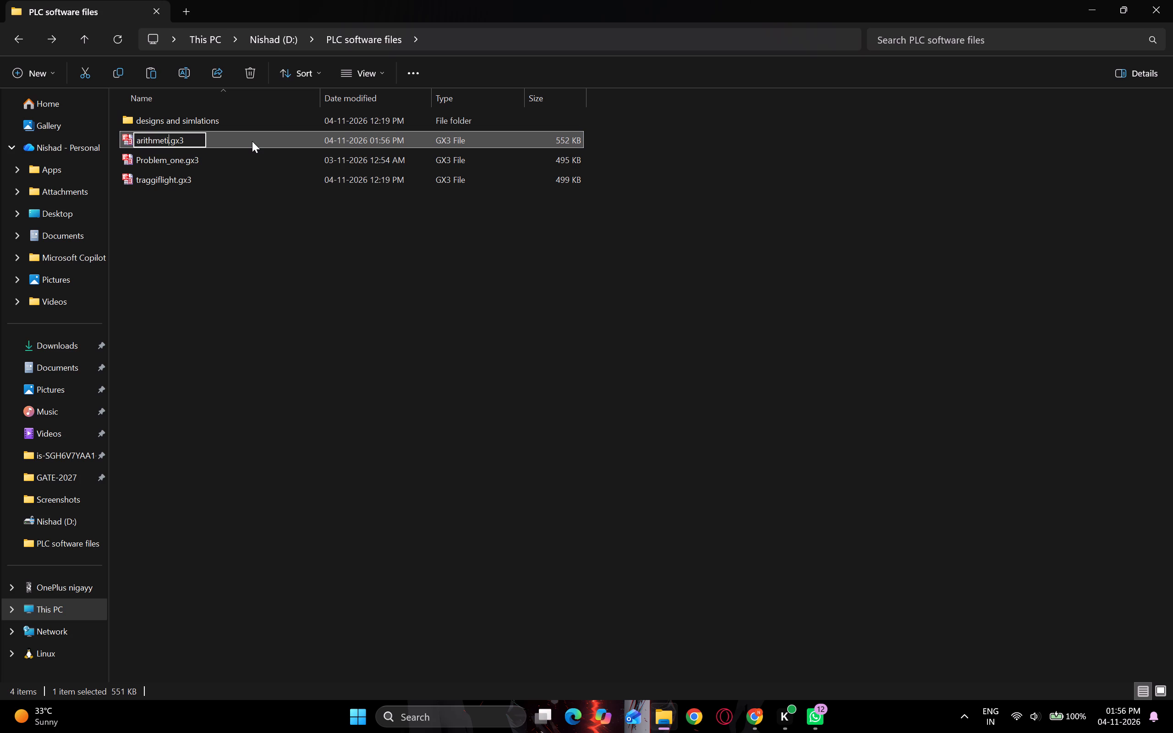
pyautogui.press('BackSpace')
pyautogui.write('c_')
pyautogui.write('fb')
pyautogui.press('Return')
# Open the arithmetic_fb.gx3 project in GX Works3.
pyautogui.press('Return')
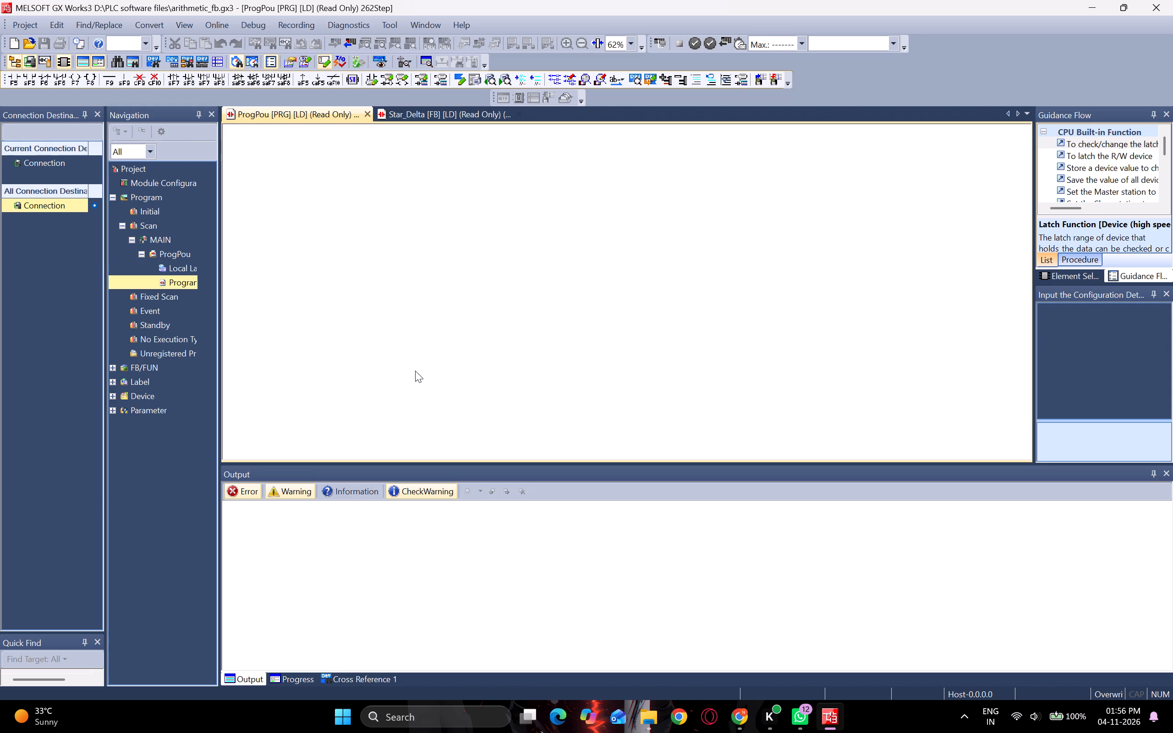
pyautogui.keyDown('ctrl'); pyautogui.scroll(2, 480, 323); pyautogui.keyUp('ctrl')
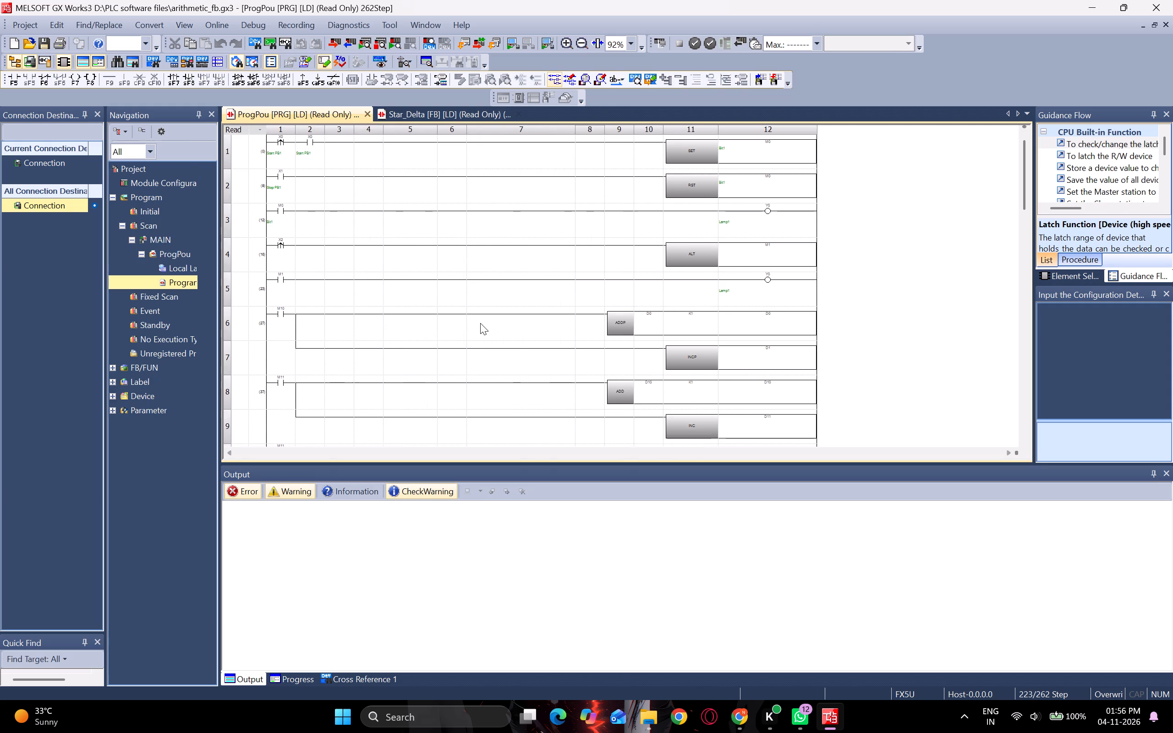
pyautogui.keyDown('ctrl'); pyautogui.scroll(1, 480, 323); pyautogui.keyUp('ctrl')
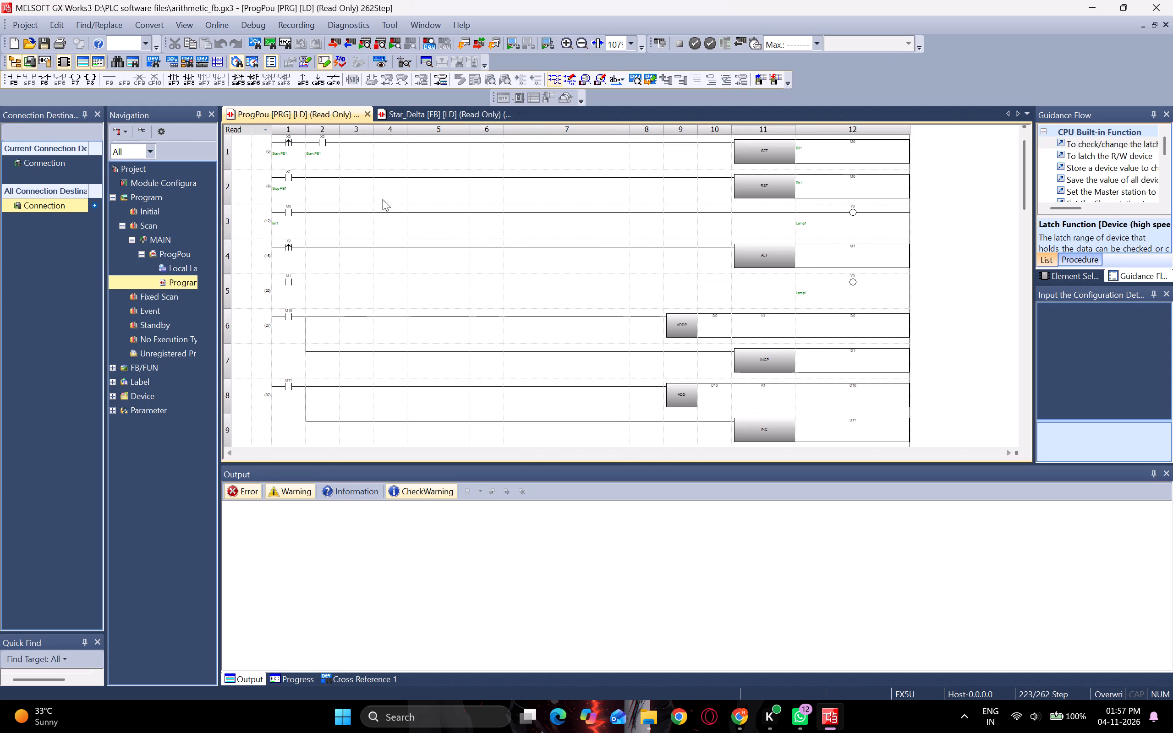
pyautogui.click(300, 145)
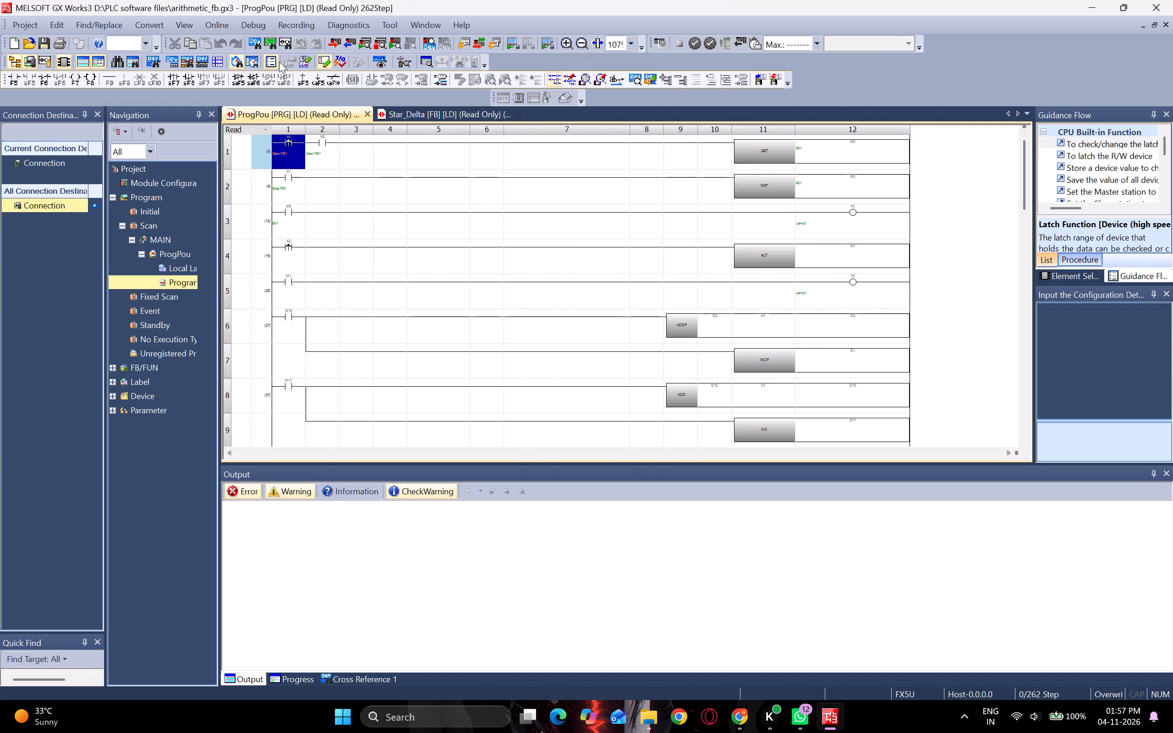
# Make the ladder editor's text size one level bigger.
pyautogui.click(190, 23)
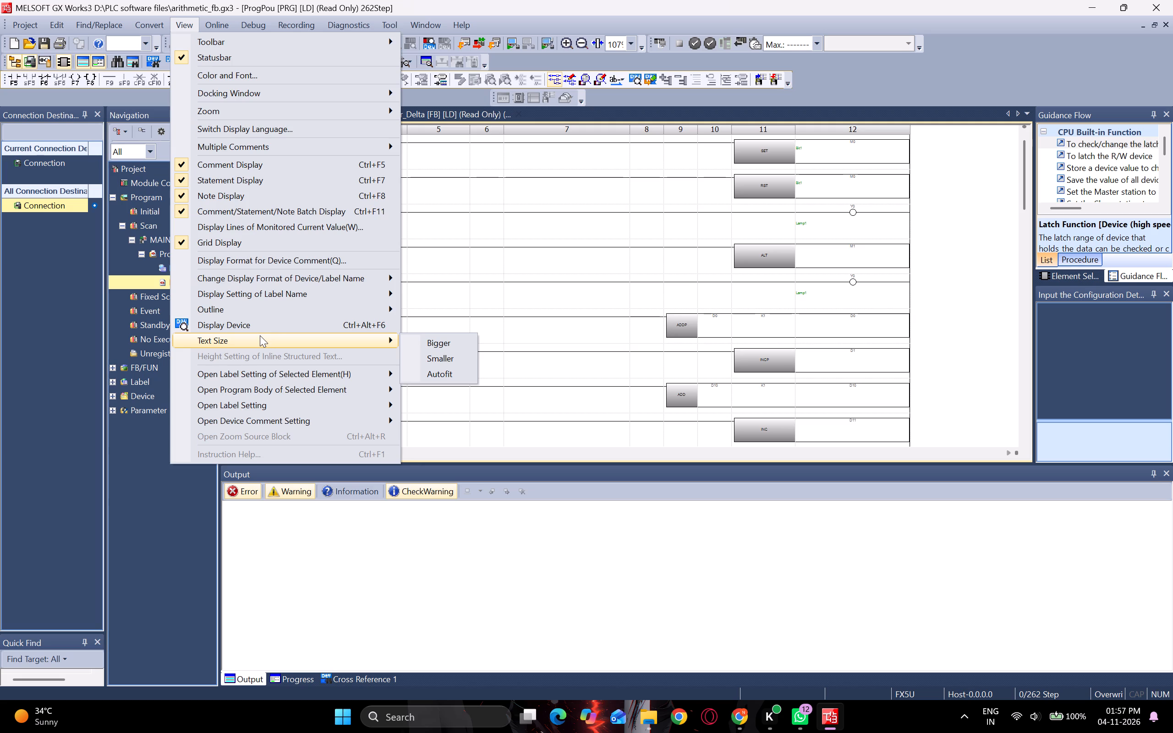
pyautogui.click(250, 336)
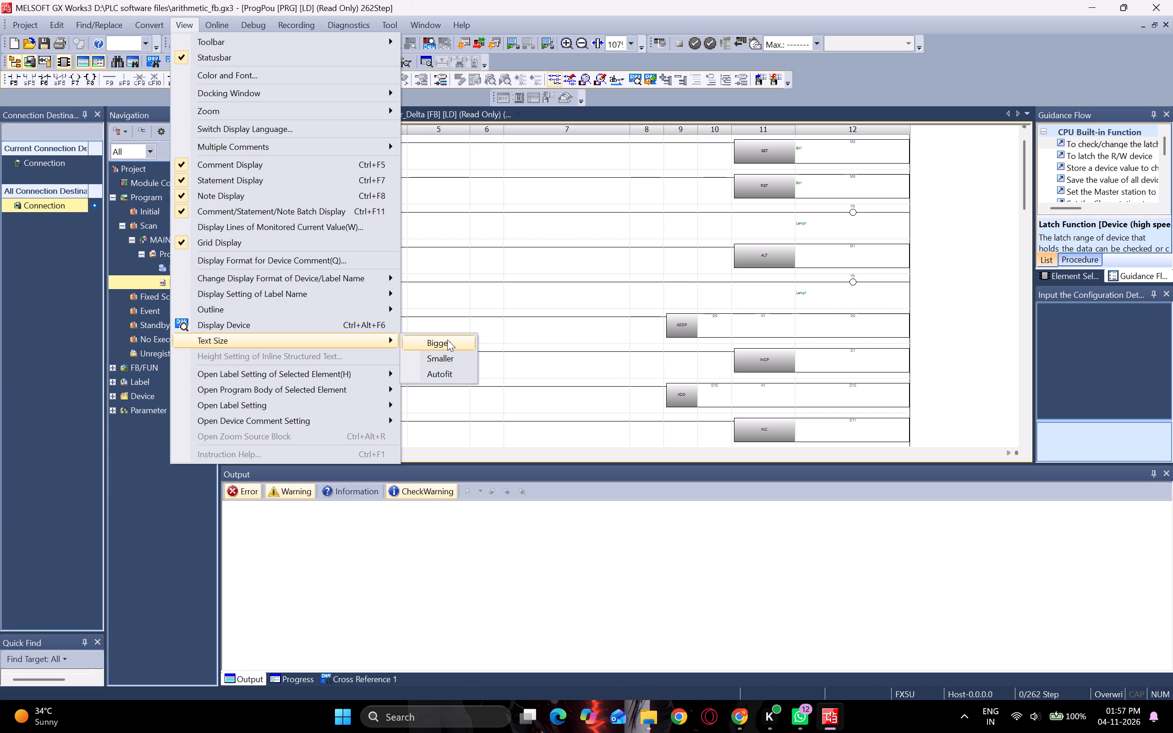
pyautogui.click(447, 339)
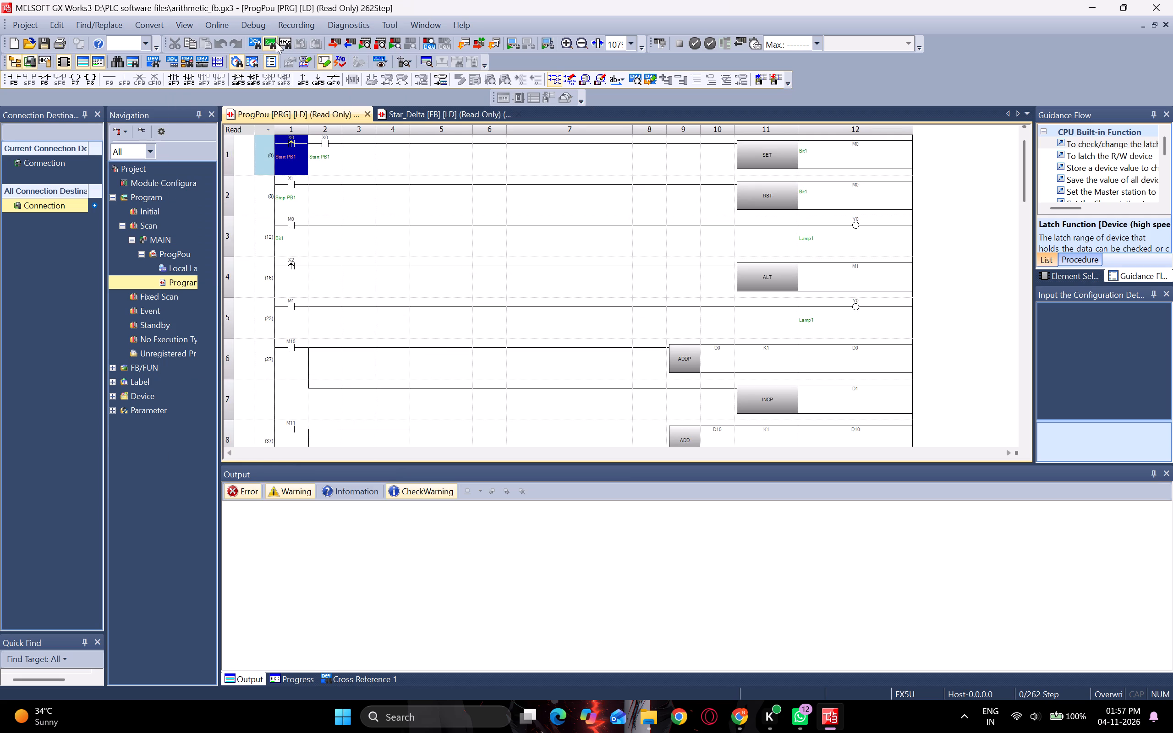
# Set the ladder editor's text size to Autofit.
pyautogui.click(200, 27)
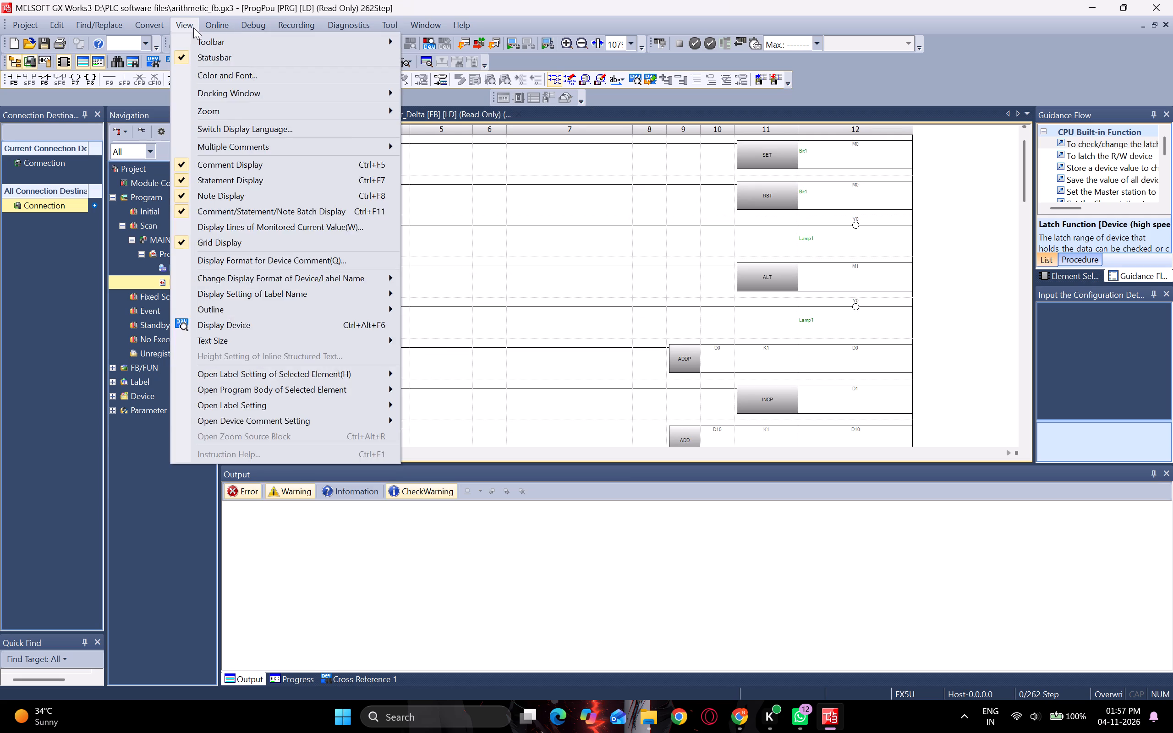
pyautogui.click(193, 27)
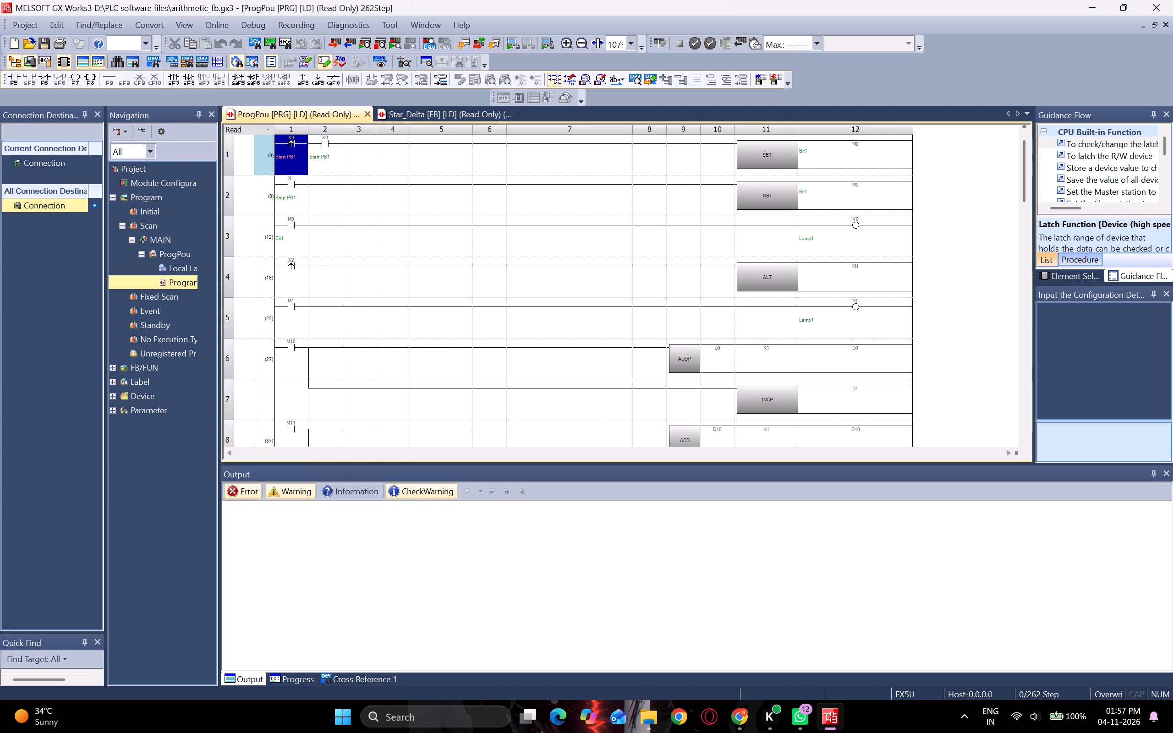
pyautogui.click(189, 29)
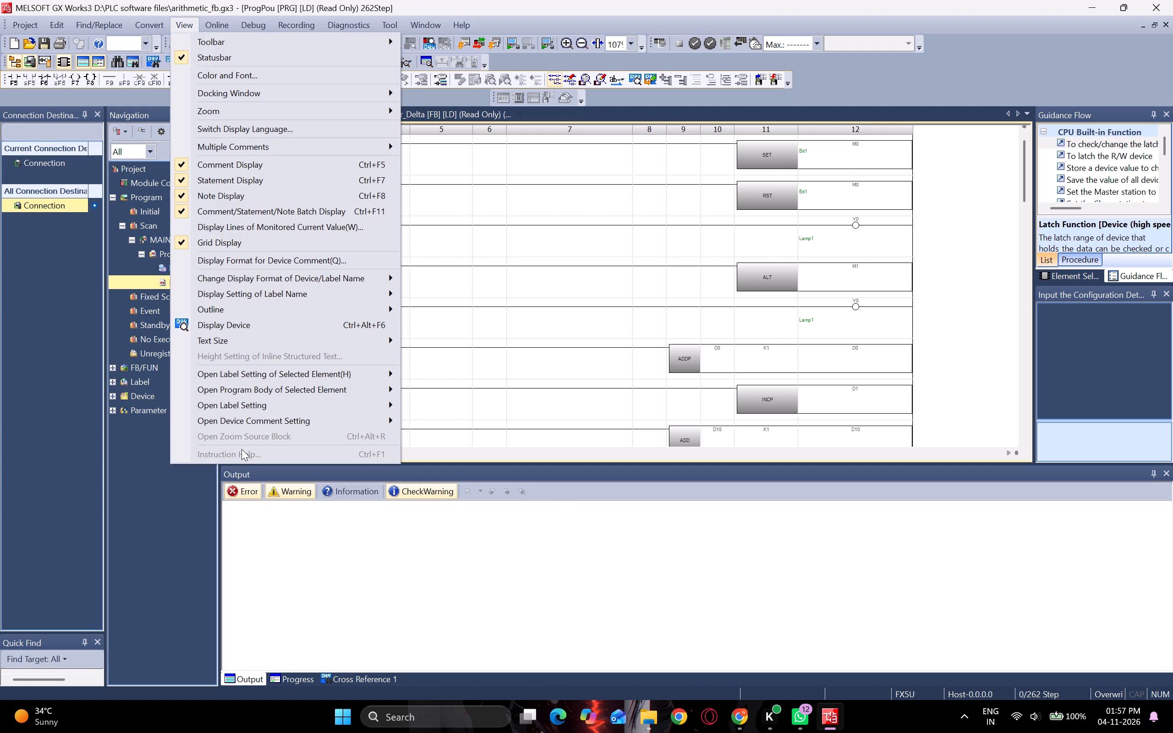
pyautogui.click(277, 342)
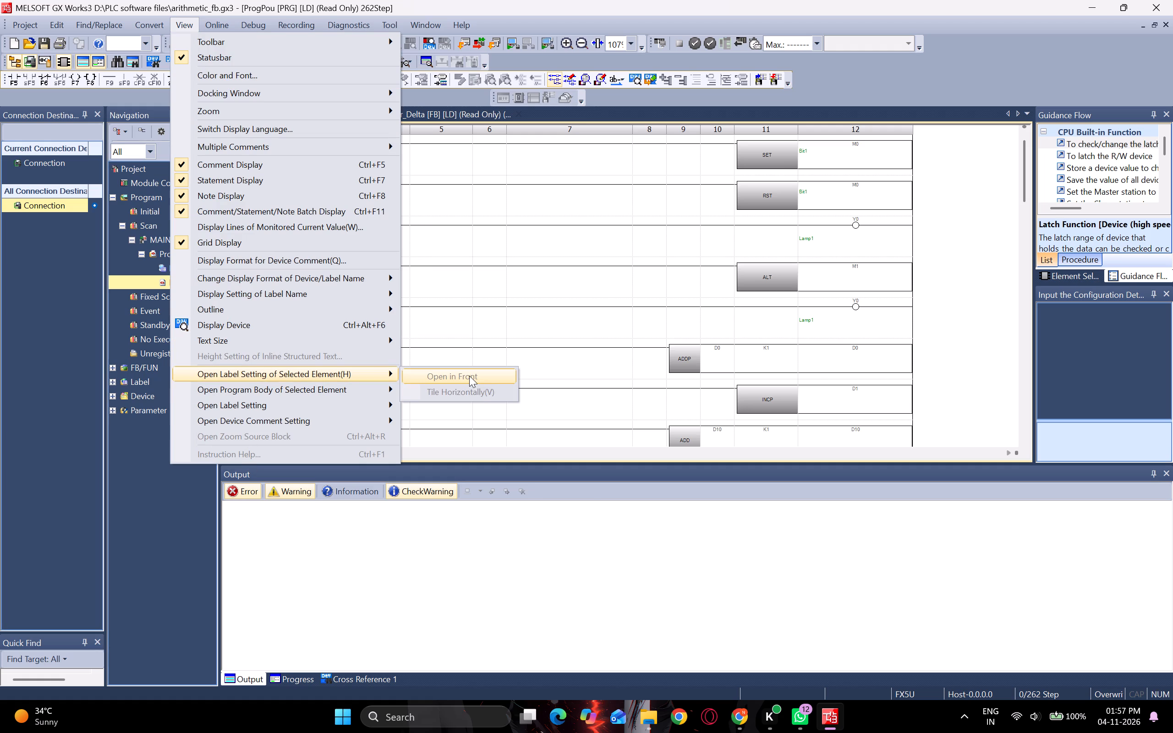
pyautogui.click(460, 376)
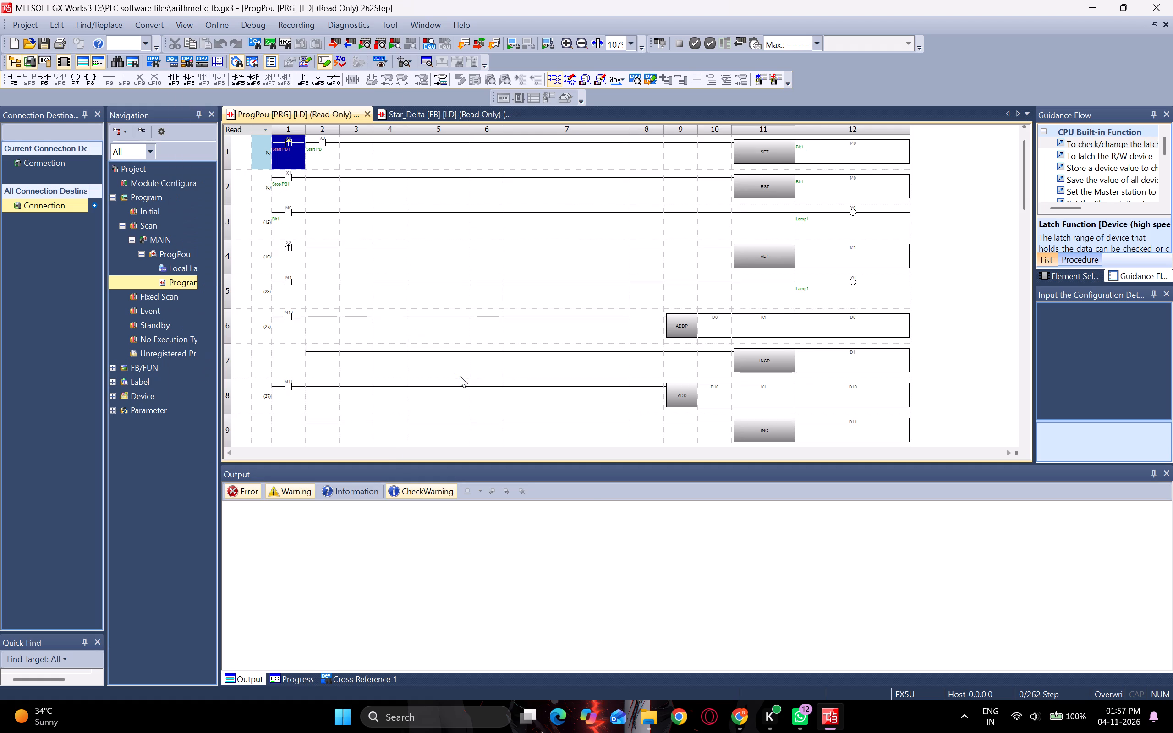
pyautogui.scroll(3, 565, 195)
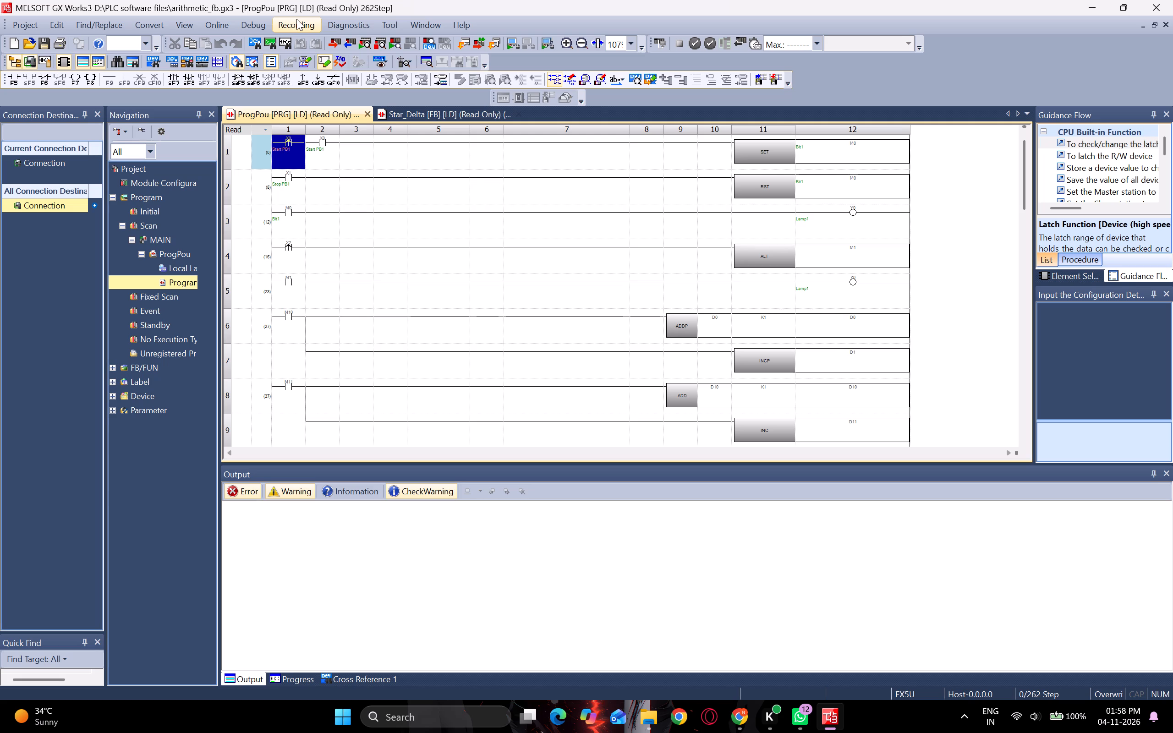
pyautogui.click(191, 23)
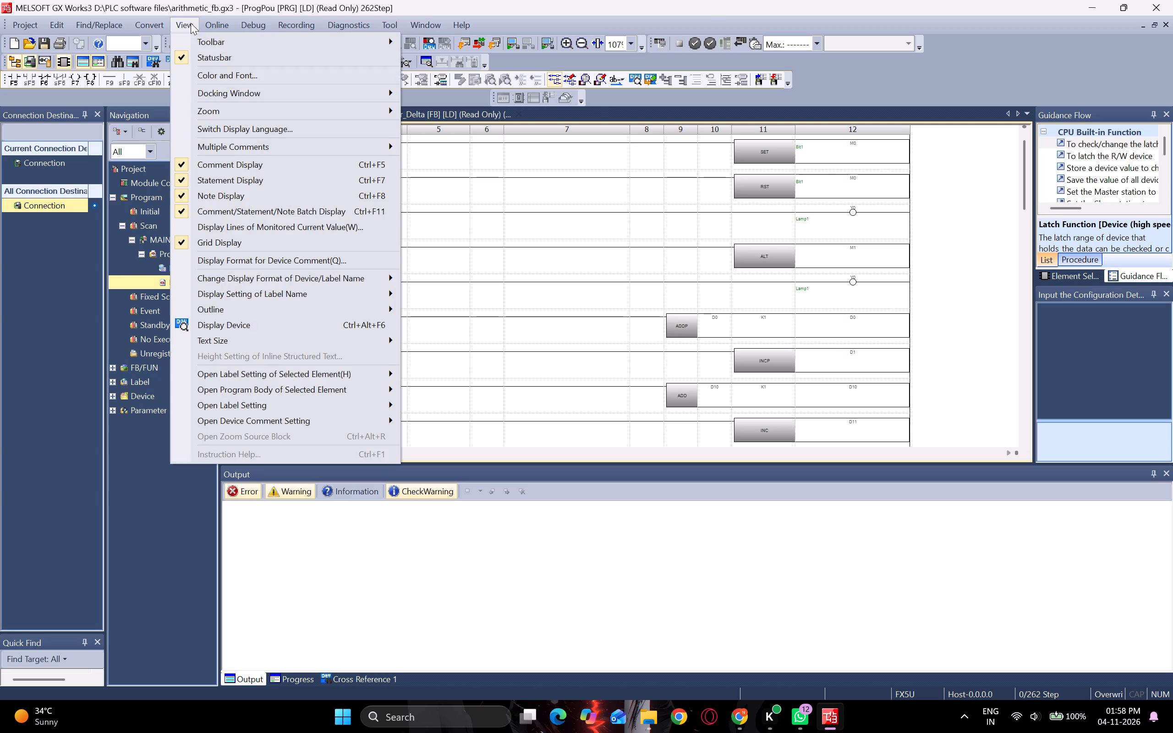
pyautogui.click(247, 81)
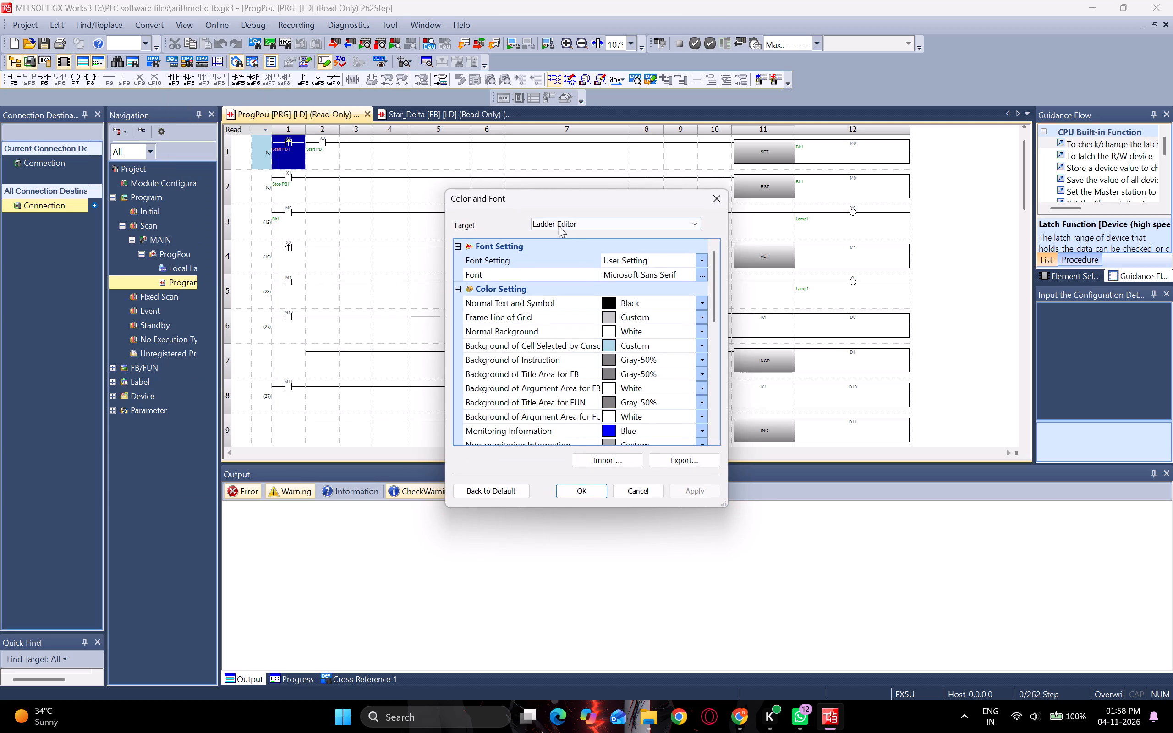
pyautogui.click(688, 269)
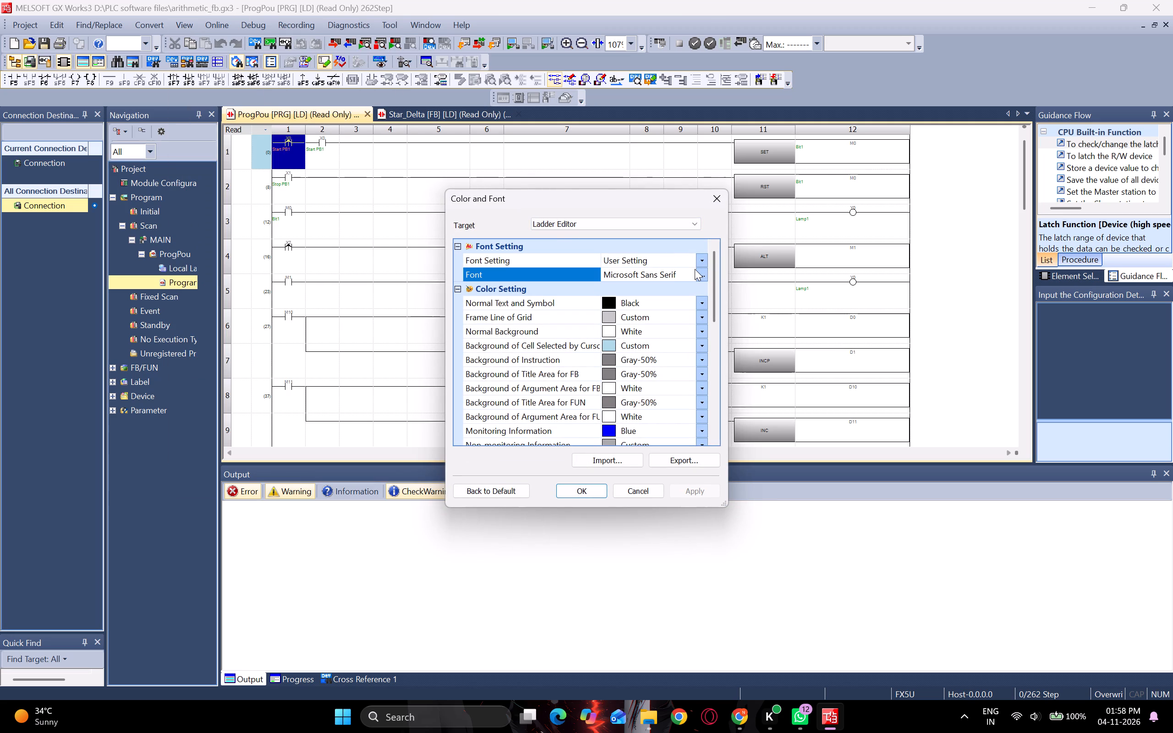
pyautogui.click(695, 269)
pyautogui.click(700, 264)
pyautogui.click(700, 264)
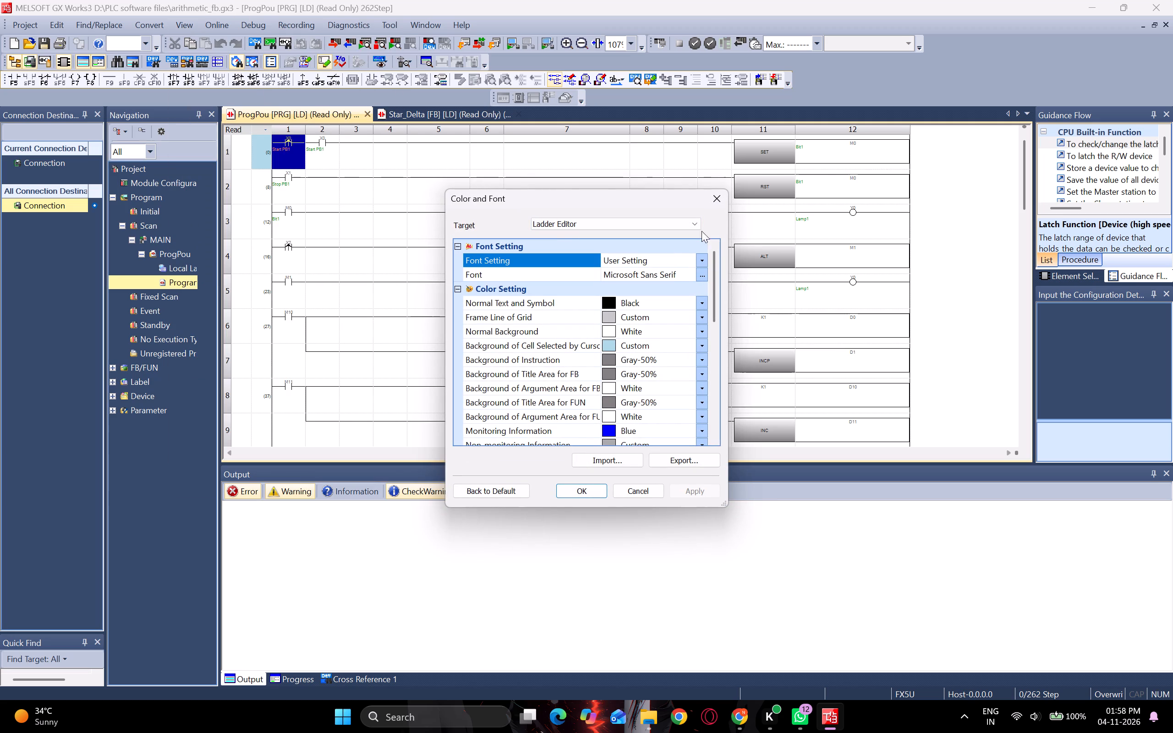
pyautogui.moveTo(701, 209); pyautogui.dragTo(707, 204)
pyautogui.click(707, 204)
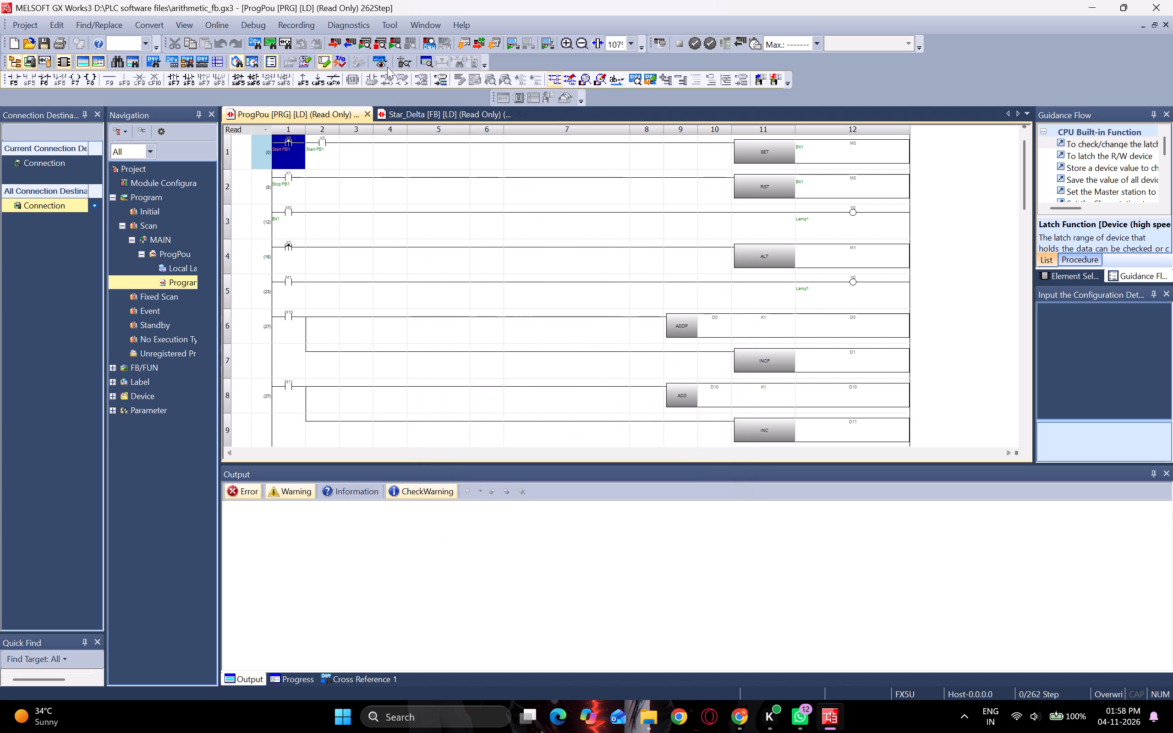
# Make the ladder text in ProgPou one size bigger.
pyautogui.click(181, 32)
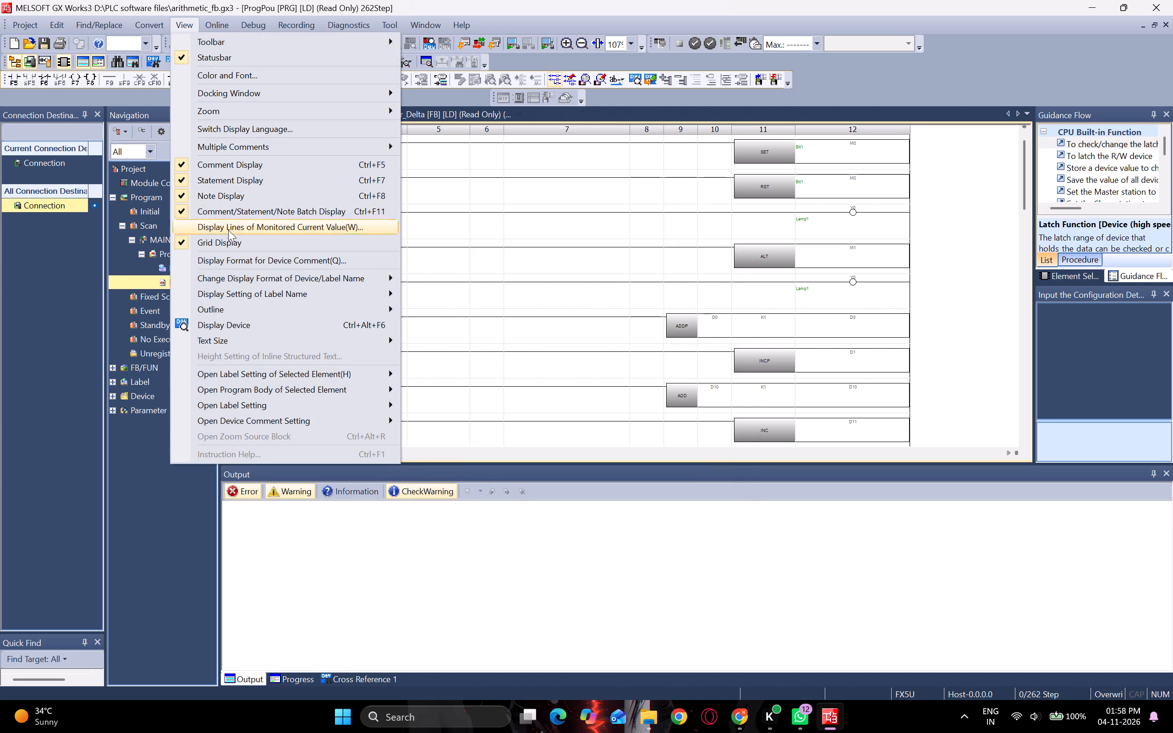
pyautogui.click(228, 339)
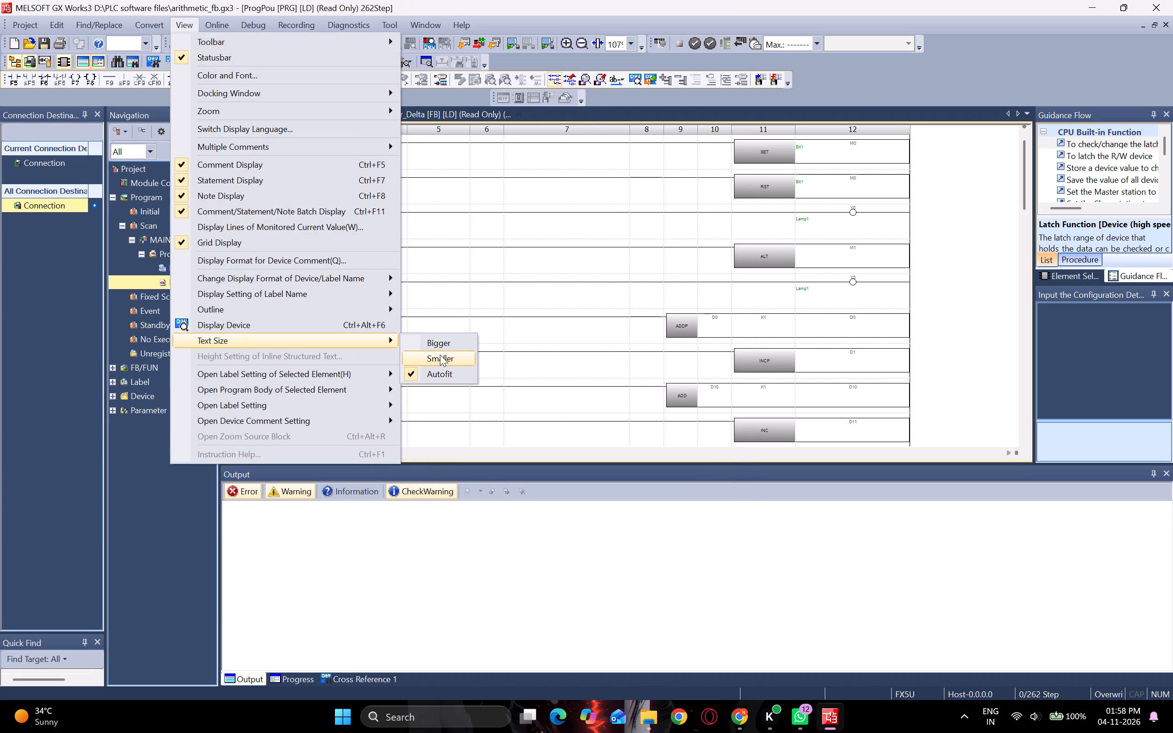
pyautogui.click(455, 344)
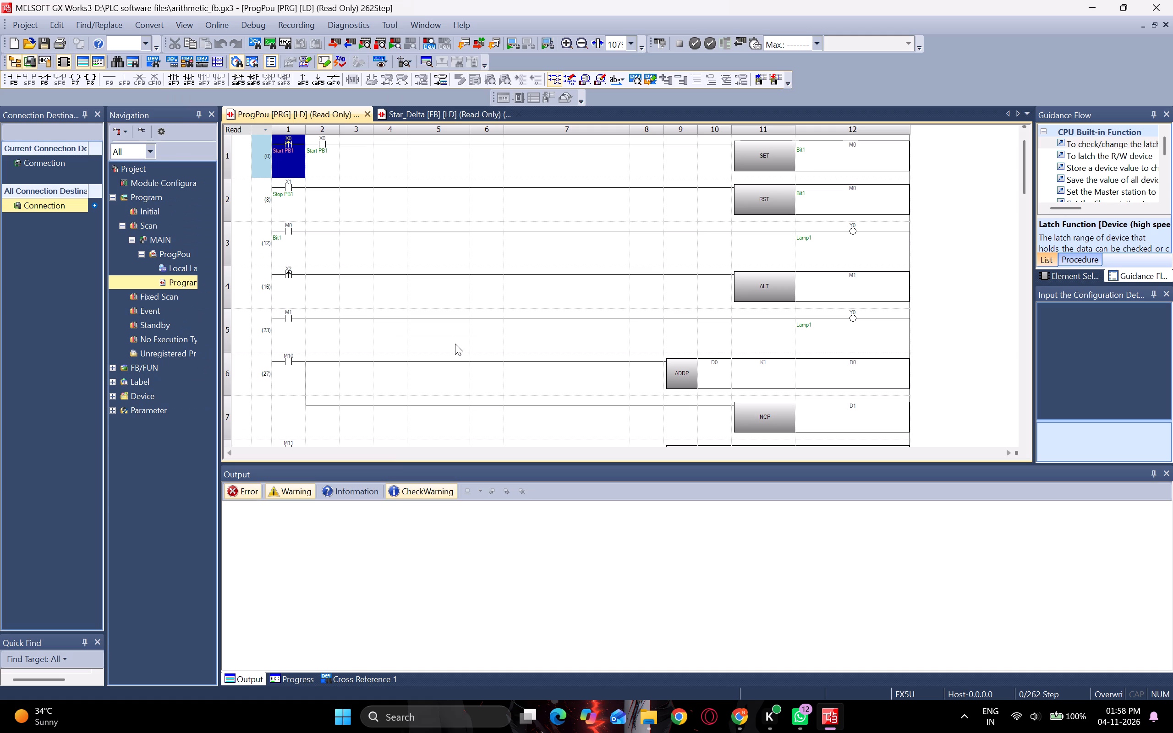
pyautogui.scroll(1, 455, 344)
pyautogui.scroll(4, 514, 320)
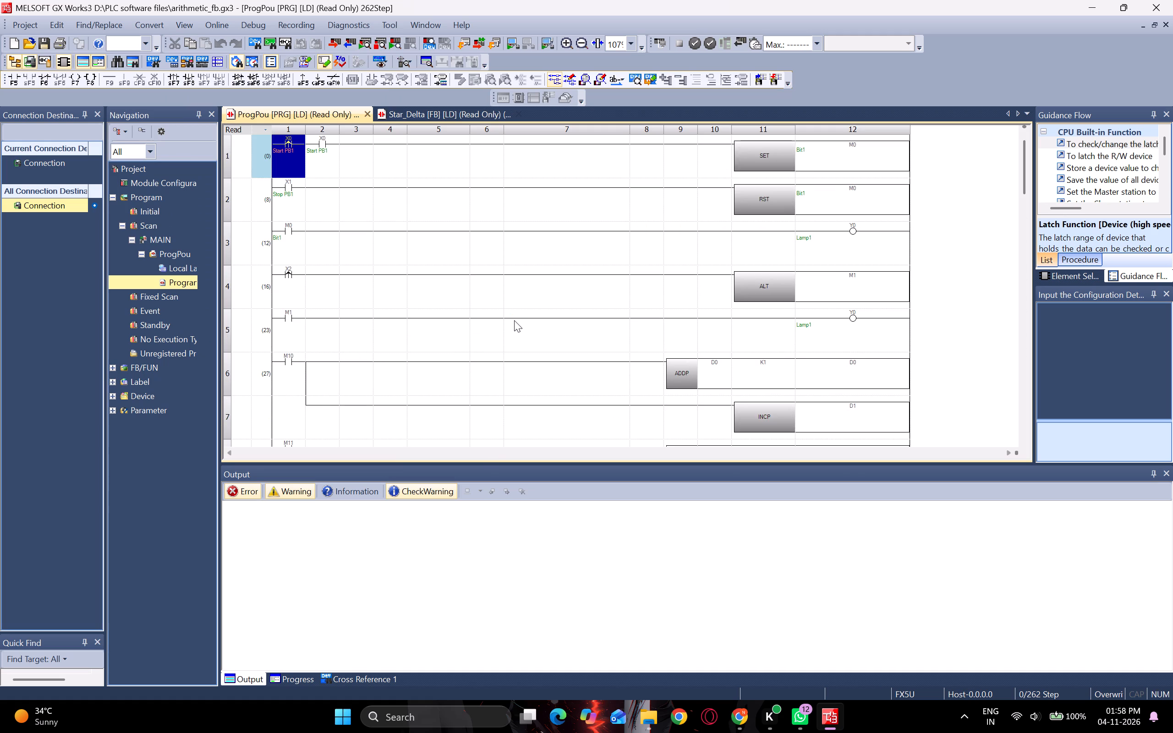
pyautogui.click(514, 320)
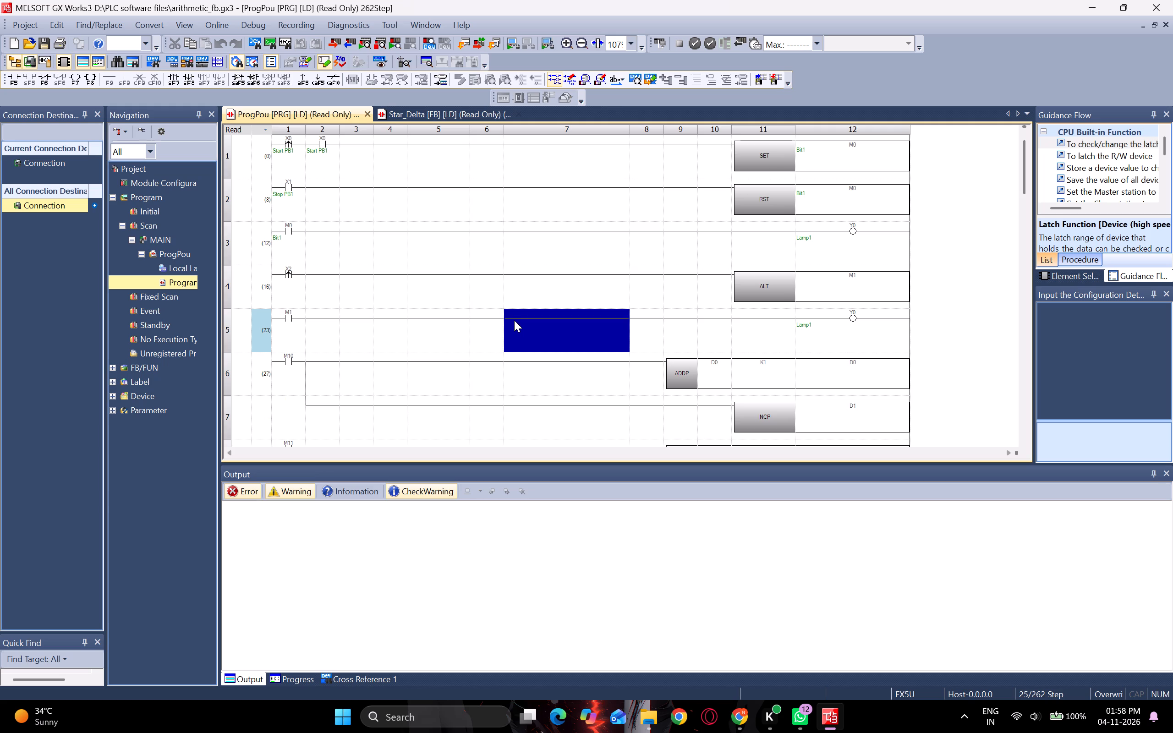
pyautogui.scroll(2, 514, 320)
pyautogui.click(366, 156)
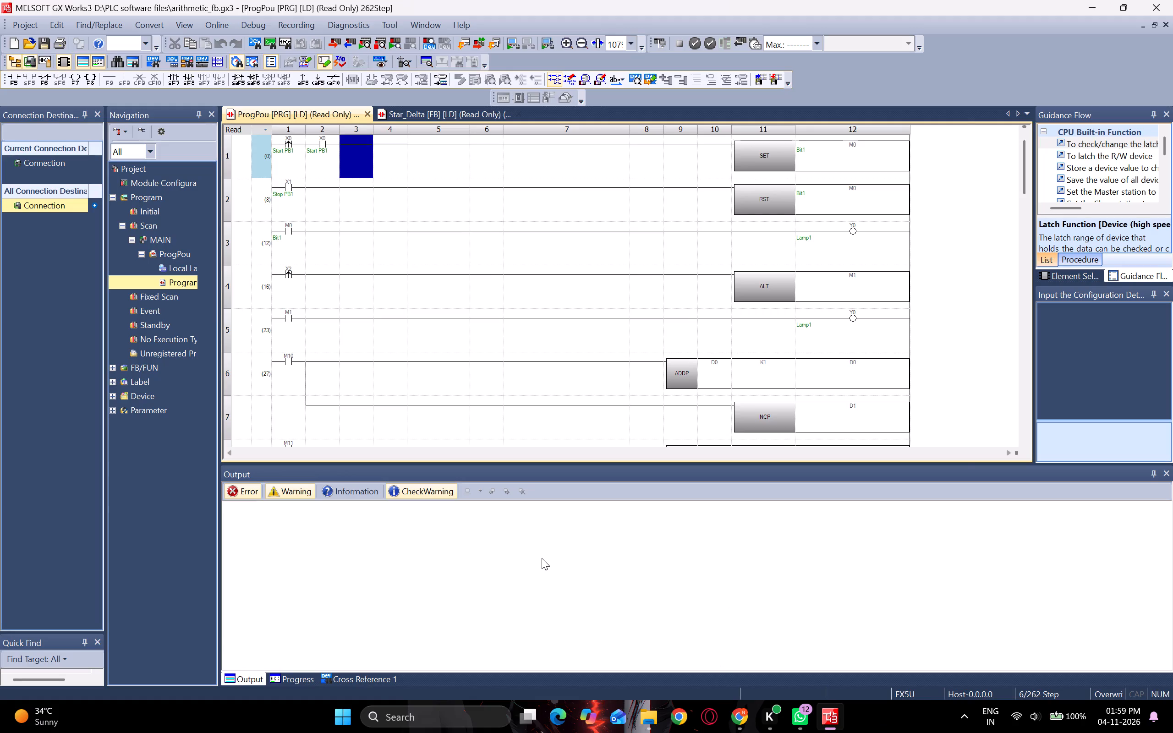
# Launch GT Designer3 for the GOT2000 / GS (GS25/GS21) series.
pyautogui.write('dt')
pyautogui.press('BackSpace')
pyautogui.press('BackSpace')
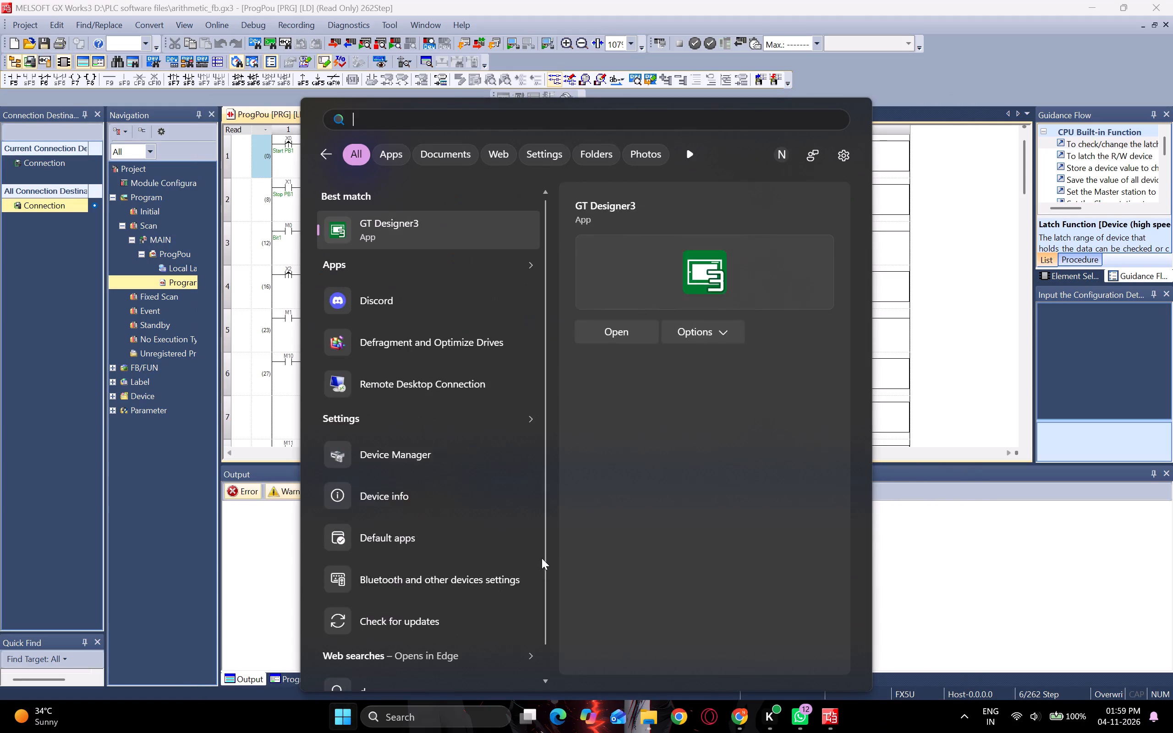
pyautogui.write('gtd')
pyautogui.press('Return')
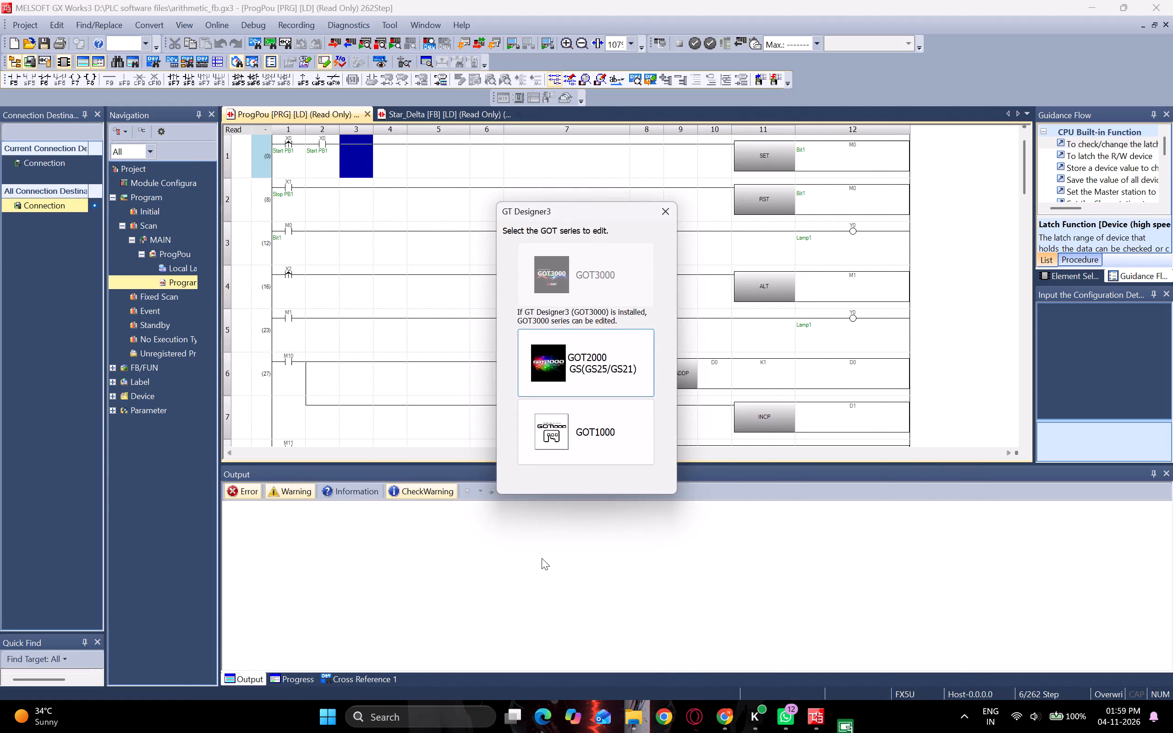
pyautogui.press('Return')
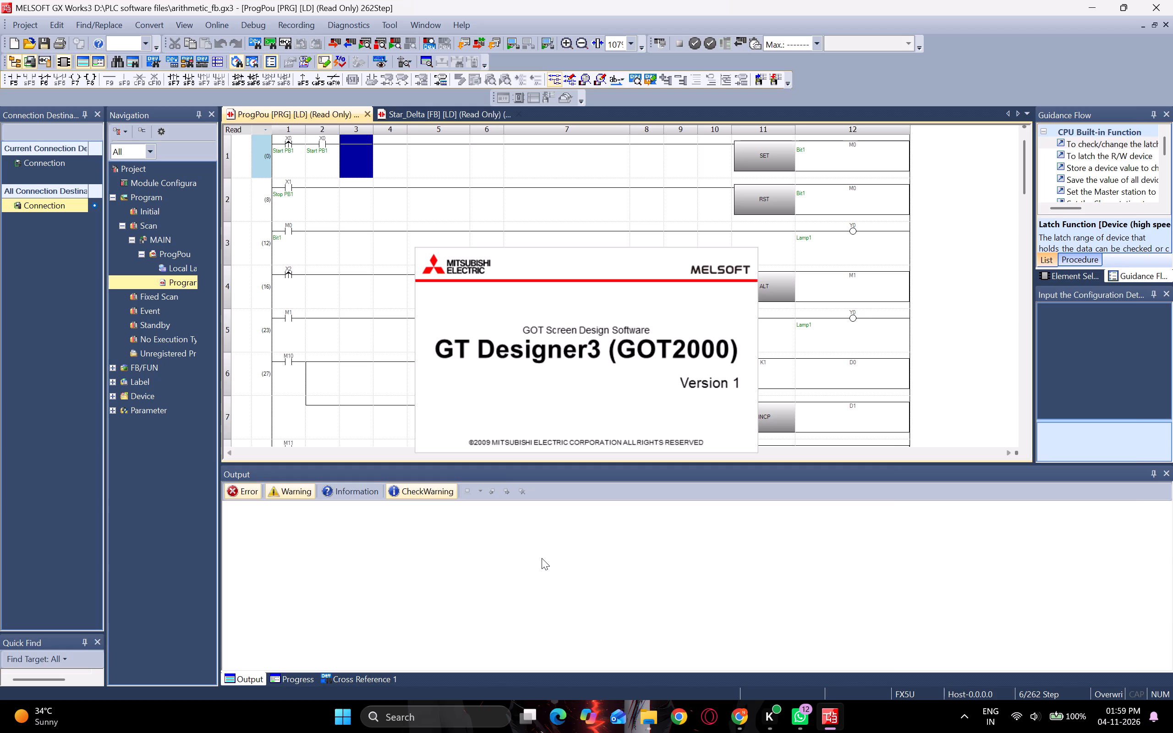
pyautogui.press('Return')
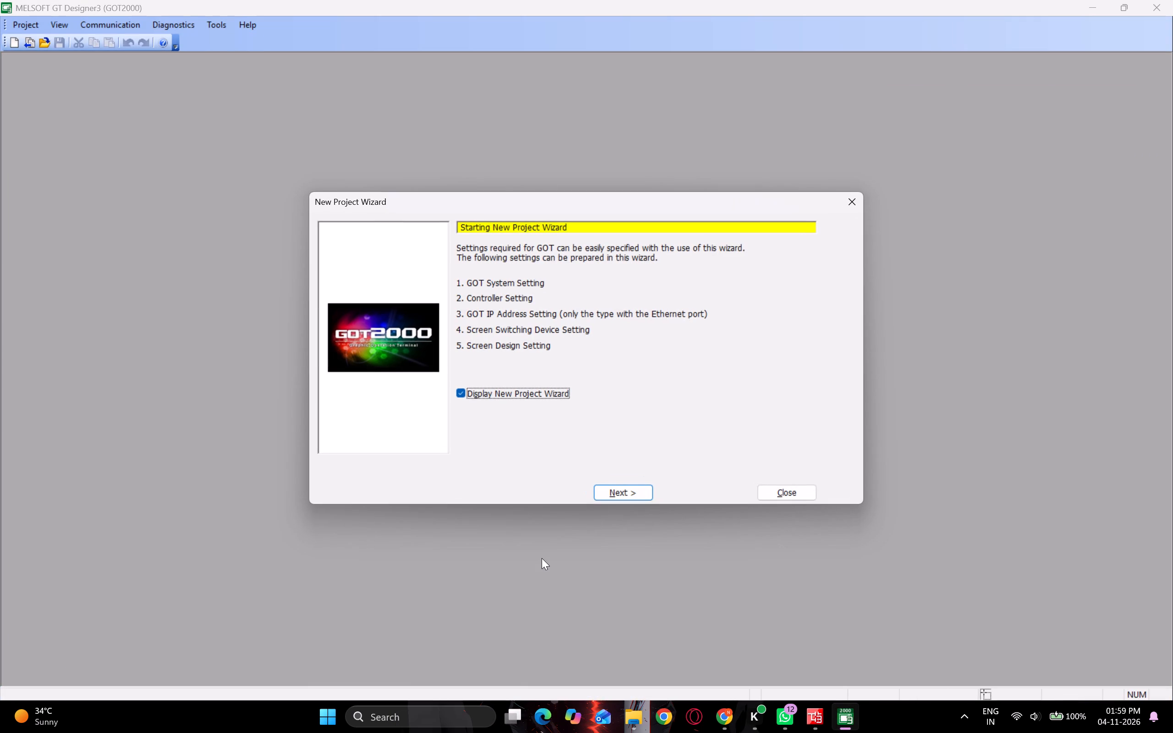
# Start the new project wizard and choose GS Series (GS25/GS21) with GOT type GS21**-W-N (800x480), horizontal.
pyautogui.press('Return')
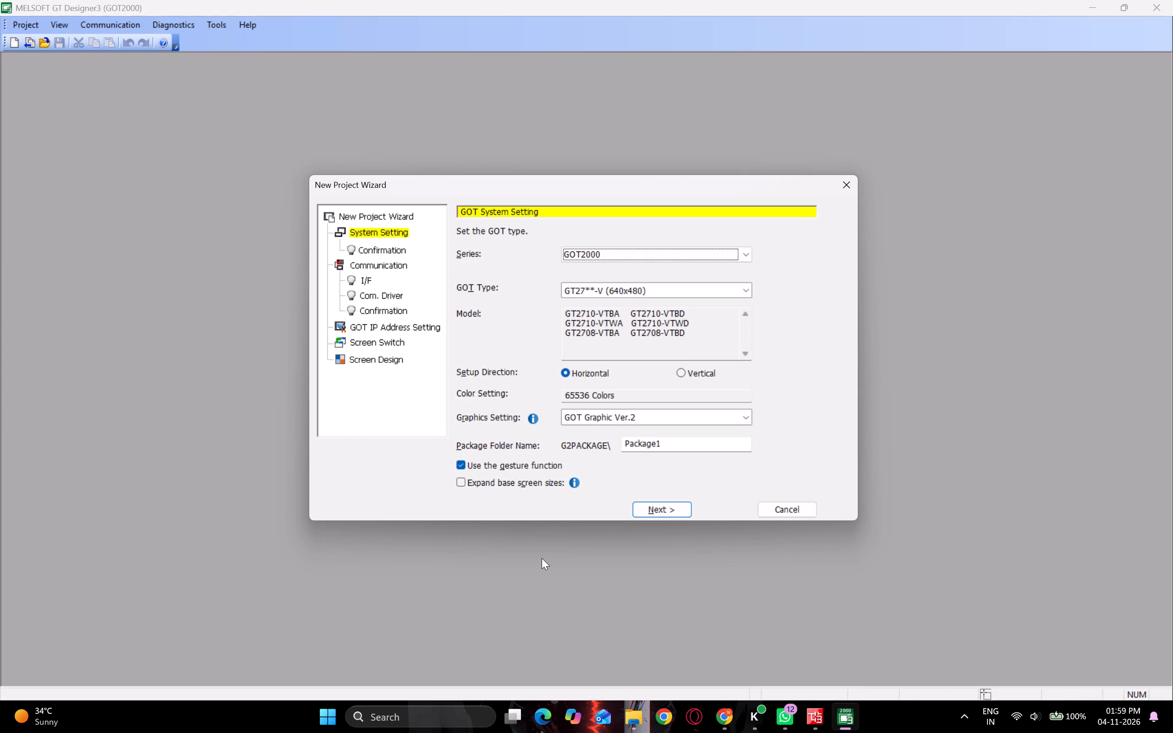
pyautogui.press('Down')
pyautogui.press('Up')
pyautogui.press('Left')
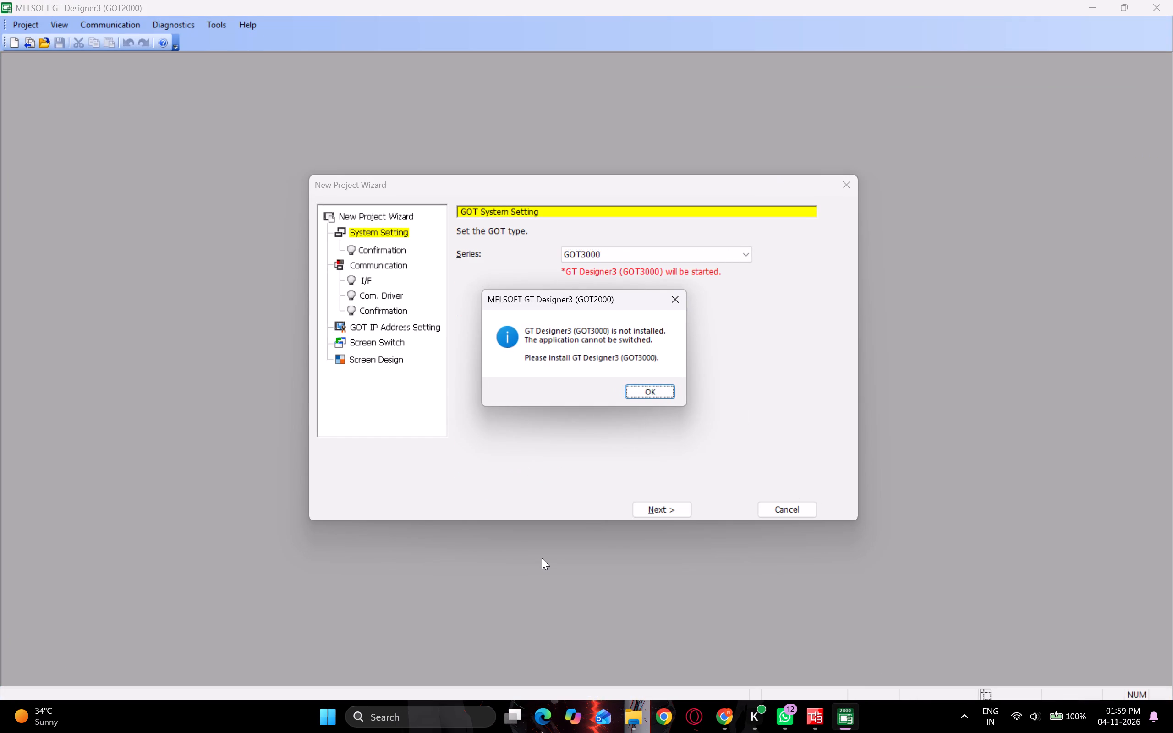
pyautogui.press('Right')
pyautogui.press('Return')
pyautogui.press('Right')
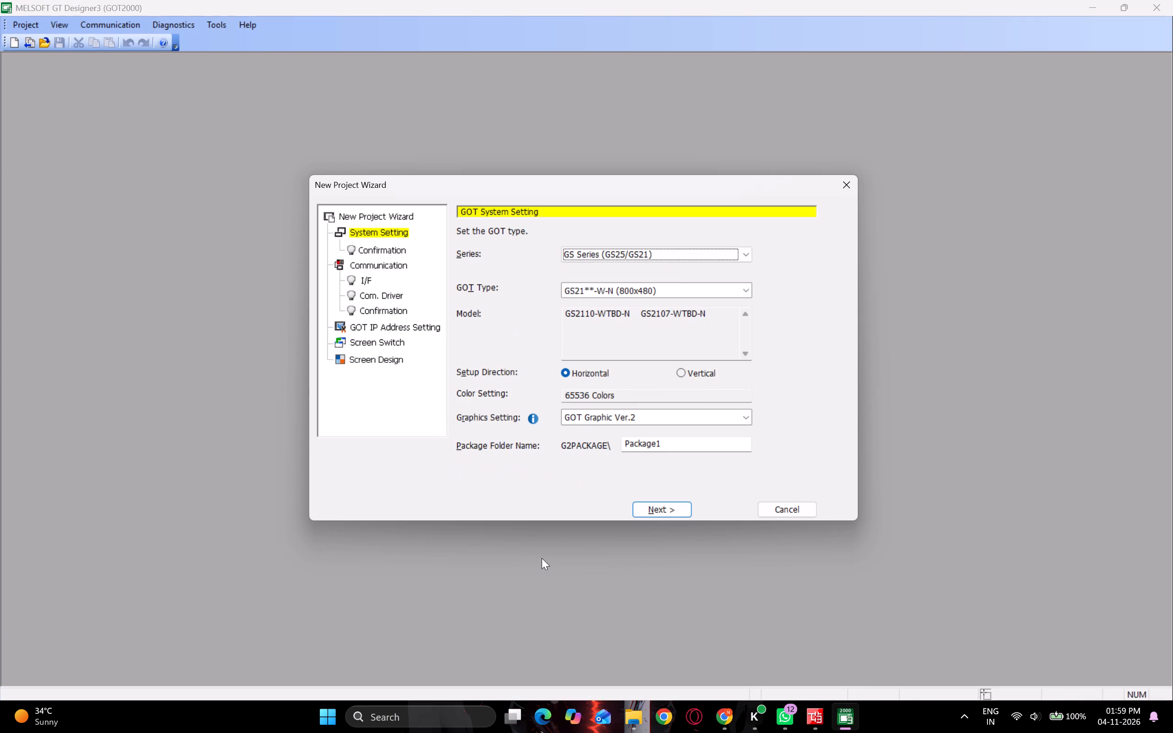
pyautogui.click(664, 500)
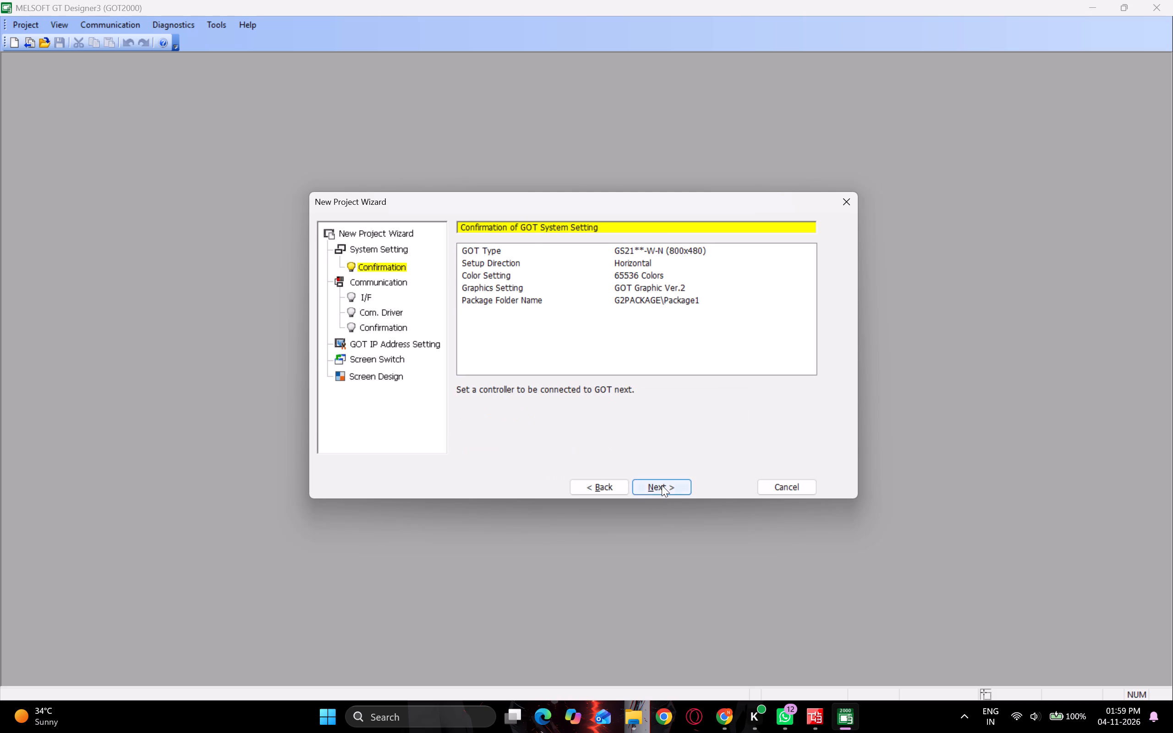
pyautogui.click(662, 485)
# Set the connected controller to MITSUBISHI ELECTRIC MELSEC iQ-F, keeping the default Ethernet interface and Ethernet(MITSUBISHI ELECTRIC), Gateway driver.
pyautogui.press('Down')
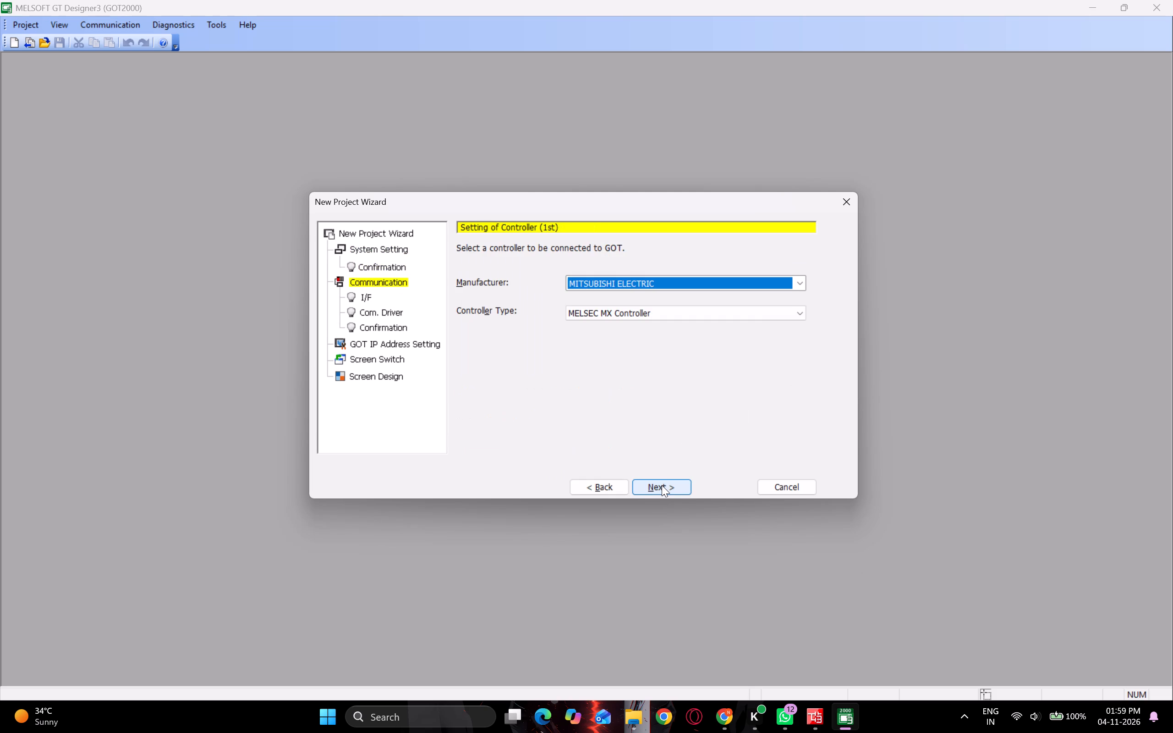
pyautogui.press('Up')
pyautogui.press('Tab')
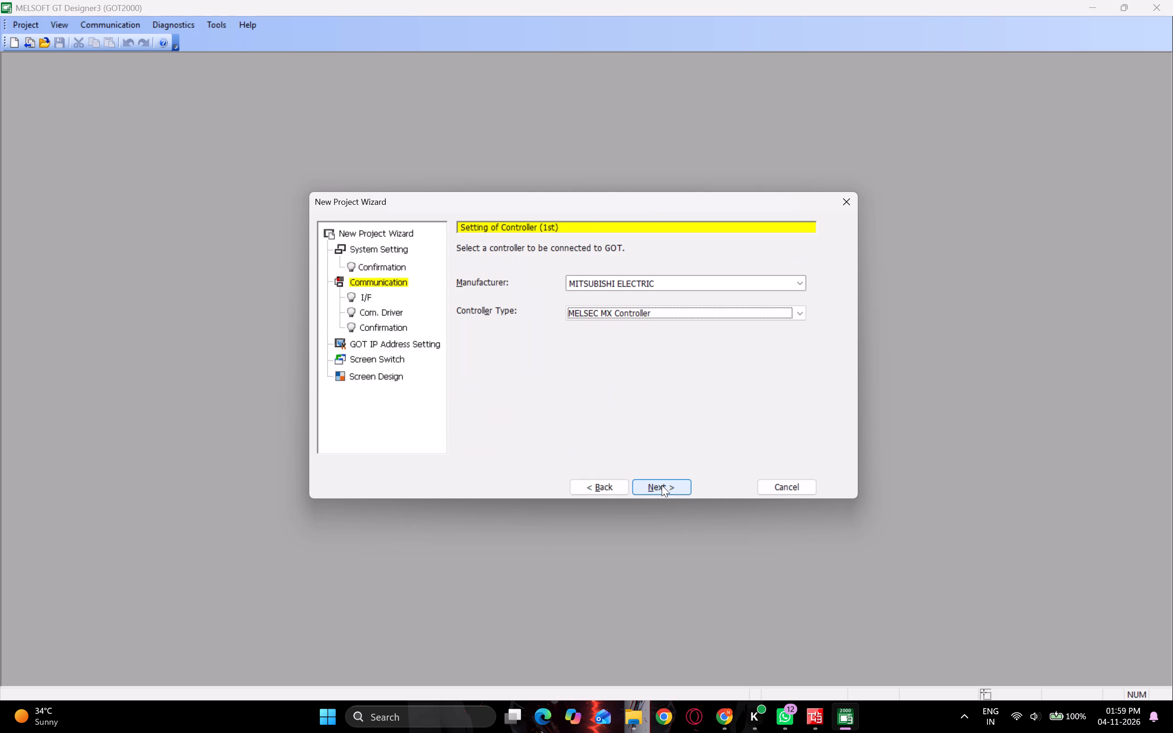
pyautogui.press('Return')
pyautogui.press('Left')
pyautogui.click(609, 489)
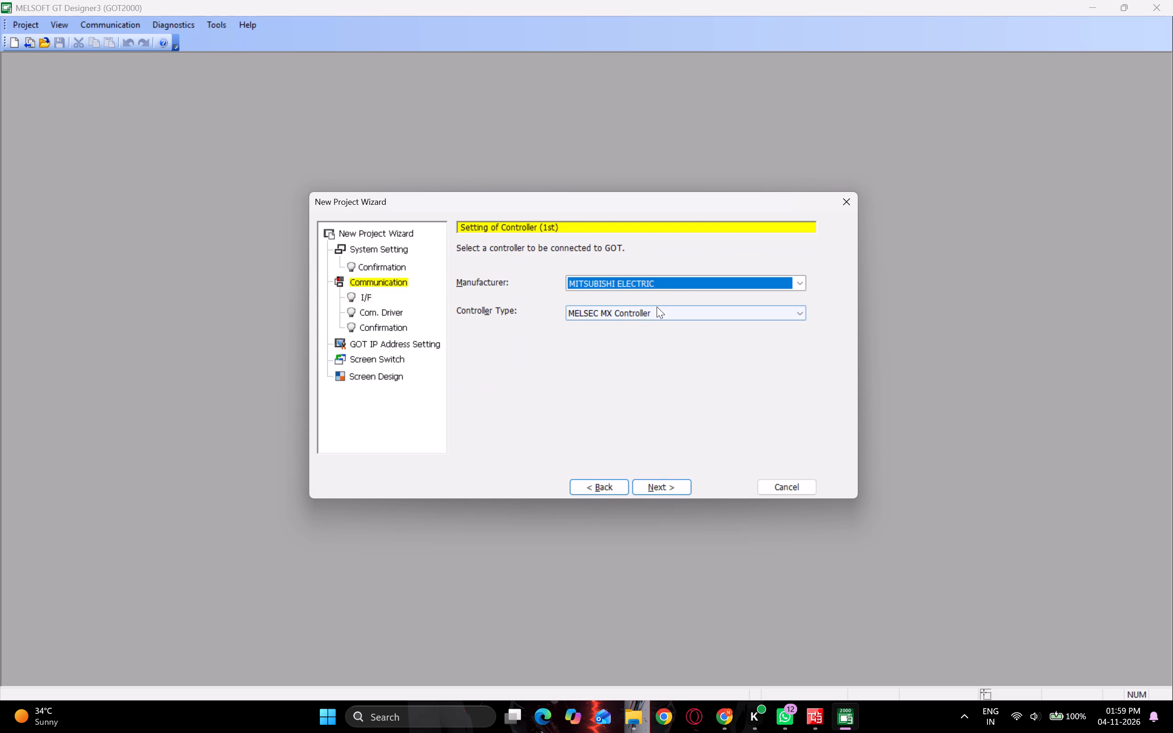
pyautogui.click(656, 307)
pyautogui.click(630, 354)
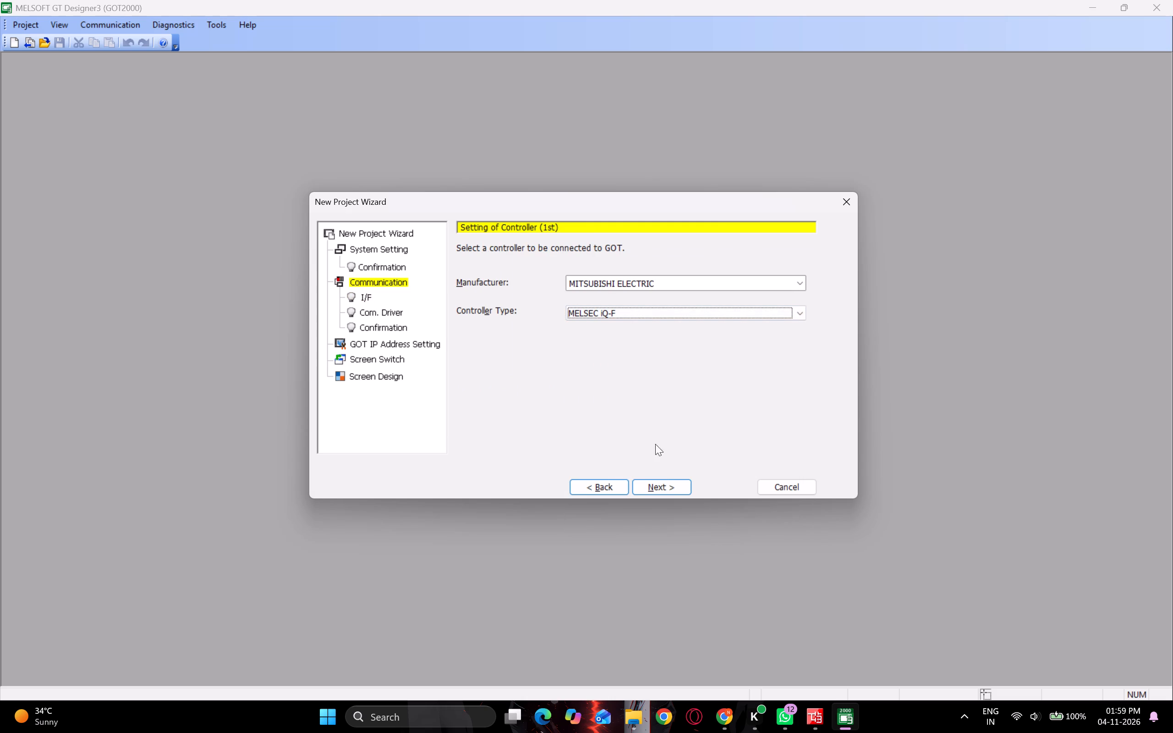
pyautogui.click(656, 479)
pyautogui.click(656, 479)
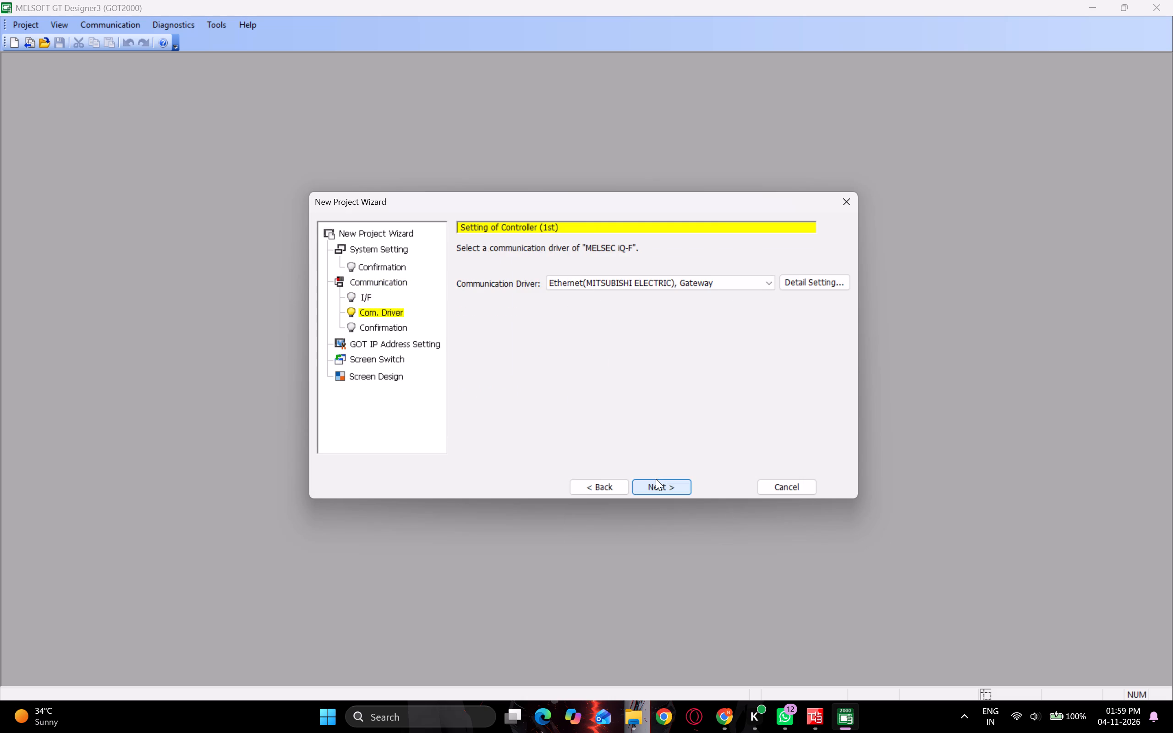
pyautogui.click(656, 479)
pyautogui.click(656, 479)
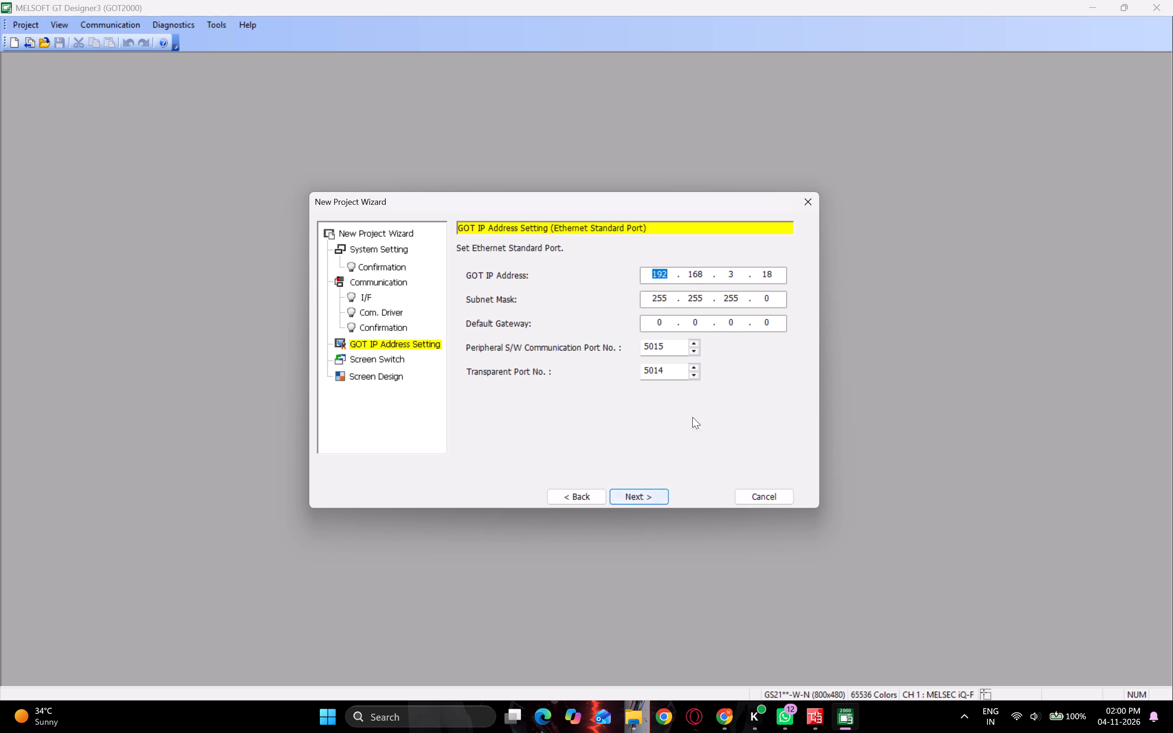
# Accept the default GOT IP address and screen switching settings, choose the Dark Tone Flat-Gray screen design, and finish the wizard.
pyautogui.click(658, 490)
pyautogui.click(658, 490)
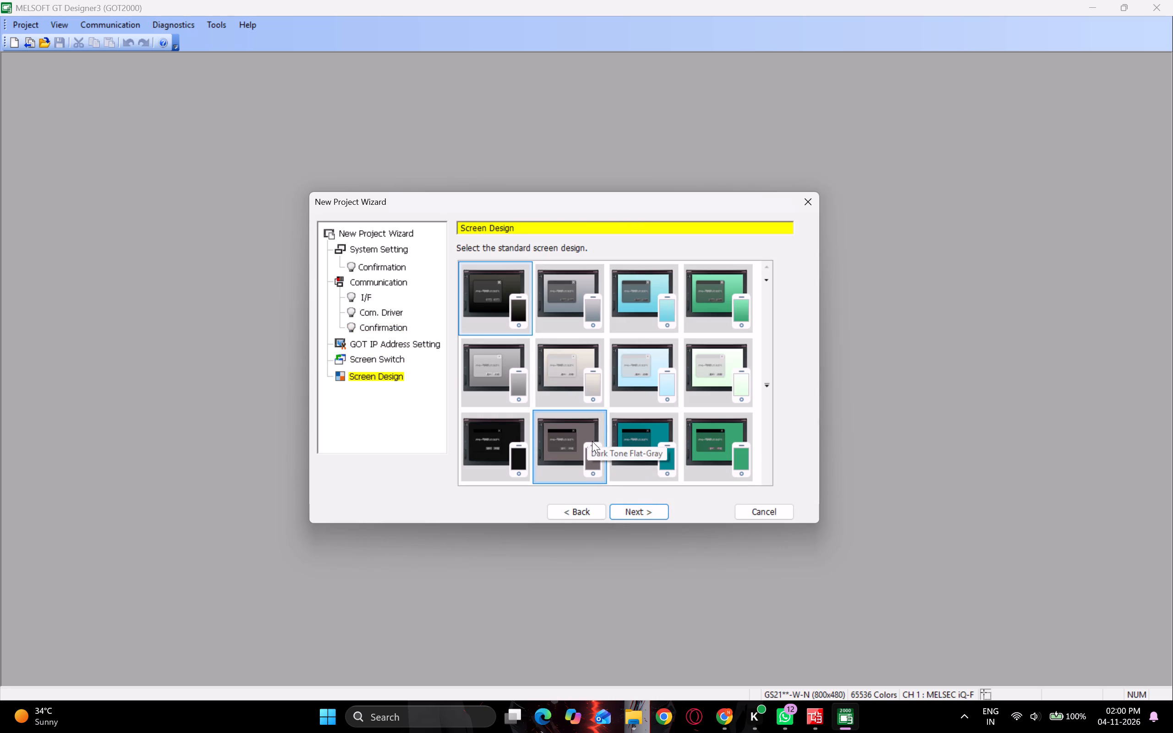
pyautogui.click(565, 435)
pyautogui.click(643, 517)
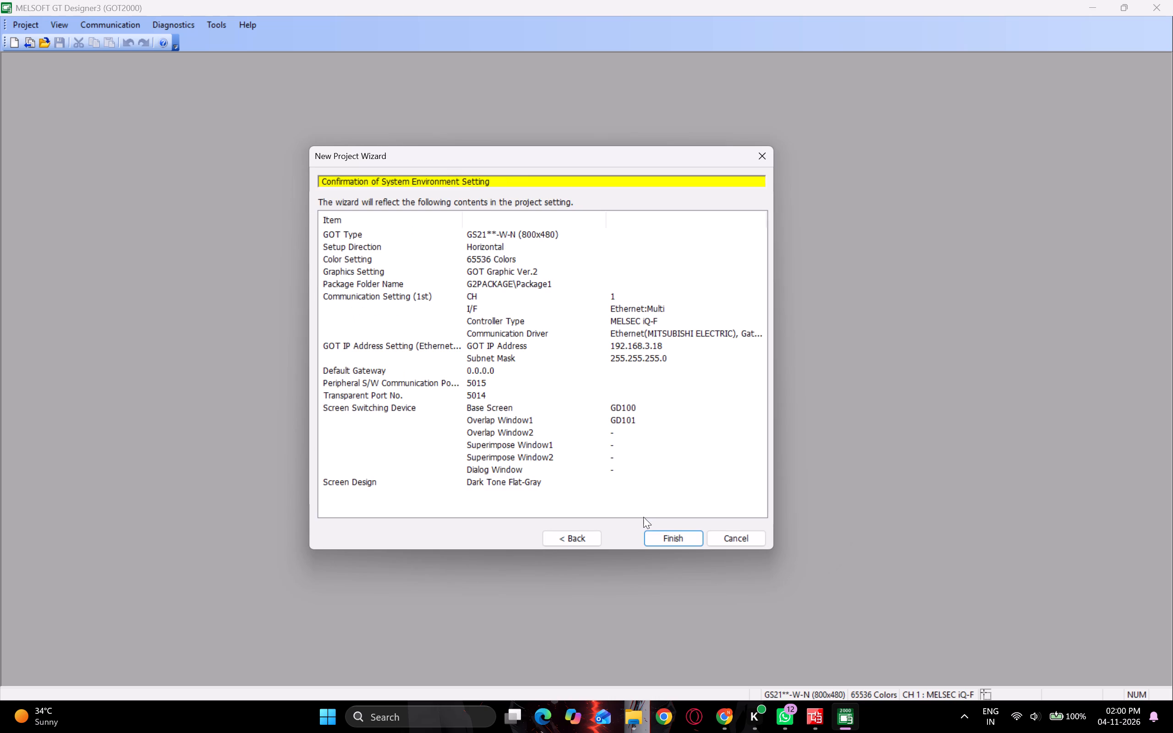
pyautogui.click(654, 532)
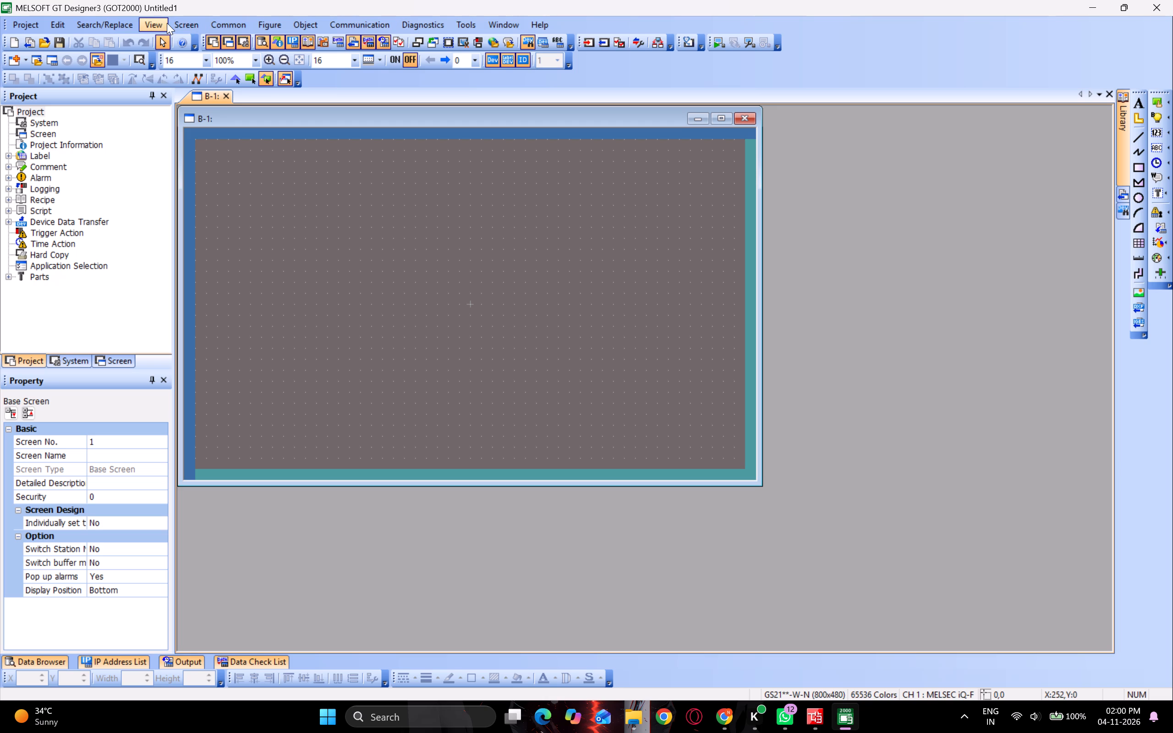
# Draw a rectangle covering the whole base screen B-1, about 801 by 481 dots.
pyautogui.click(181, 29)
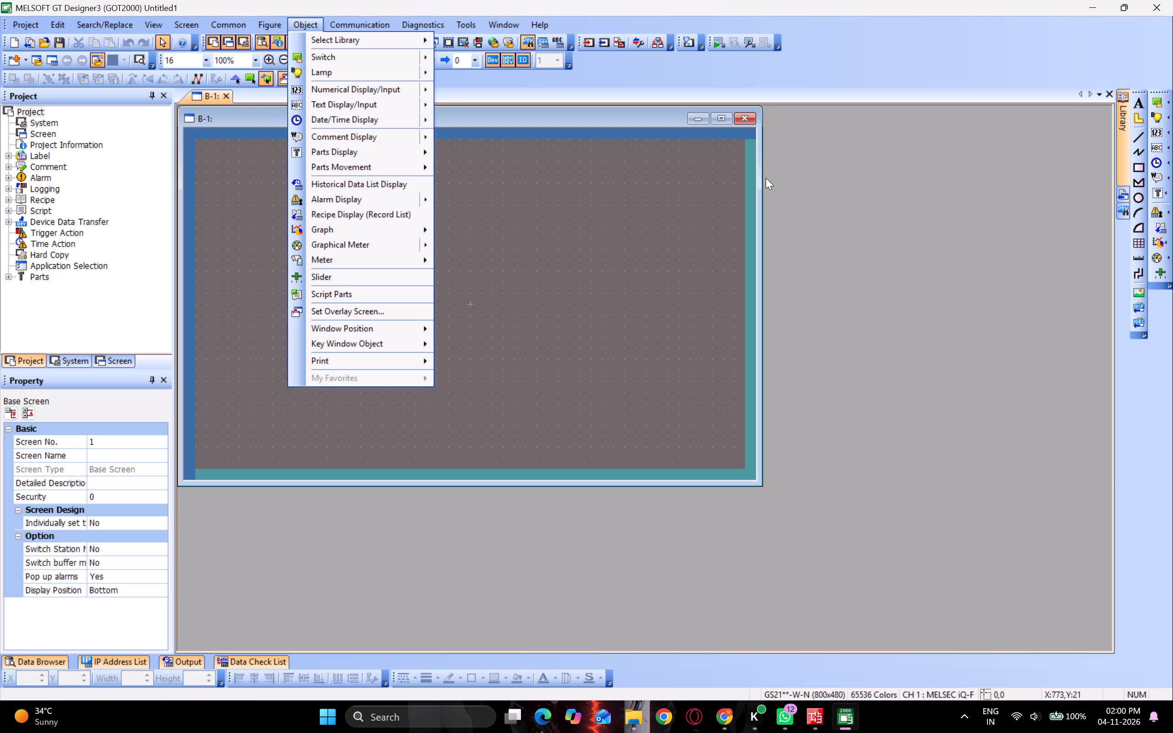
pyautogui.click(1140, 170)
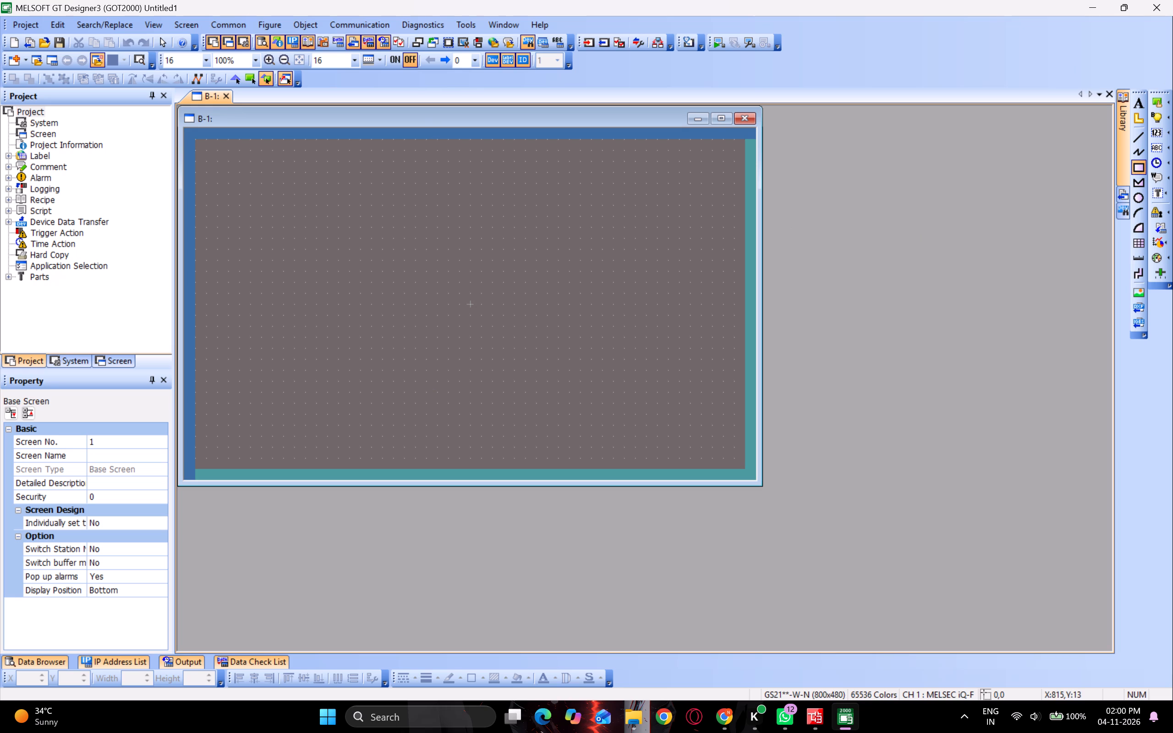
pyautogui.moveTo(743, 138); pyautogui.dragTo(319, 334)
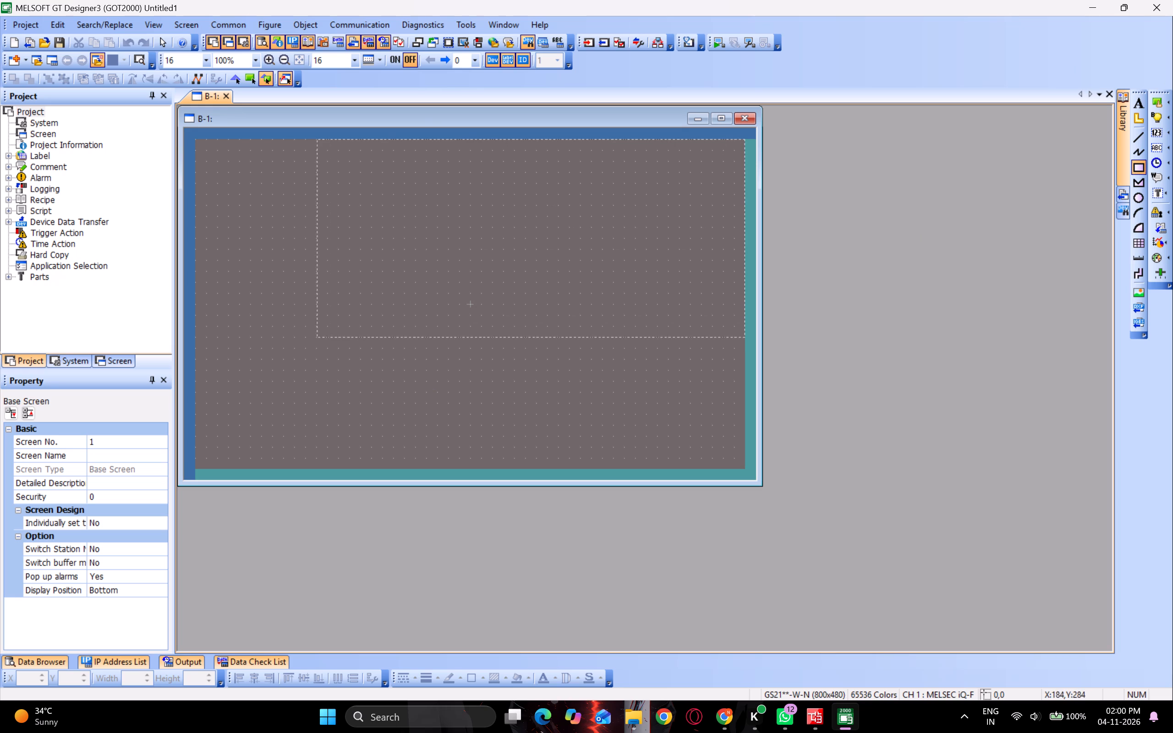
pyautogui.moveTo(319, 334); pyautogui.dragTo(260, 329)
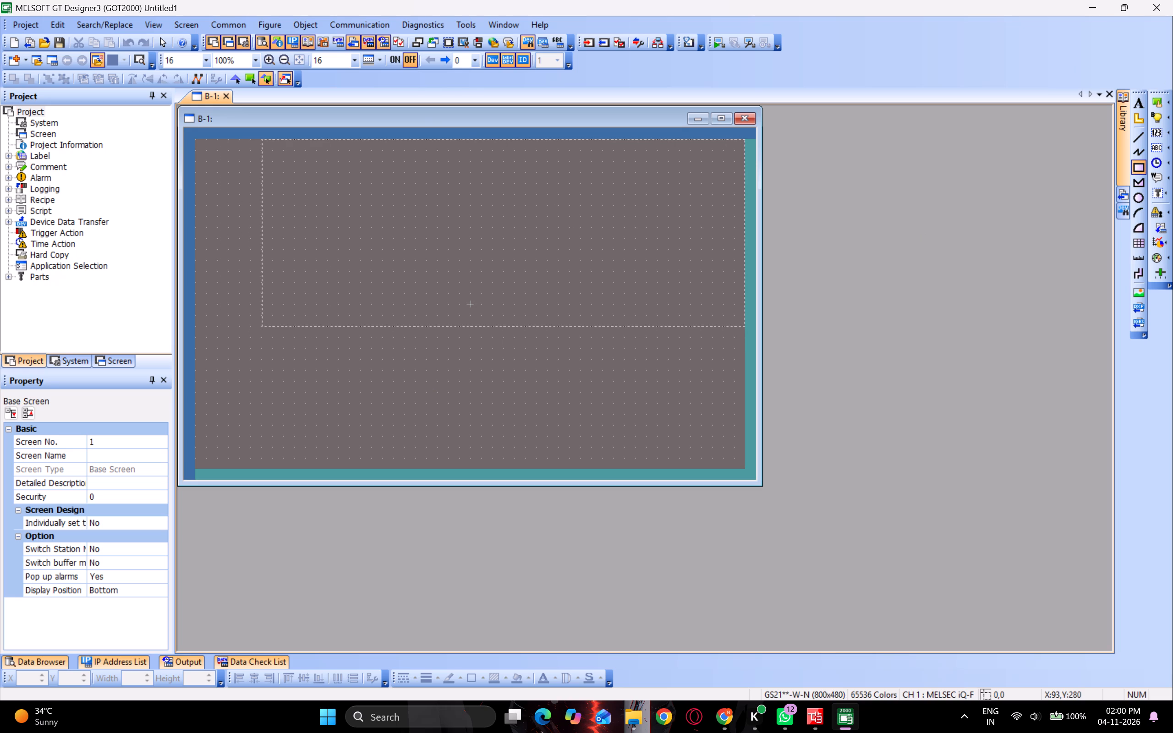
pyautogui.moveTo(260, 329); pyautogui.dragTo(190, 462)
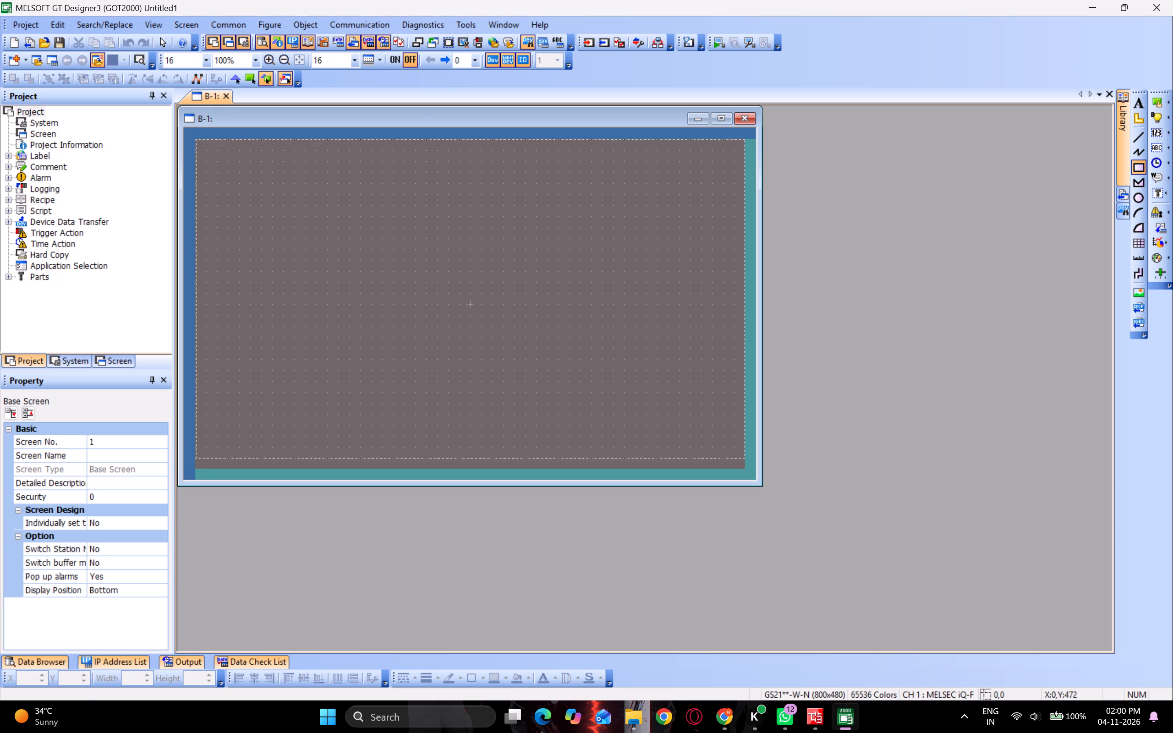
pyautogui.moveTo(190, 462); pyautogui.dragTo(193, 471)
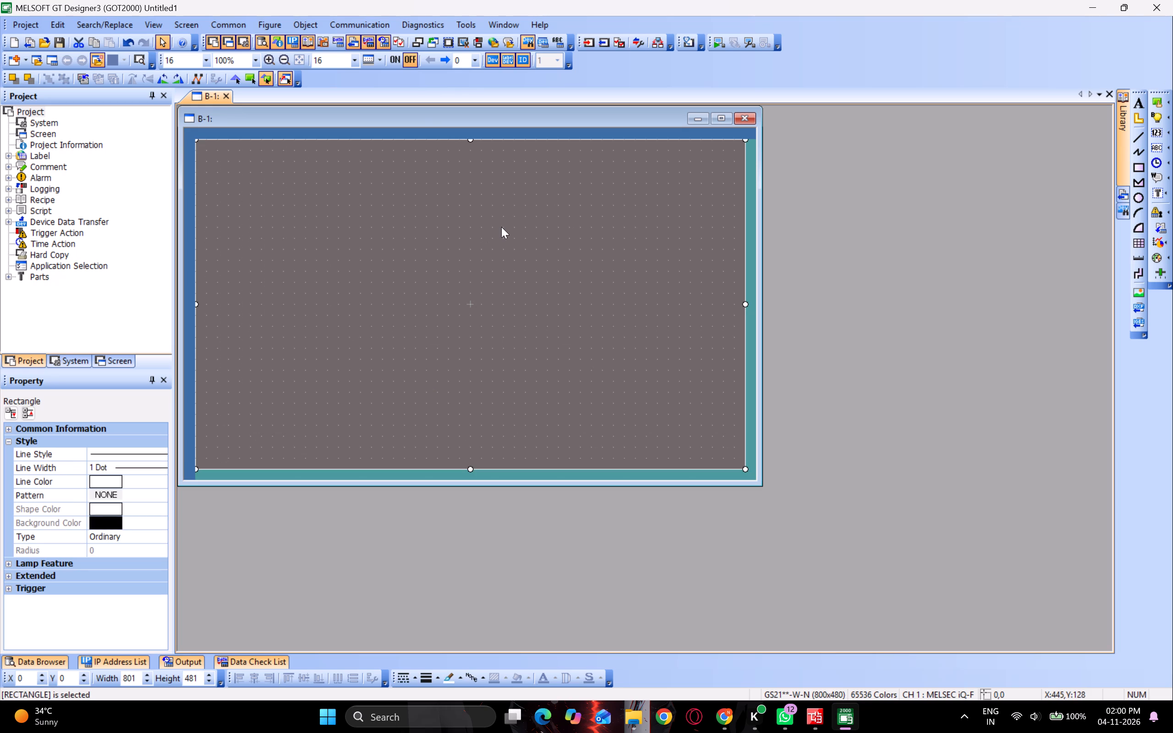
# Fill the full-screen rectangle with pattern 8 and set its background color to pale beige.
pyautogui.rightClick(260, 339)
pyautogui.click(219, 355)
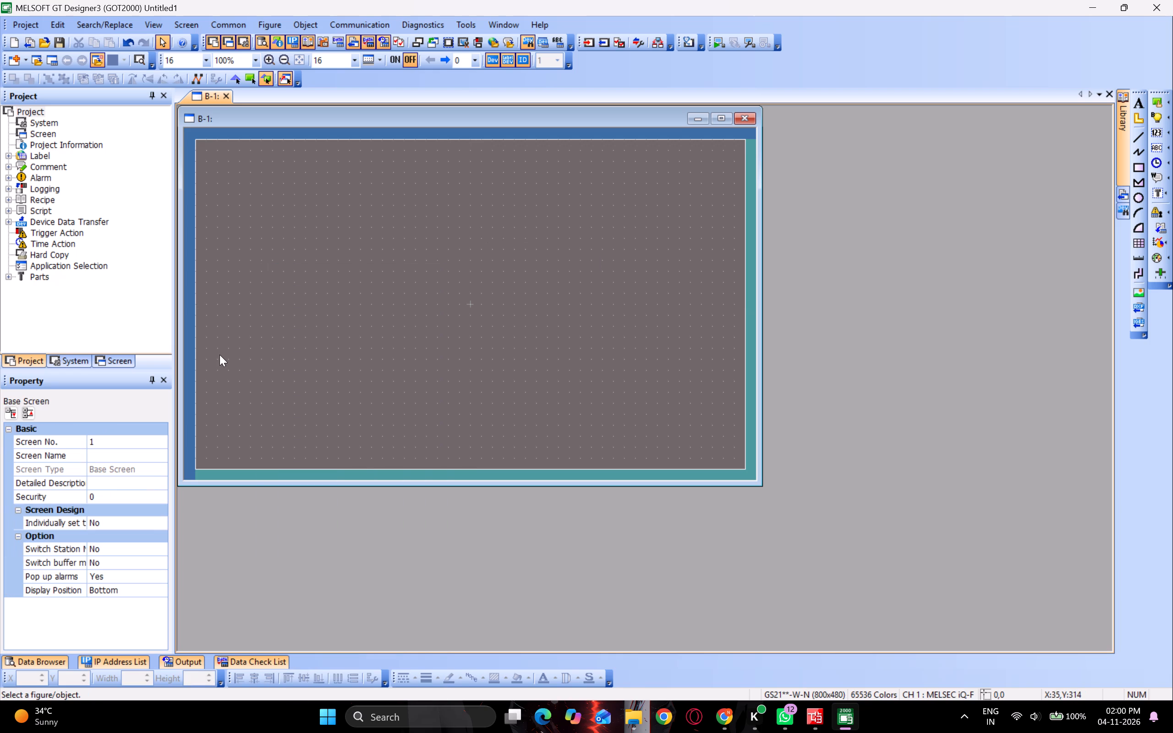
pyautogui.click(199, 339)
pyautogui.click(196, 339)
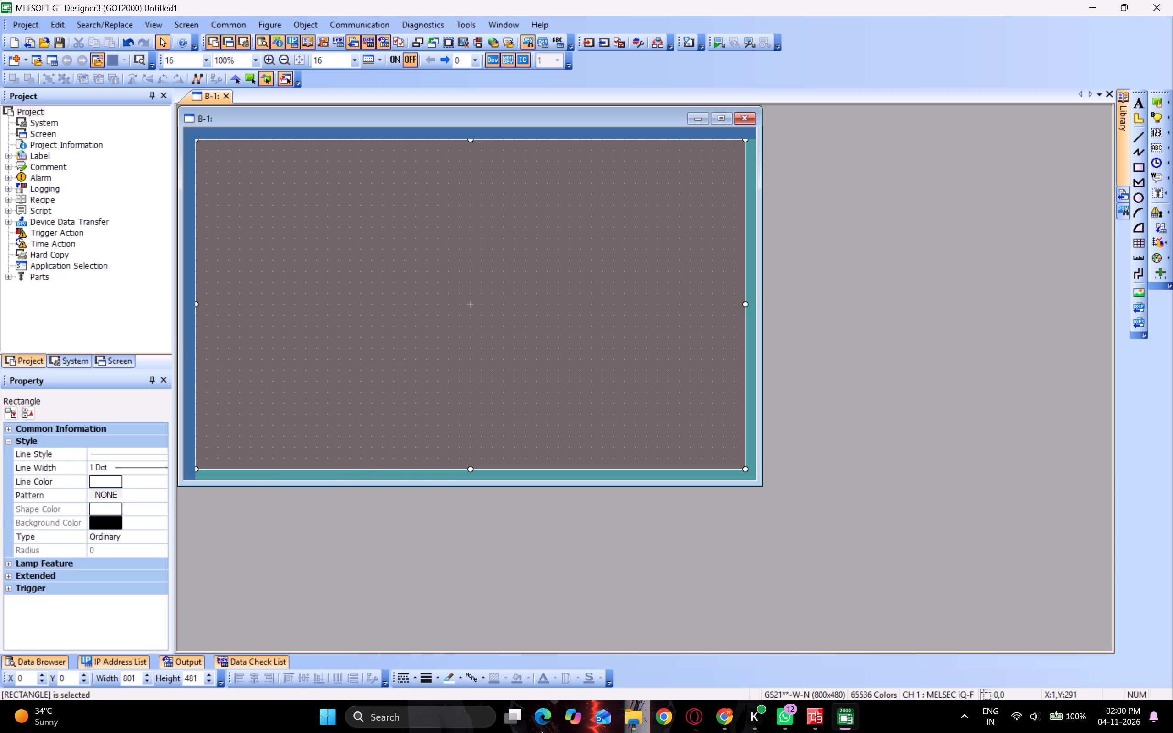
pyautogui.doubleClick(196, 339)
pyautogui.click(615, 332)
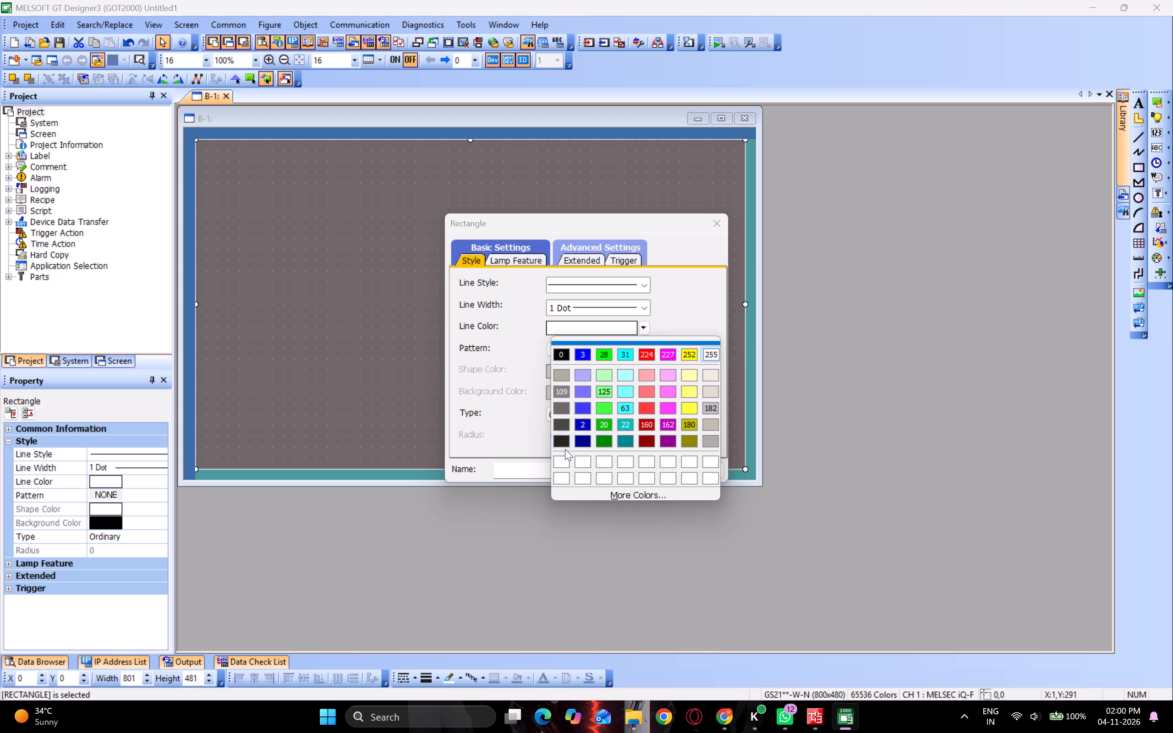
pyautogui.click(563, 457)
pyautogui.click(605, 350)
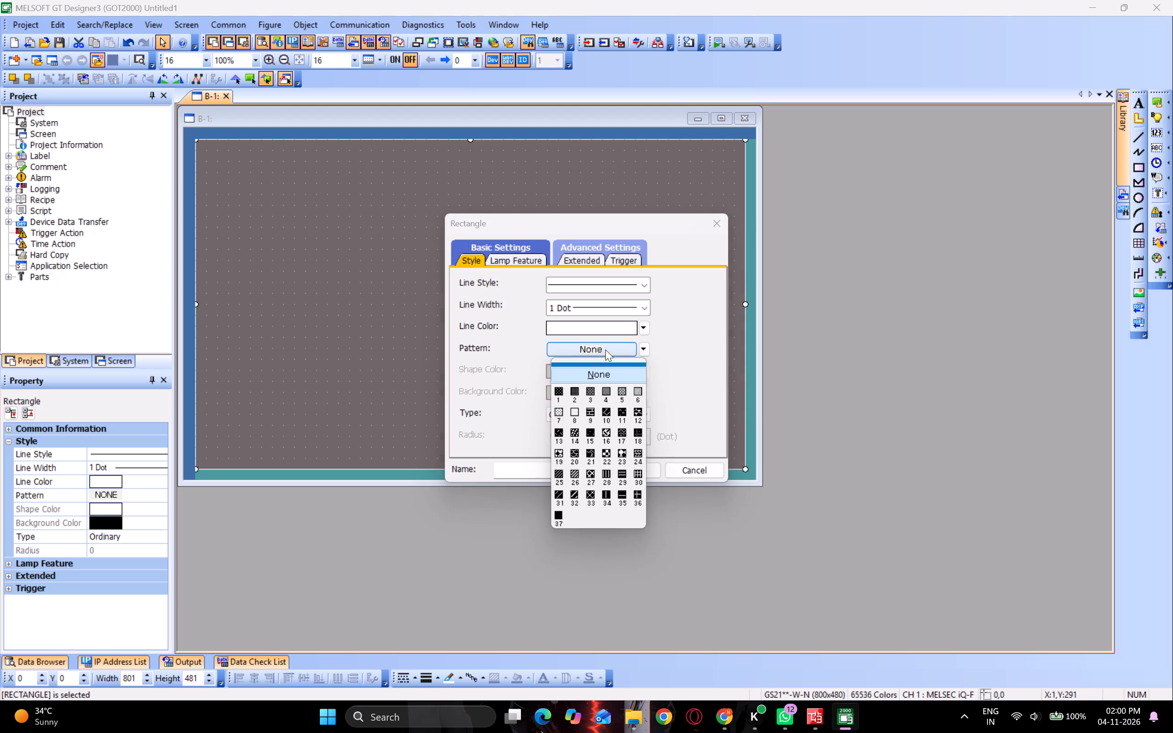
pyautogui.doubleClick(605, 350)
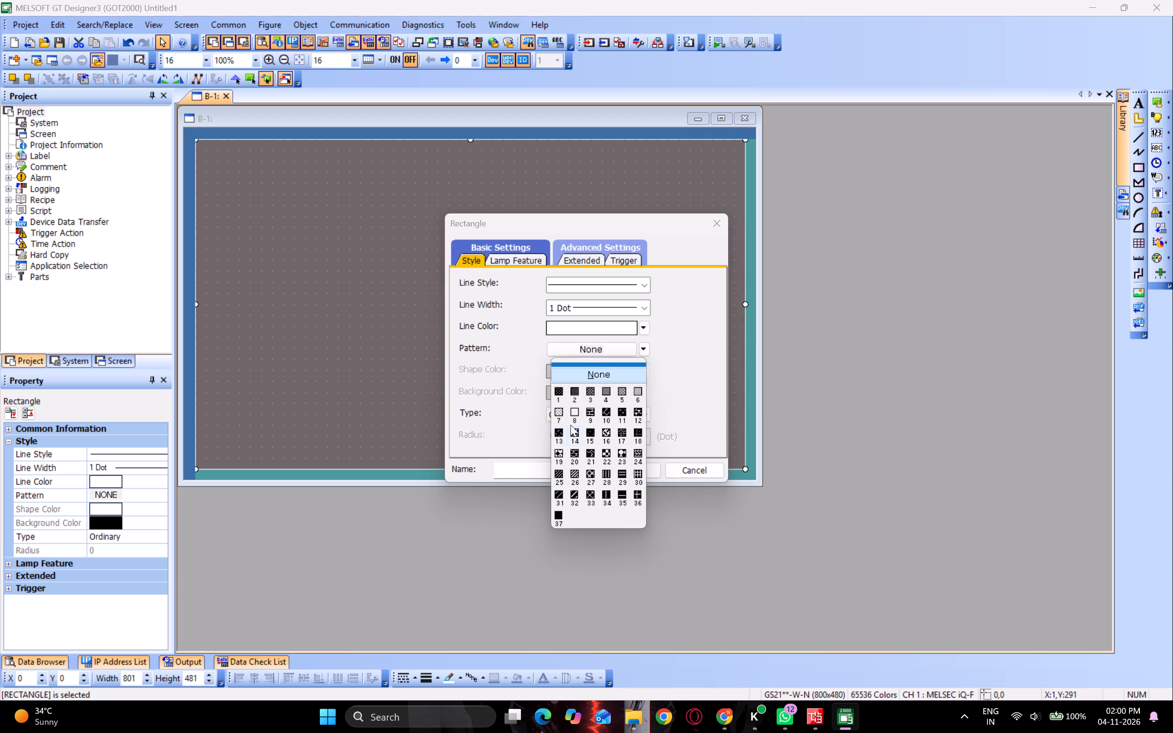
pyautogui.click(573, 421)
pyautogui.click(592, 397)
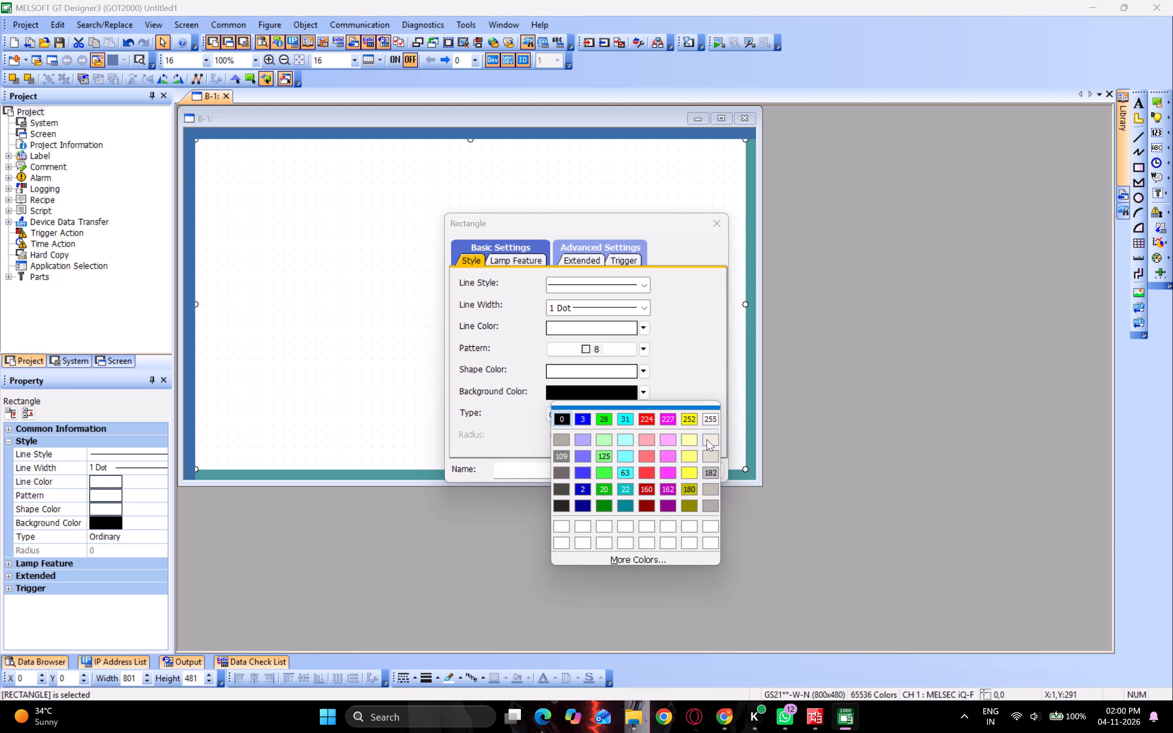
pyautogui.click(707, 440)
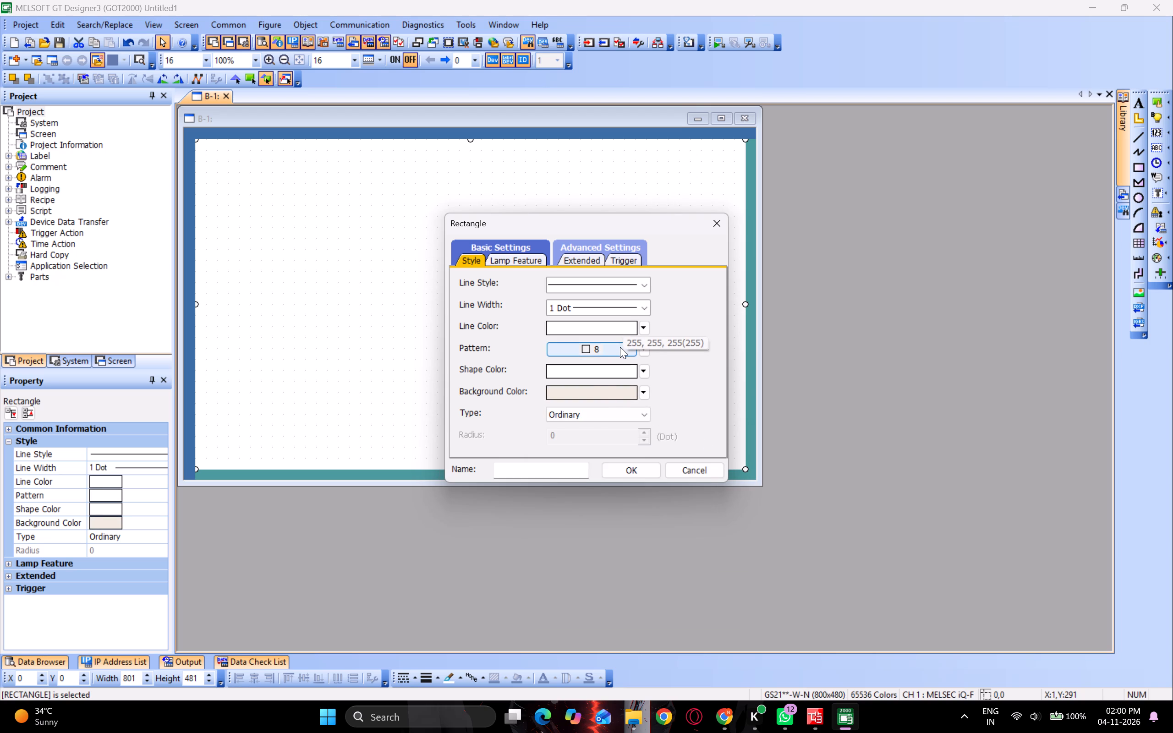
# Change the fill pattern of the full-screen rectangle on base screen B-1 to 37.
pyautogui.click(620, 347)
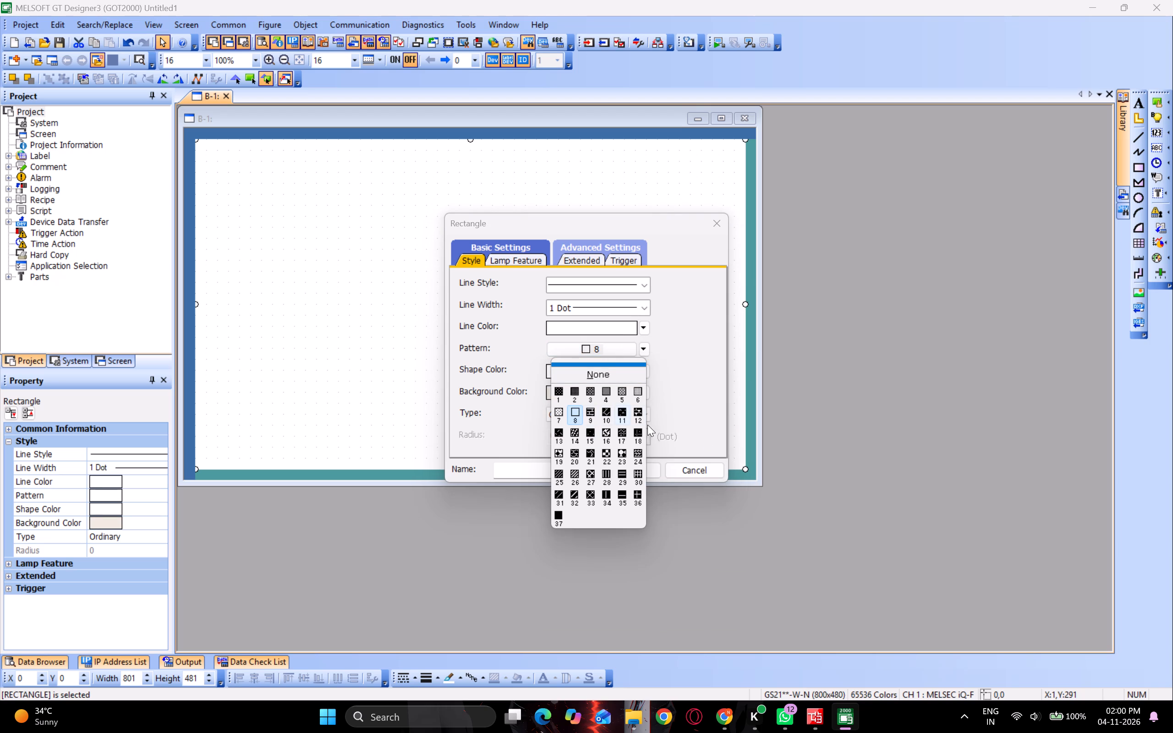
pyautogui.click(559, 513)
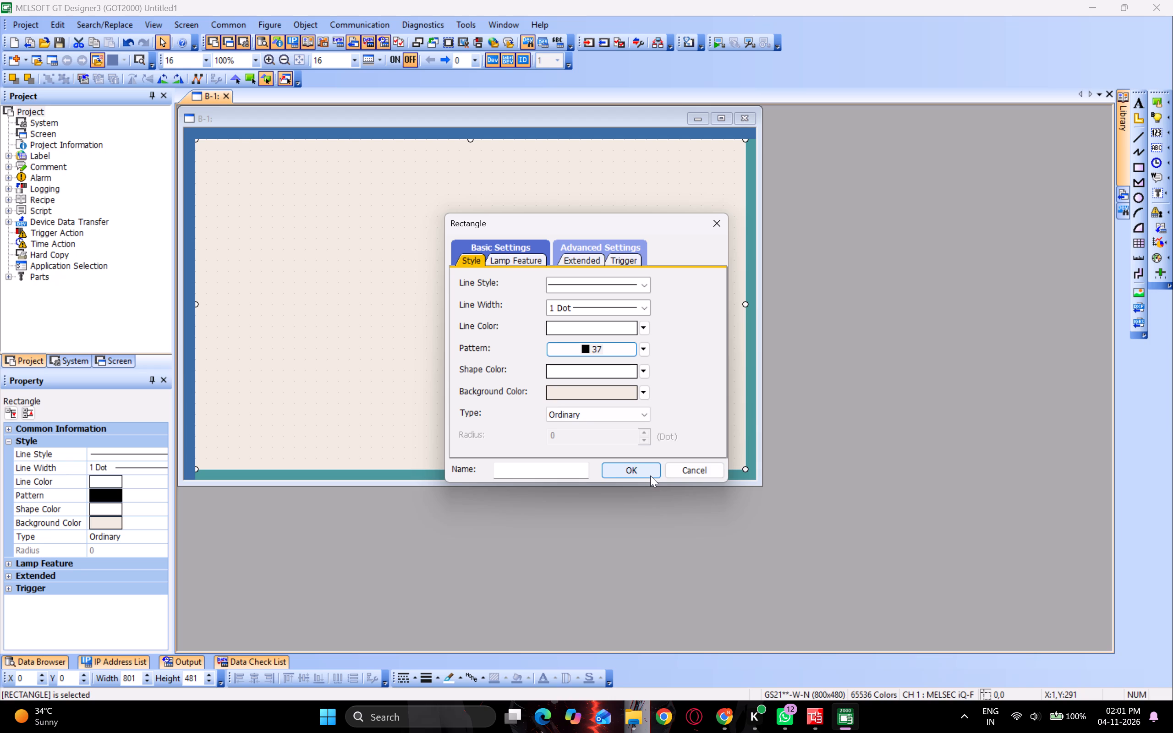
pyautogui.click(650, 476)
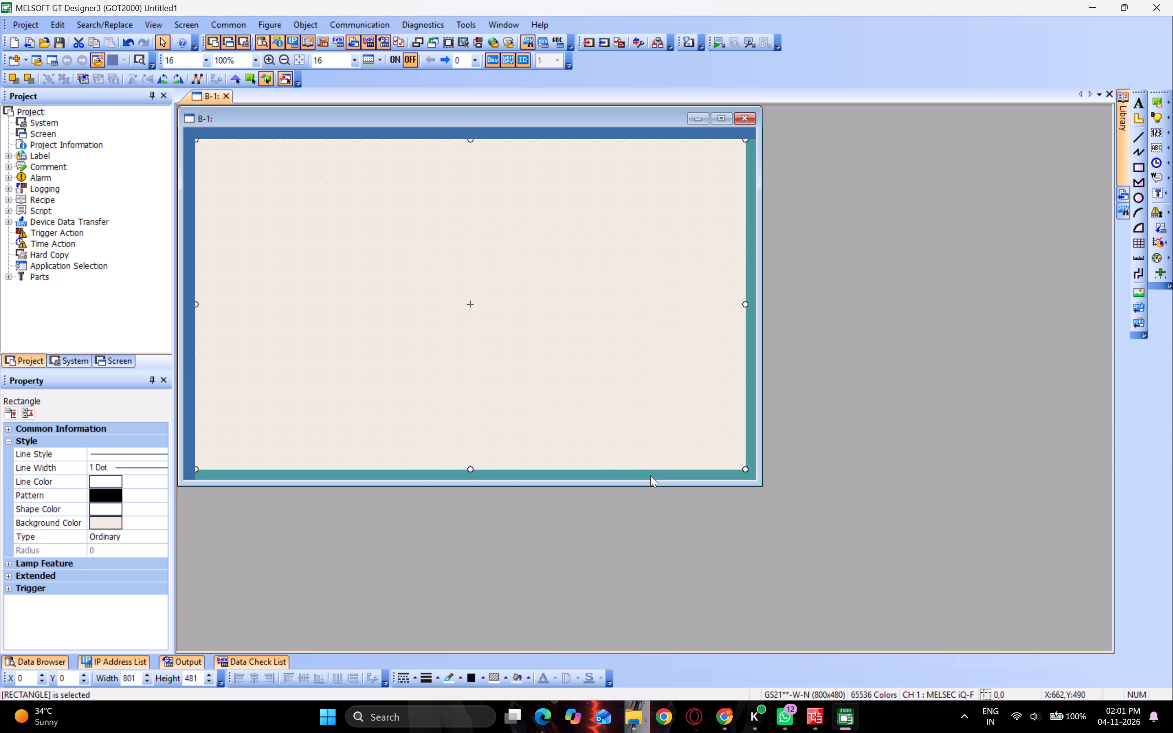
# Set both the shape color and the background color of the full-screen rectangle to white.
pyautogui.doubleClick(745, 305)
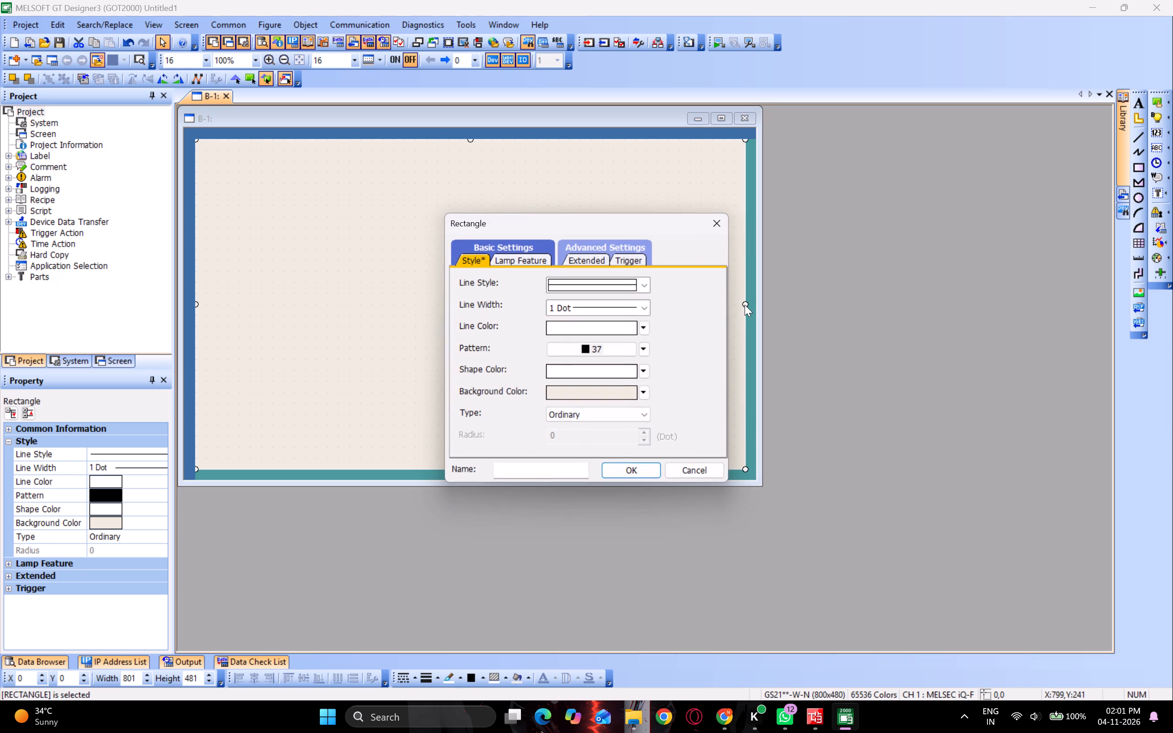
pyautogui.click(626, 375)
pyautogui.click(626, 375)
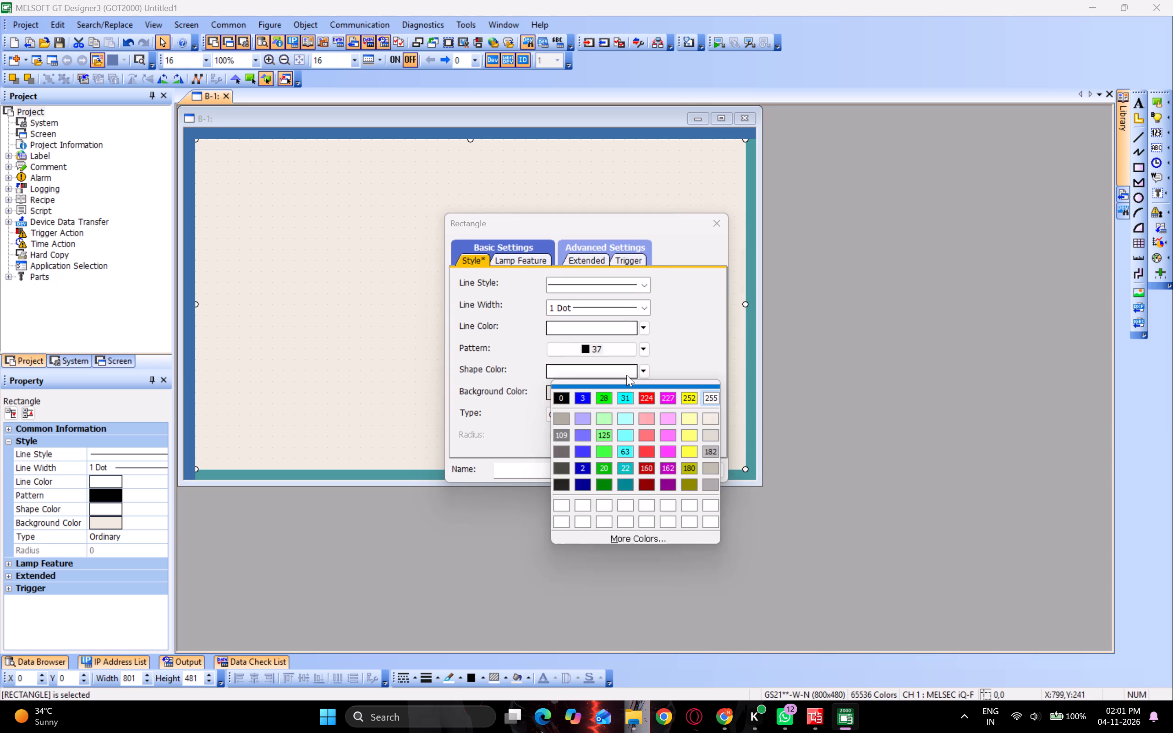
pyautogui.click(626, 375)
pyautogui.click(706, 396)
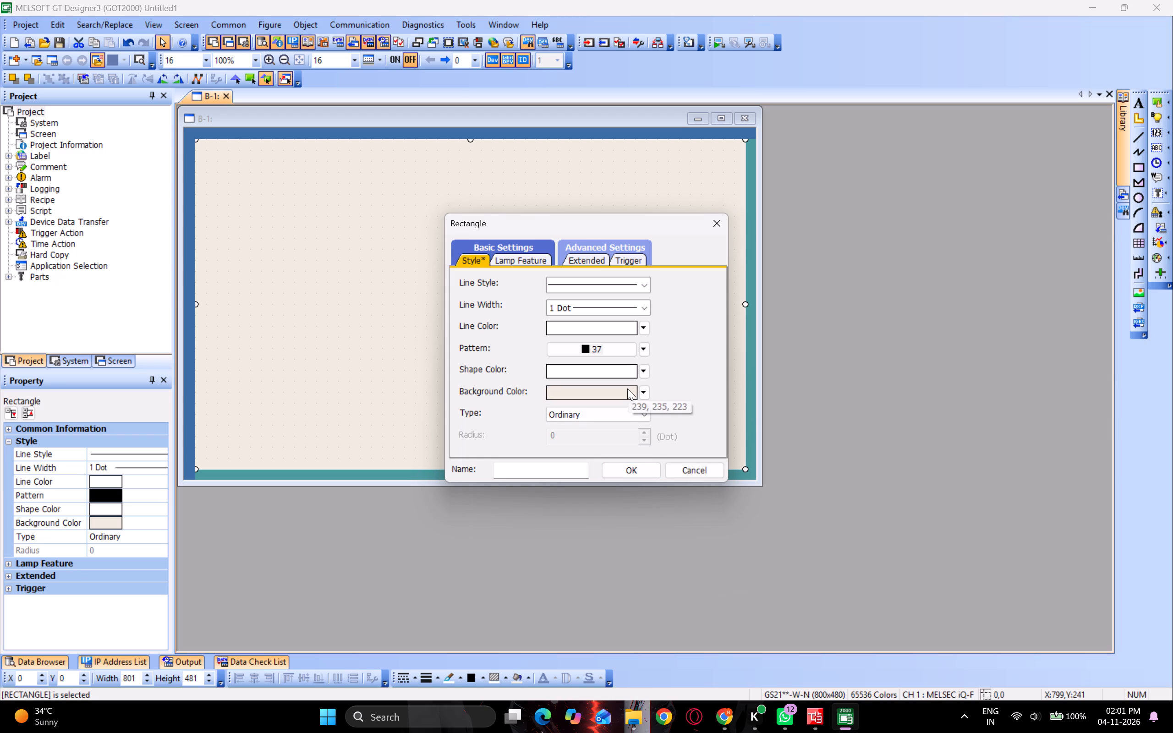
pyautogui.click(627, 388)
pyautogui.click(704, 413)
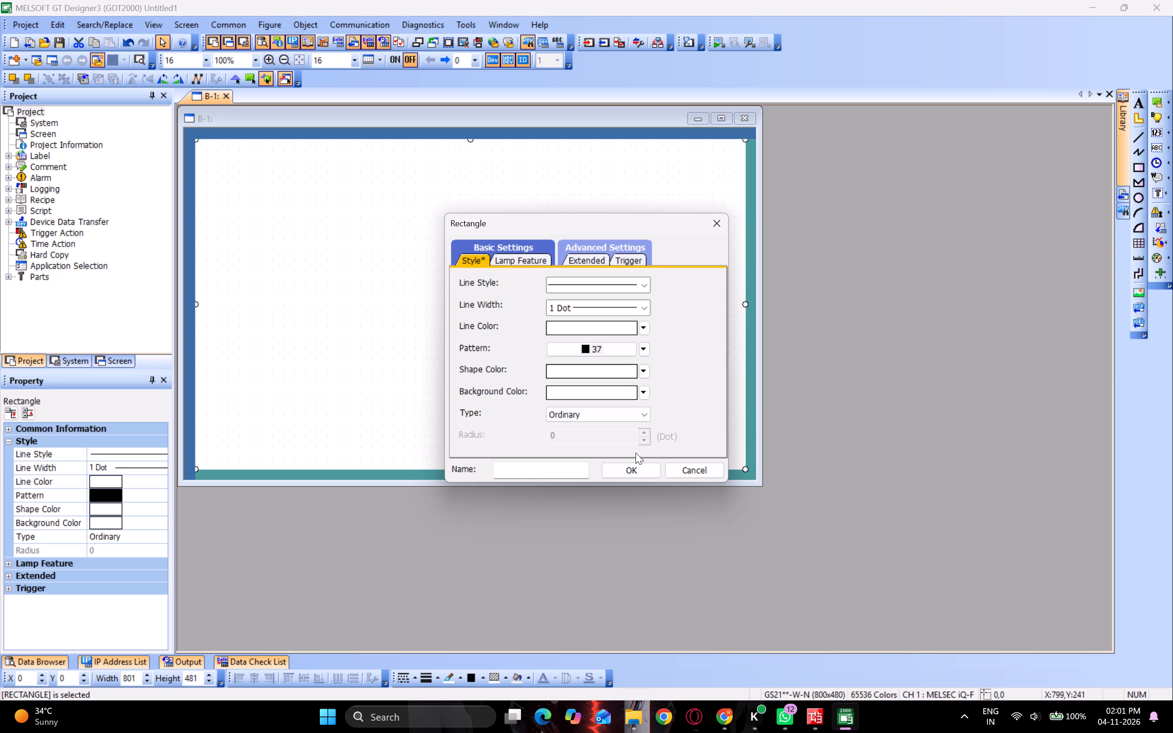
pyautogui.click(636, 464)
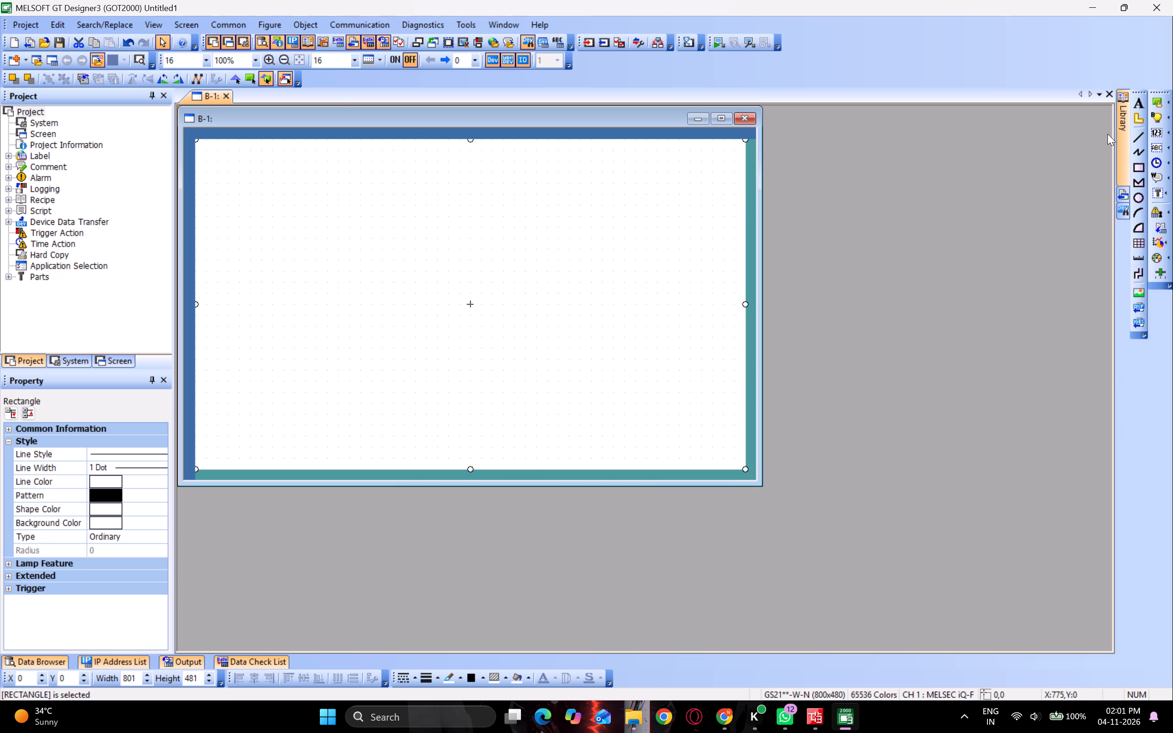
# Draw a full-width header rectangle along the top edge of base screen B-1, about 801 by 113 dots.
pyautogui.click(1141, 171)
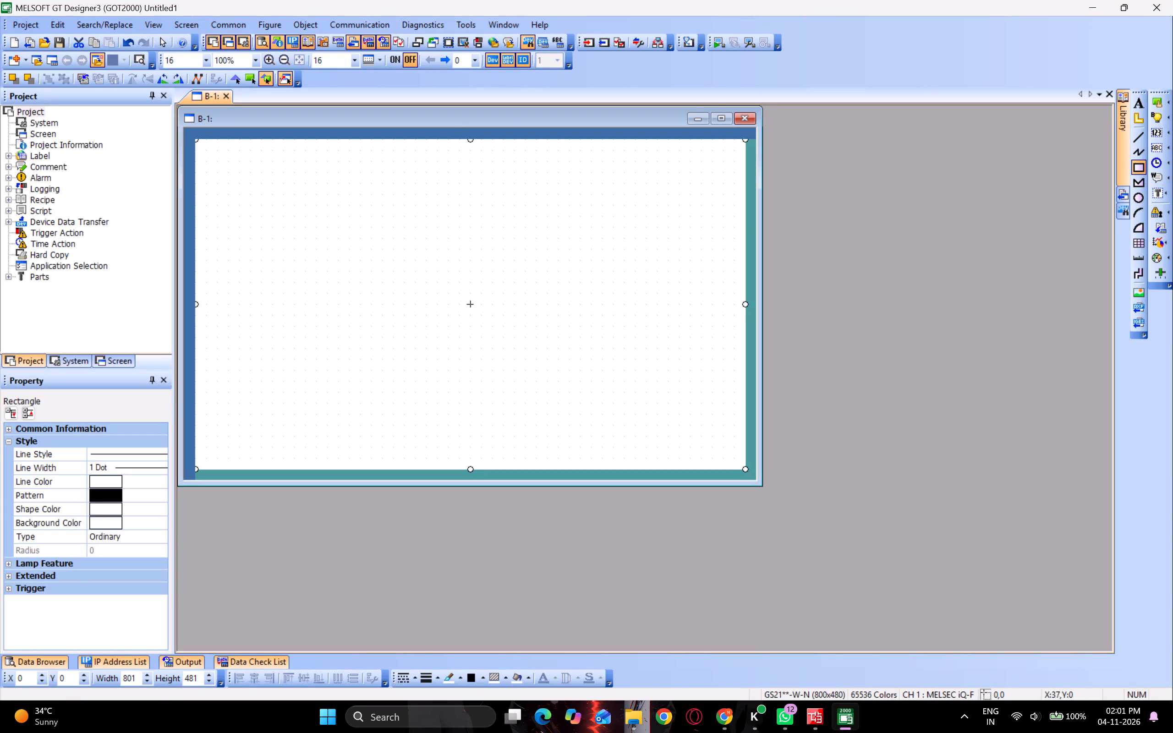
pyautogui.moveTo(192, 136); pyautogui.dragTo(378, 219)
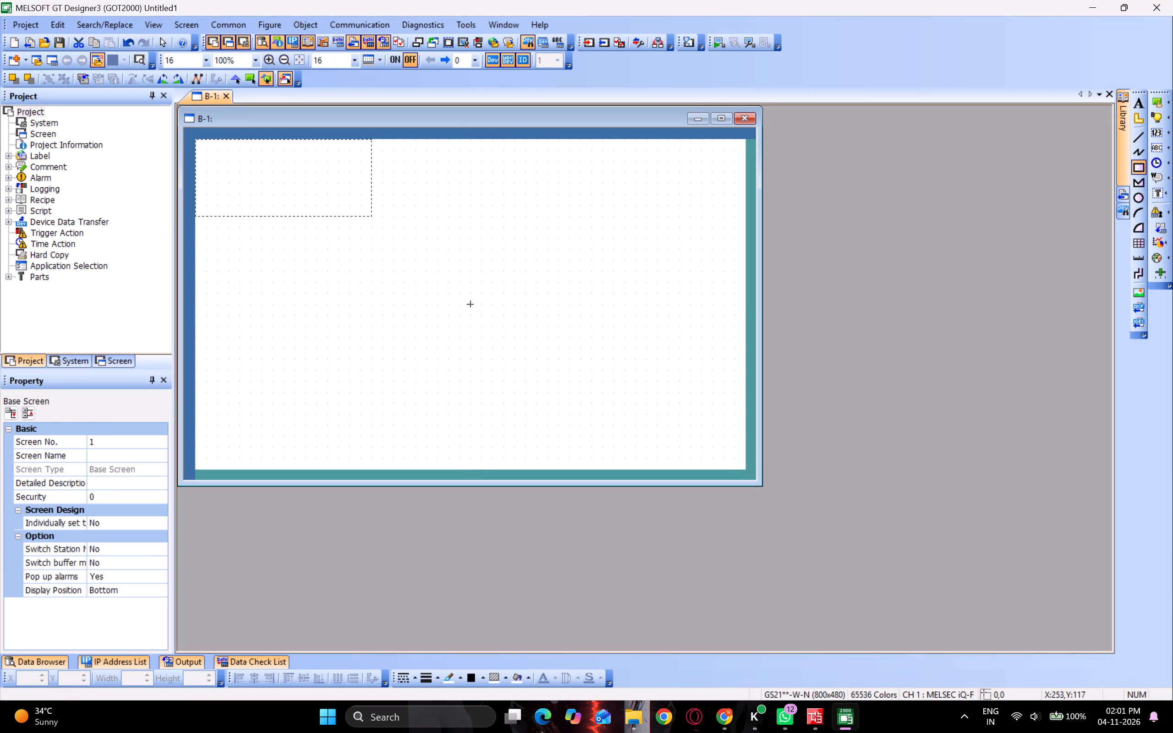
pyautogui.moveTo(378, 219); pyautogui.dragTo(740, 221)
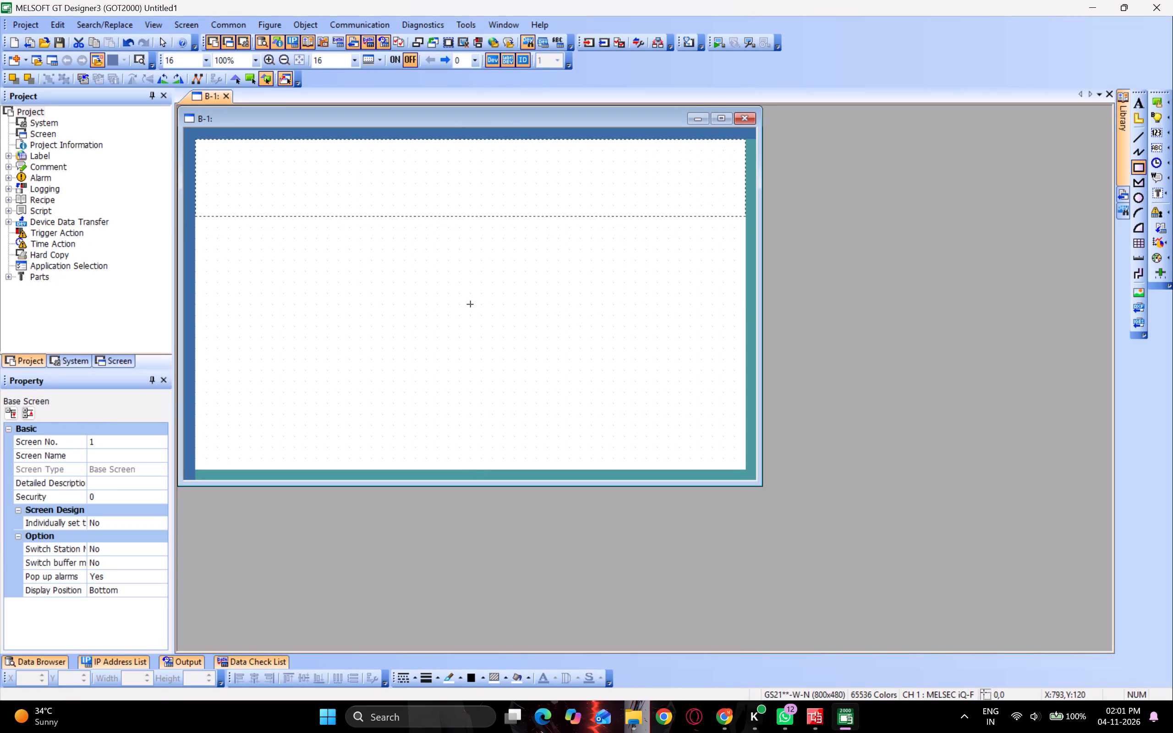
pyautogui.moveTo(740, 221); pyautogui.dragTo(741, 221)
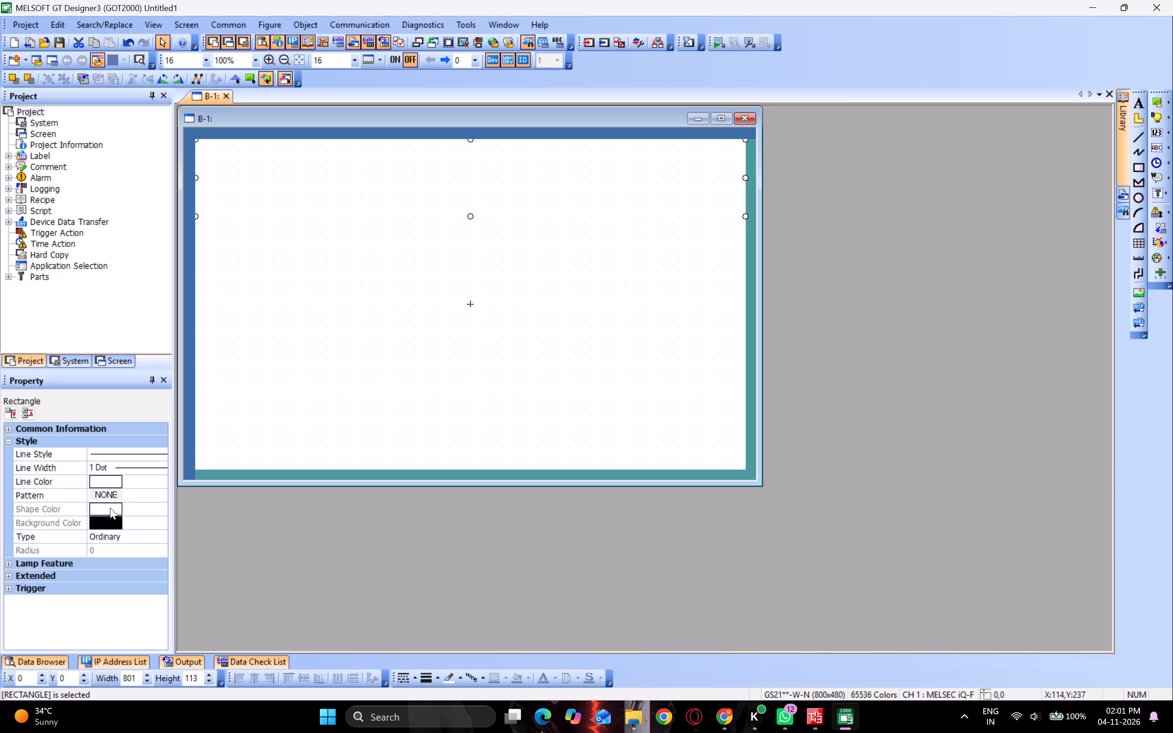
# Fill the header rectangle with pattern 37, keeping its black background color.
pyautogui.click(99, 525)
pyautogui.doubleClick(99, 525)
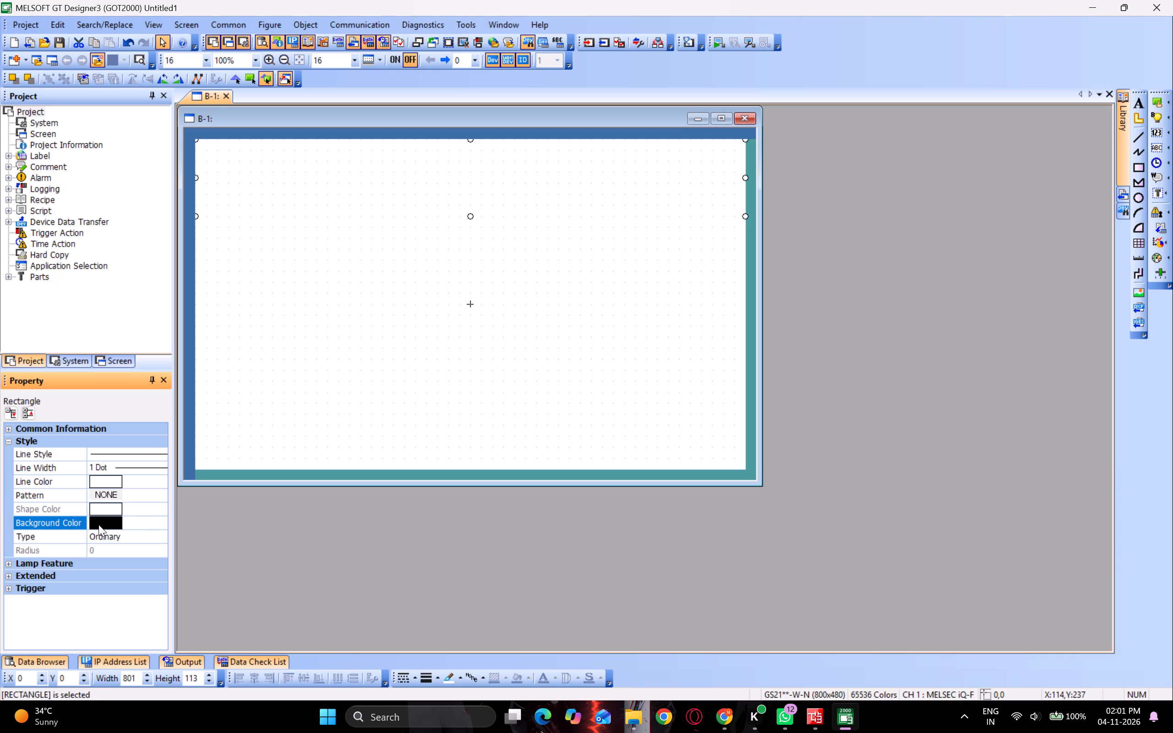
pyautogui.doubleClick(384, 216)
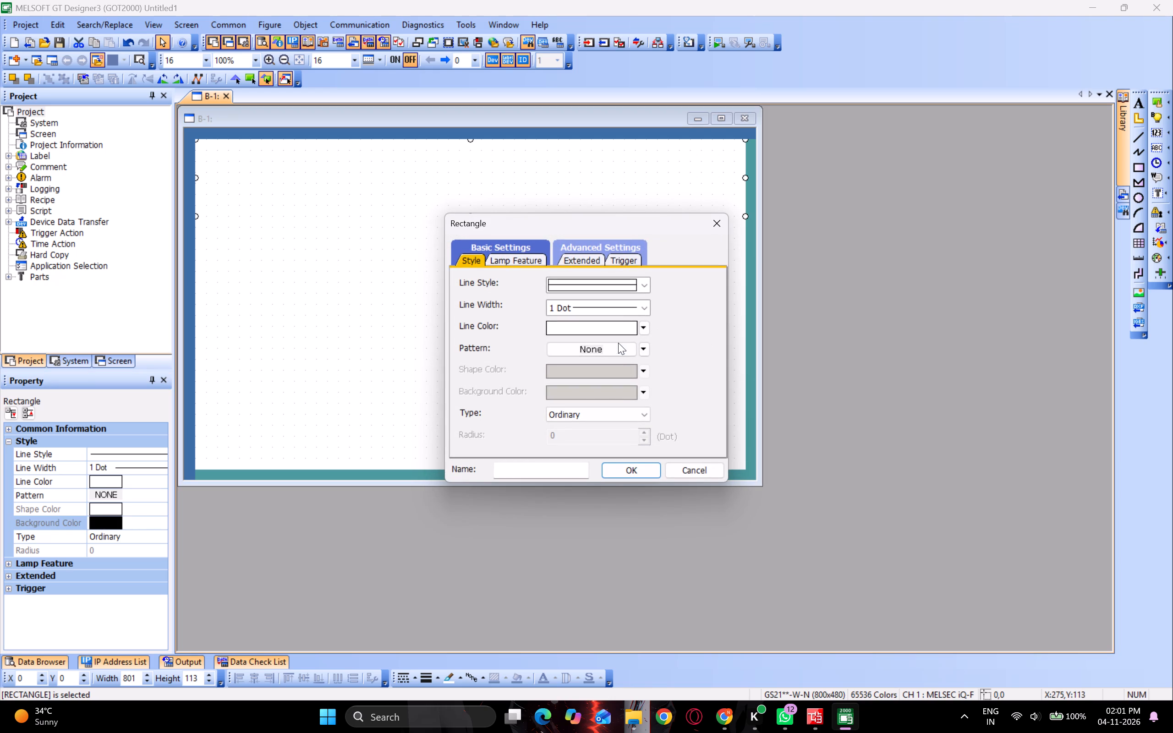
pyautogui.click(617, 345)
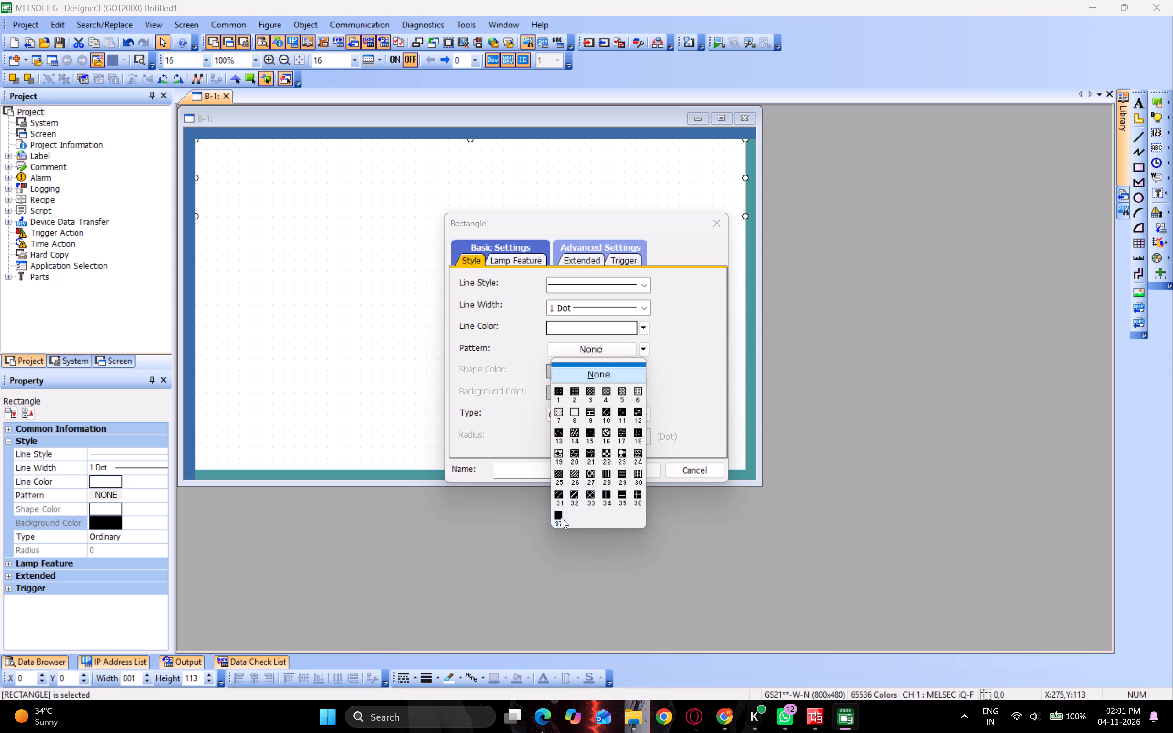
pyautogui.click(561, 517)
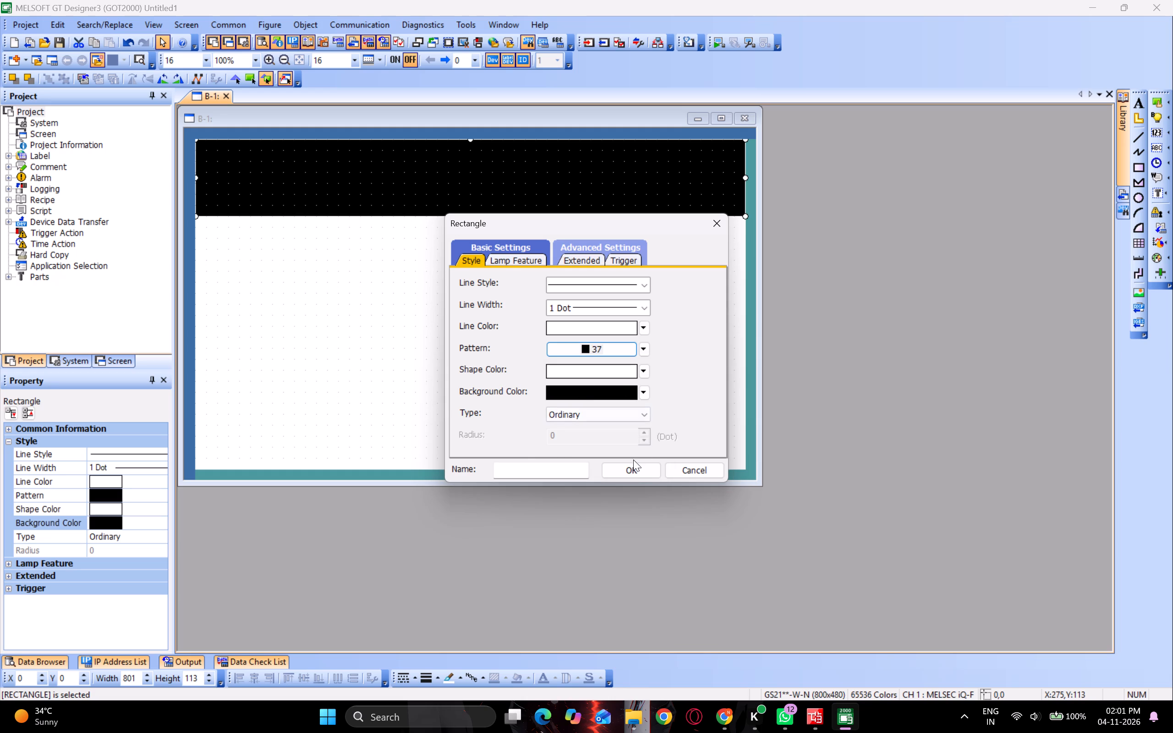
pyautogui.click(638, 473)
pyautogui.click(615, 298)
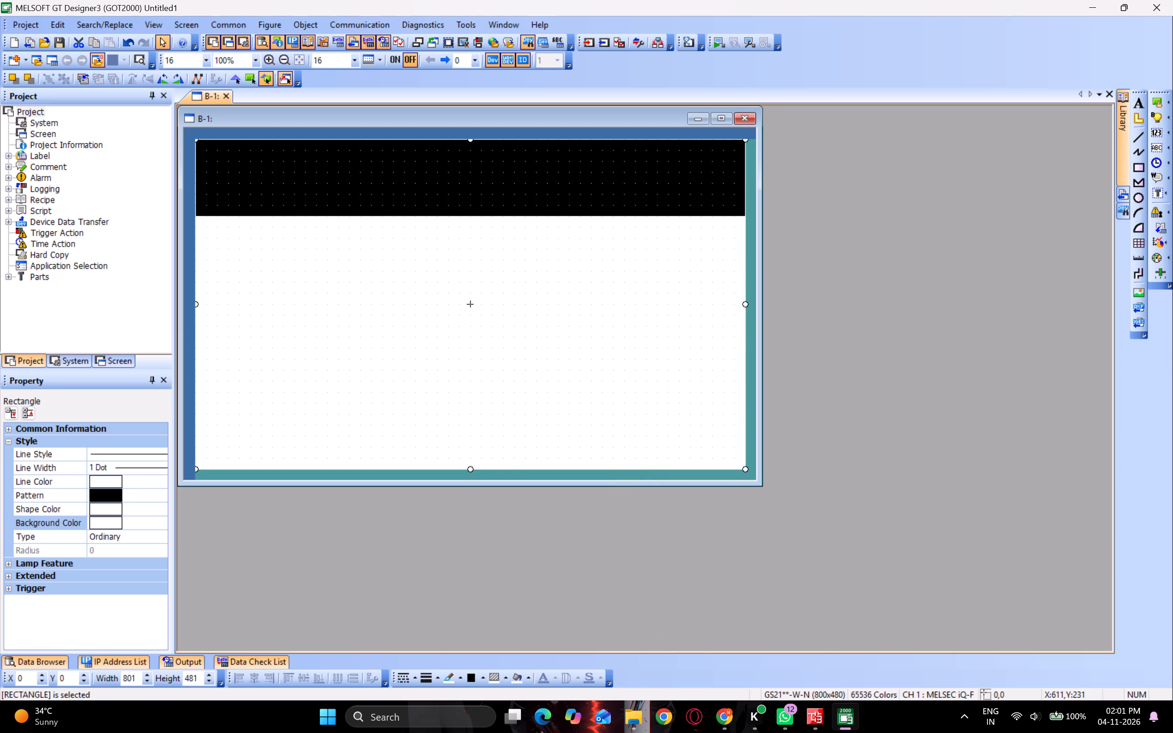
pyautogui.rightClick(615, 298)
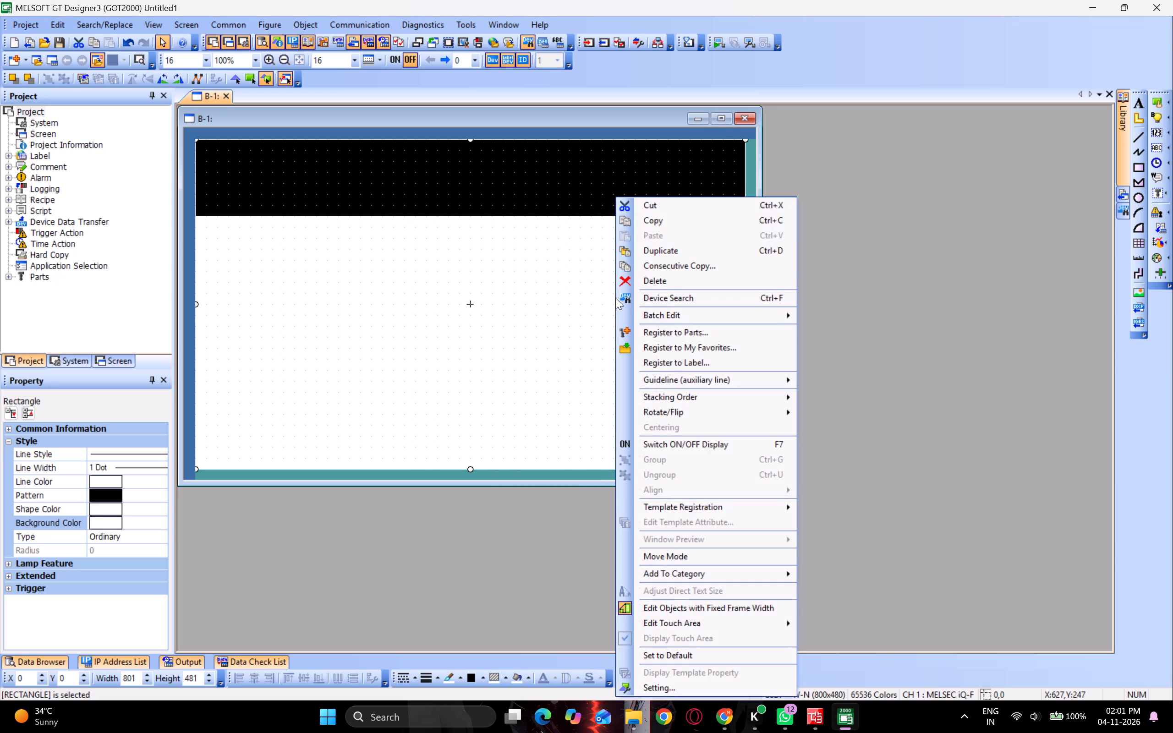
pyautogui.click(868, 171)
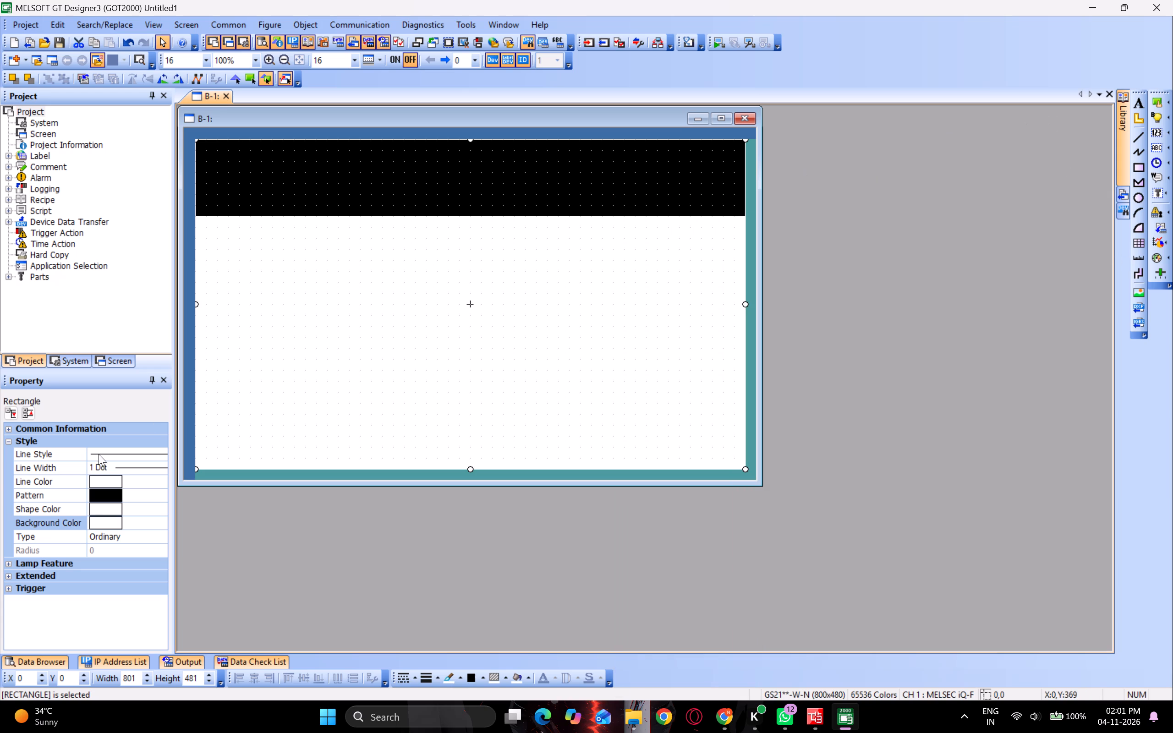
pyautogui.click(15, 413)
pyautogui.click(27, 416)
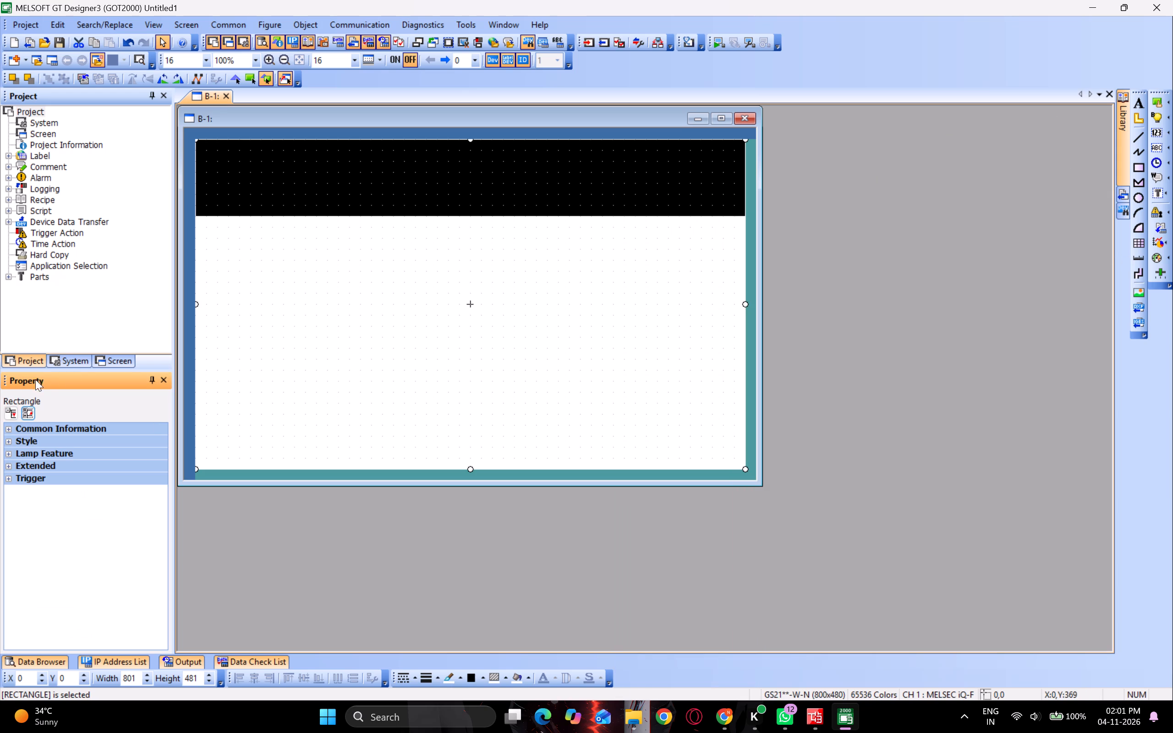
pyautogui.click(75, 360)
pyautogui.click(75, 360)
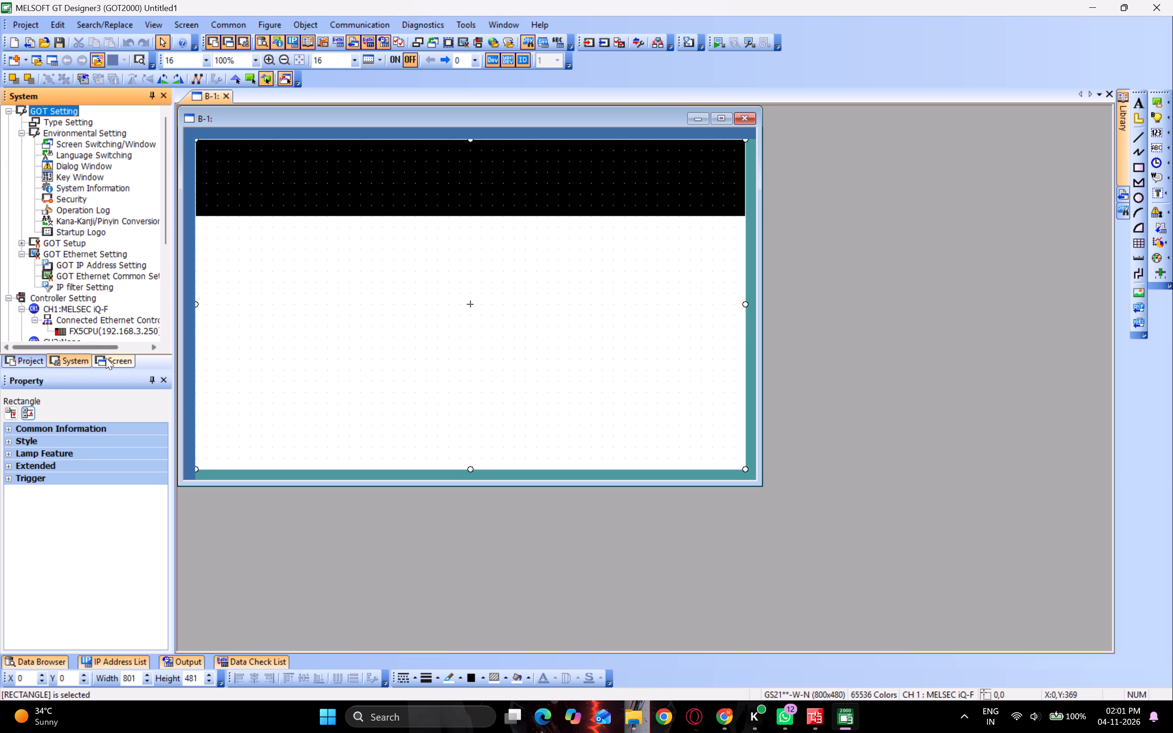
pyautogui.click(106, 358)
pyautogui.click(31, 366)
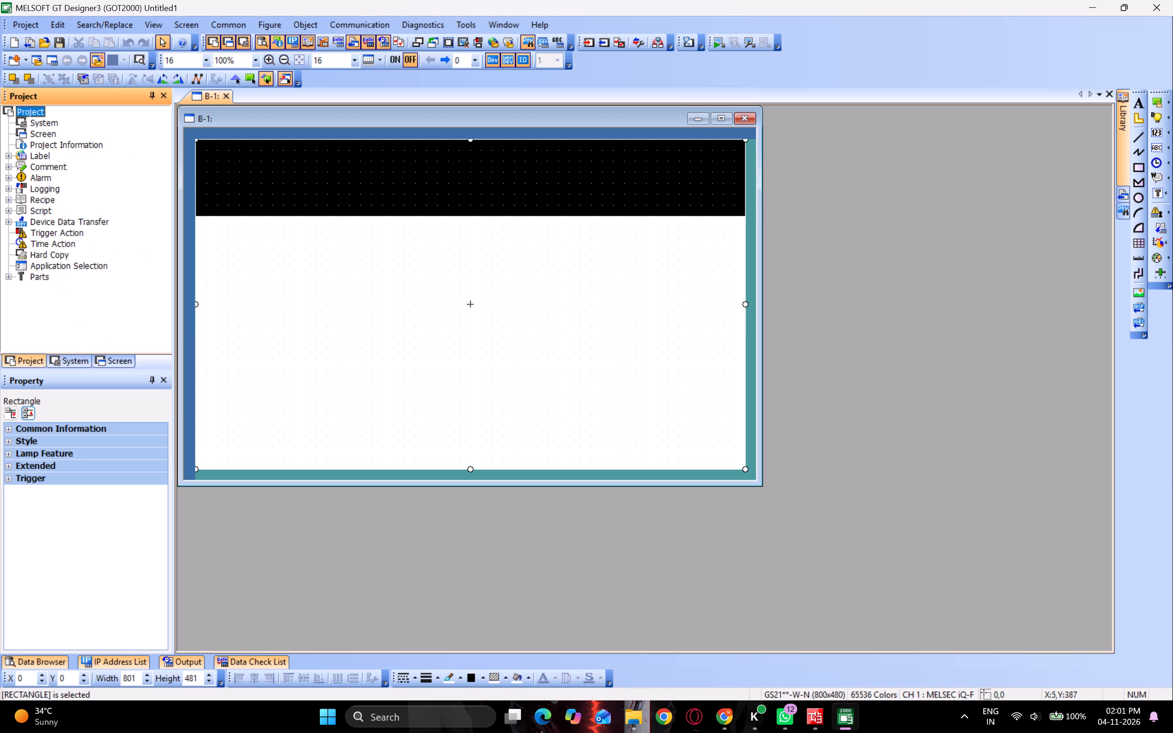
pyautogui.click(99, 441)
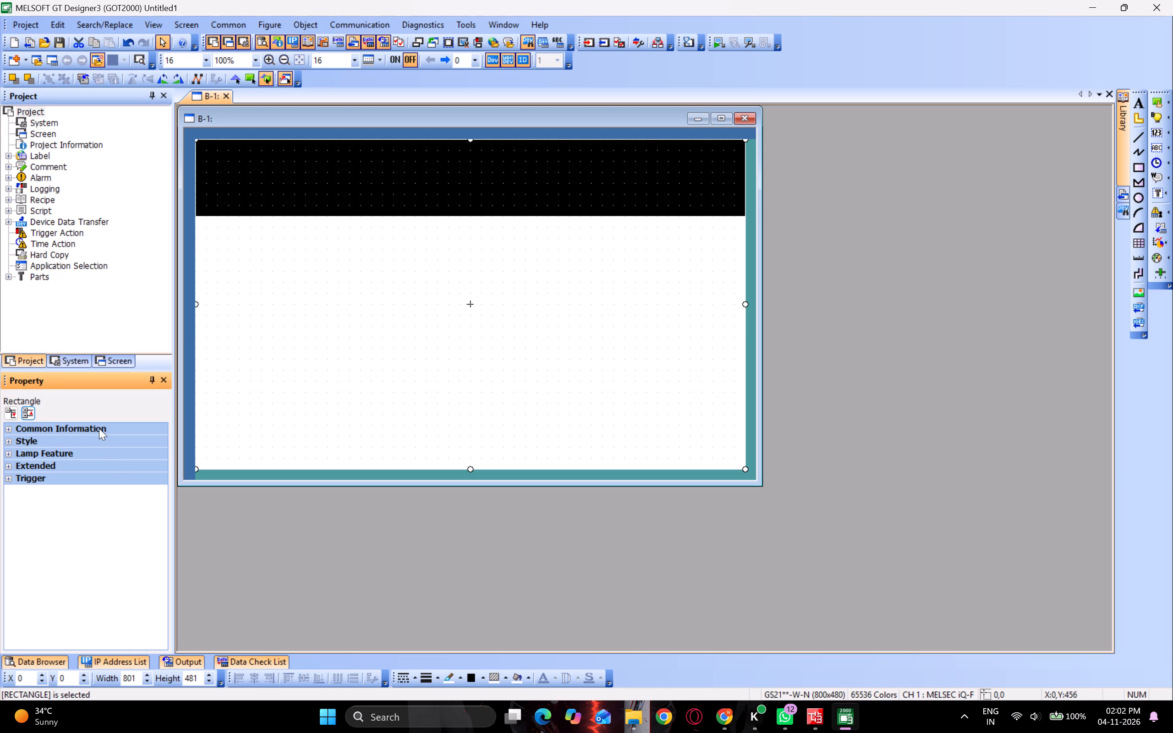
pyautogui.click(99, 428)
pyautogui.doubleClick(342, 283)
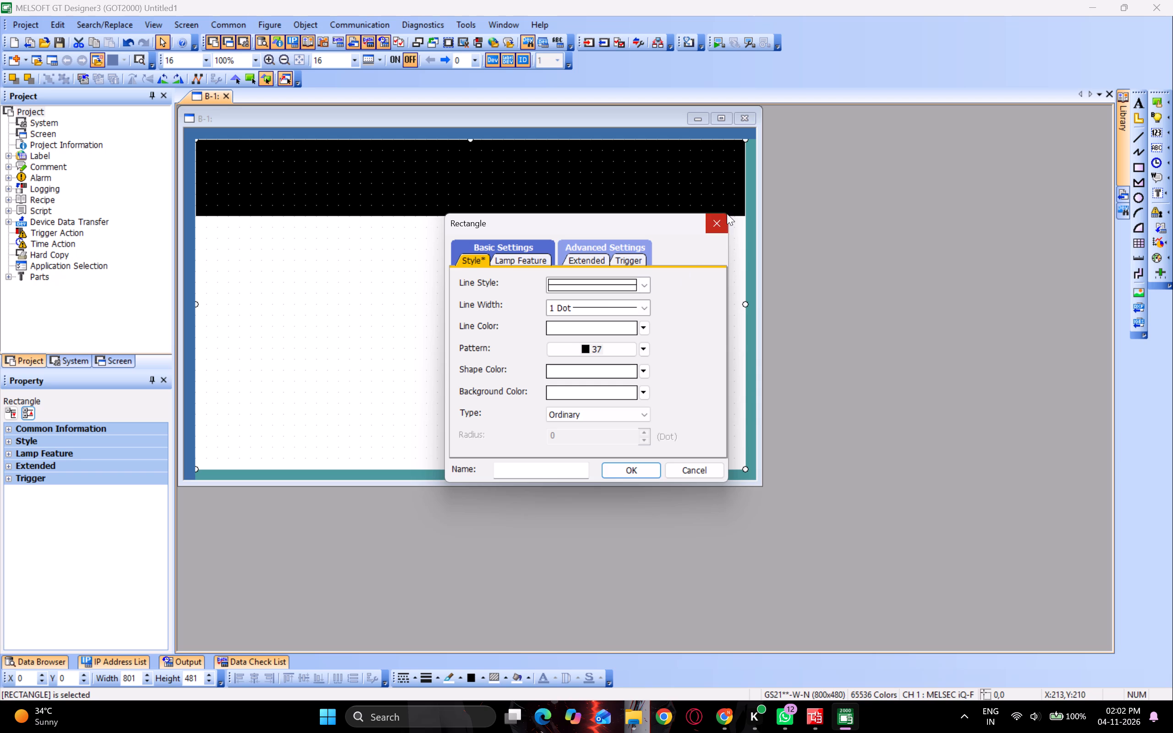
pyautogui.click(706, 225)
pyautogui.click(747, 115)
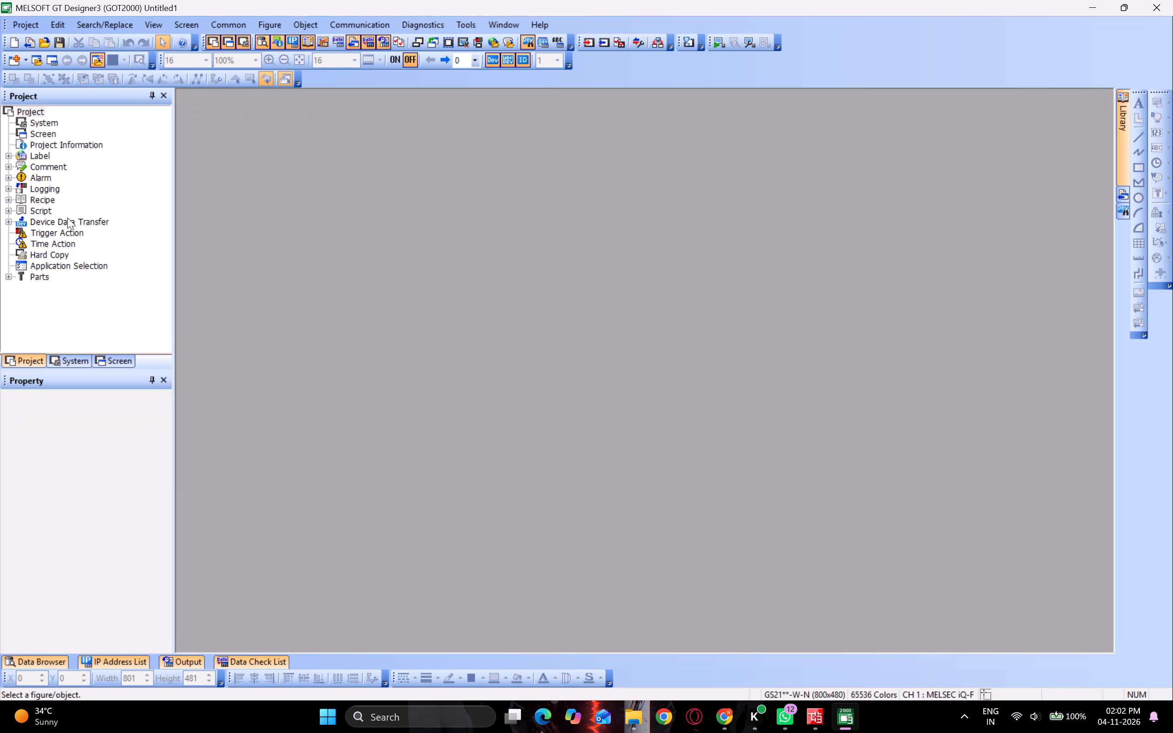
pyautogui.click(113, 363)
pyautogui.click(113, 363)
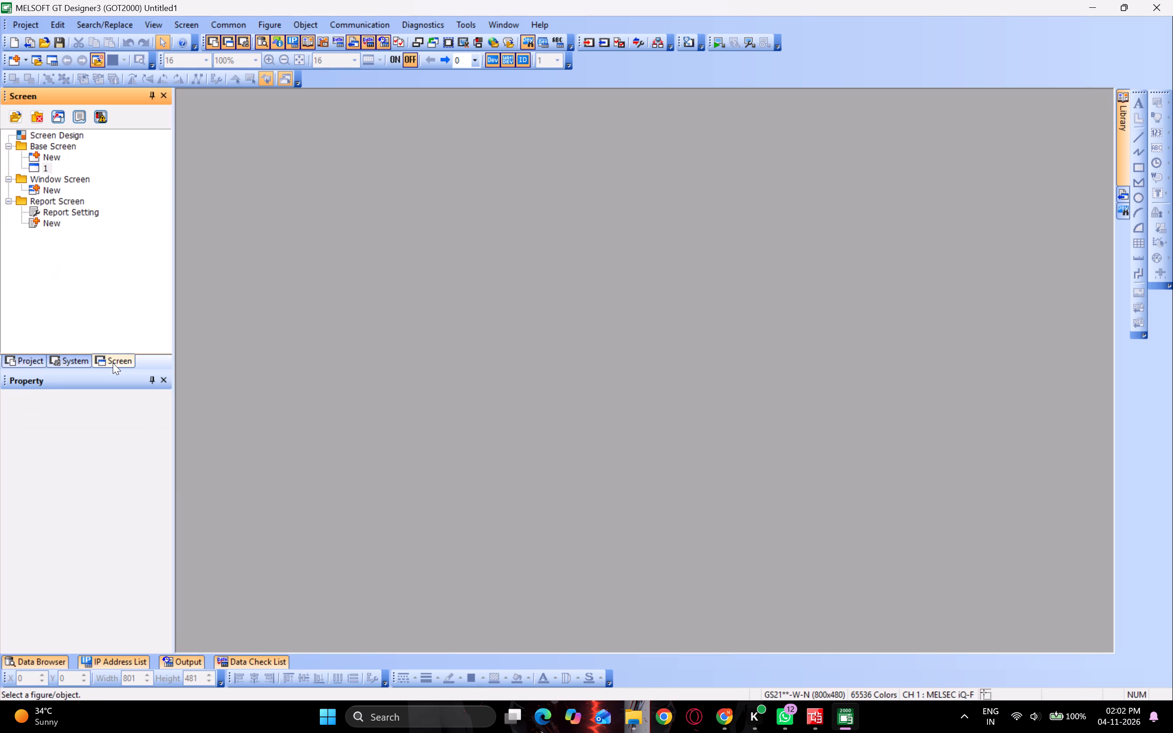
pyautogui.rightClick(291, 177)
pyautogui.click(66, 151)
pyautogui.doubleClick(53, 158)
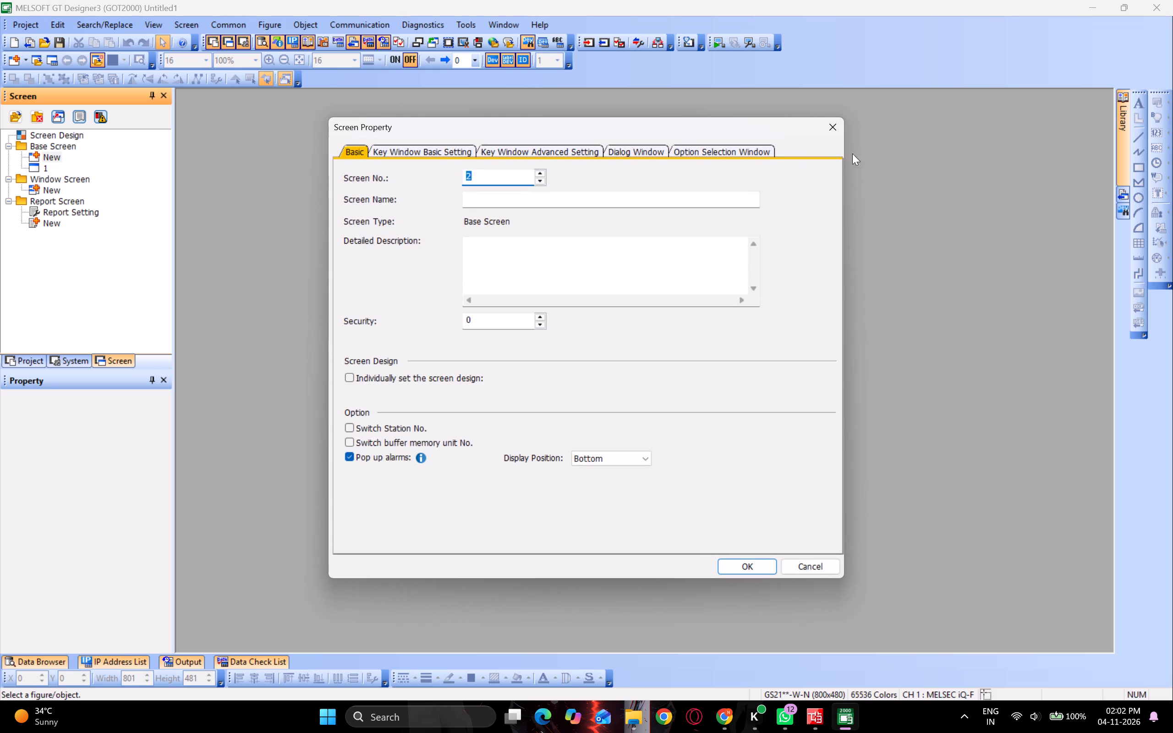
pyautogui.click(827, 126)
# Close GT Designer3 without saving the untitled project.
pyautogui.click(1172, 0)
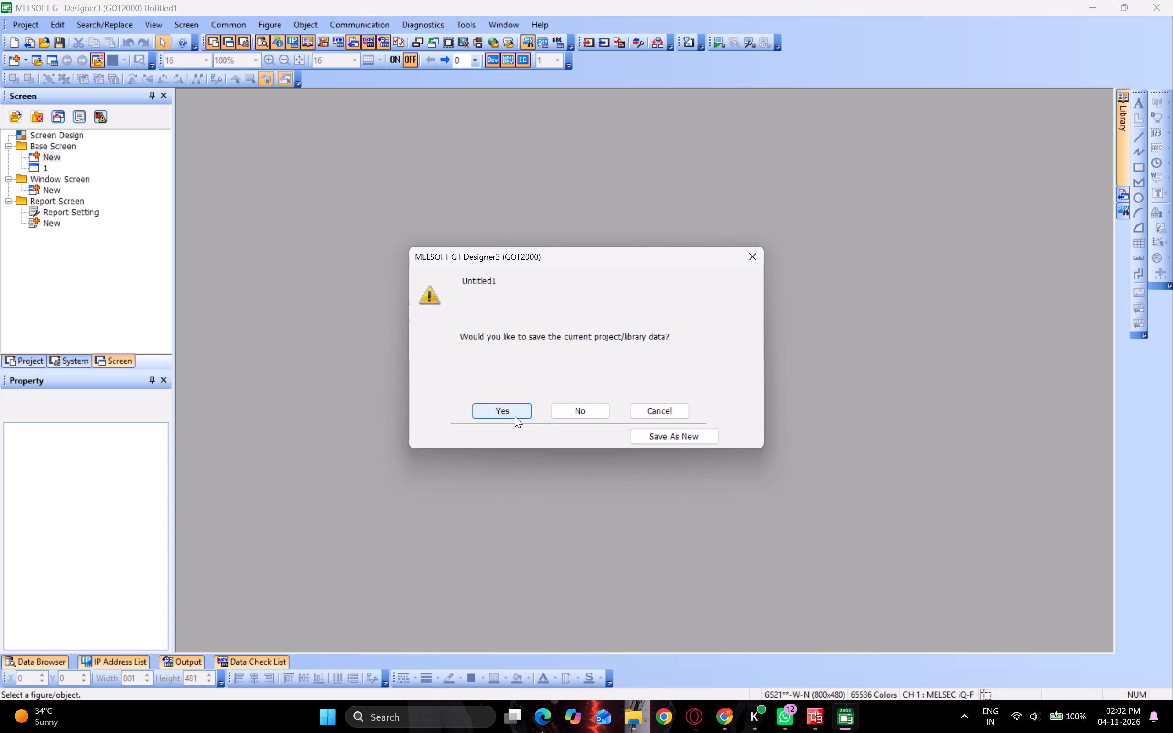
pyautogui.click(515, 416)
pyautogui.click(768, 197)
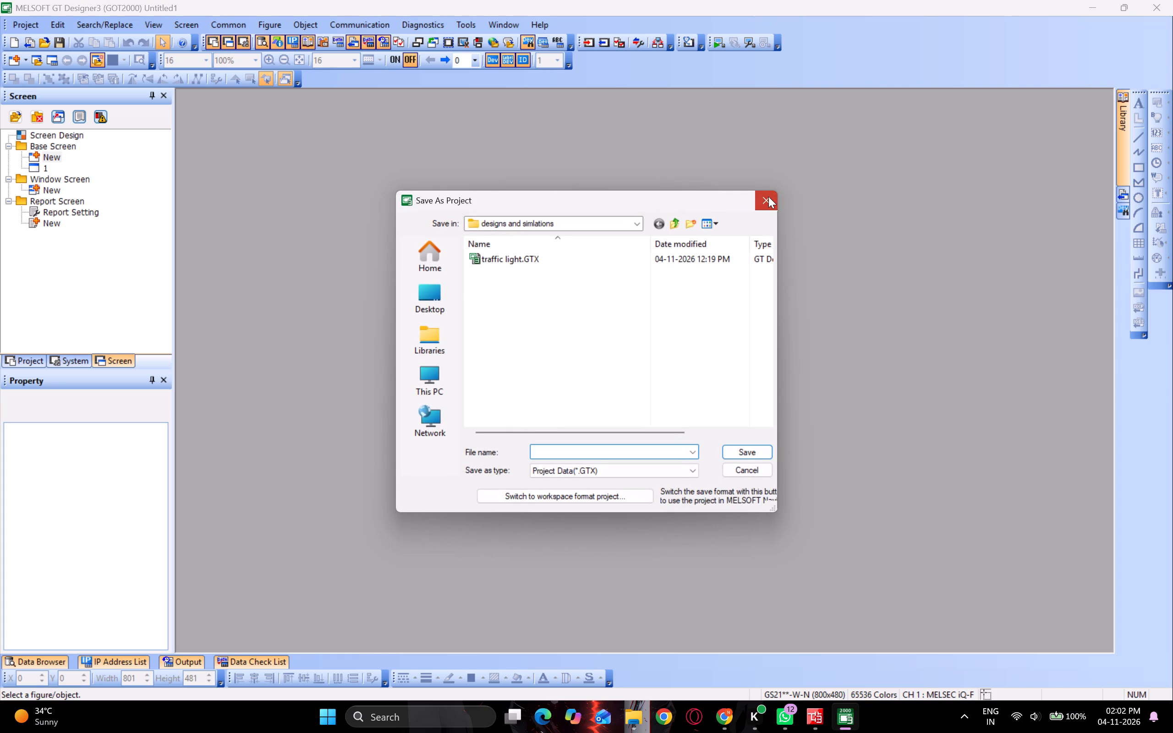
pyautogui.click(1172, 0)
pyautogui.press('Right')
pyautogui.press('Return')
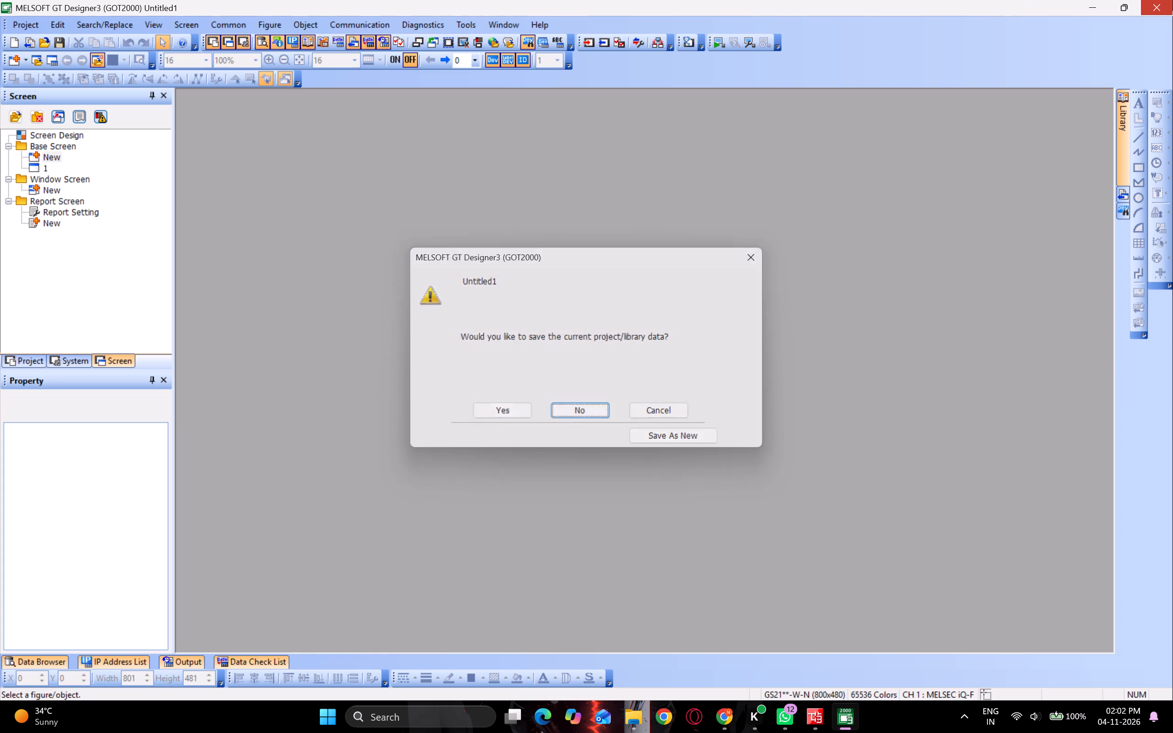
# Launch GT Designer3 again by searching for gtd.
pyautogui.write('gtd')
pyautogui.press('Return')
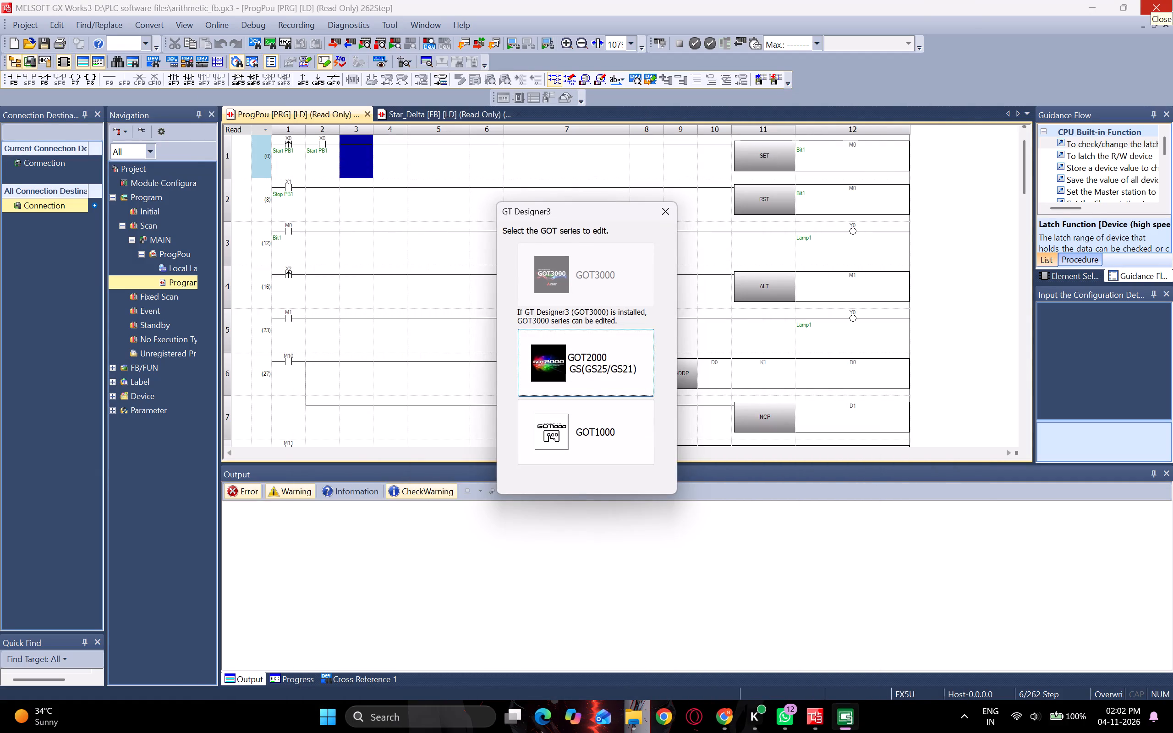
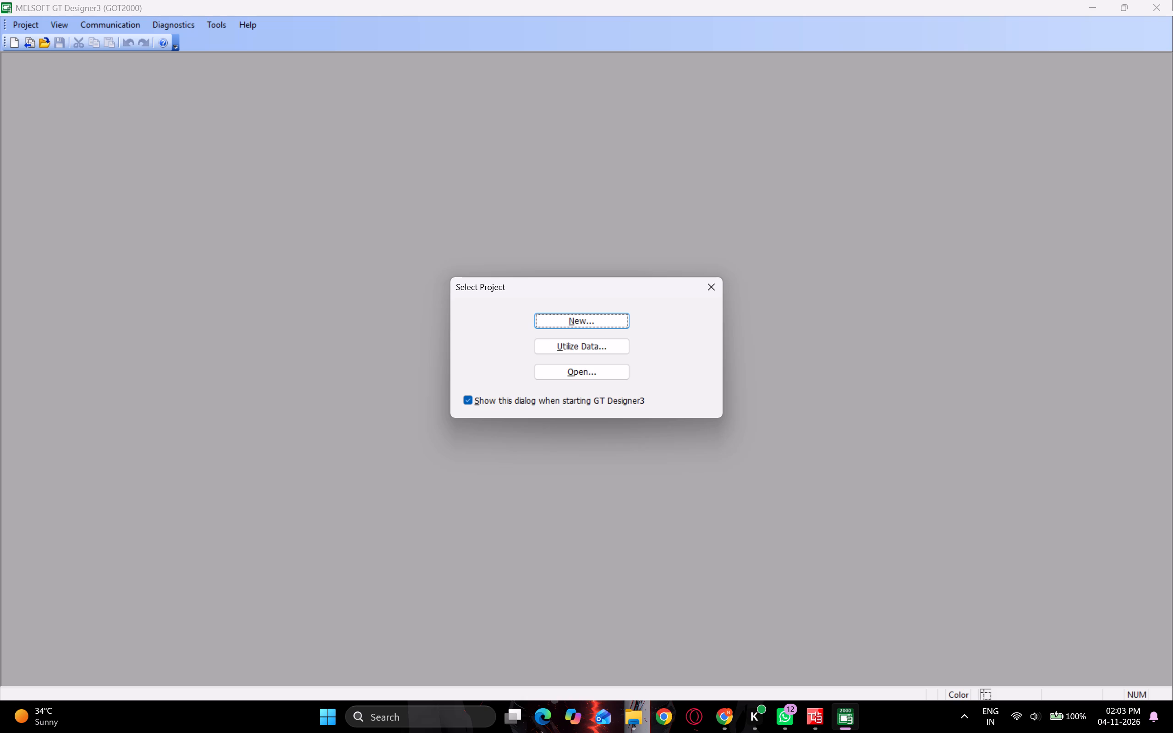
# Start a new project with the wizard and set the GOT series to GS Series (GS25/GS21), type GS21**-W-N (800x480).
pyautogui.press('Return')
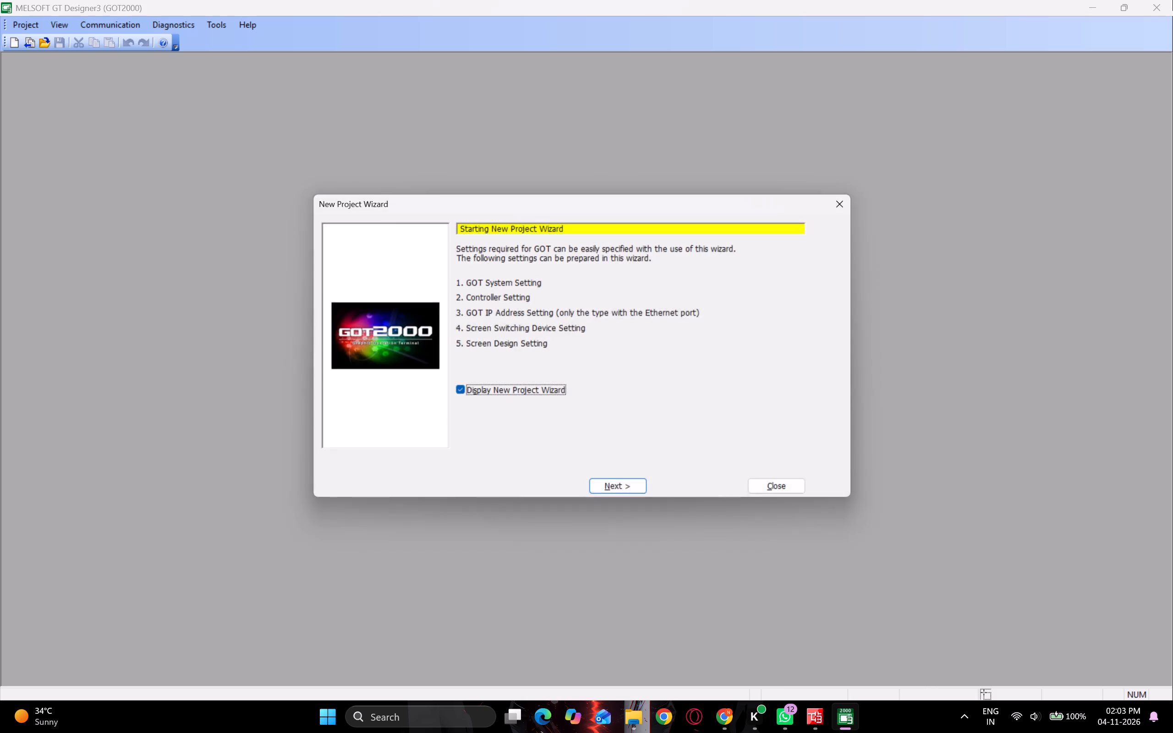
pyautogui.press('Return')
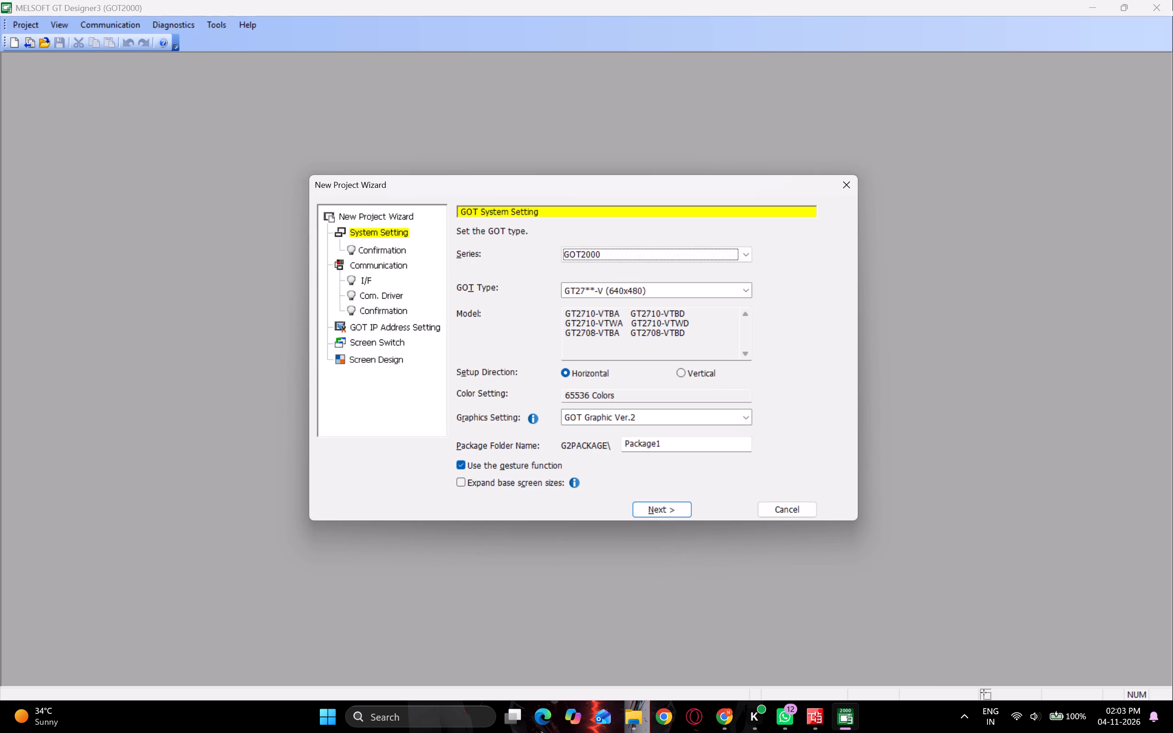
pyautogui.press('Tab')
pyautogui.press('Down')
pyautogui.press('Up')
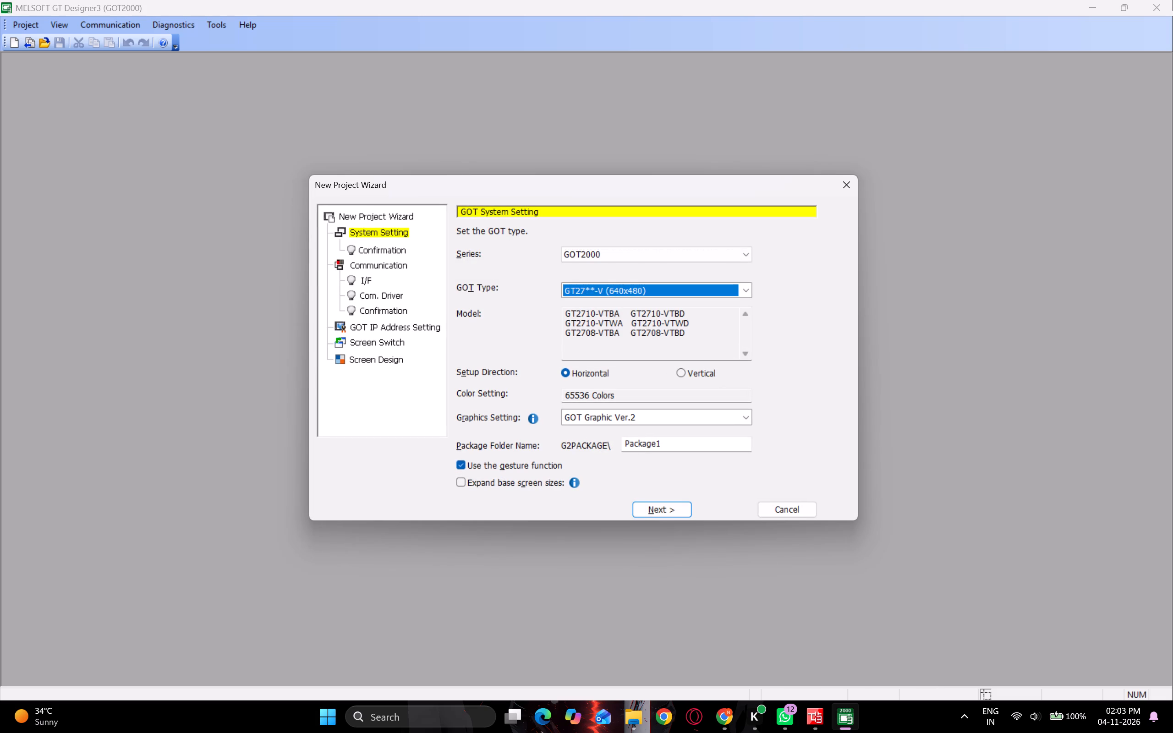
pyautogui.press('Tab')
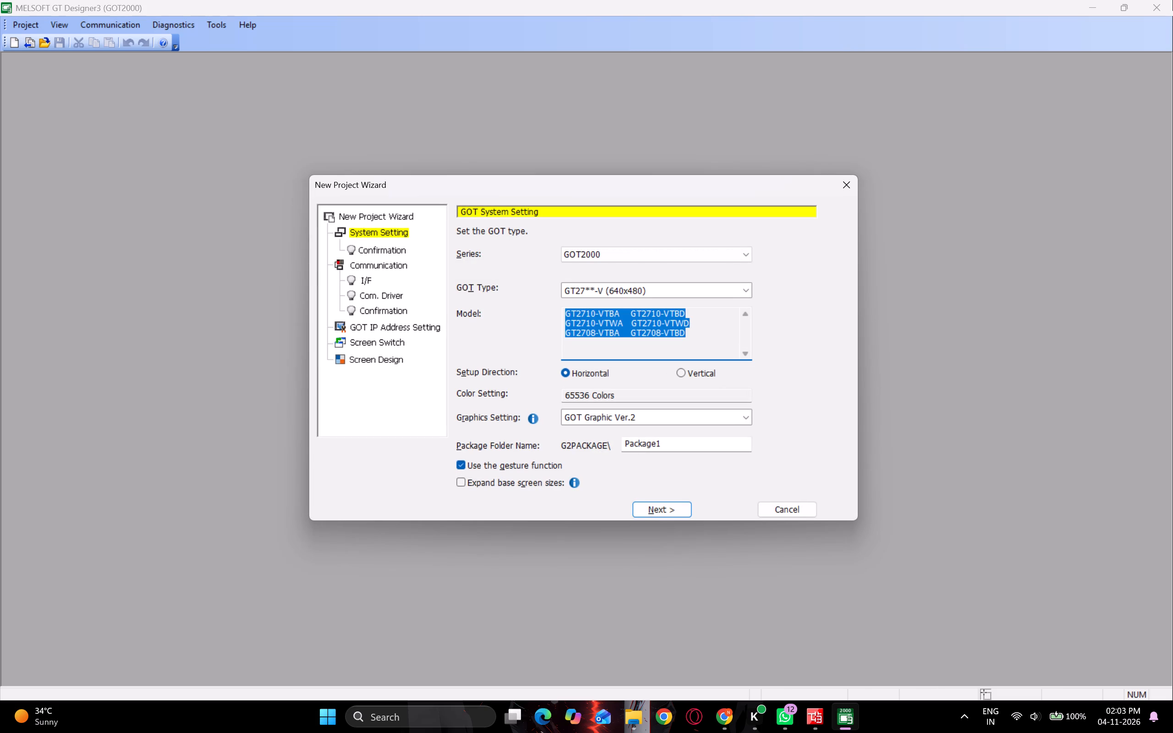
pyautogui.click(740, 249)
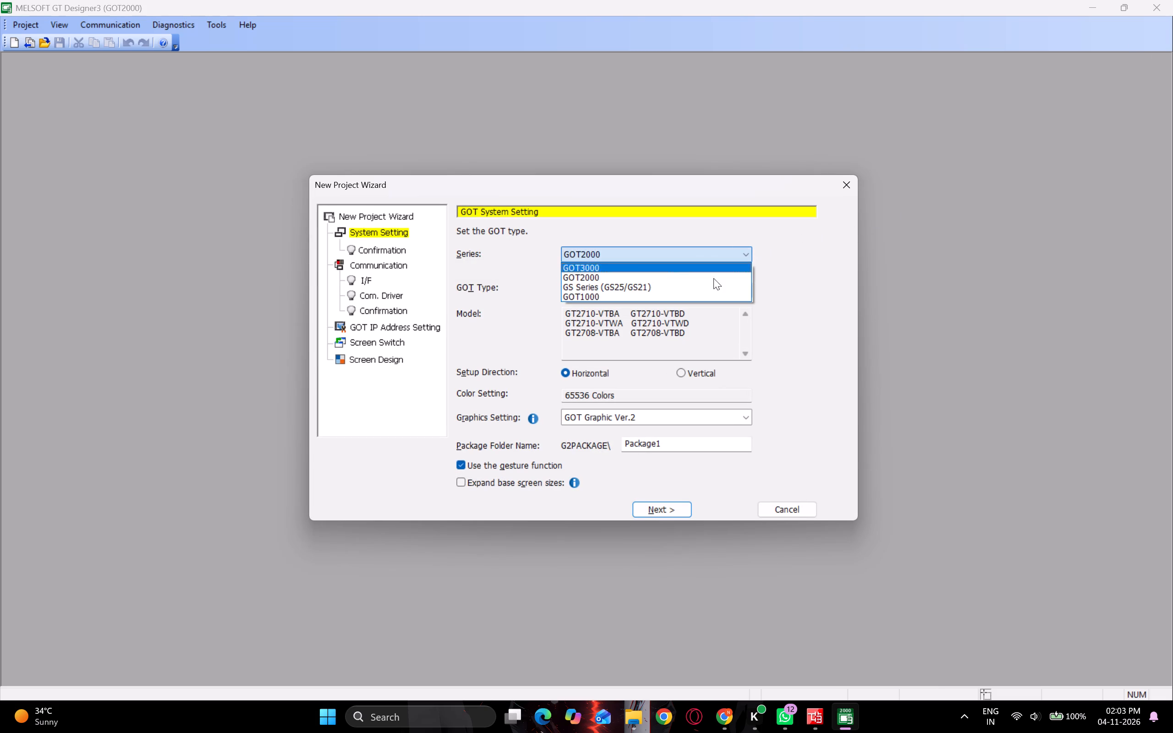
pyautogui.click(704, 288)
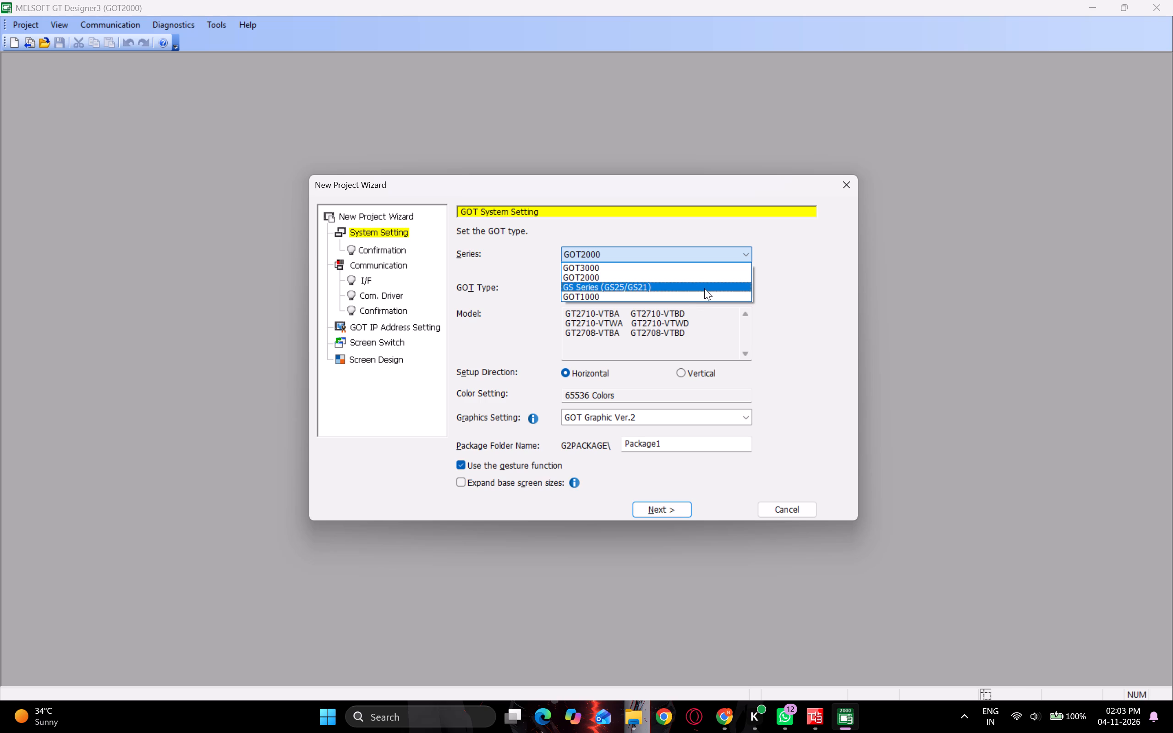
pyautogui.click(657, 504)
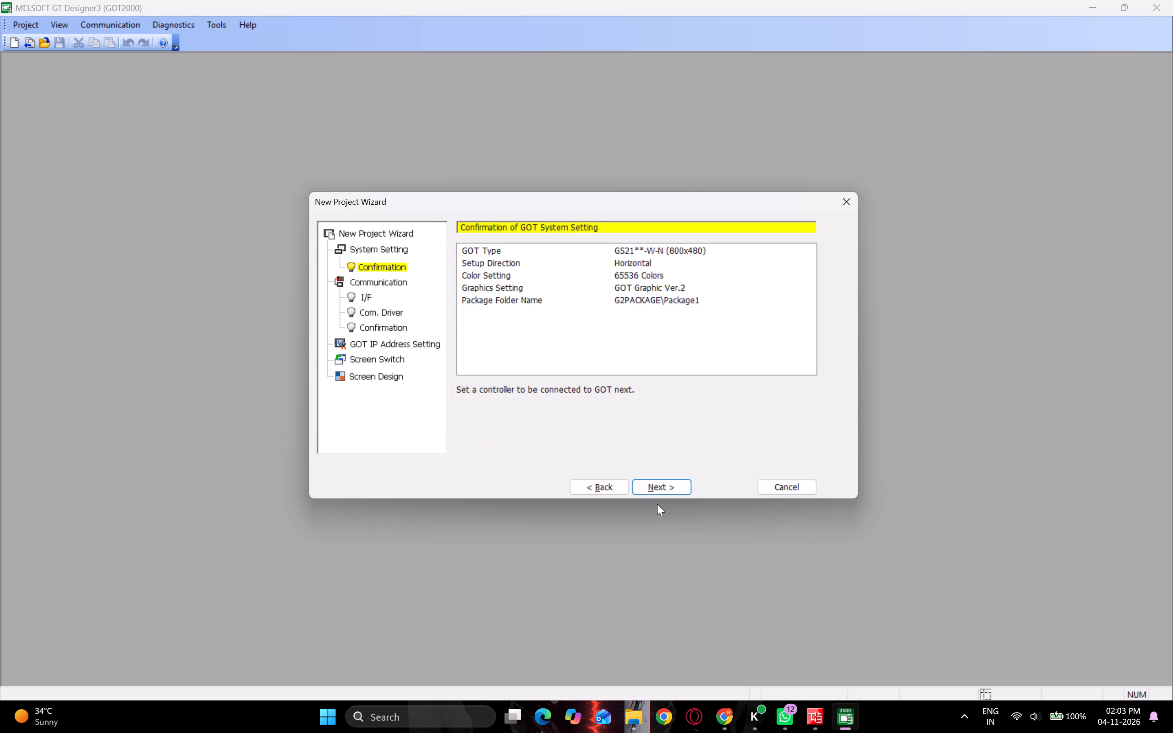
pyautogui.click(658, 494)
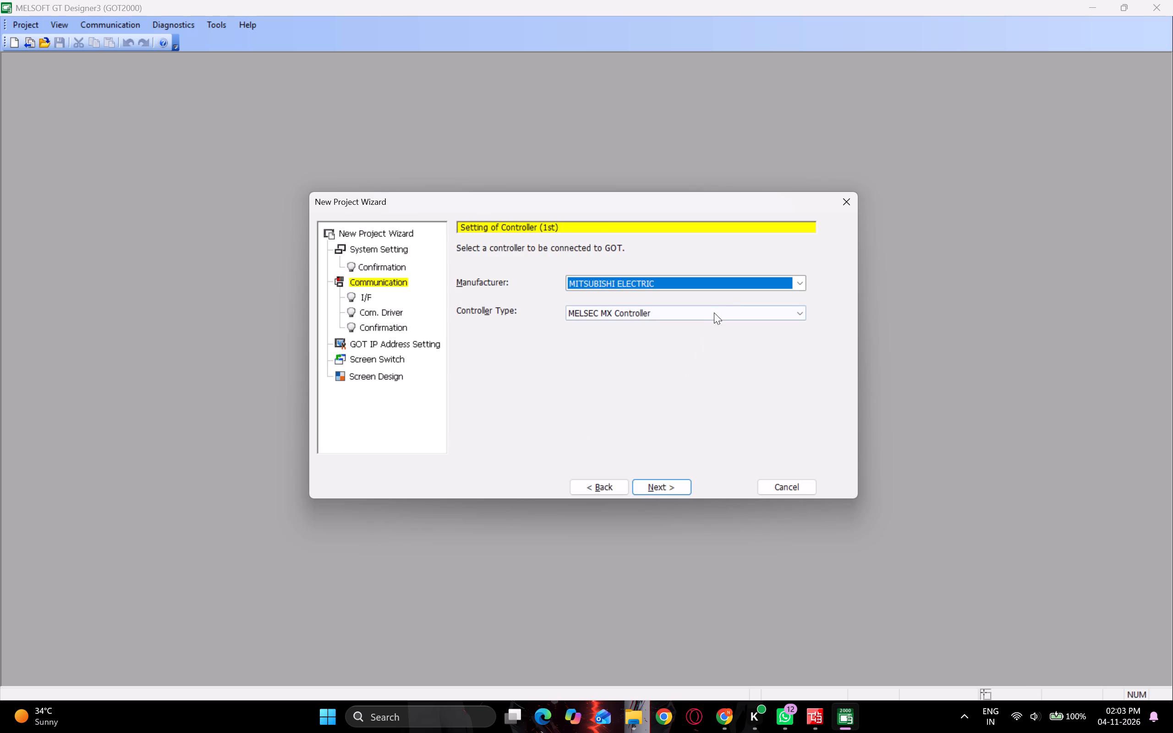
# Set the controller to MELSEC iQ-F, keeping the Ethernet:Multi interface and the Ethernet(MITSUBISHI ELECTRIC), Gateway driver.
pyautogui.click(715, 314)
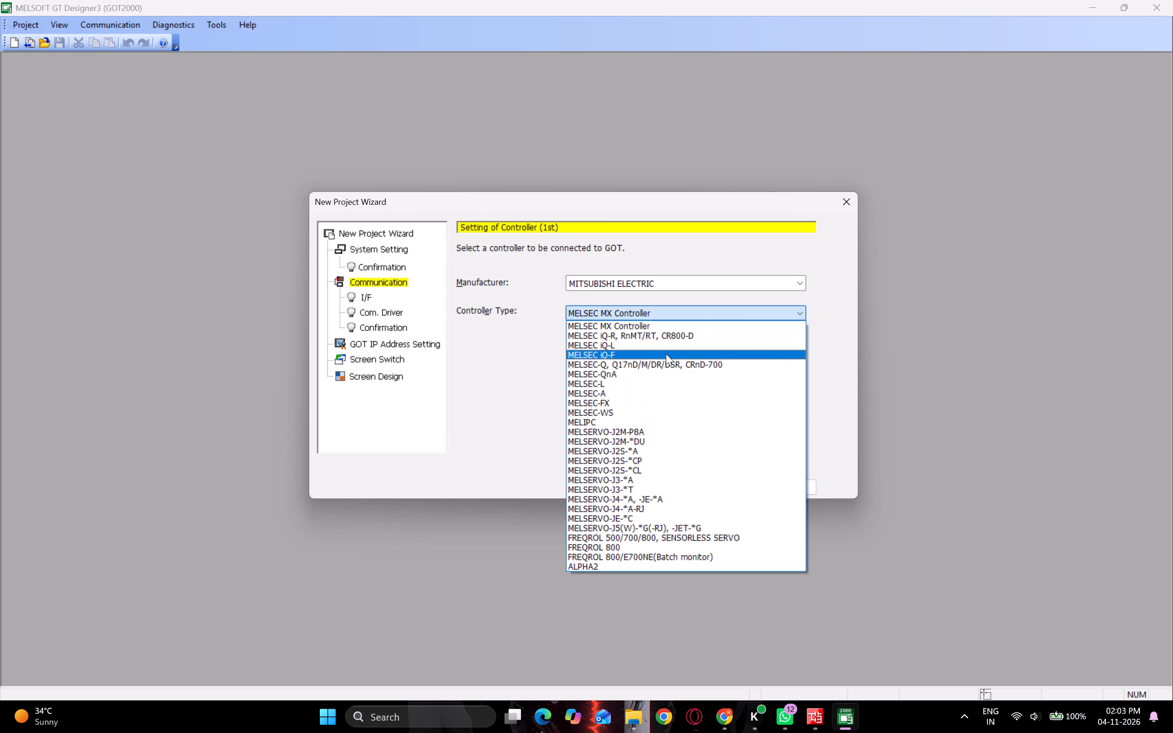
pyautogui.click(666, 354)
pyautogui.click(652, 486)
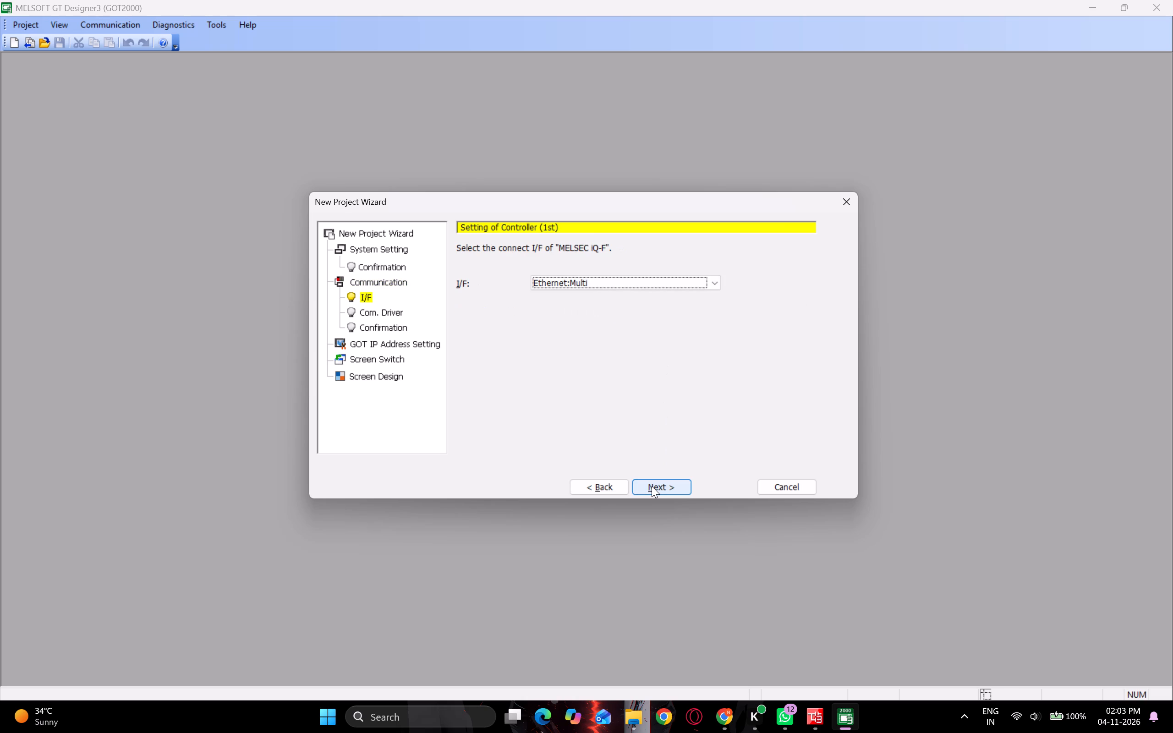
pyautogui.click(652, 486)
pyautogui.click(652, 486)
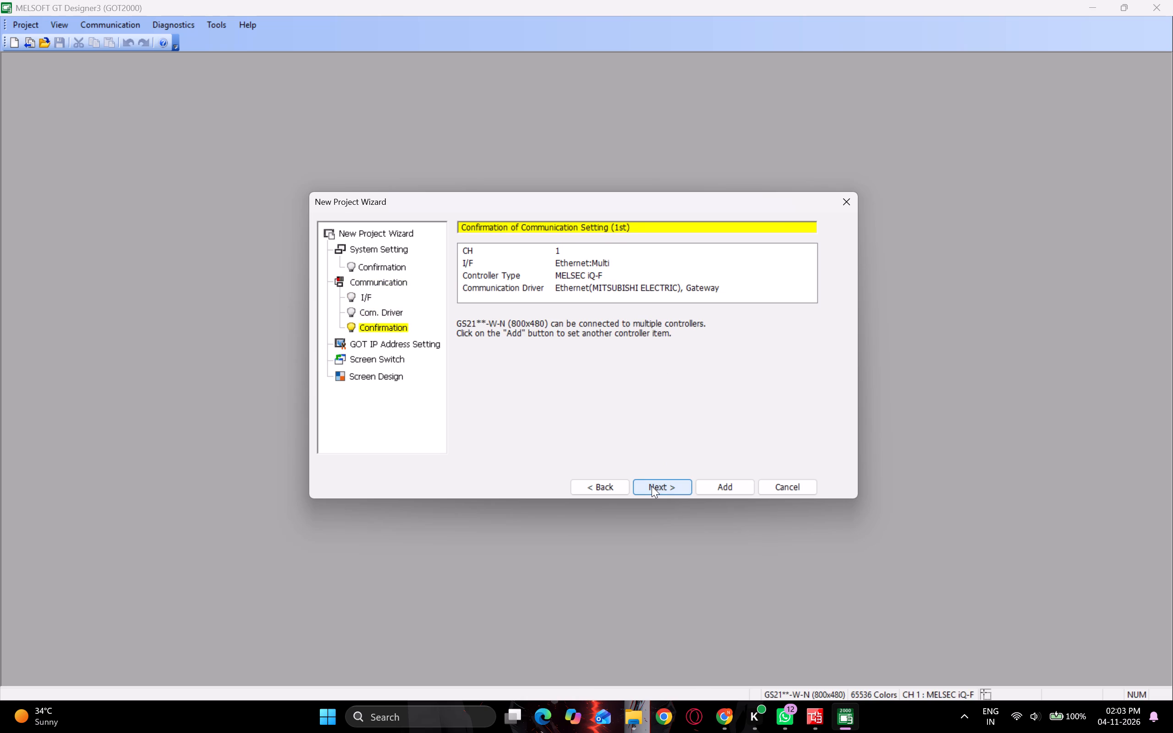
pyautogui.click(652, 486)
pyautogui.click(652, 486)
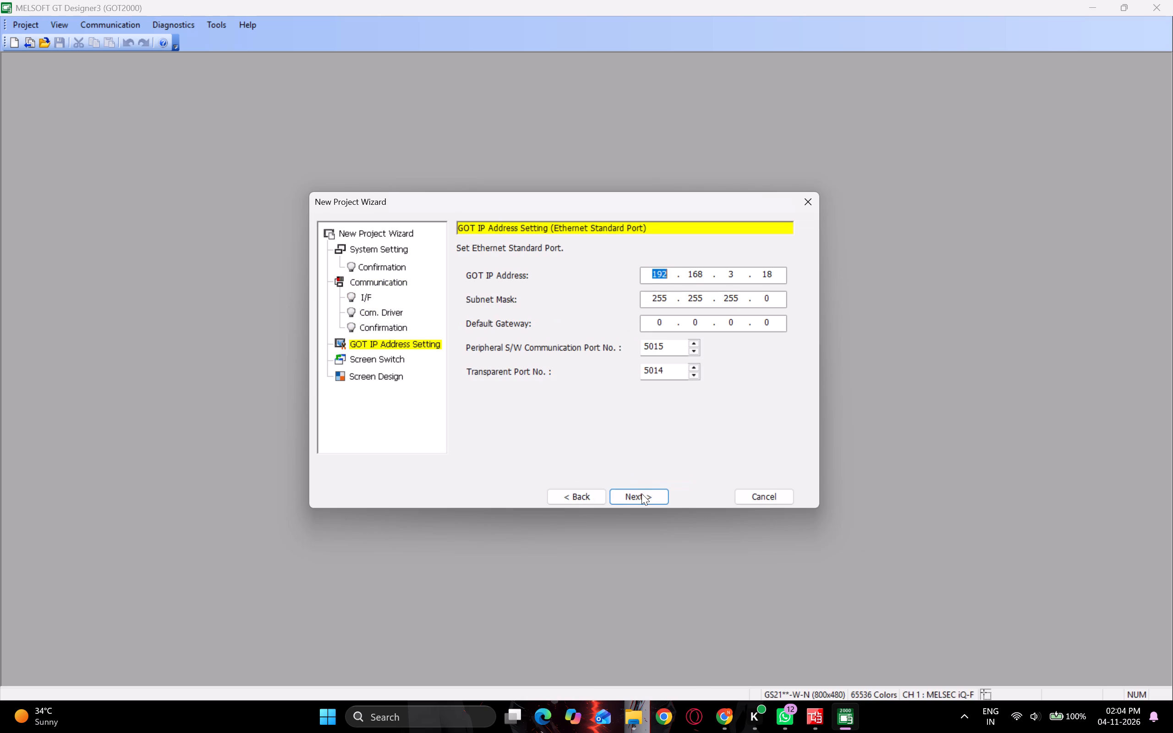
# Keep the default GOT IP address and screen switching settings, choose the Dark Tone Flat-Gray screen design and finish the wizard.
pyautogui.click(641, 494)
pyautogui.click(647, 483)
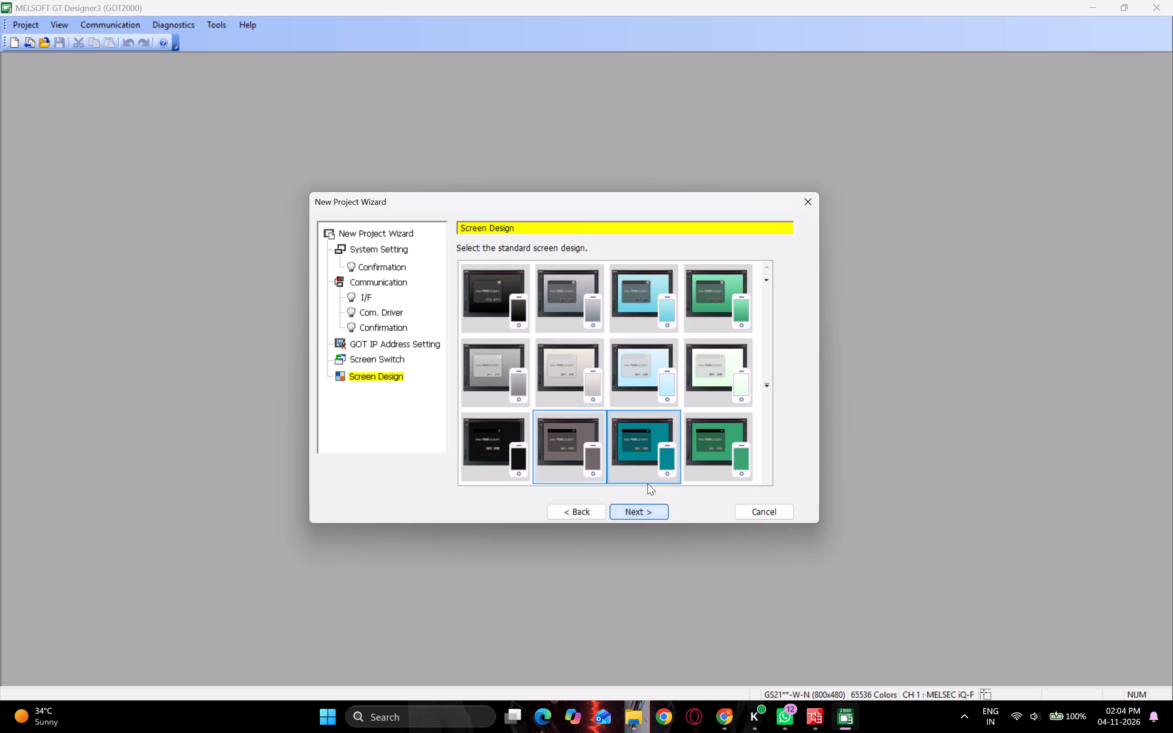
pyautogui.click(567, 457)
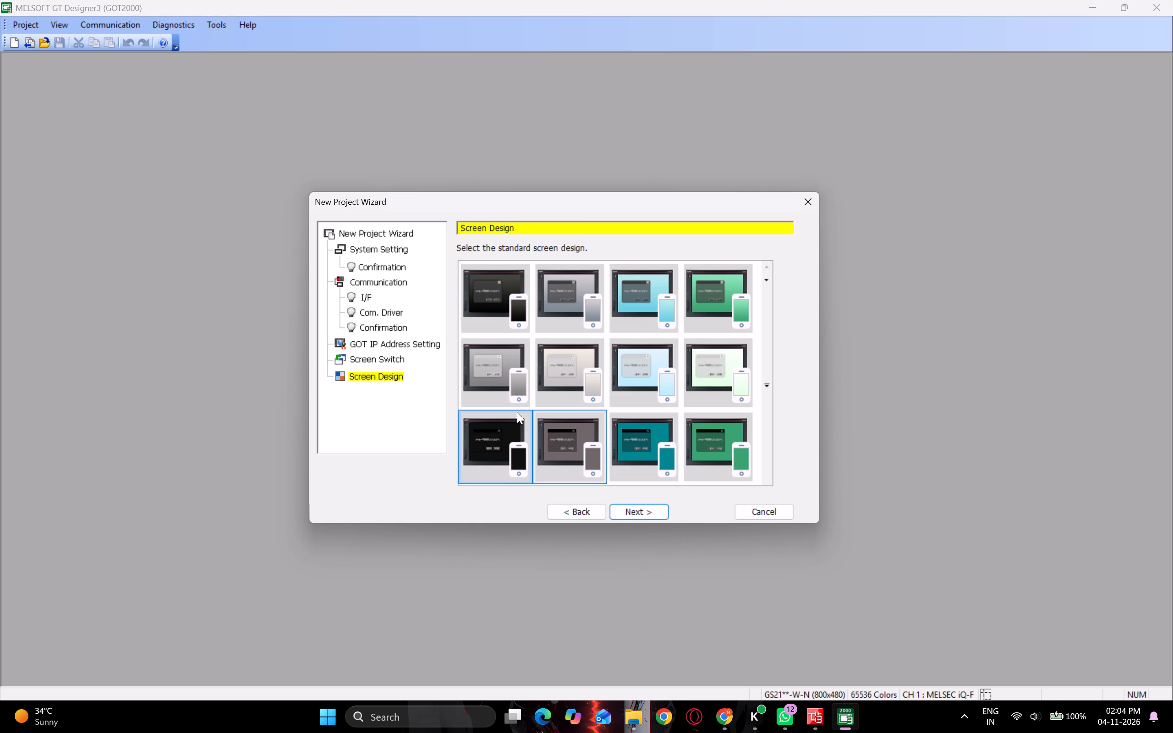
pyautogui.click(642, 505)
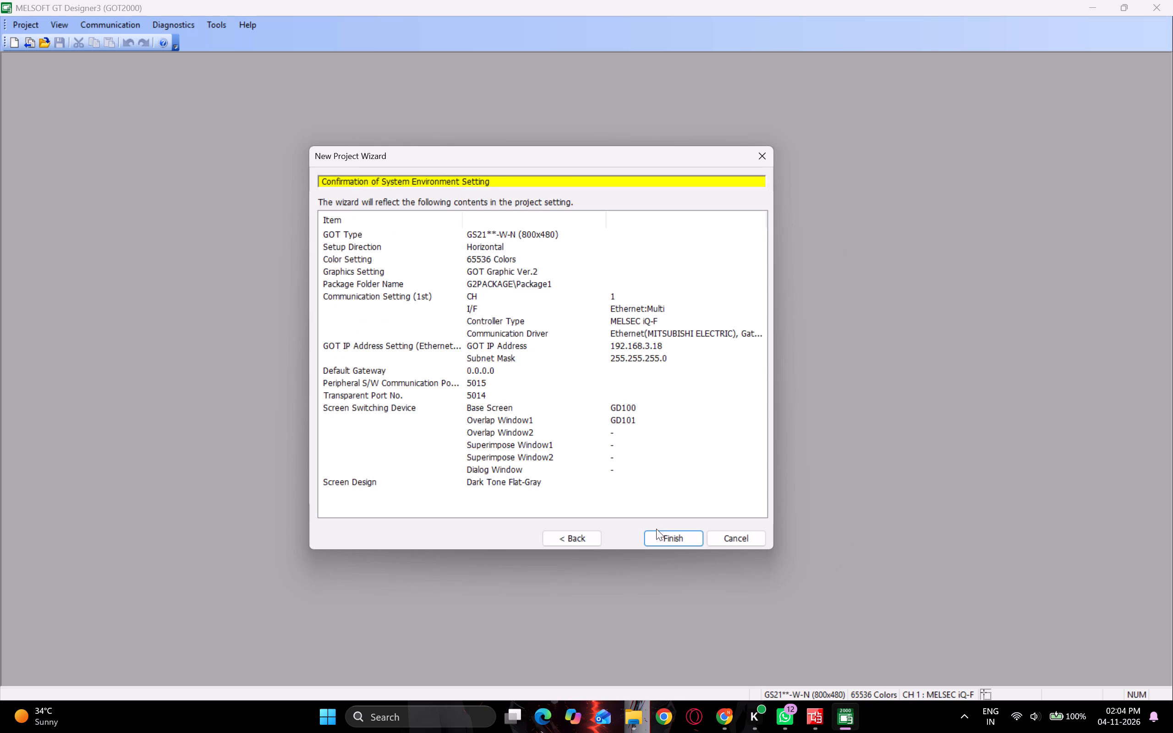
pyautogui.click(656, 529)
pyautogui.click(658, 532)
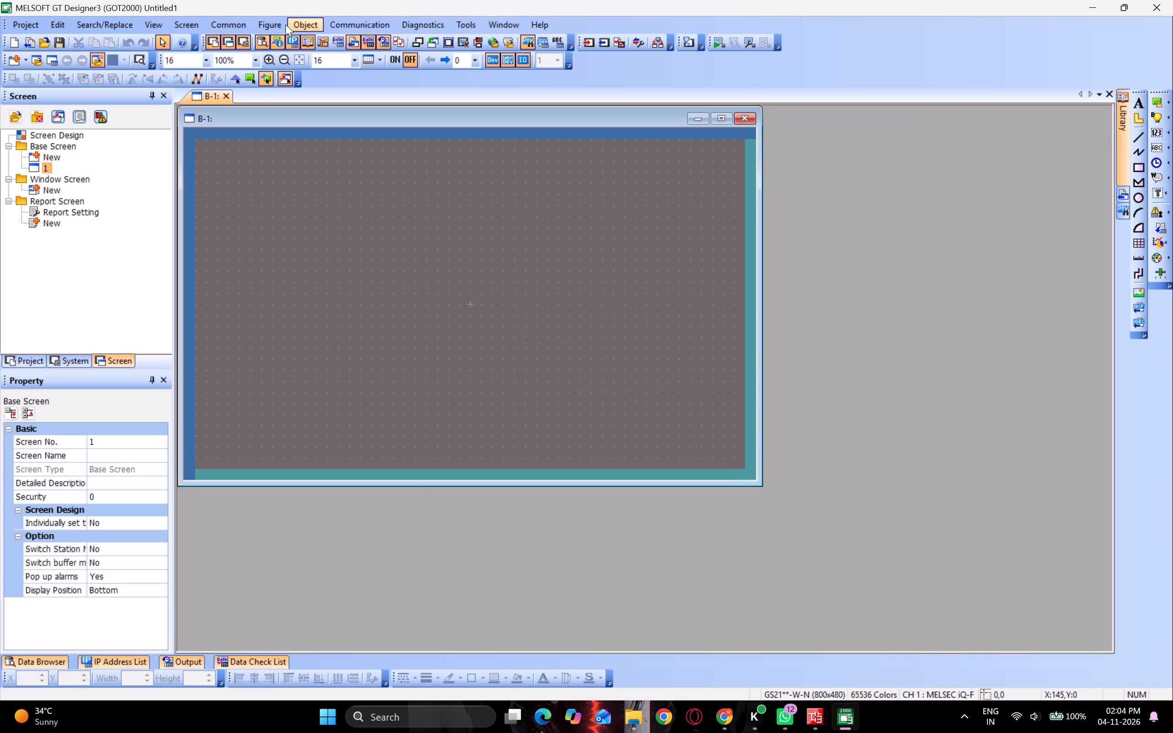
# Draw a rectangle covering the whole of base screen B-1, about 801 by 481 dots.
pyautogui.click(239, 22)
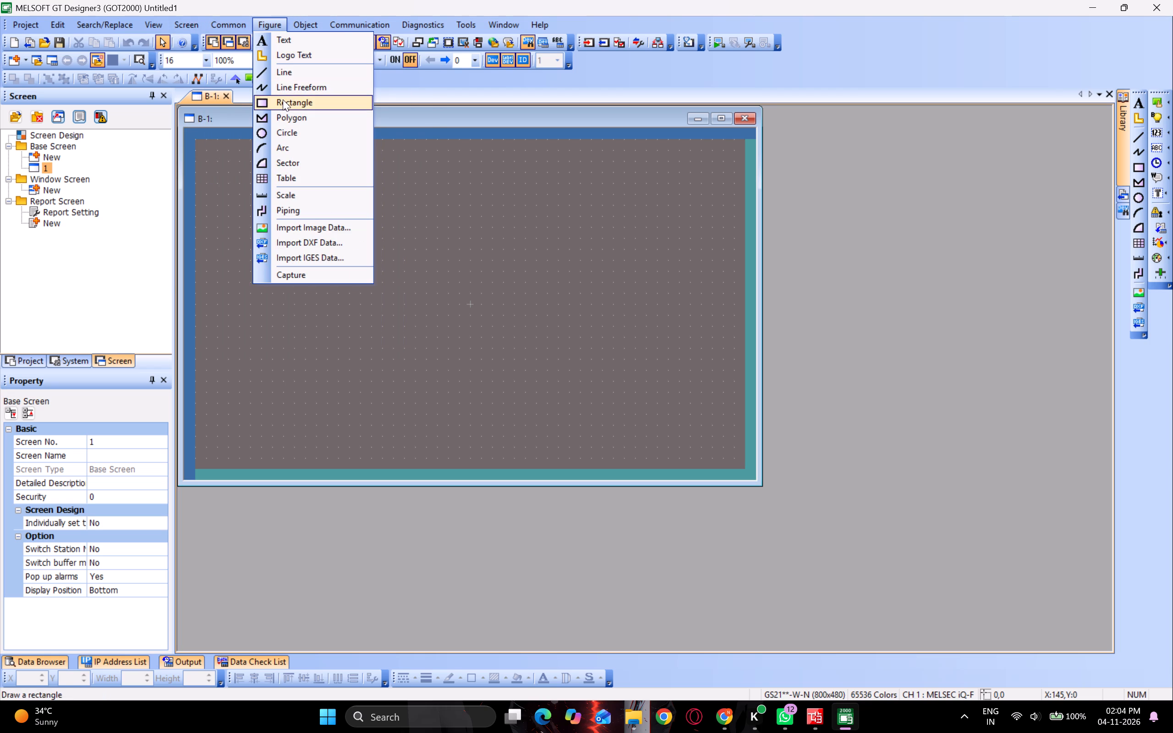
pyautogui.click(283, 99)
pyautogui.moveTo(194, 137); pyautogui.dragTo(359, 289)
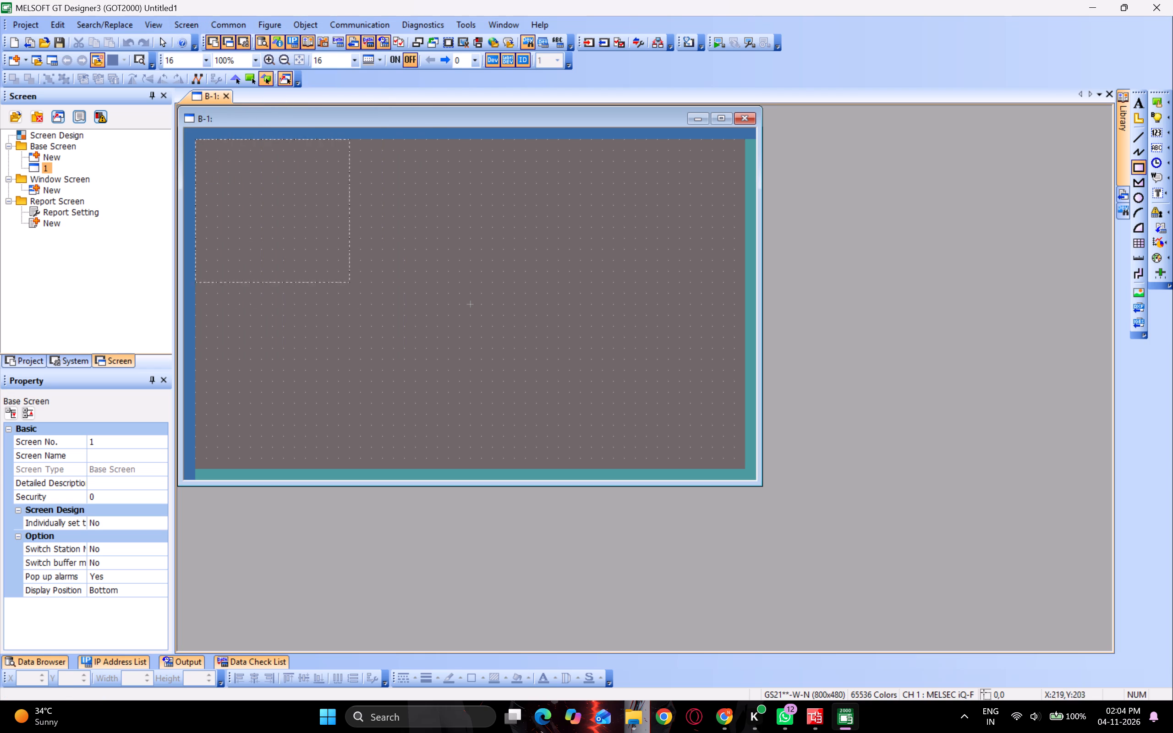
pyautogui.moveTo(359, 289); pyautogui.dragTo(699, 476)
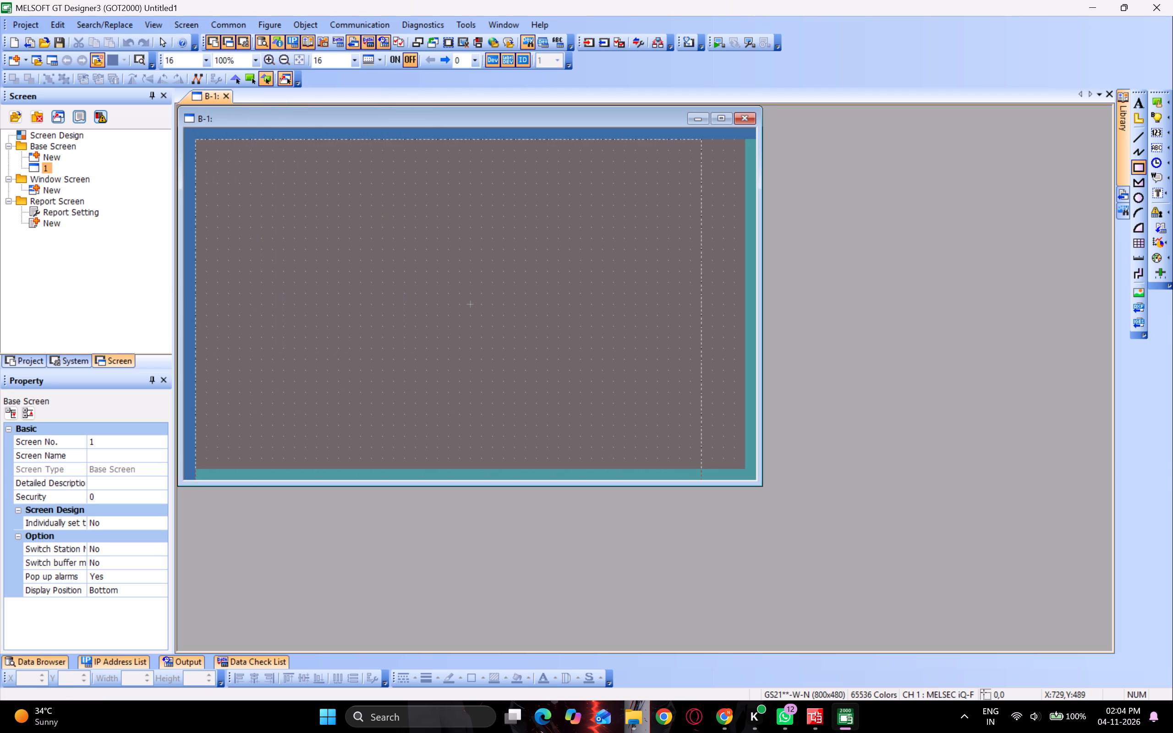
pyautogui.moveTo(699, 476); pyautogui.dragTo(740, 467)
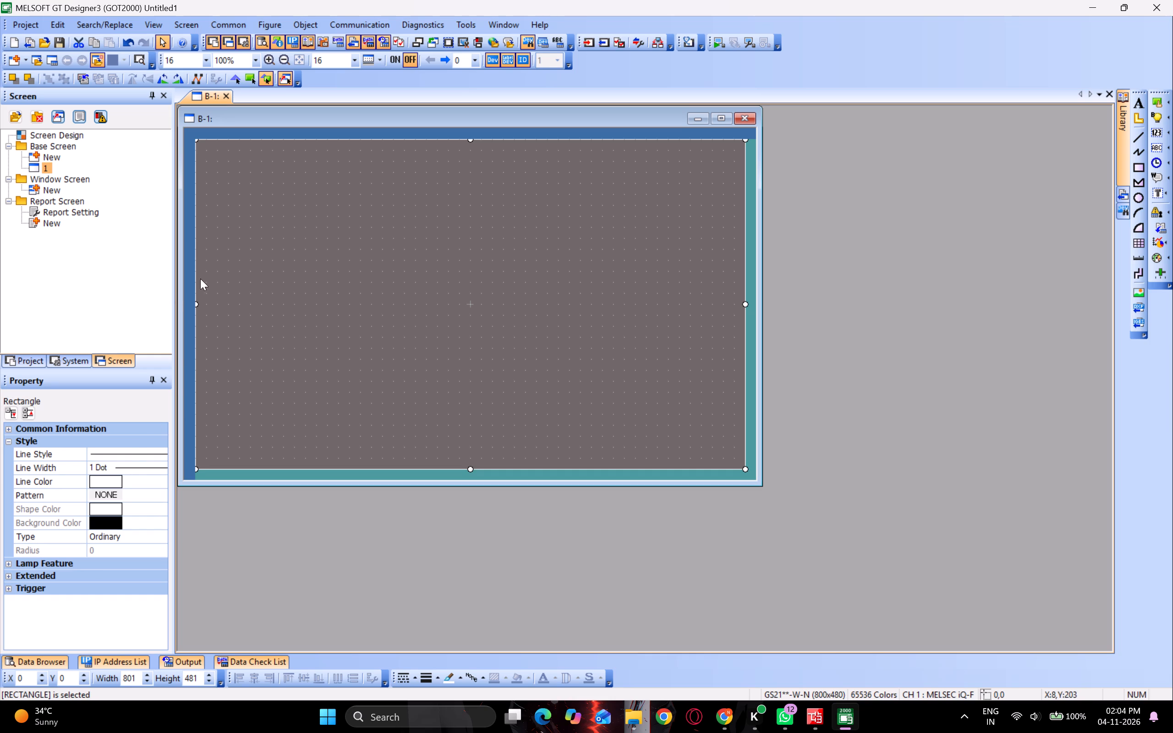
# Fill the full-screen rectangle with pattern 37 and a light cyan background color.
pyautogui.doubleClick(193, 302)
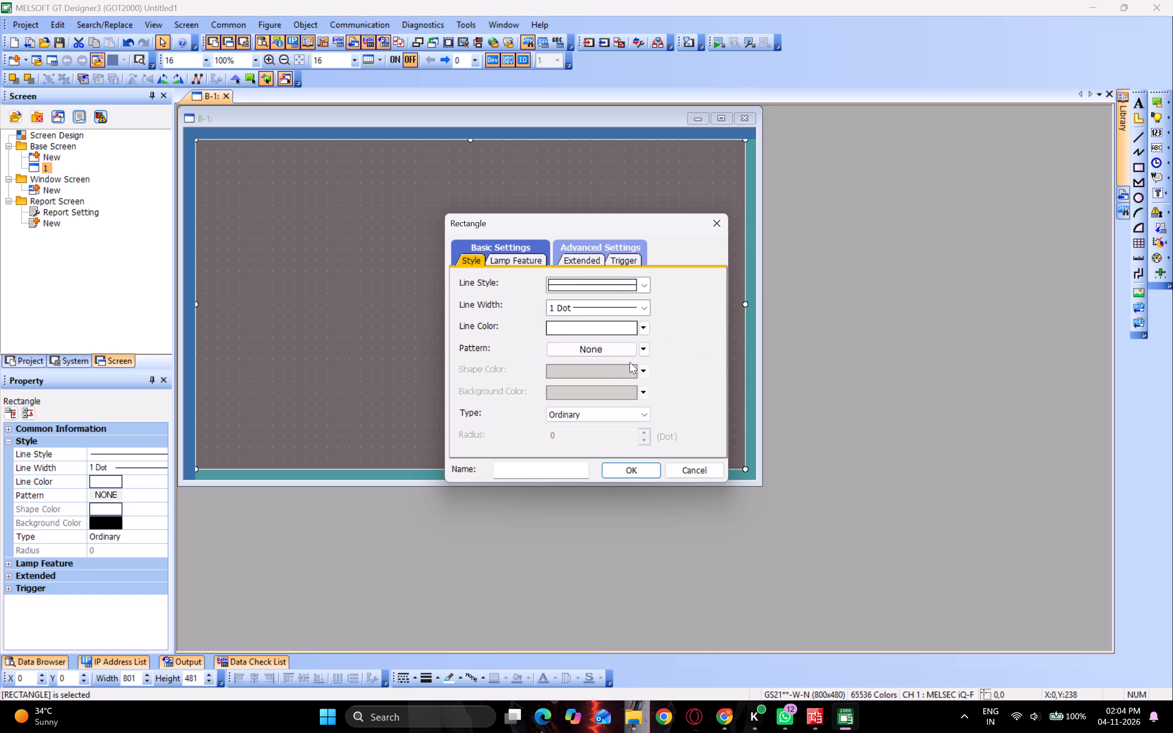
pyautogui.click(611, 349)
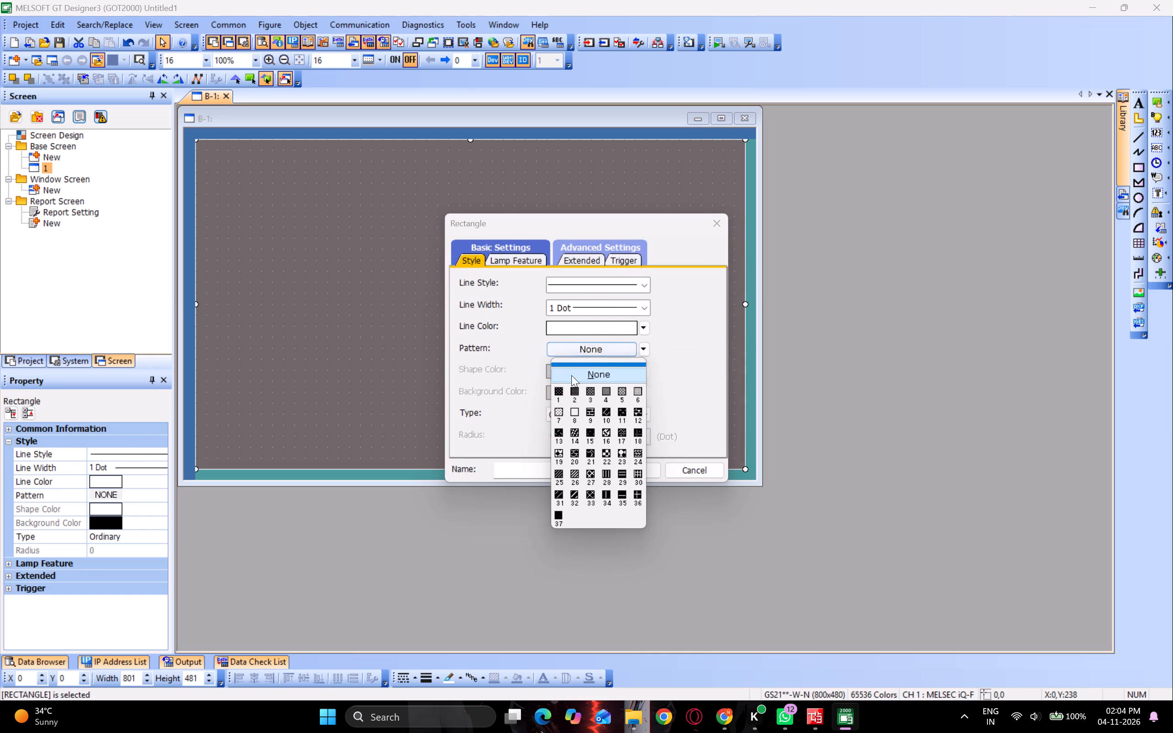
pyautogui.click(569, 414)
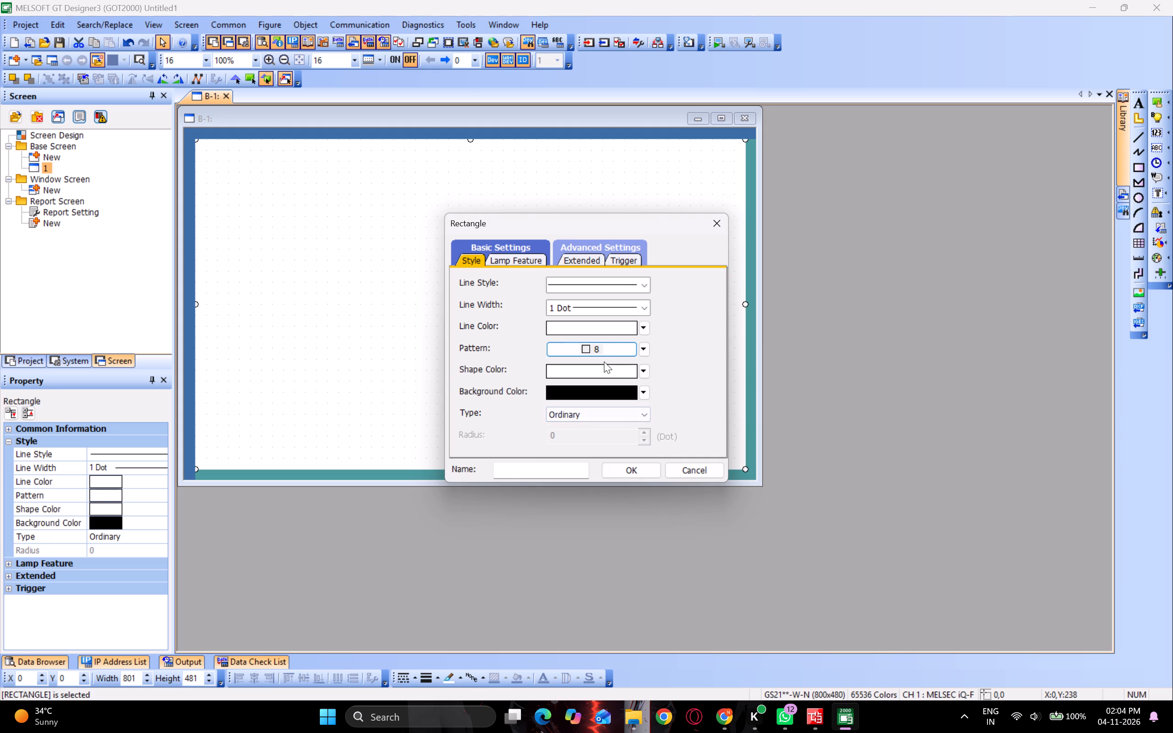
pyautogui.click(609, 355)
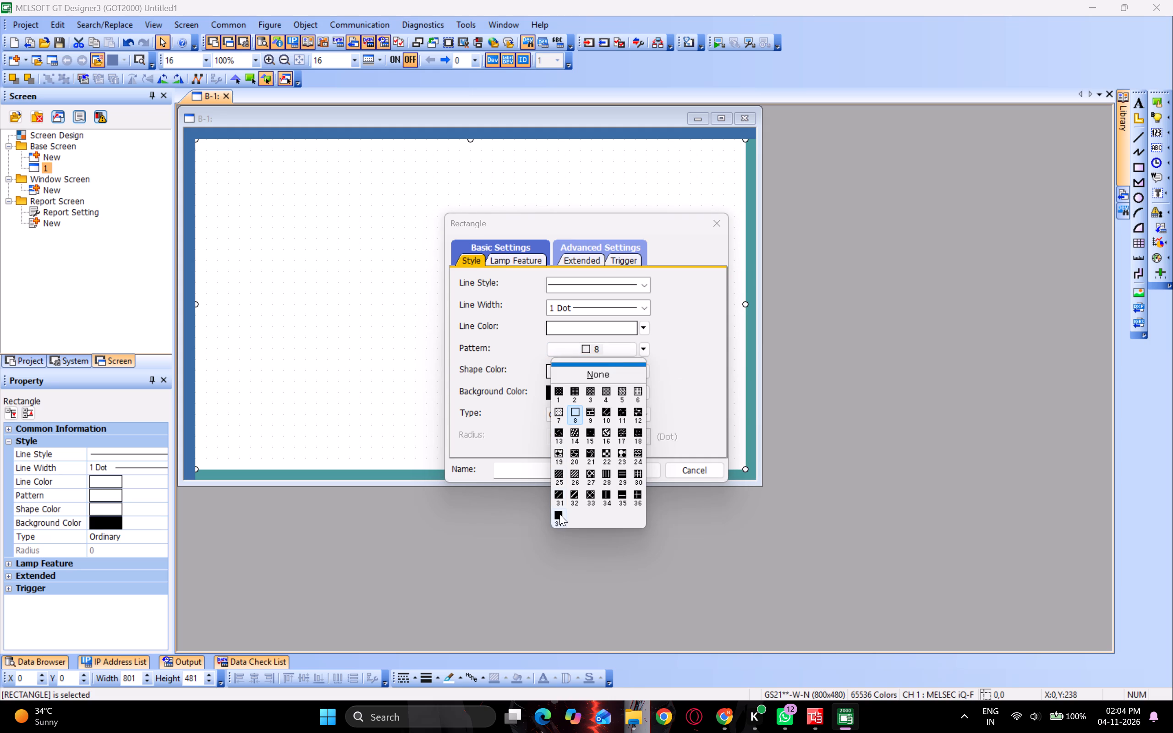
pyautogui.click(559, 514)
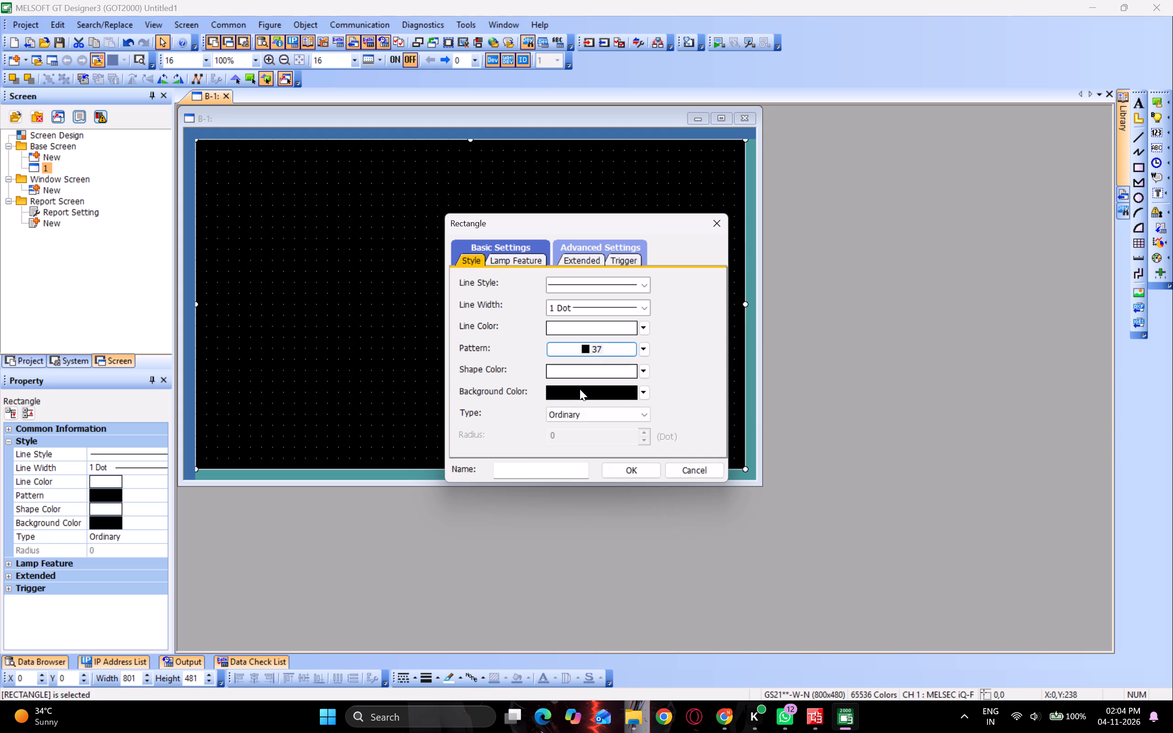
pyautogui.click(580, 389)
pyautogui.click(624, 525)
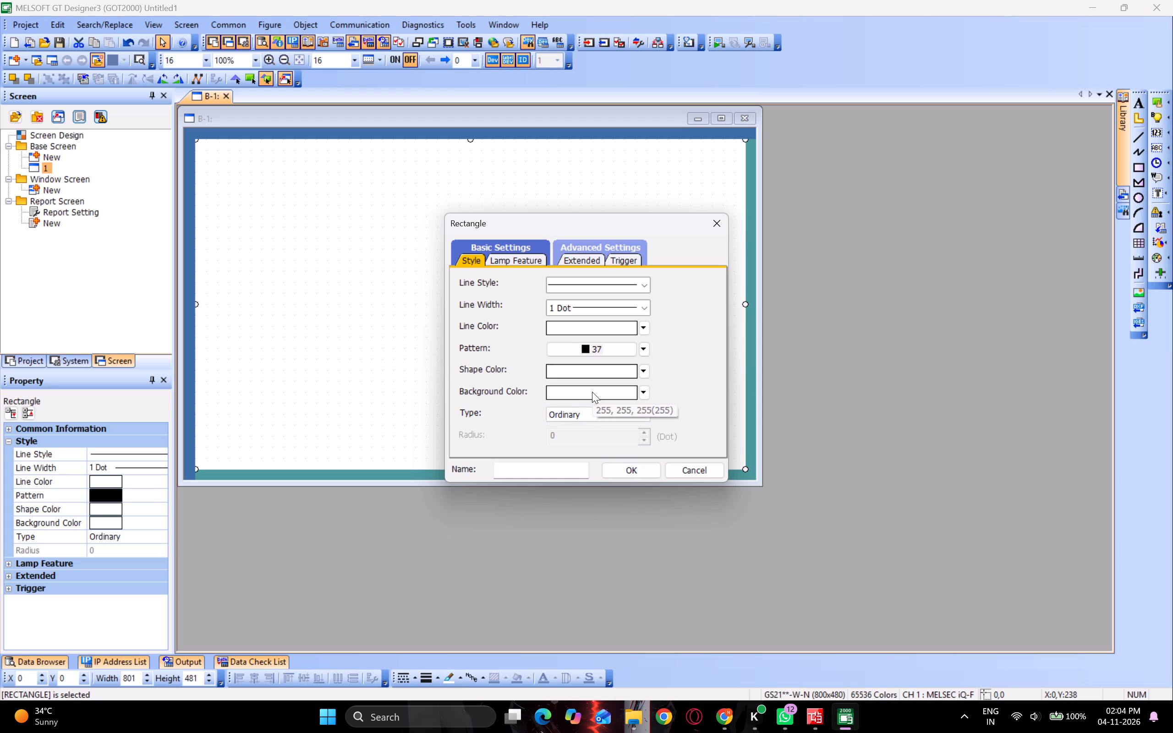
pyautogui.click(585, 353)
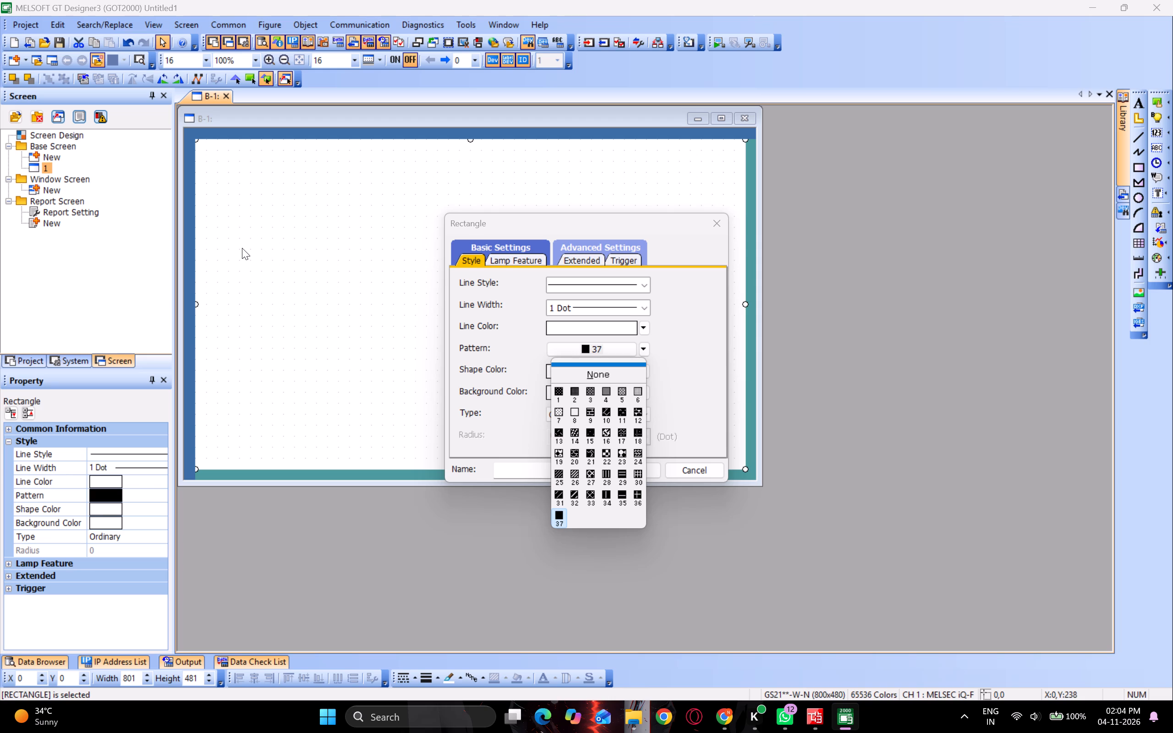
pyautogui.click(572, 410)
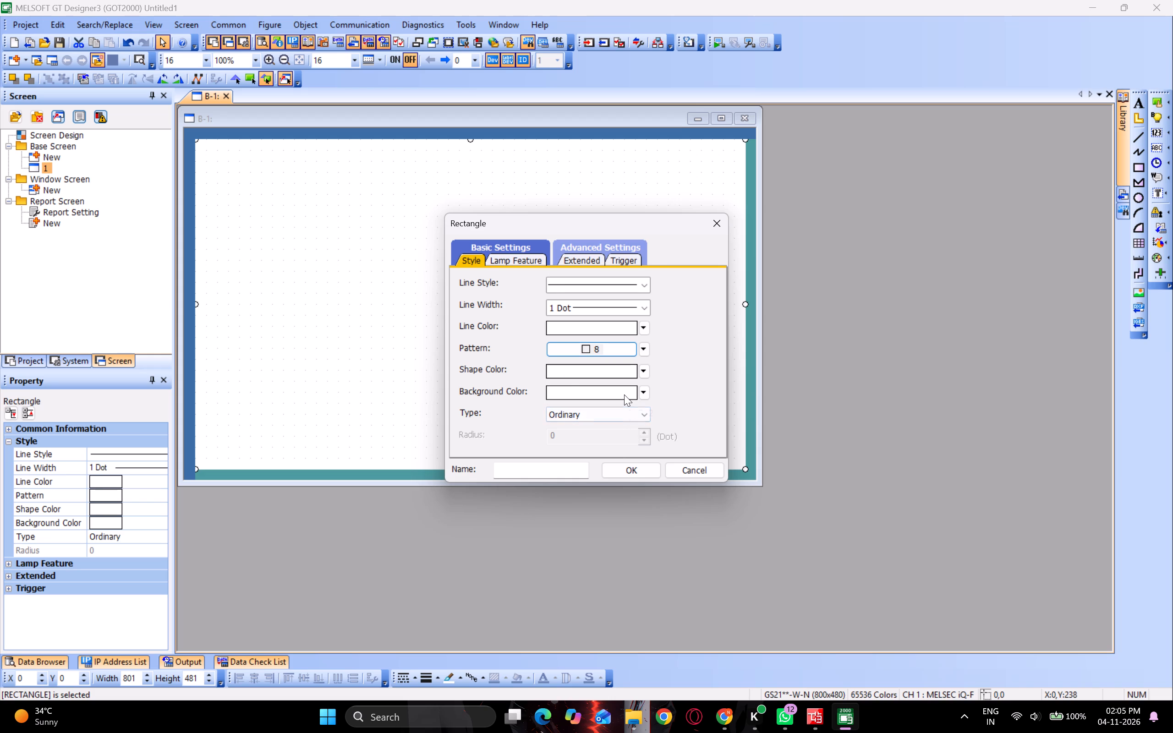
pyautogui.click(628, 352)
pyautogui.click(628, 352)
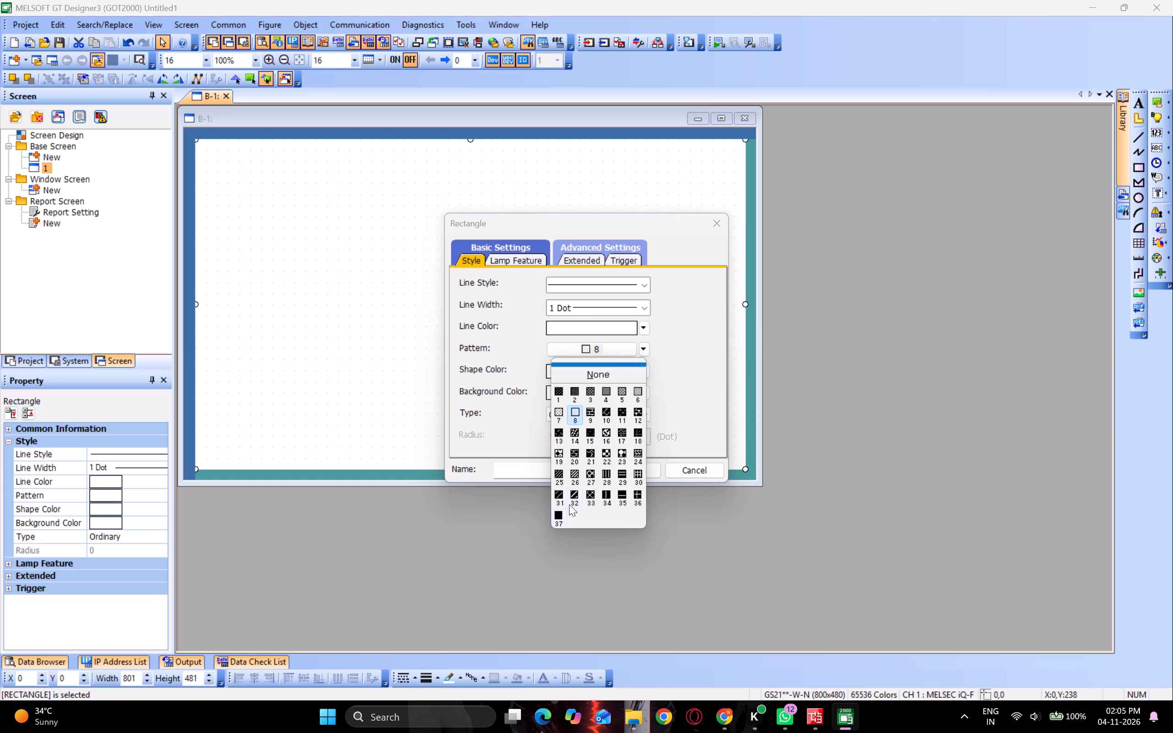
pyautogui.click(562, 514)
pyautogui.click(628, 391)
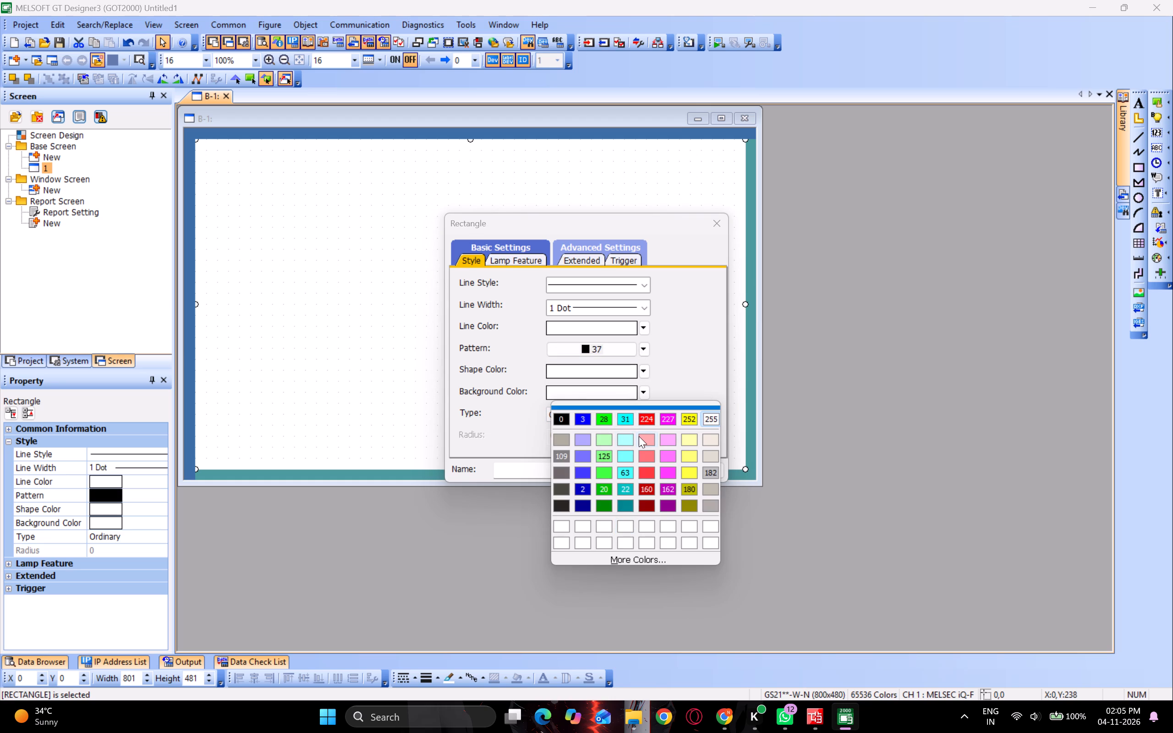
pyautogui.click(624, 438)
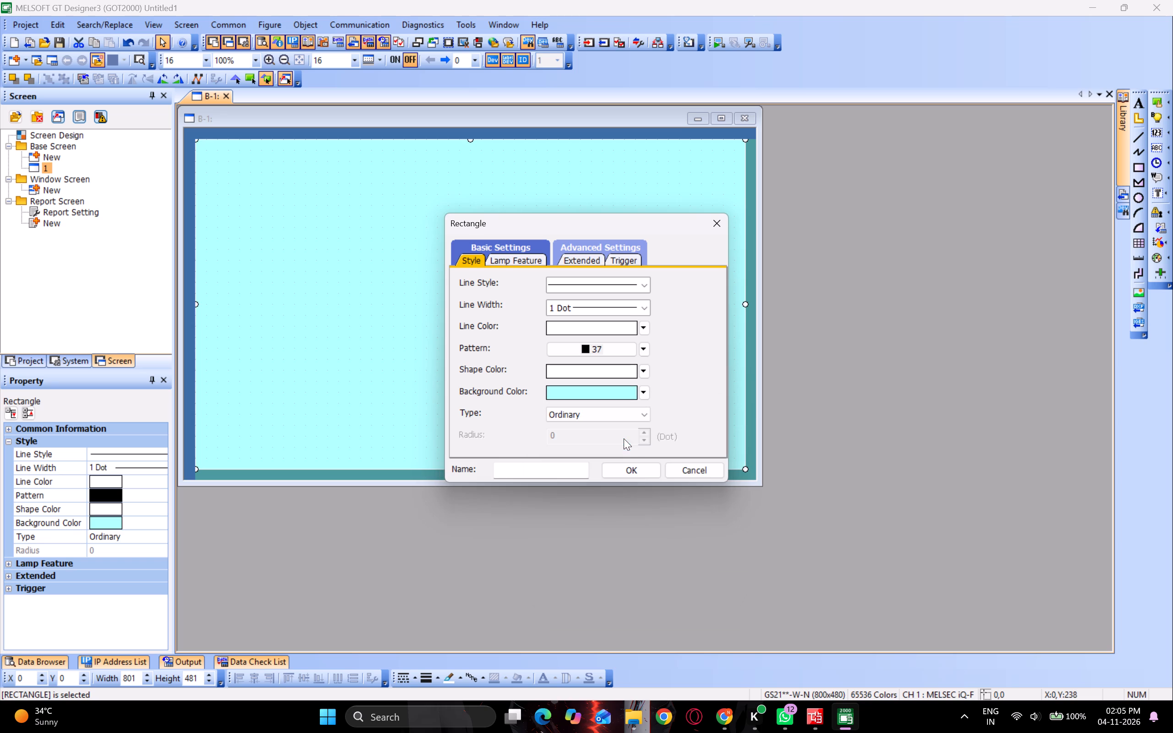
pyautogui.click(627, 464)
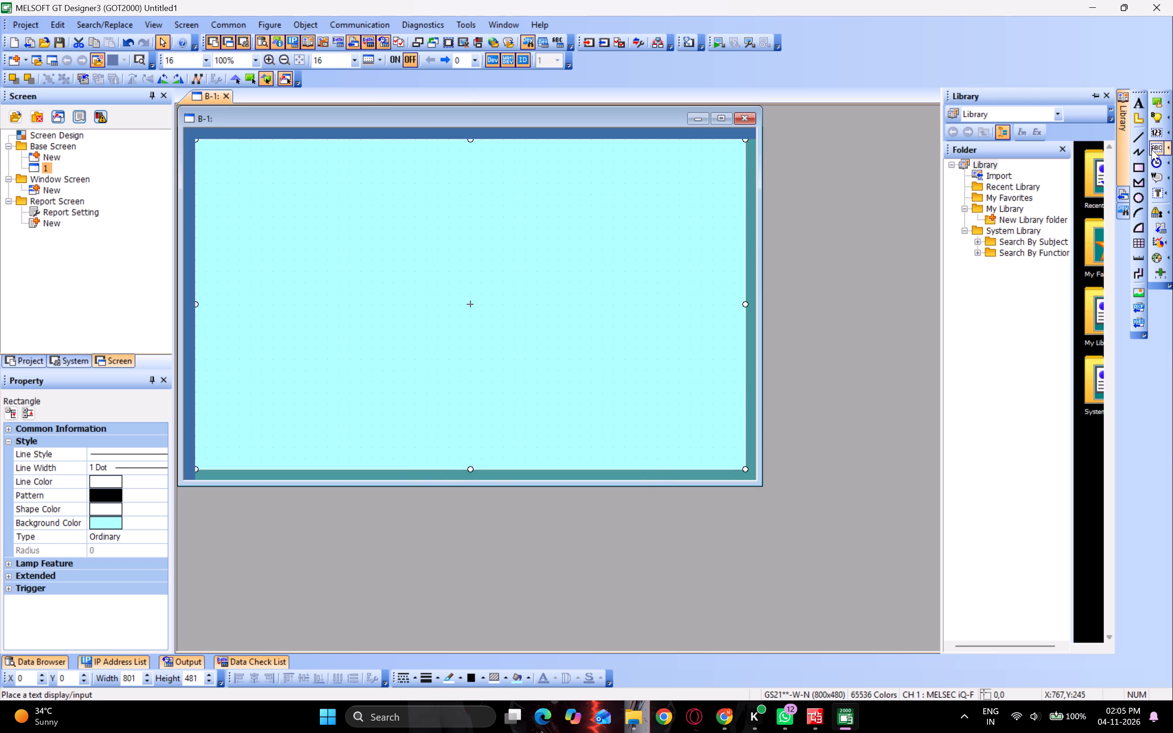
# Draw a header rectangle from the upper-right corner of base screen B-1, about 737 by 113 dots.
pyautogui.click(1143, 165)
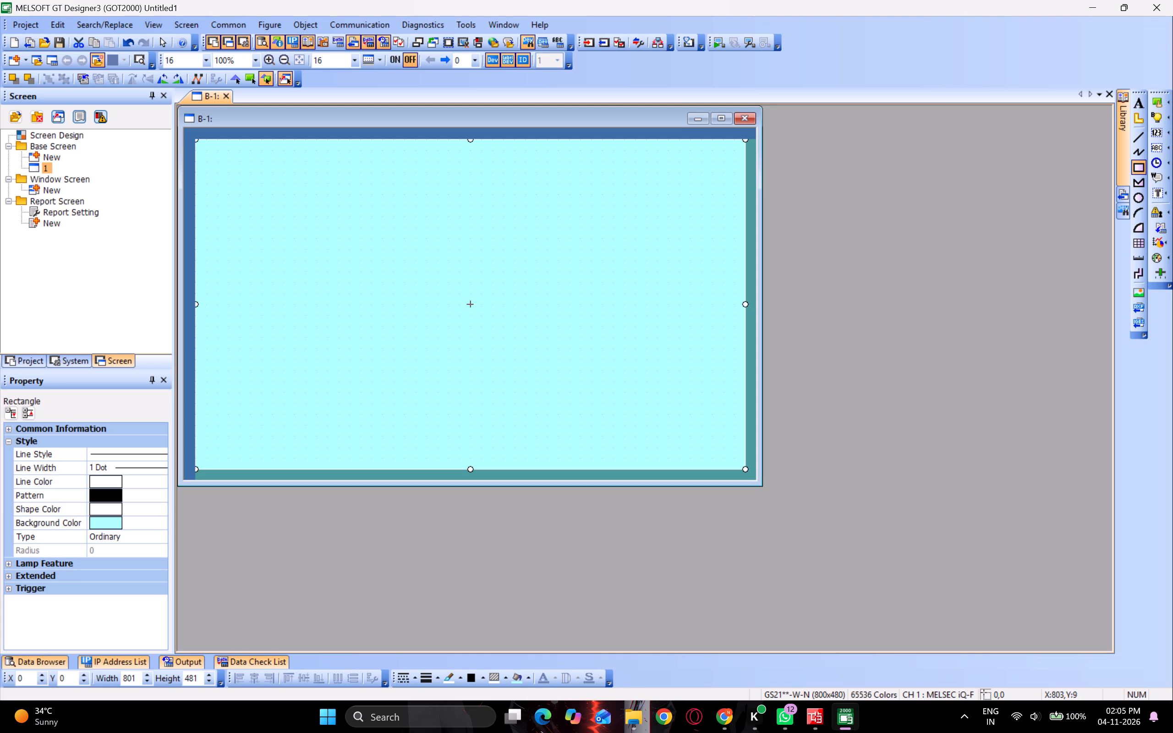
pyautogui.moveTo(743, 139); pyautogui.dragTo(312, 243)
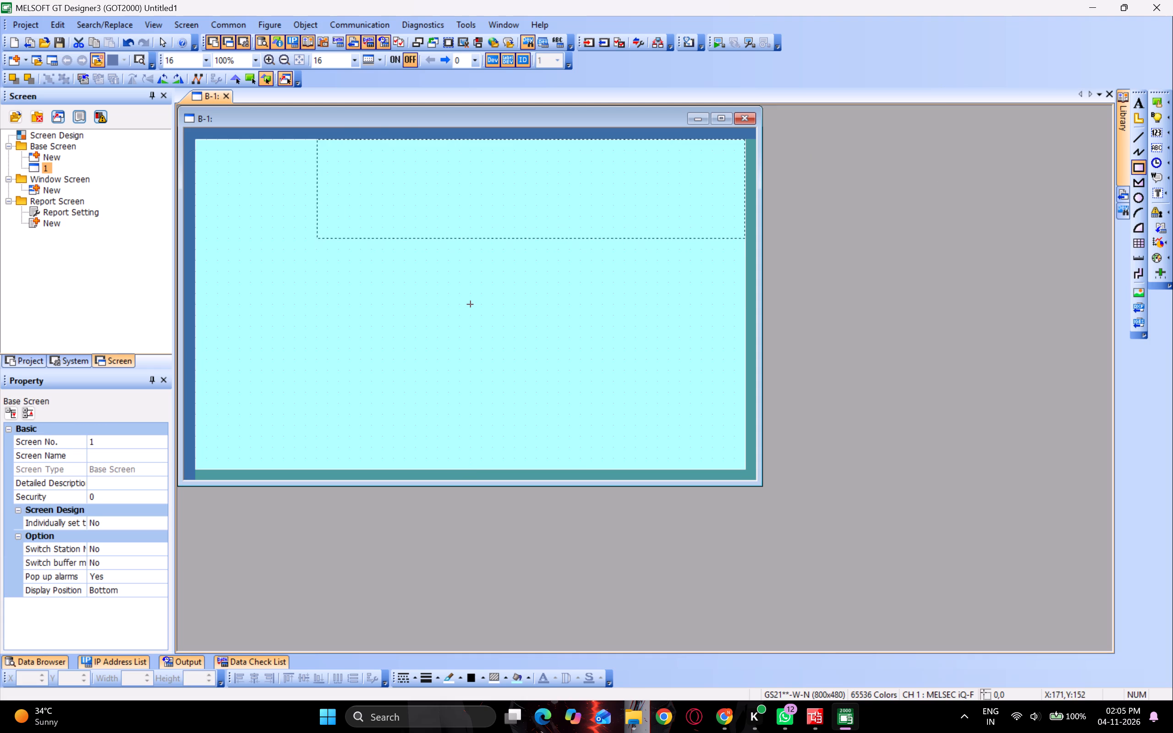
pyautogui.moveTo(312, 243); pyautogui.dragTo(234, 216)
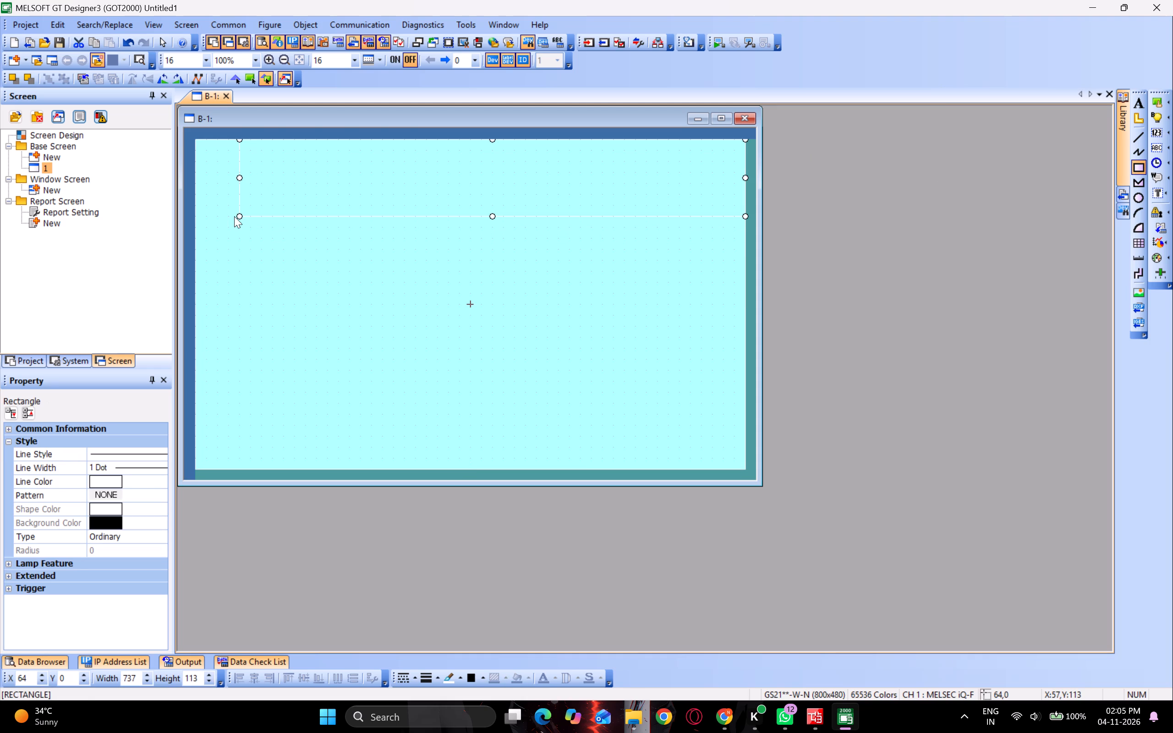
# Widen the header rectangle to the left edge of base screen B-1, making it about 801 dots wide.
pyautogui.moveTo(238, 219); pyautogui.dragTo(197, 218)
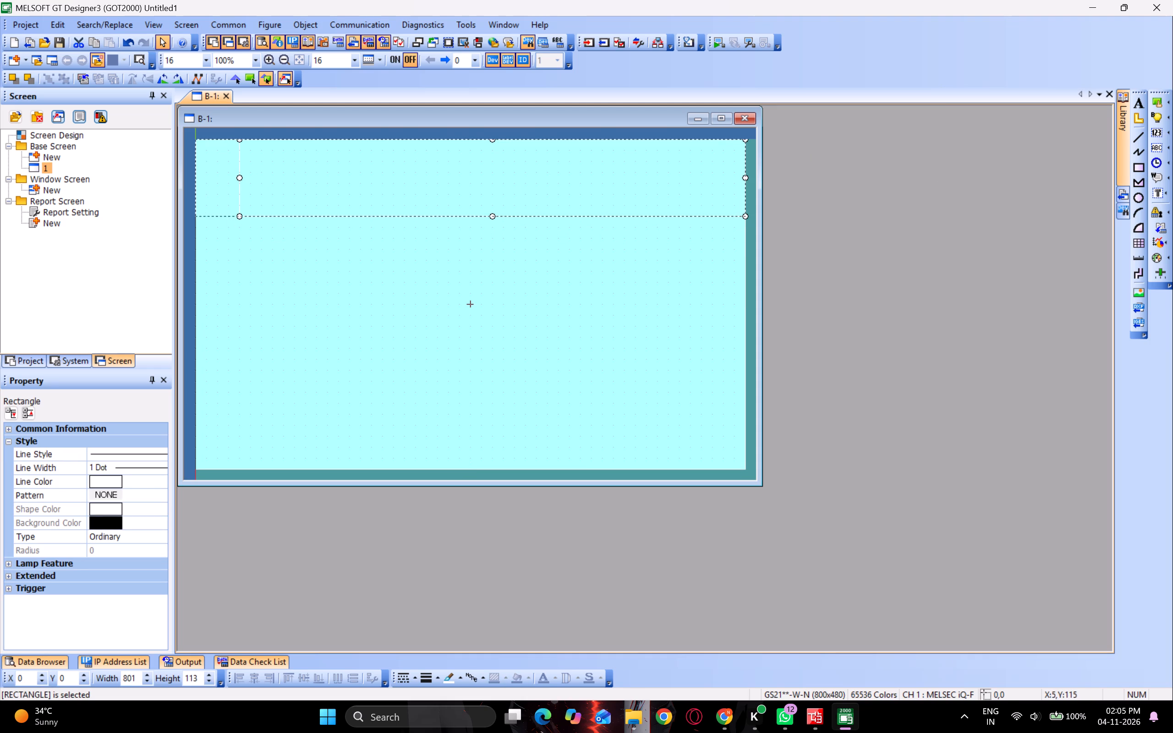
pyautogui.moveTo(197, 218); pyautogui.dragTo(195, 218)
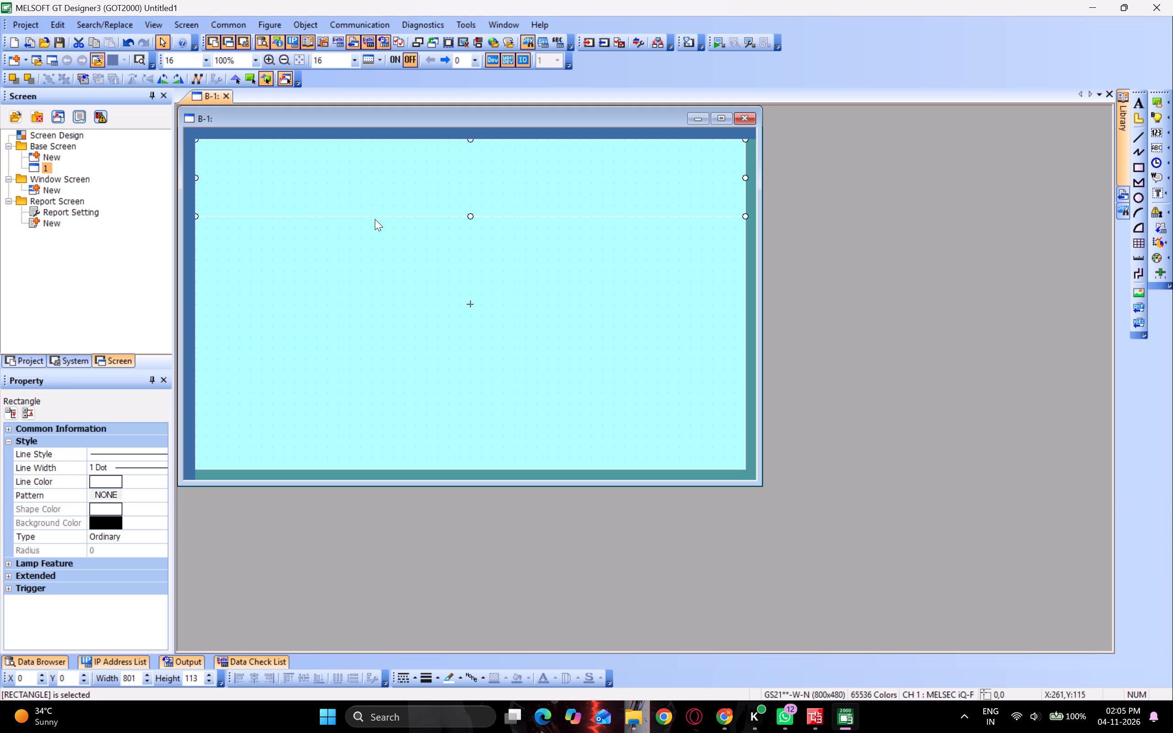
# Fill the header rectangle with pattern 37, keeping the black background color.
pyautogui.doubleClick(378, 215)
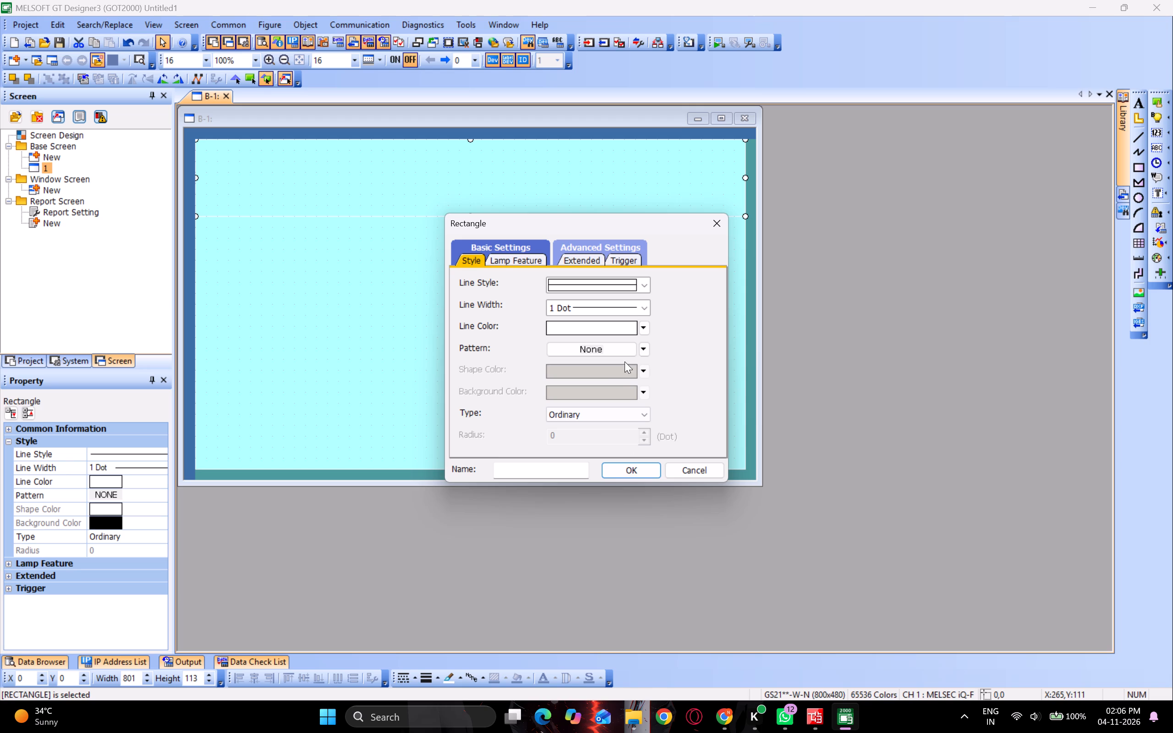
pyautogui.click(618, 350)
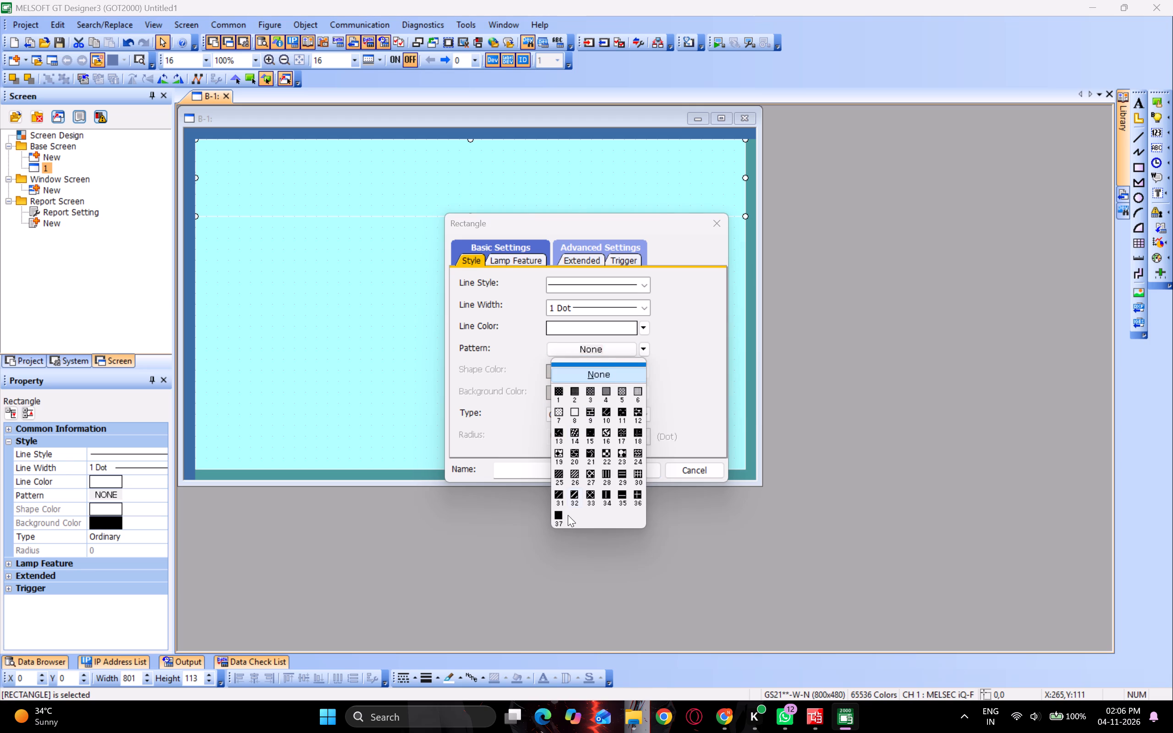
pyautogui.click(564, 517)
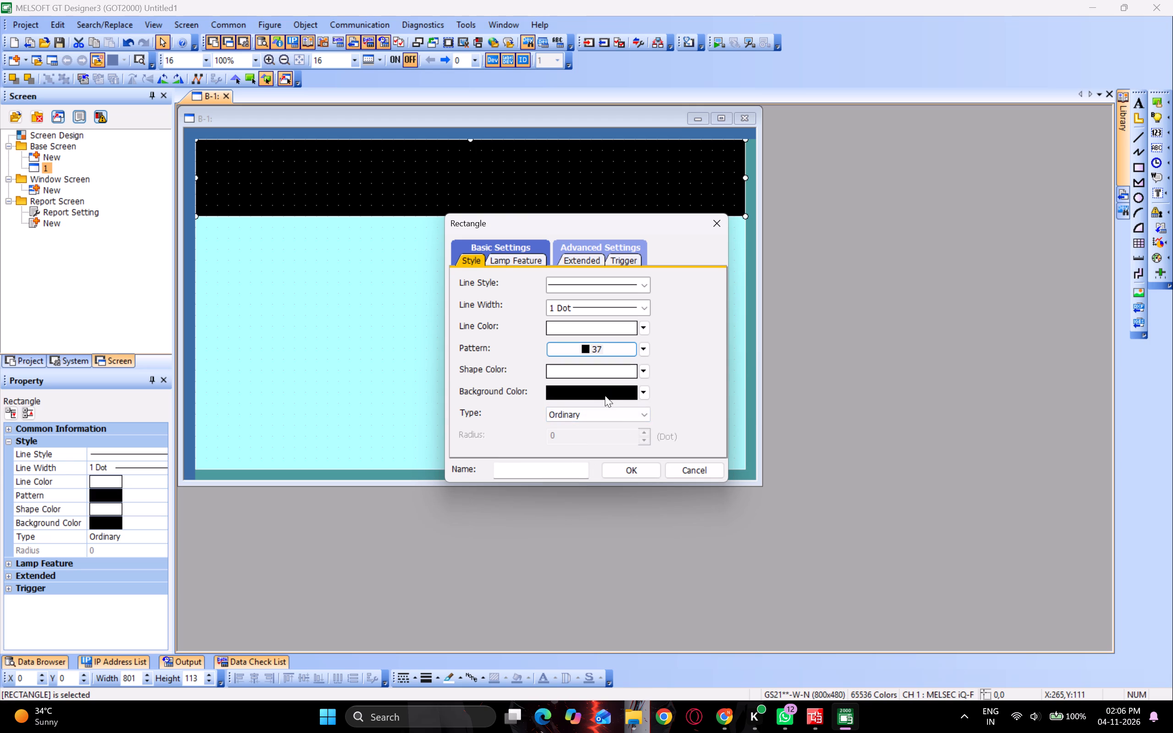
pyautogui.click(636, 466)
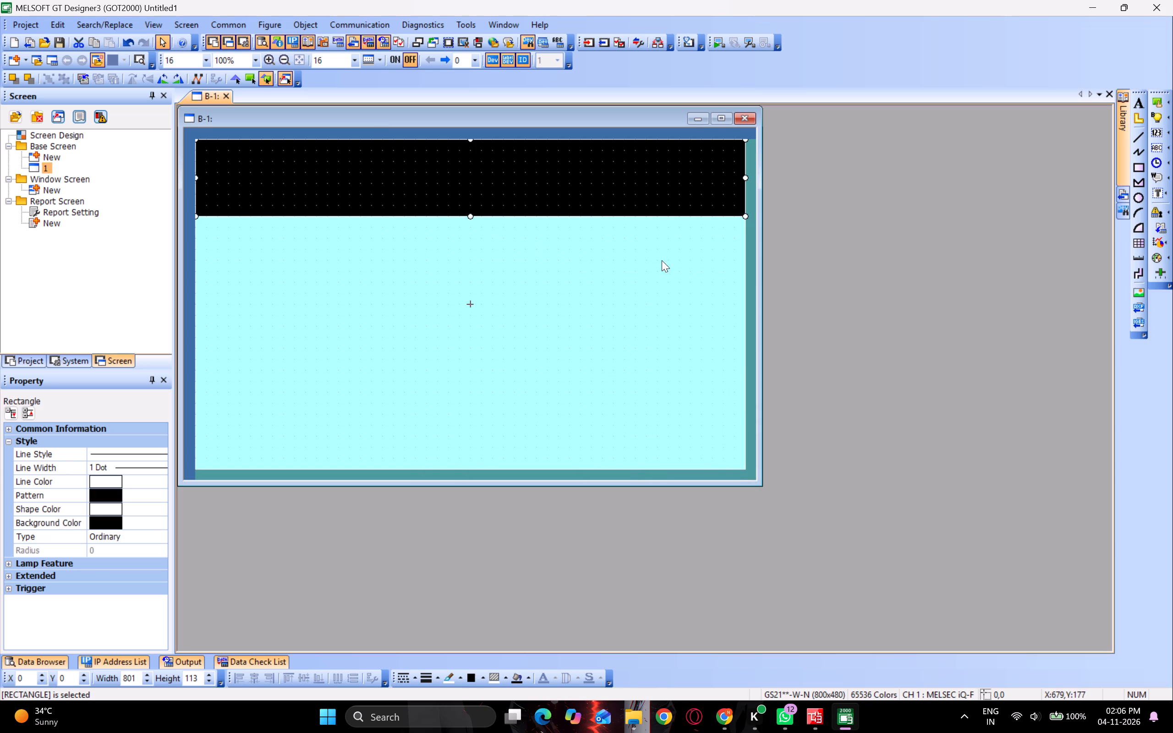
# Add the text WELCOME to the header in the Outline font at size 48 dots.
pyautogui.click(1135, 107)
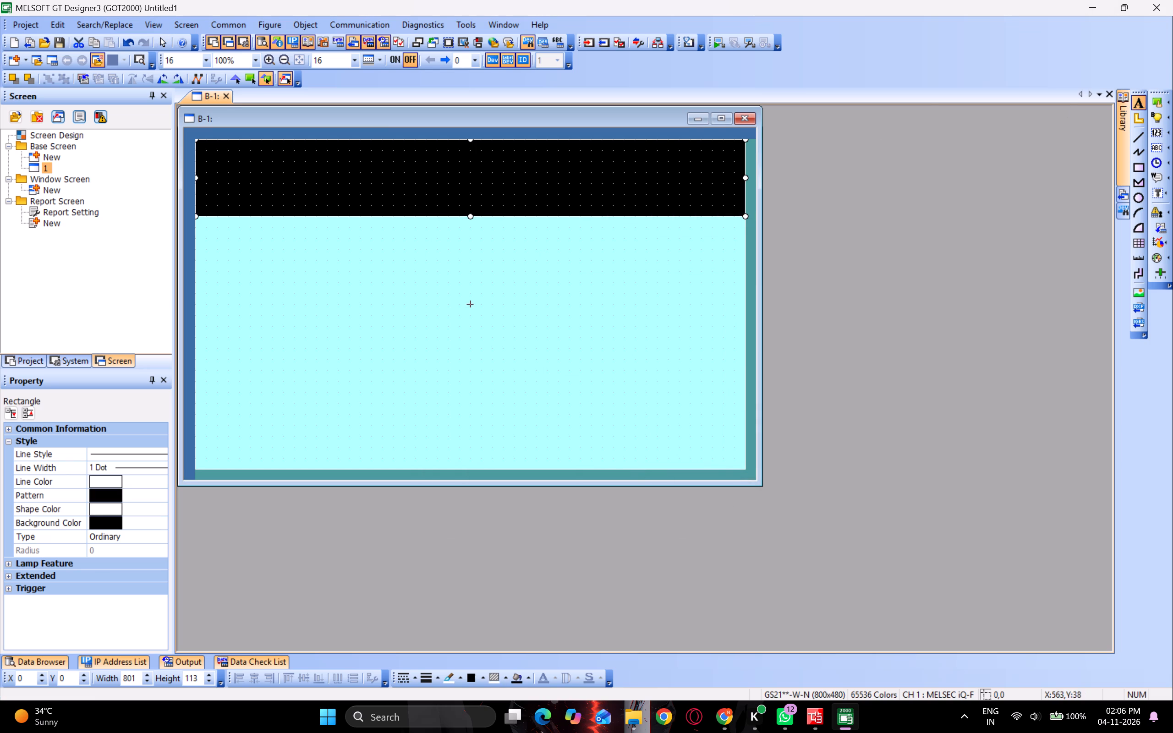
pyautogui.moveTo(438, 165); pyautogui.dragTo(510, 186)
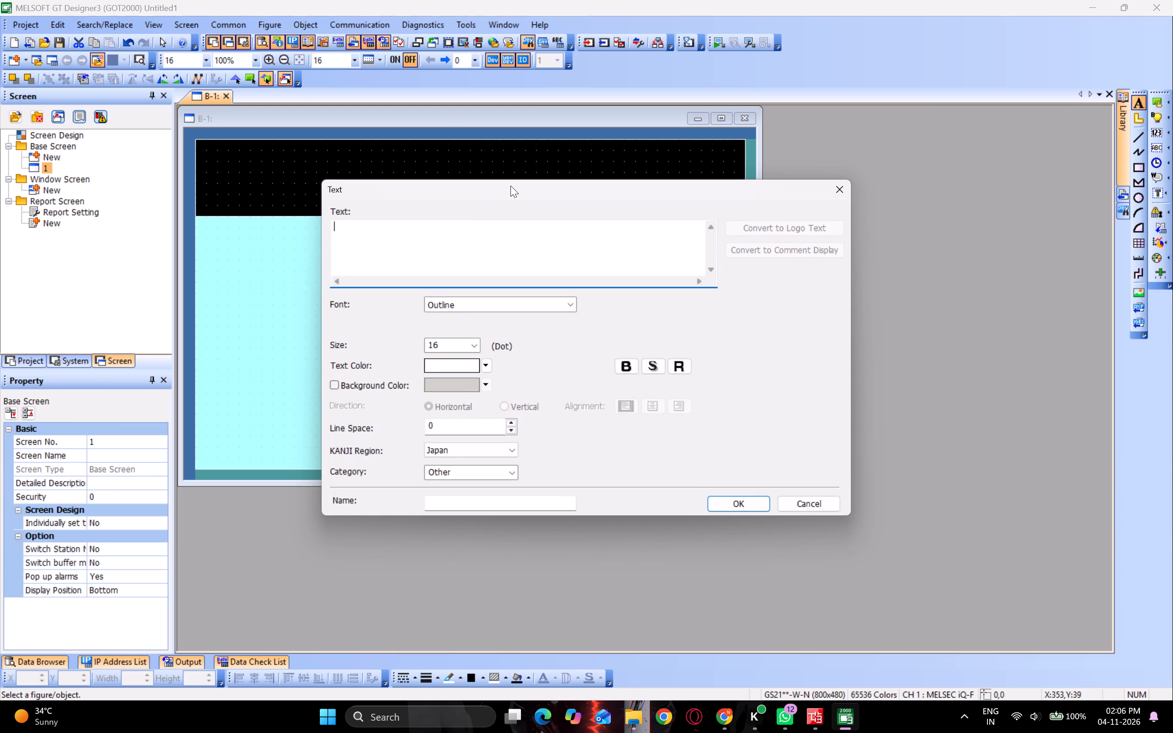
pyautogui.write('Welcom')
pyautogui.press('BackSpace')
pyautogui.press('BackSpace')
pyautogui.press('BackSpace')
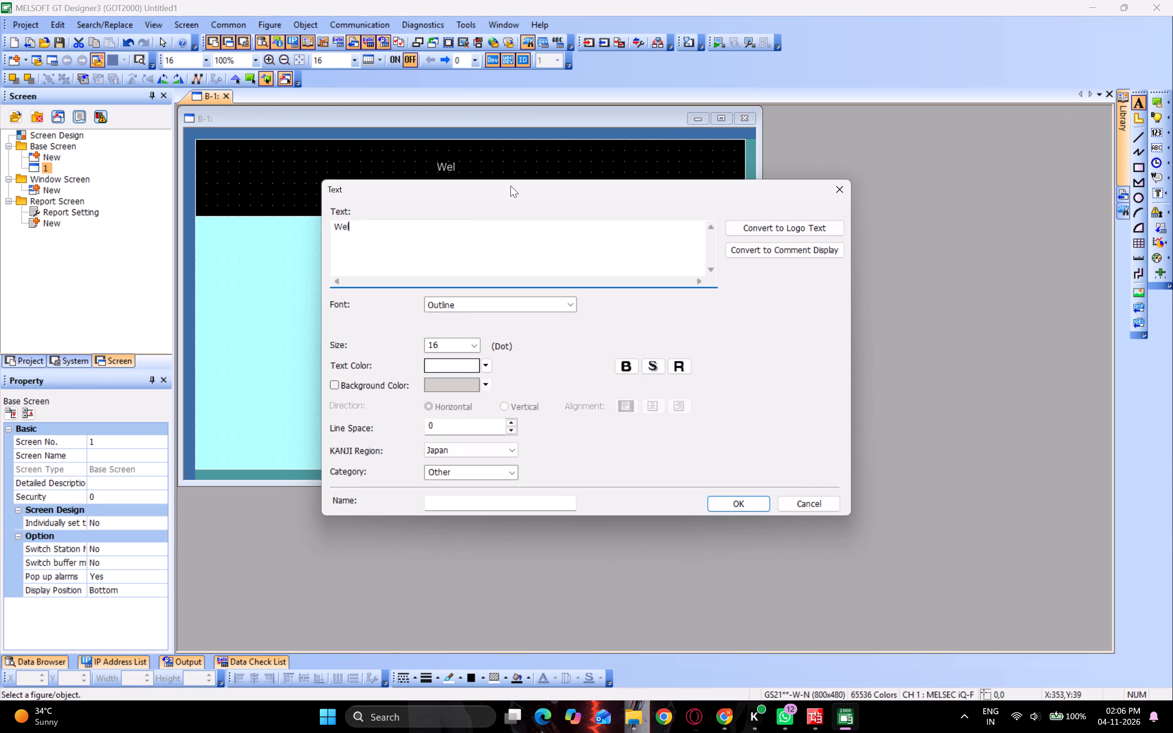
pyautogui.press('BackSpace')
pyautogui.write('ELCOME')
pyautogui.click(456, 343)
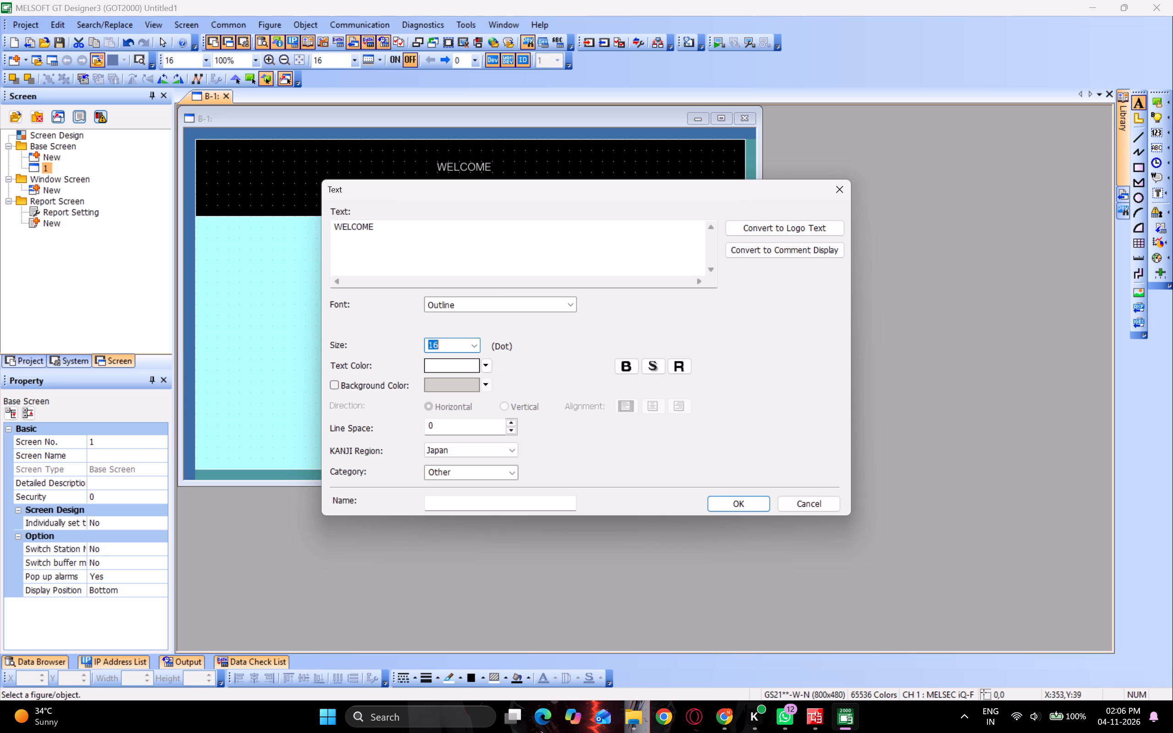
pyautogui.click(456, 343)
pyautogui.click(472, 345)
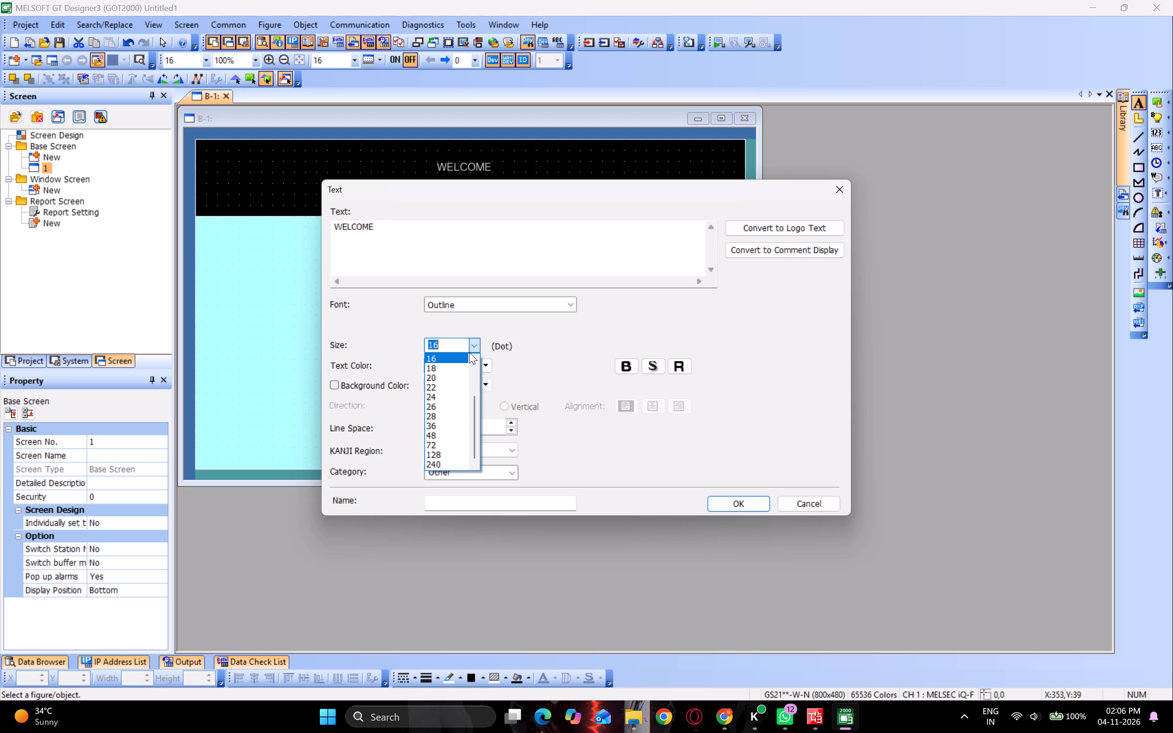
pyautogui.click(446, 393)
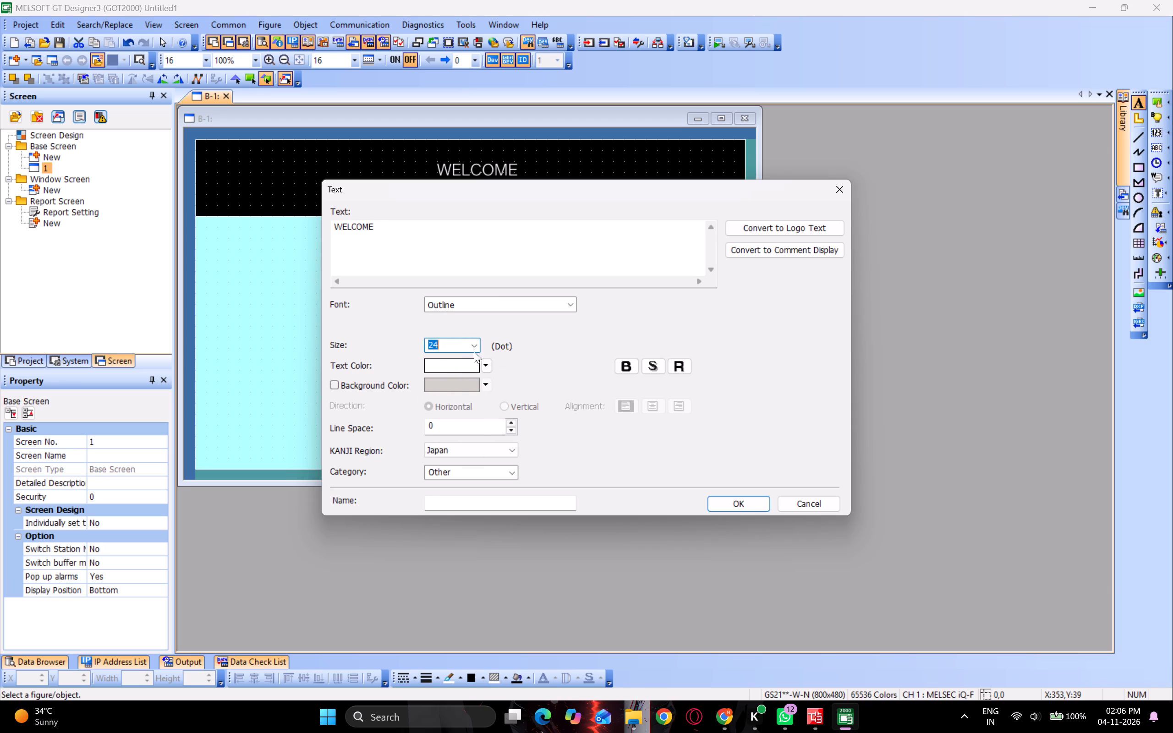
pyautogui.click(473, 351)
pyautogui.click(443, 432)
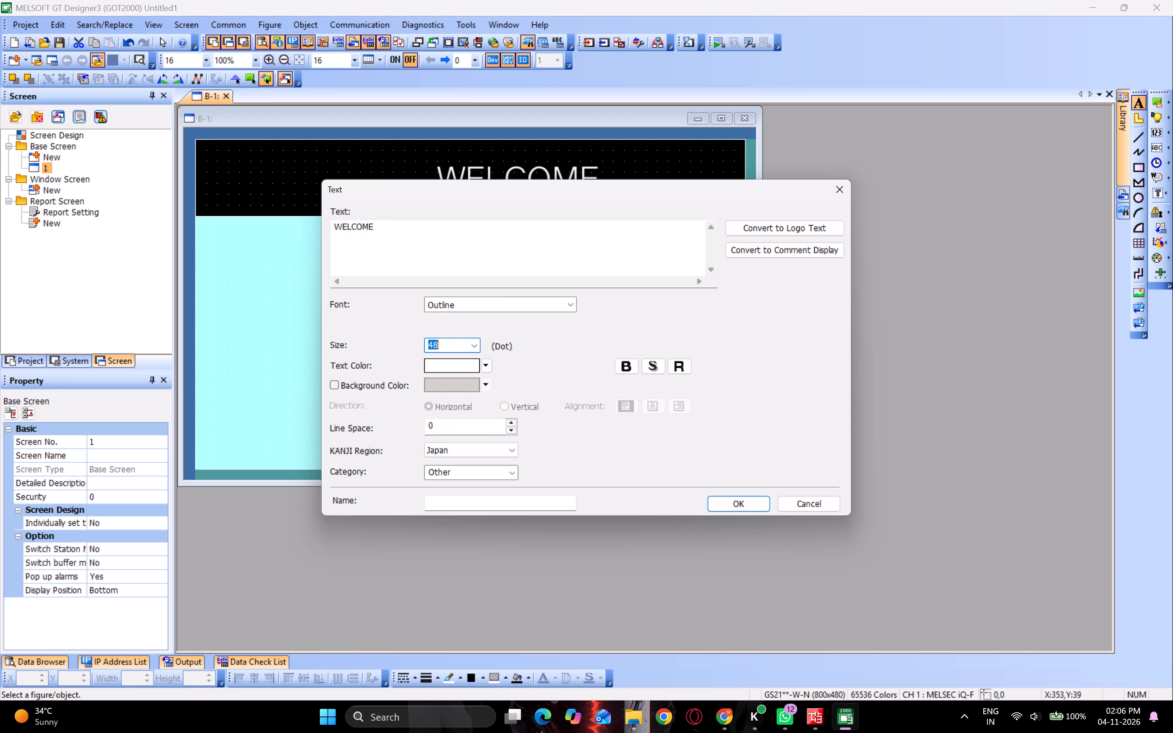
pyautogui.click(745, 506)
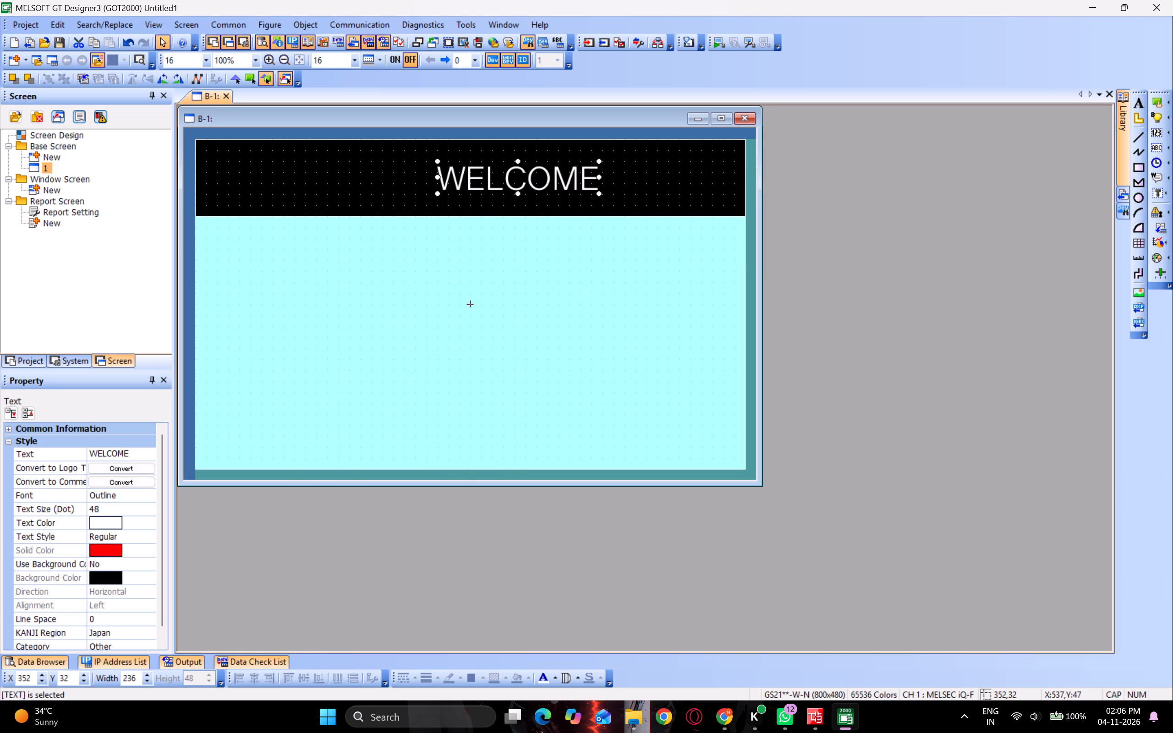
# Move the WELCOME text to the middle of the header, at about X 288, Y 32.
pyautogui.moveTo(565, 171); pyautogui.dragTo(511, 165)
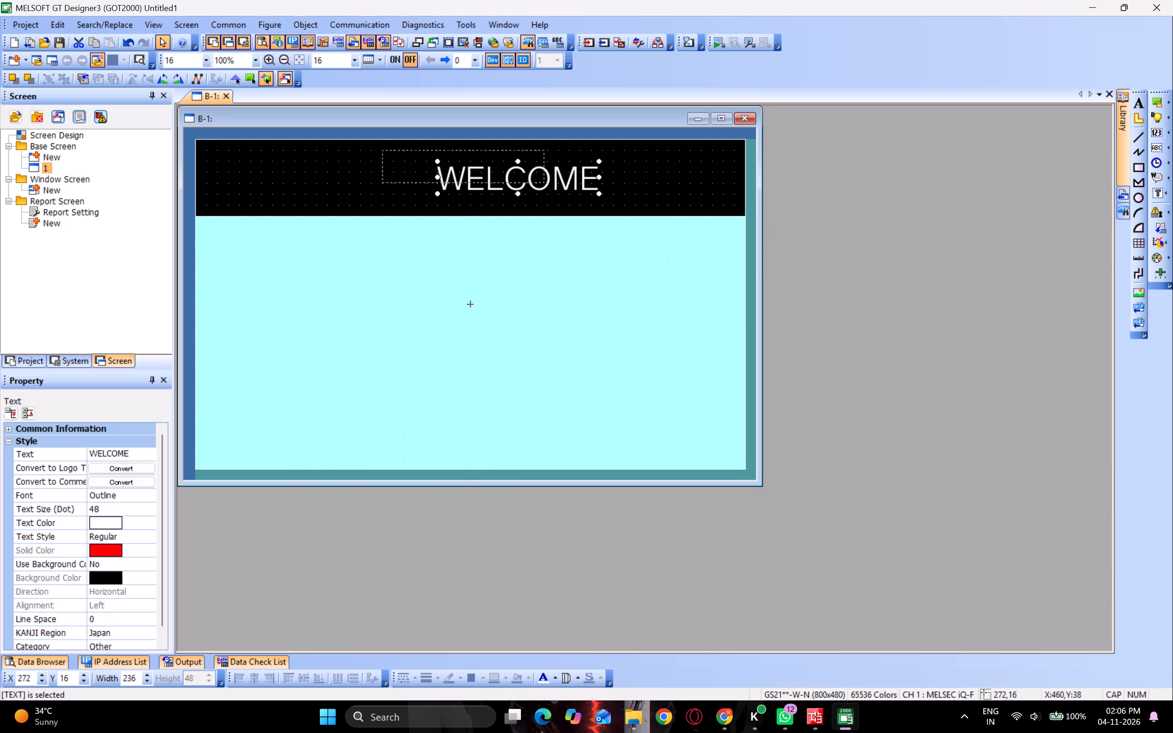
pyautogui.moveTo(511, 165); pyautogui.dragTo(345, 168)
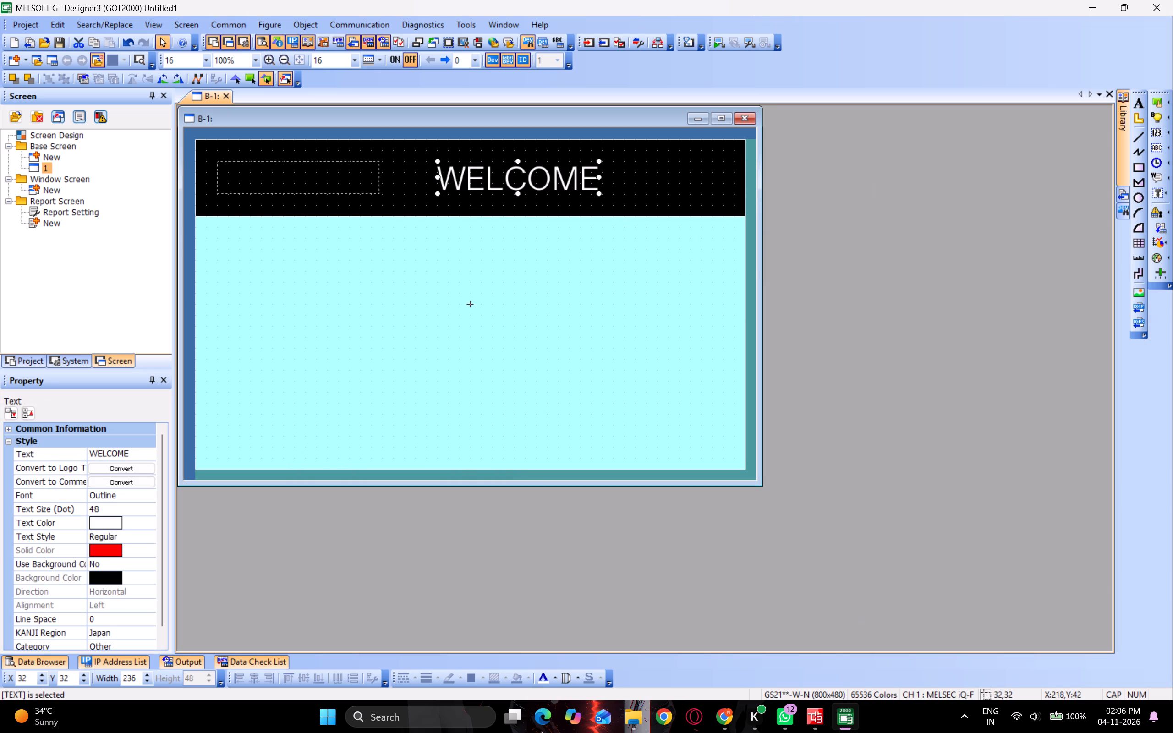
pyautogui.moveTo(345, 168); pyautogui.dragTo(522, 177)
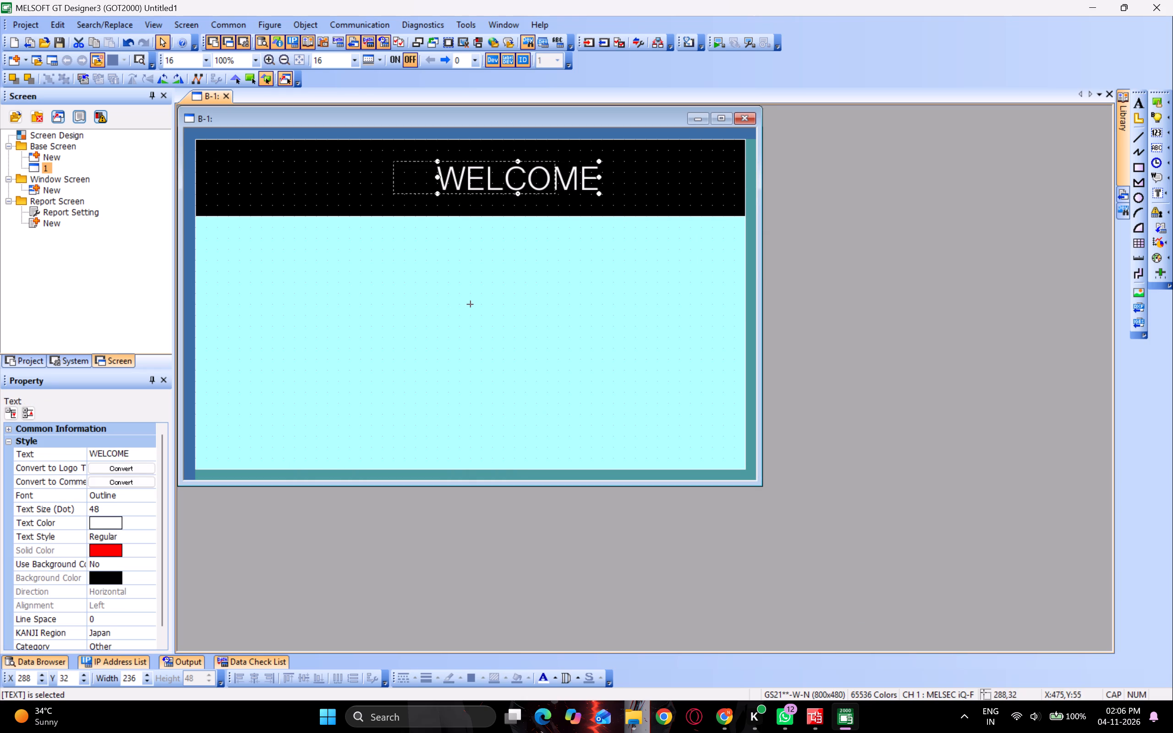
pyautogui.moveTo(522, 177); pyautogui.dragTo(523, 169)
pyautogui.click(548, 233)
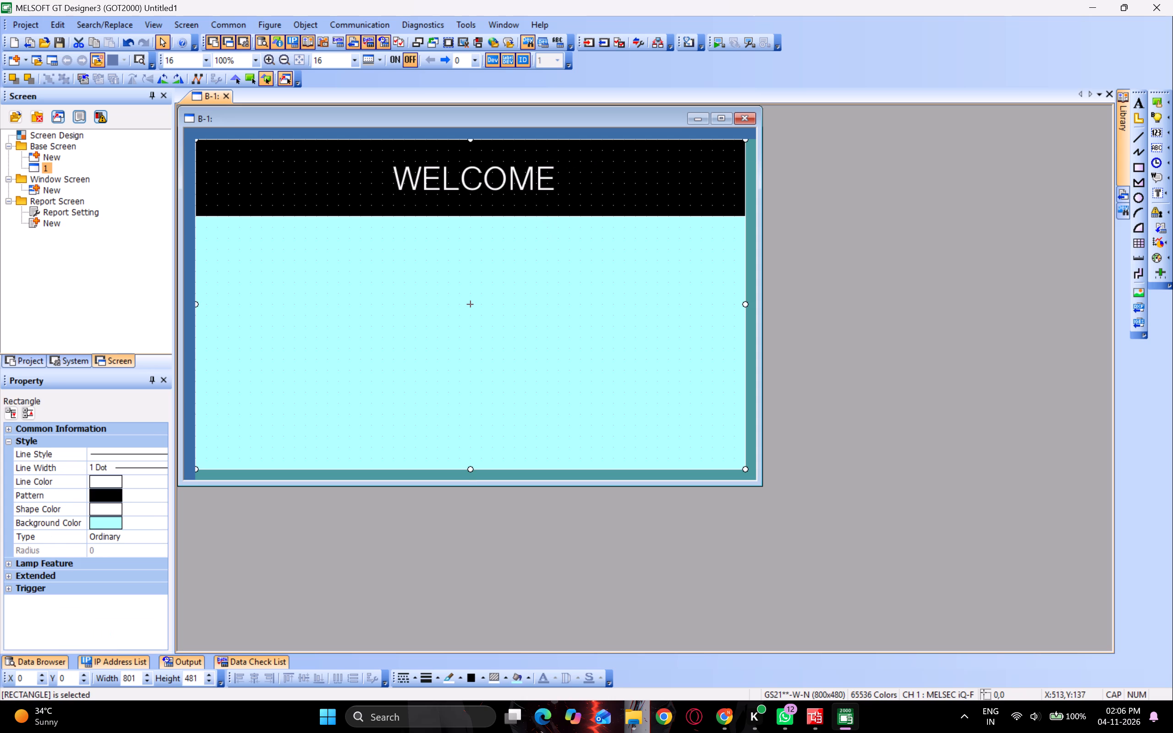
pyautogui.moveTo(525, 166); pyautogui.dragTo(510, 167)
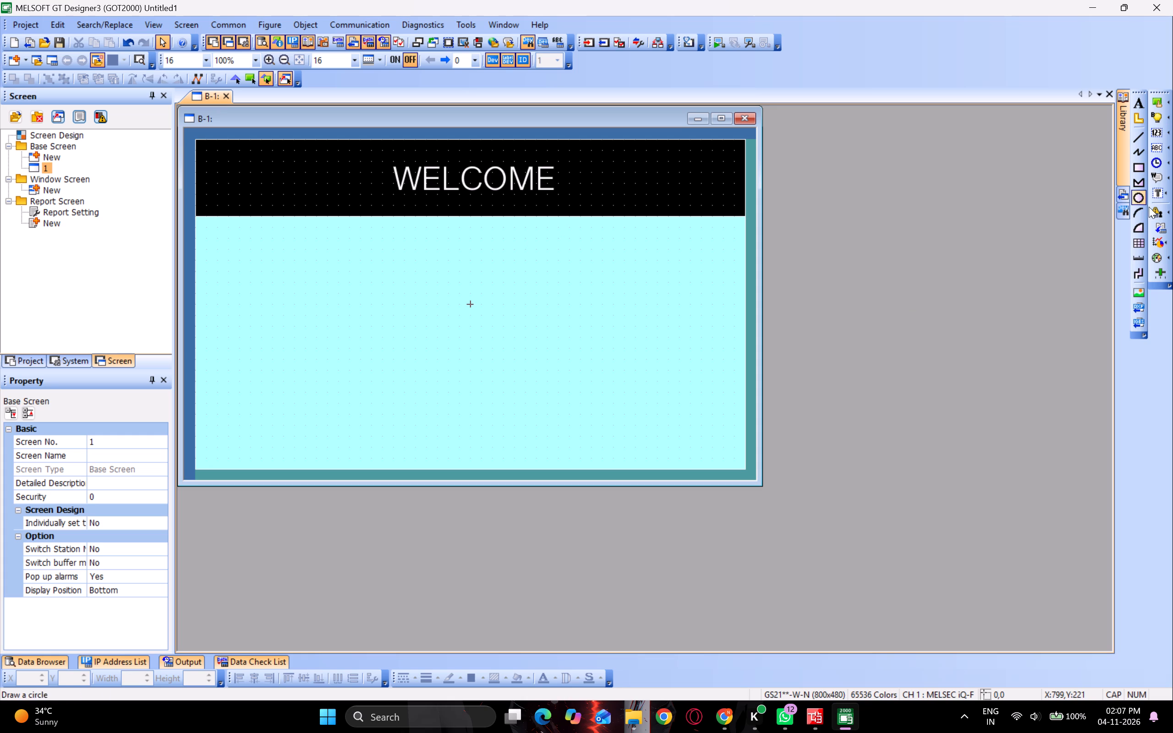
# Place a date display about 136 dots wide in the header's upper-left corner, at about X 32, Y 16.
pyautogui.click(1164, 166)
pyautogui.click(1101, 161)
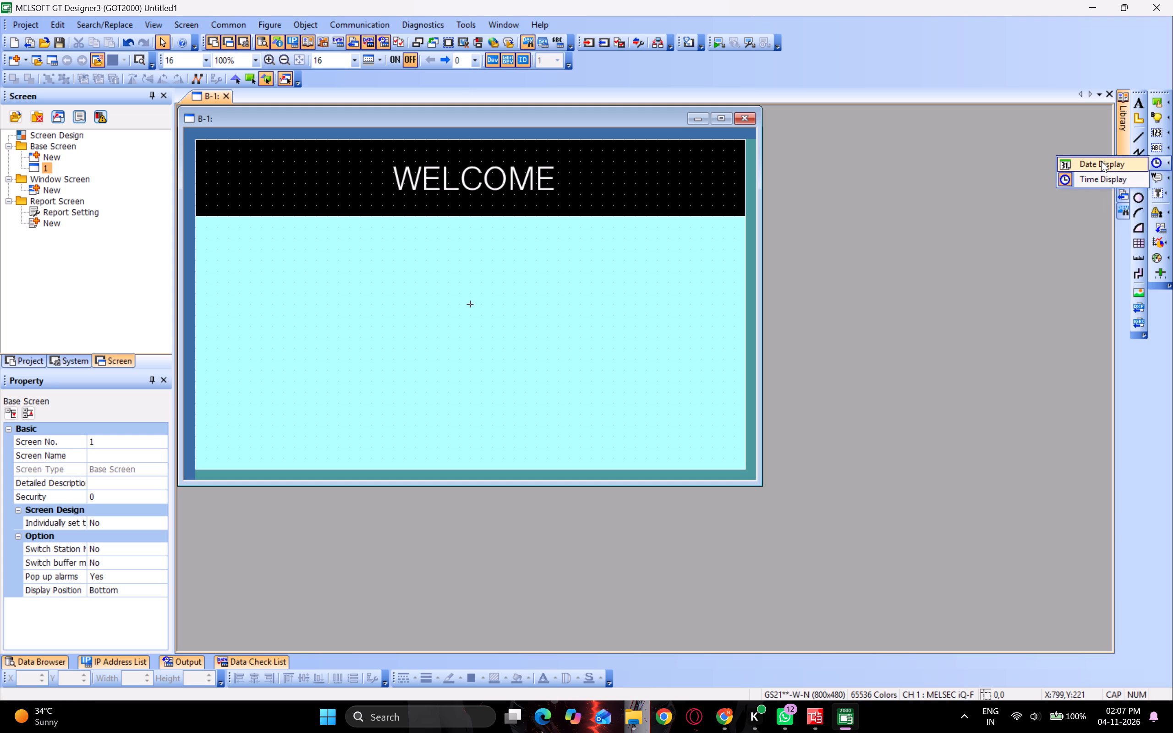
pyautogui.moveTo(204, 152); pyautogui.dragTo(240, 155)
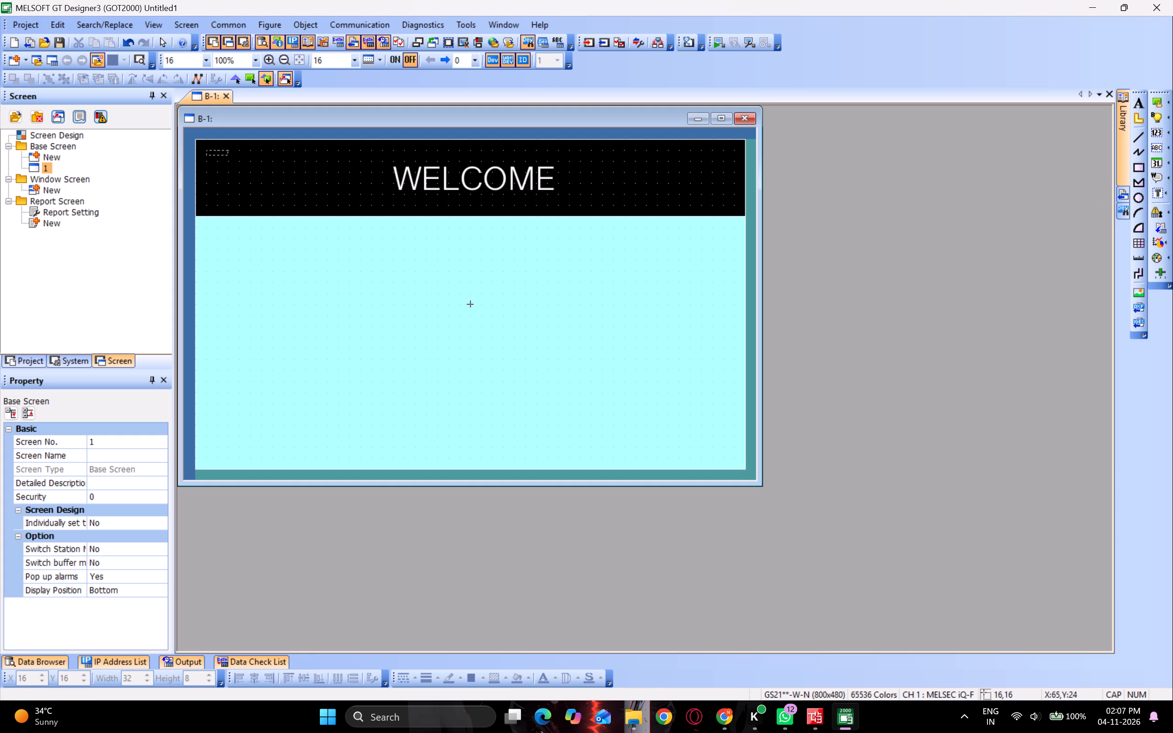
pyautogui.moveTo(240, 155); pyautogui.dragTo(280, 188)
pyautogui.moveTo(280, 188); pyautogui.dragTo(298, 174)
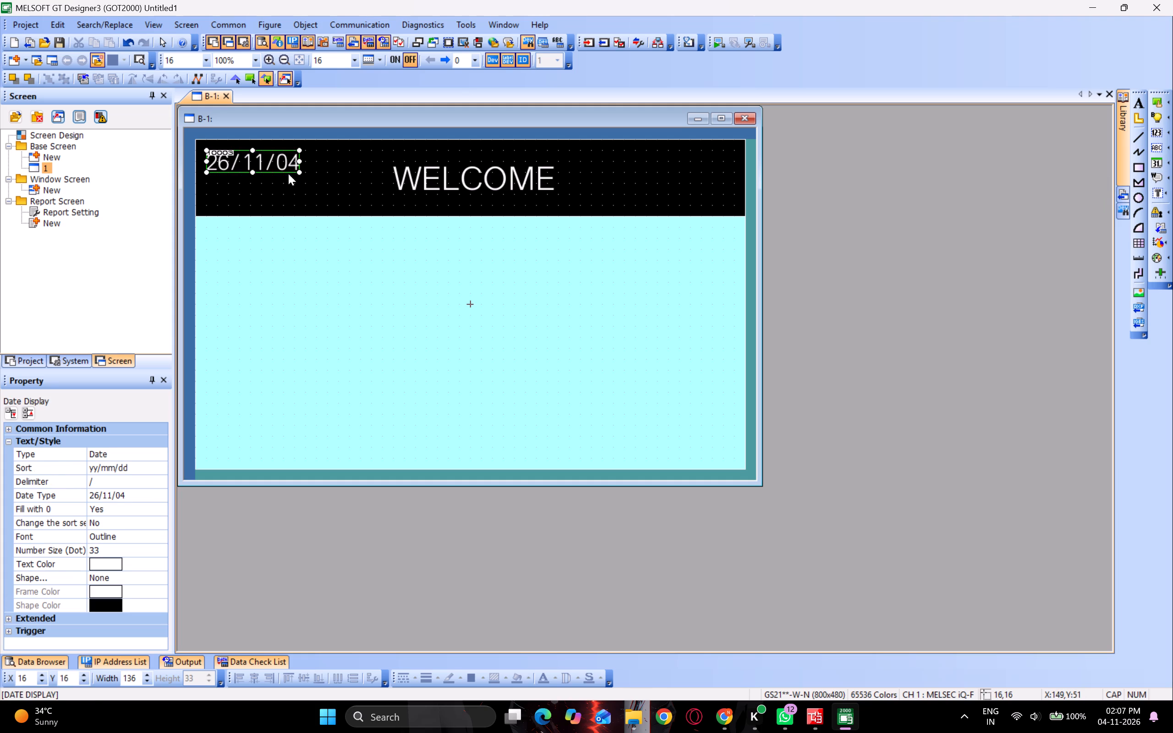
pyautogui.moveTo(274, 167); pyautogui.dragTo(285, 168)
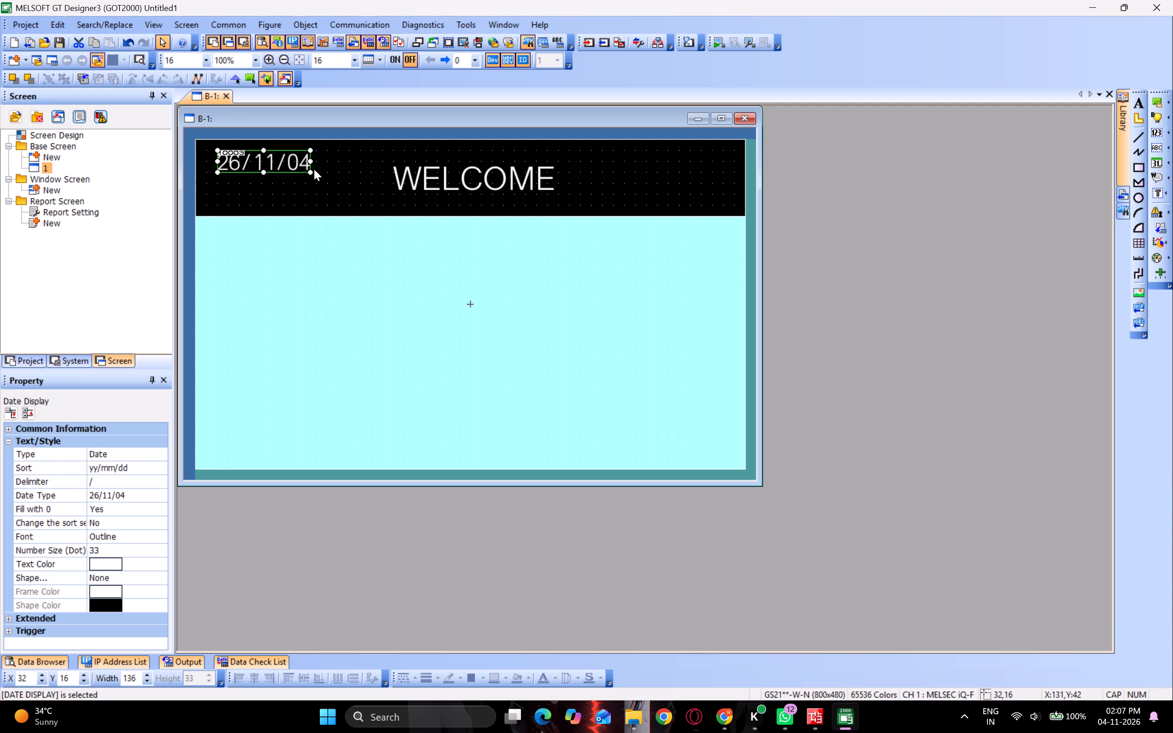
pyautogui.click(837, 246)
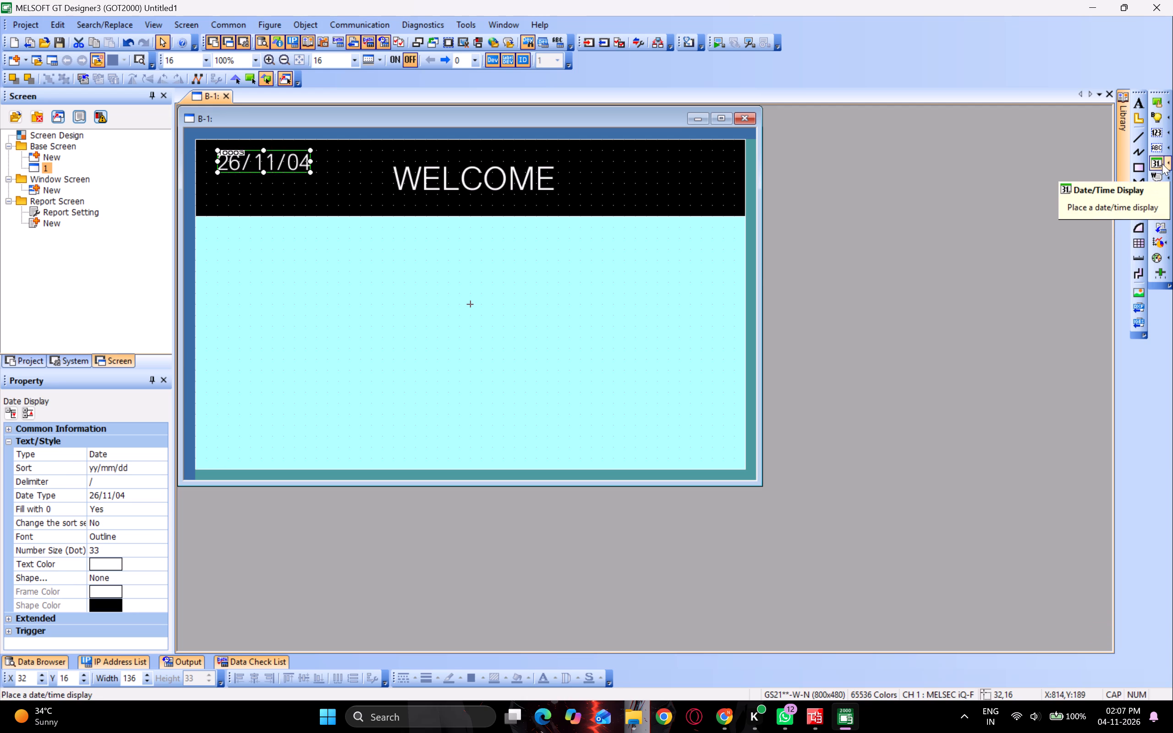
# Place a time display about 95 dots wide directly below the date display, at about X 32, Y 48.
pyautogui.click(1162, 164)
pyautogui.click(1159, 170)
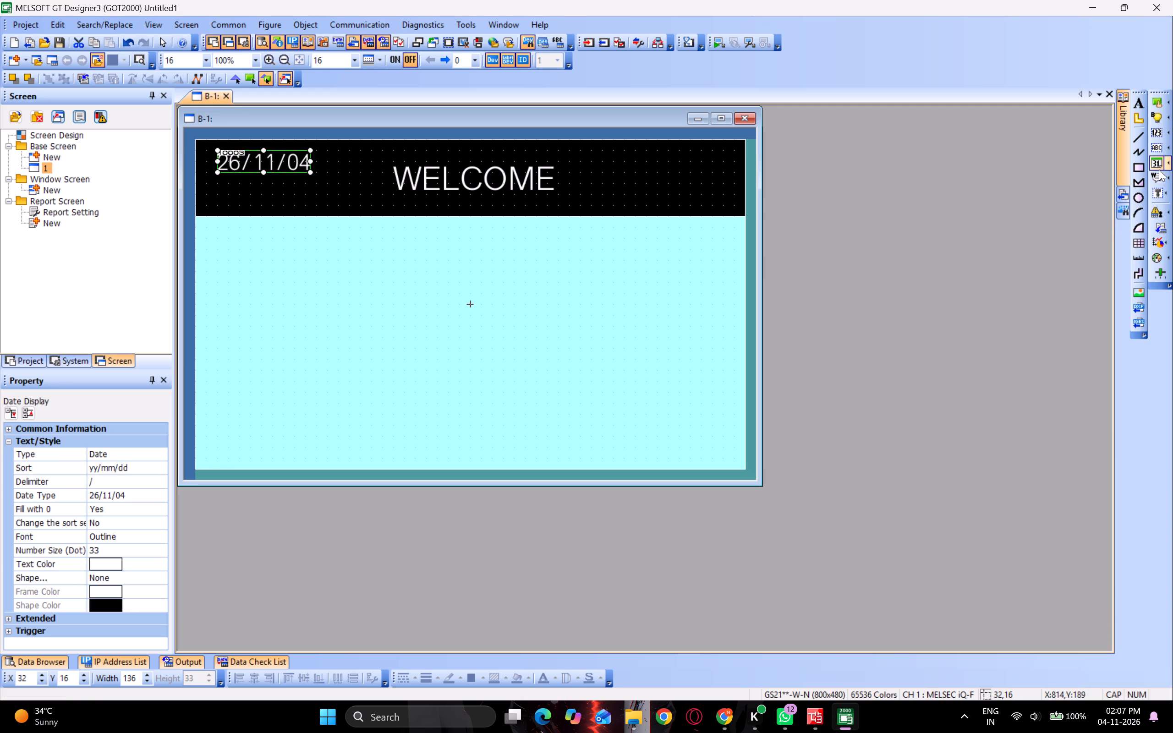
pyautogui.click(1172, 162)
pyautogui.click(1168, 161)
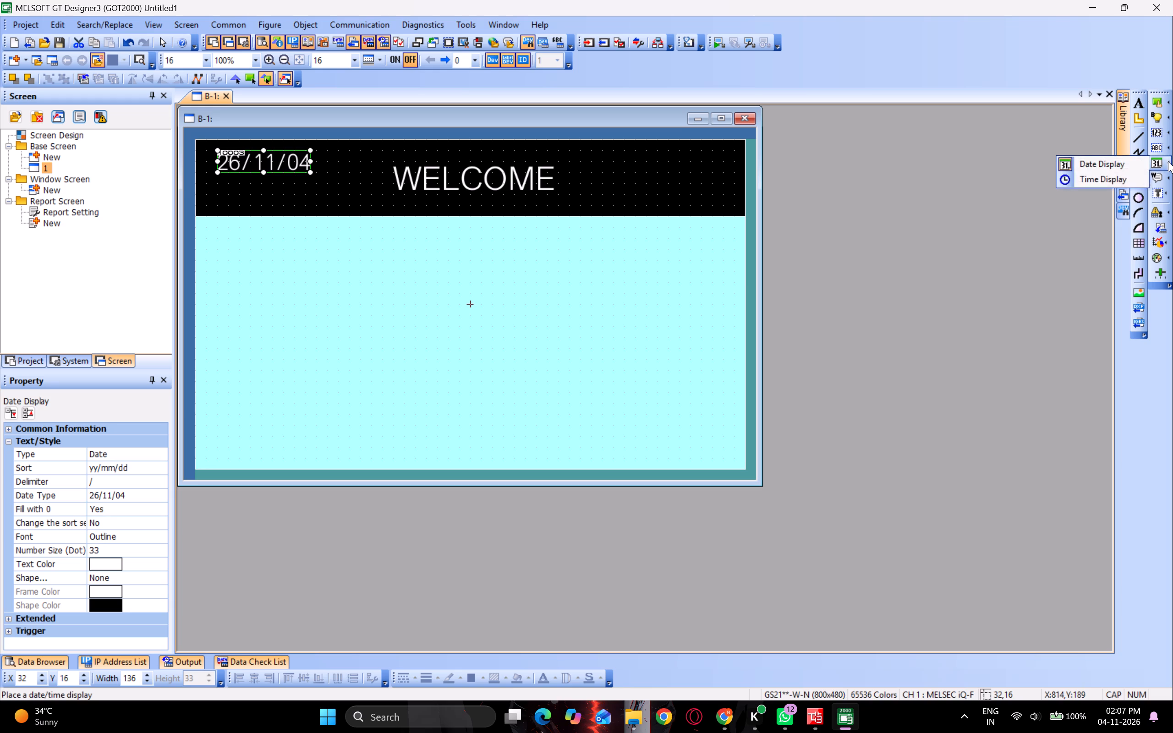
pyautogui.click(1126, 181)
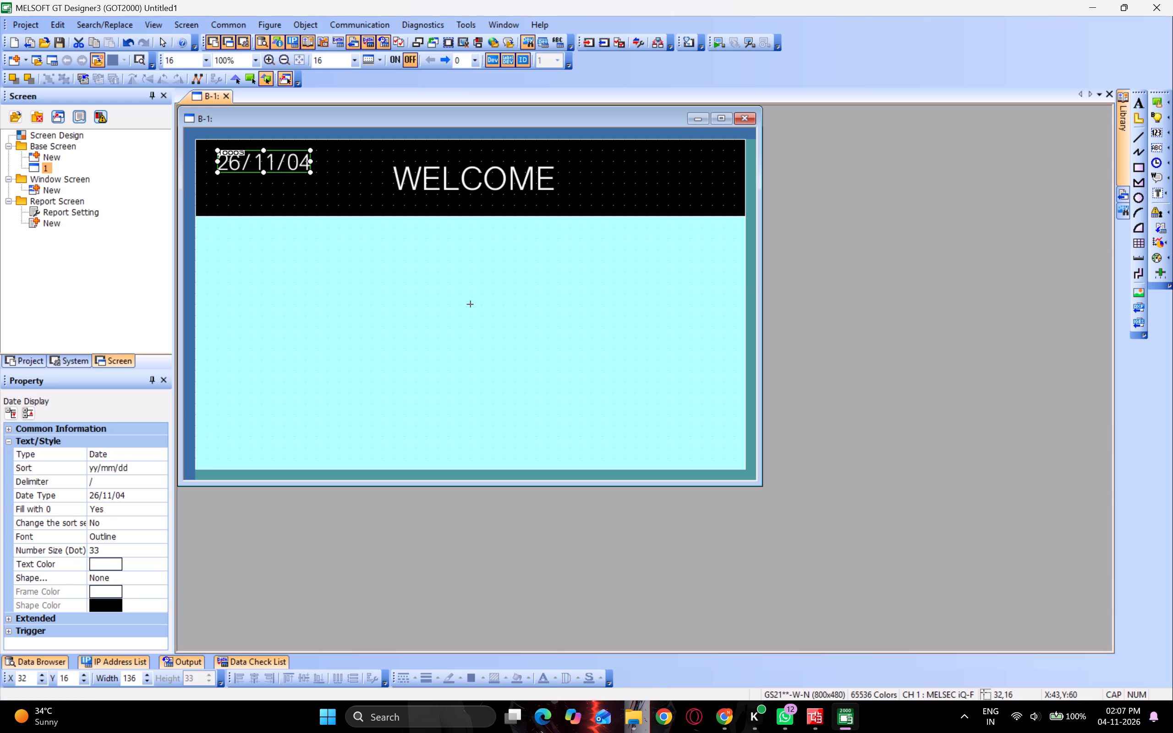
pyautogui.moveTo(225, 180); pyautogui.dragTo(306, 209)
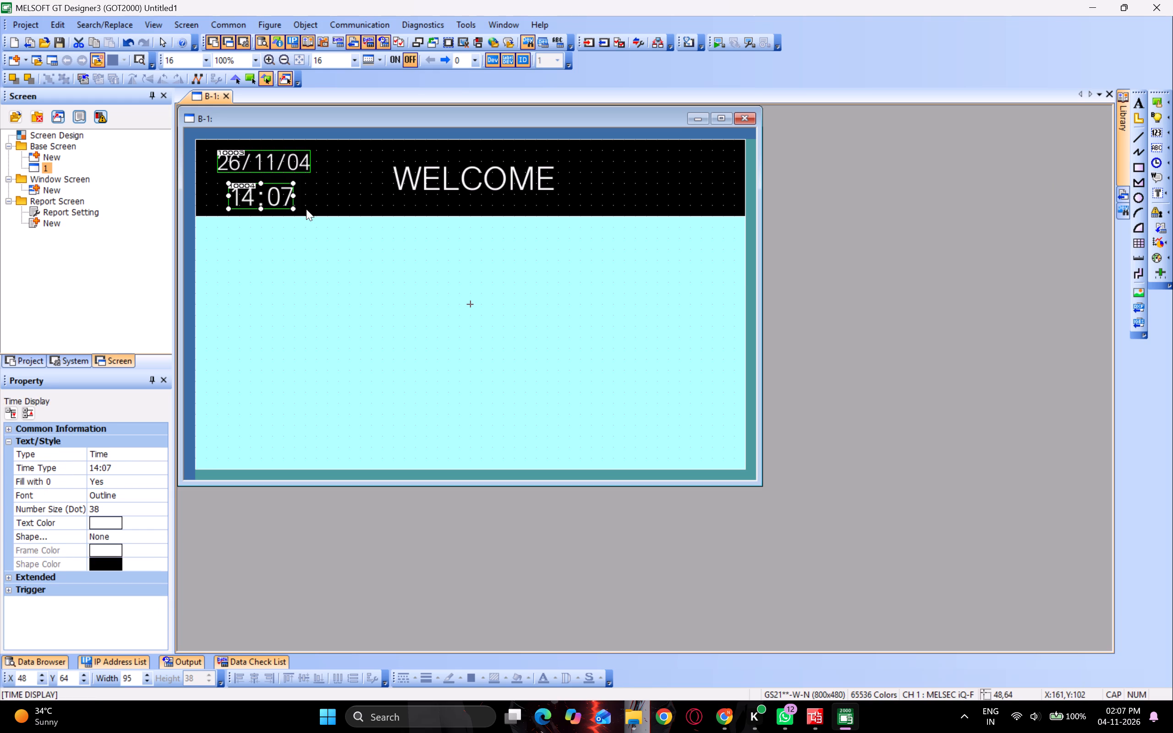
pyautogui.moveTo(283, 205); pyautogui.dragTo(272, 197)
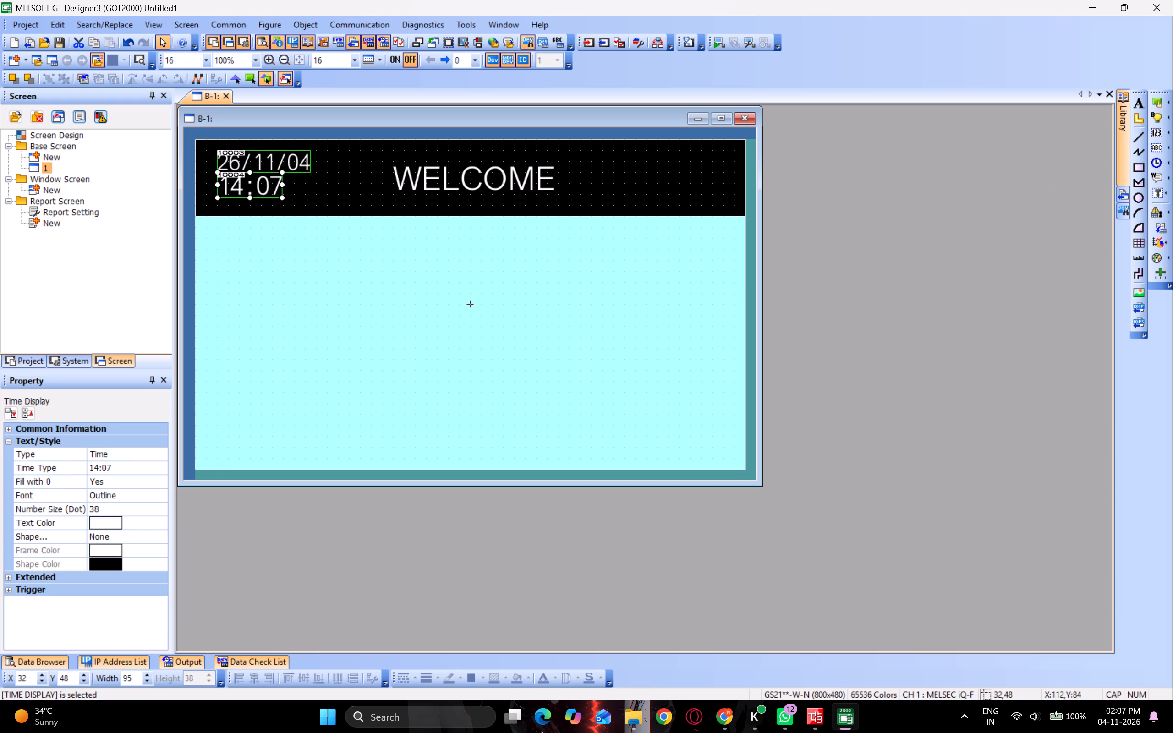
pyautogui.click(286, 261)
pyautogui.click(795, 132)
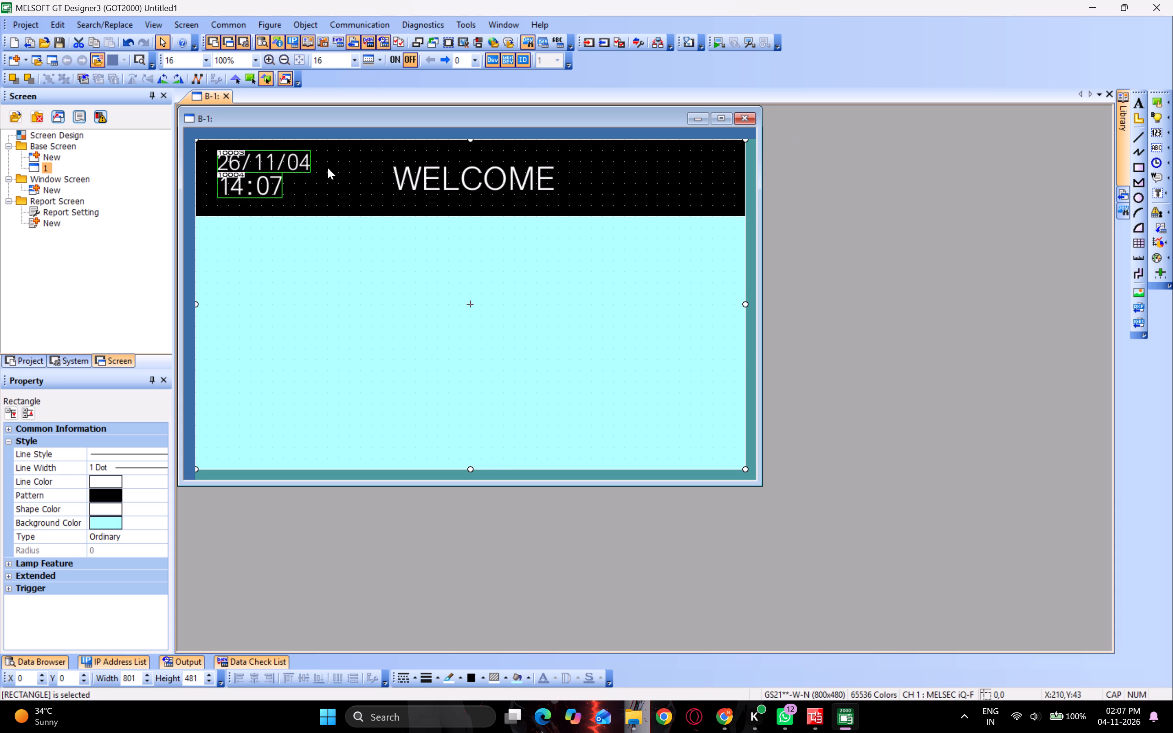
pyautogui.moveTo(275, 181); pyautogui.dragTo(275, 196)
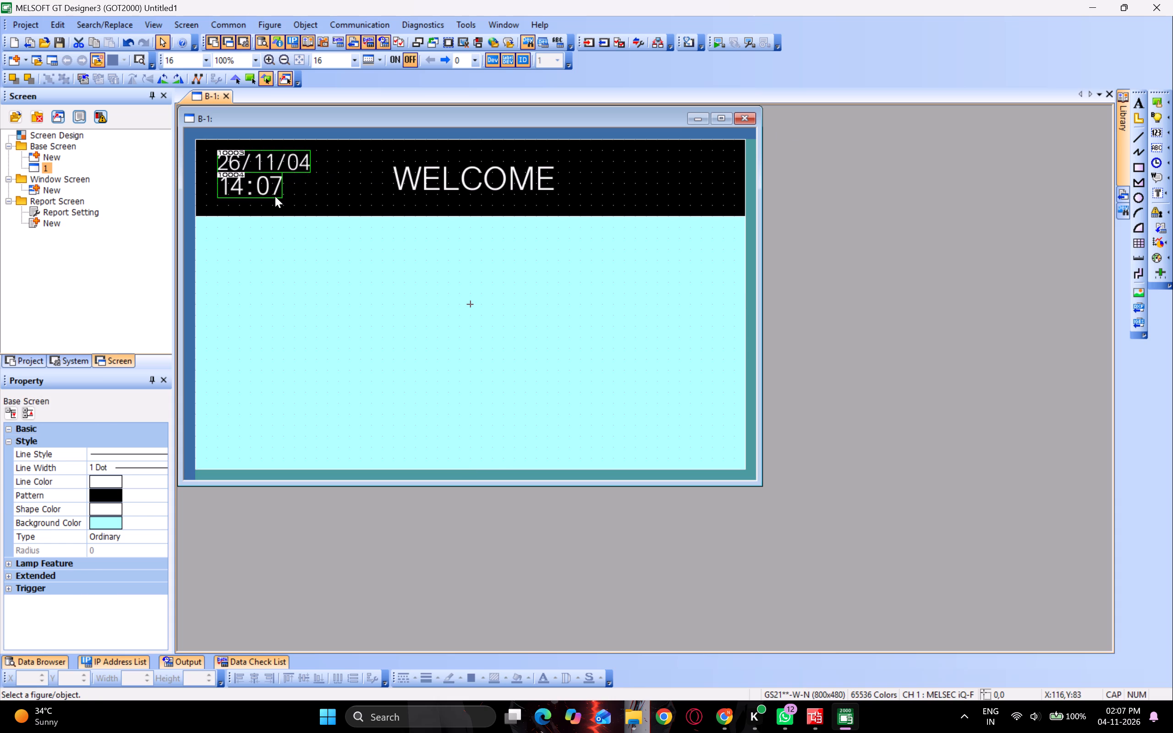
pyautogui.click(826, 245)
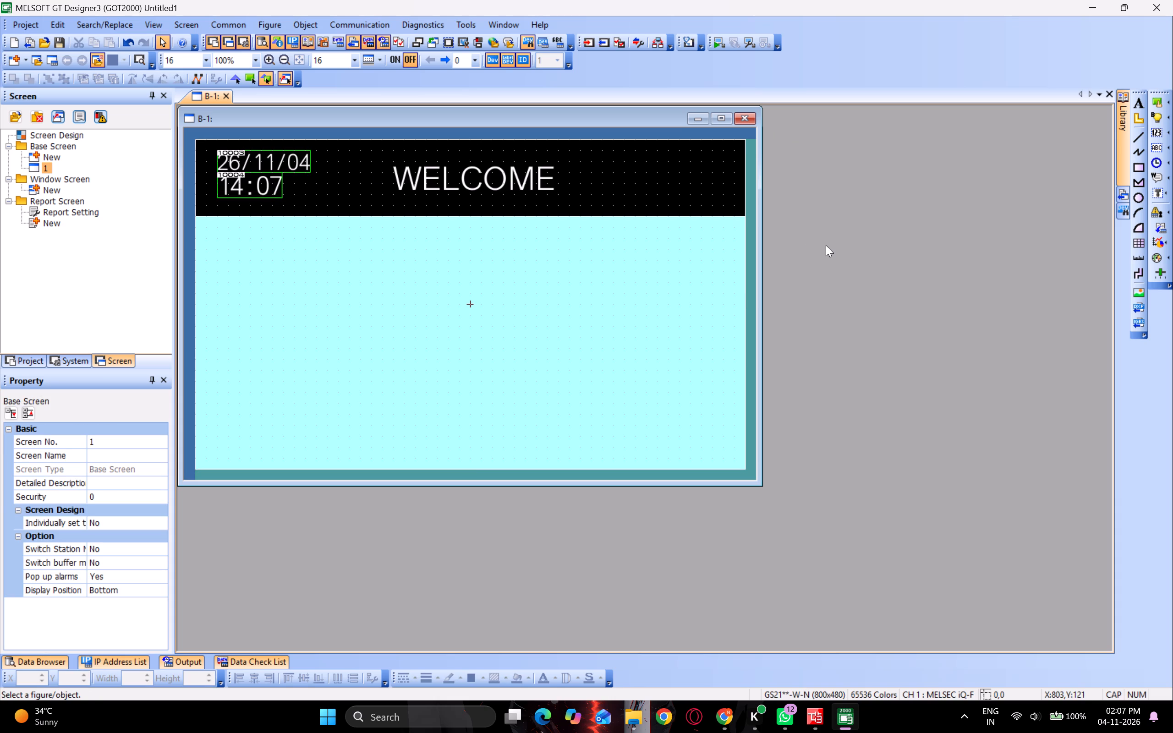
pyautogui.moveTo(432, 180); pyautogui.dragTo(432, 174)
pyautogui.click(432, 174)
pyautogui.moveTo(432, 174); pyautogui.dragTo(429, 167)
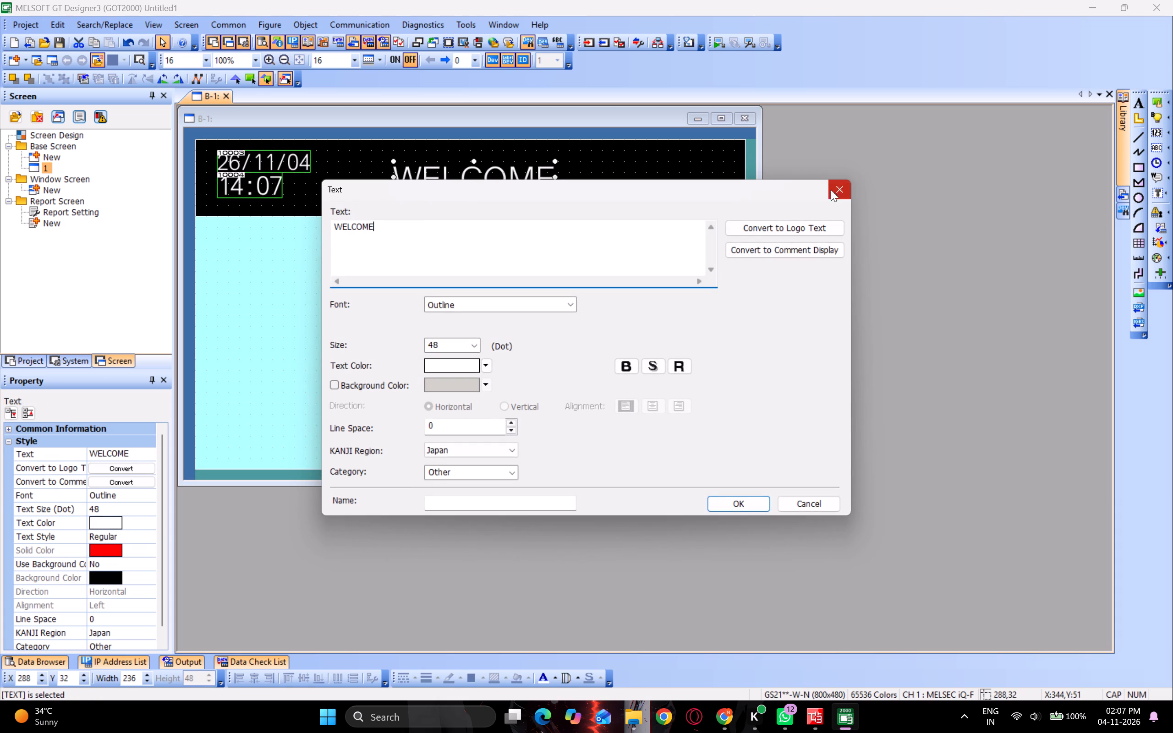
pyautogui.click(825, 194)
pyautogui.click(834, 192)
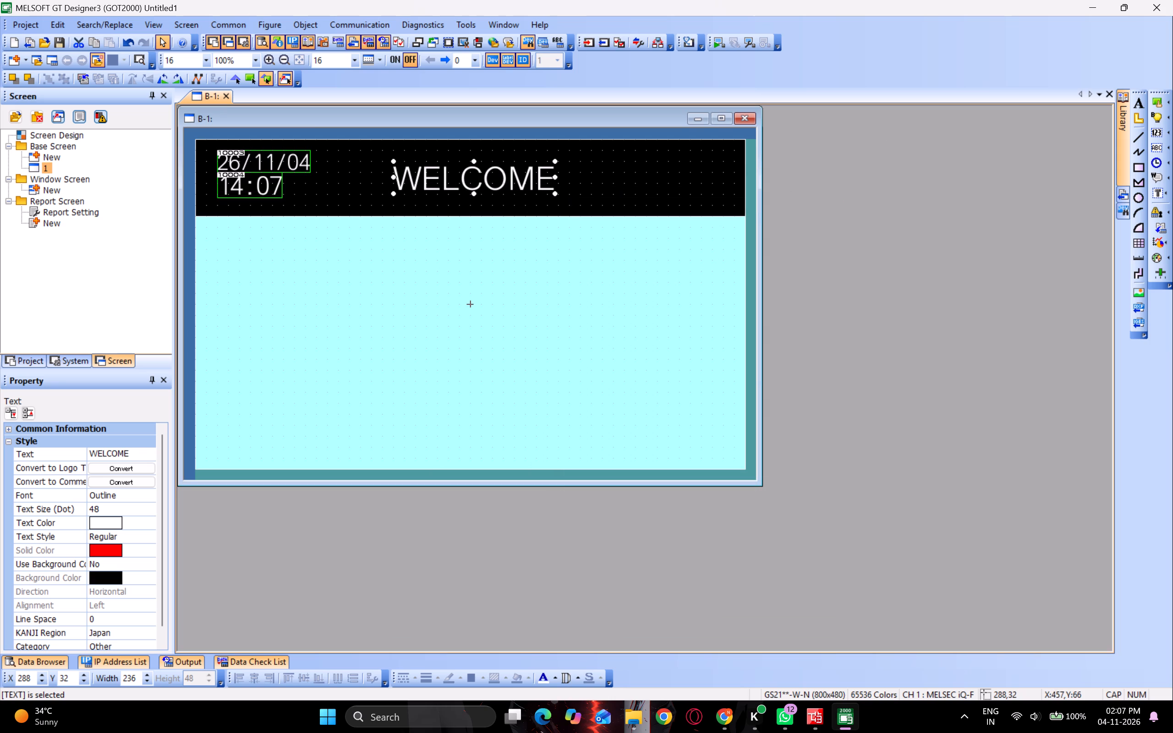
# Shrink the time display to a number size of 24 dots and shift it to about X 48, Y 64.
pyautogui.click(277, 191)
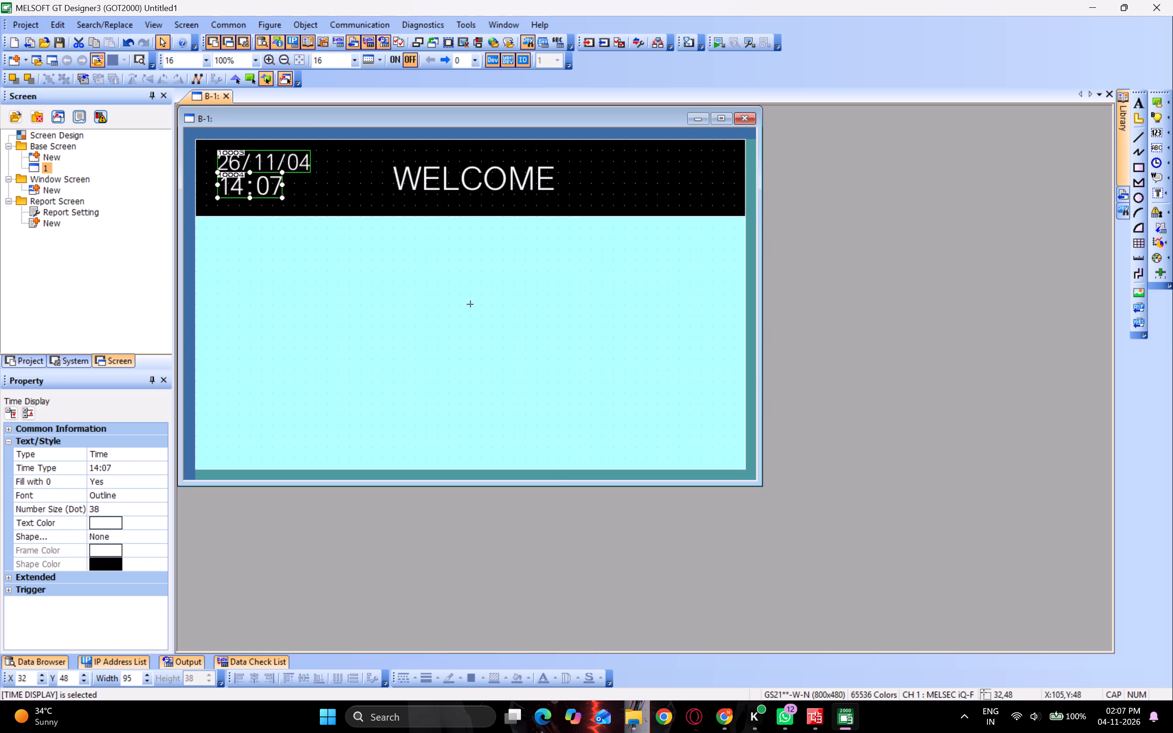
pyautogui.moveTo(251, 173); pyautogui.dragTo(249, 185)
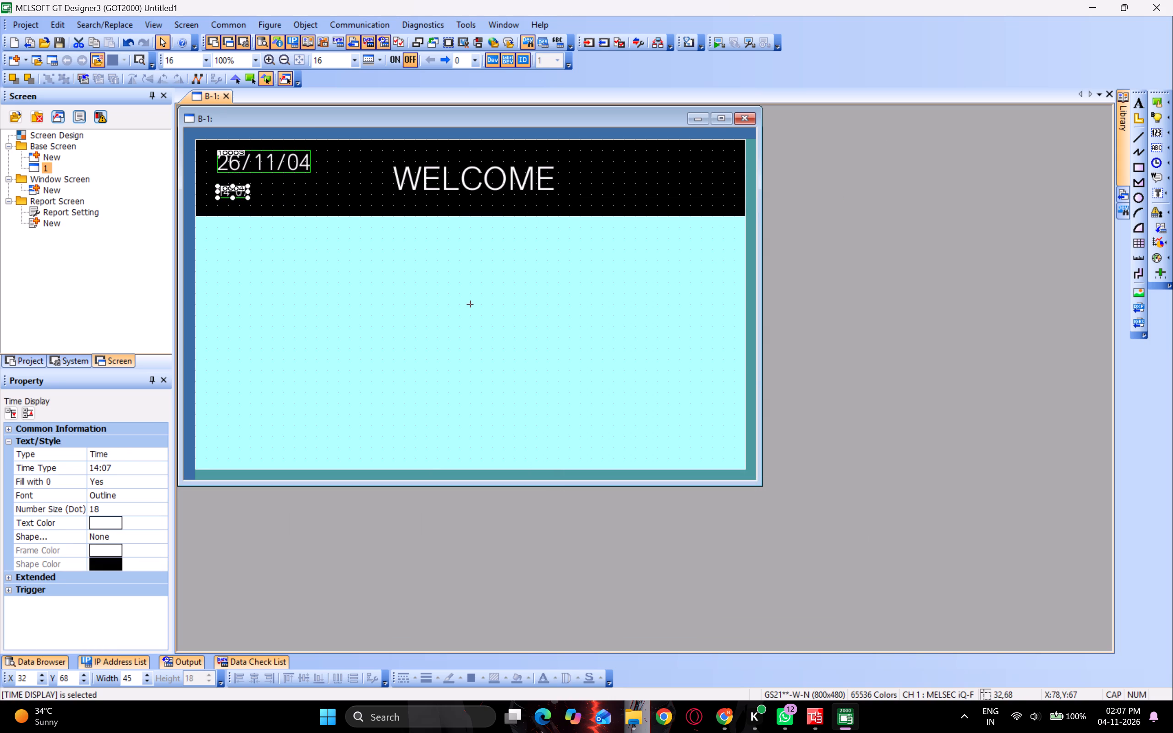
pyautogui.click(262, 203)
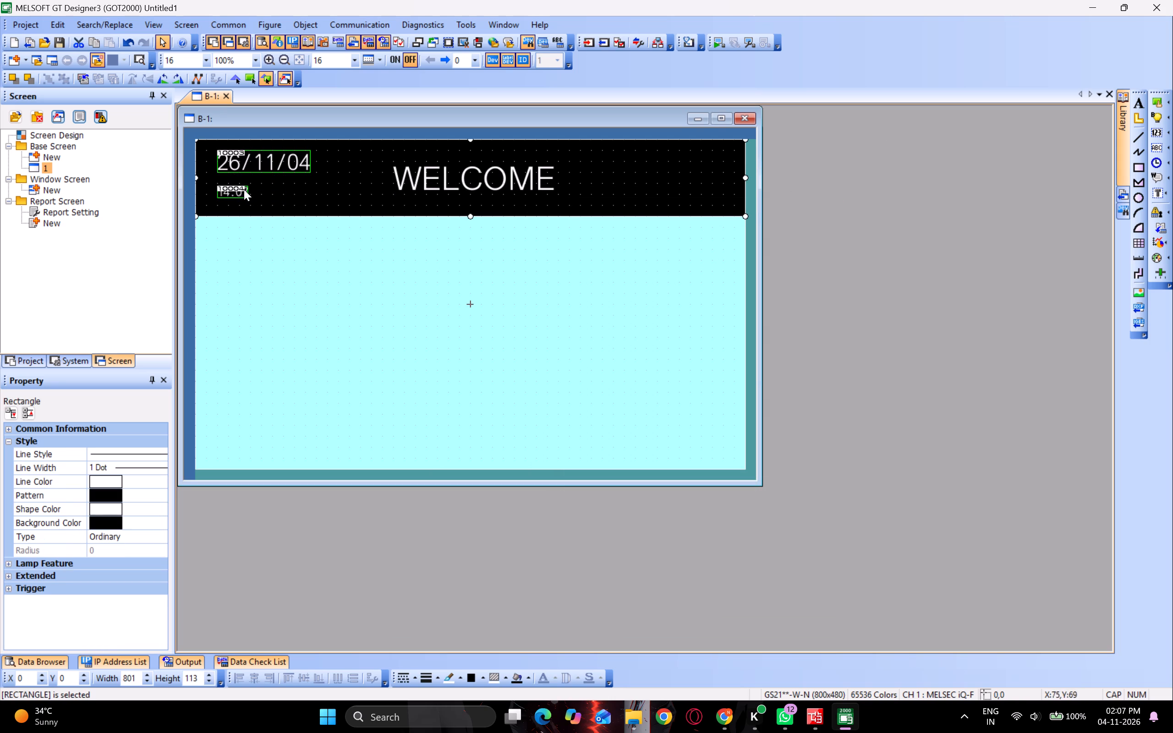
pyautogui.click(239, 188)
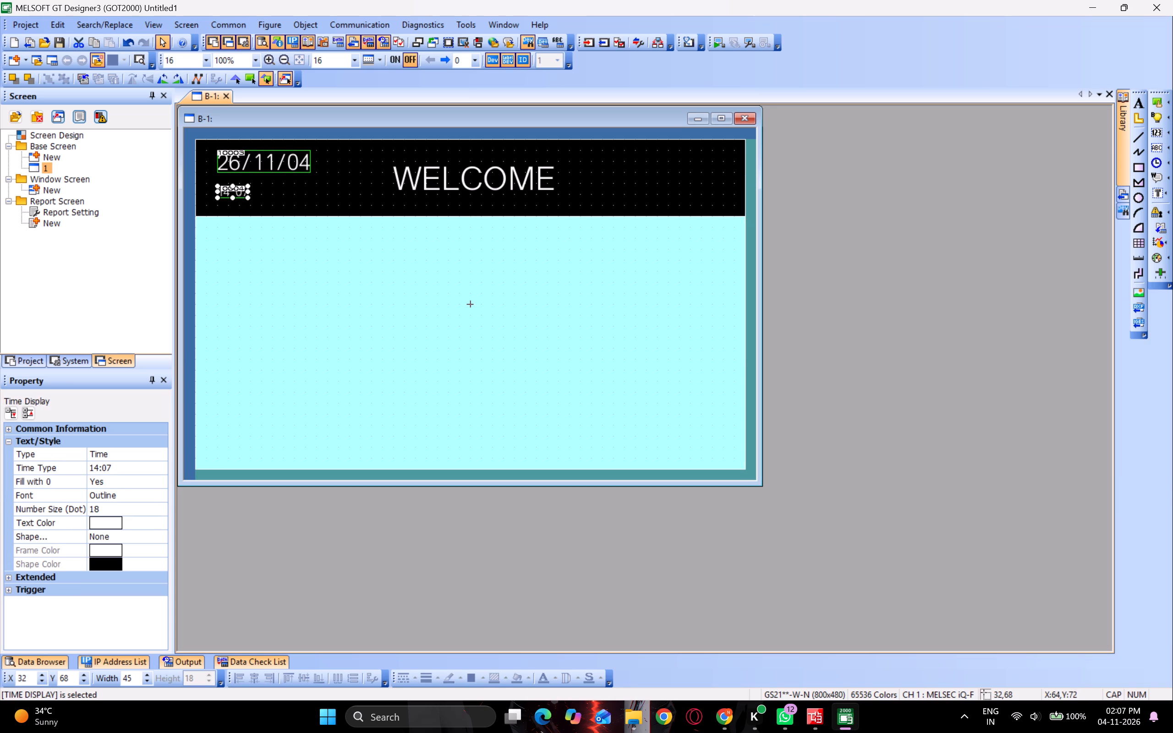
pyautogui.moveTo(239, 188); pyautogui.dragTo(255, 186)
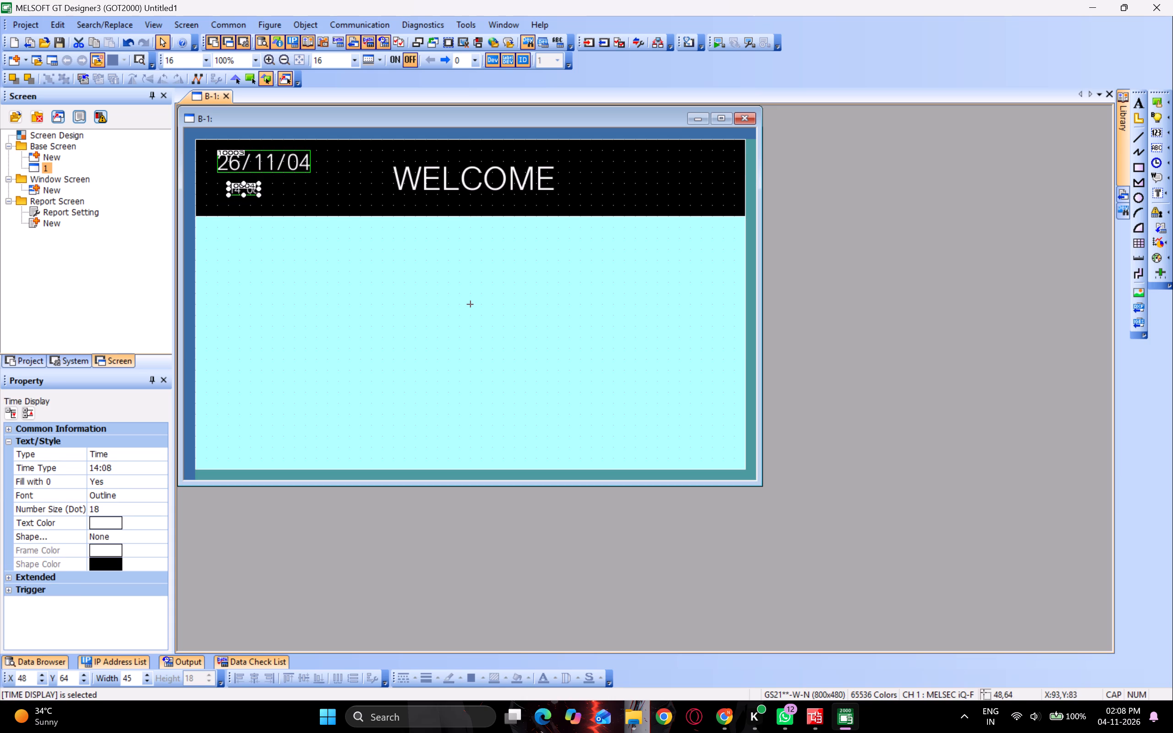
pyautogui.moveTo(259, 197); pyautogui.dragTo(269, 202)
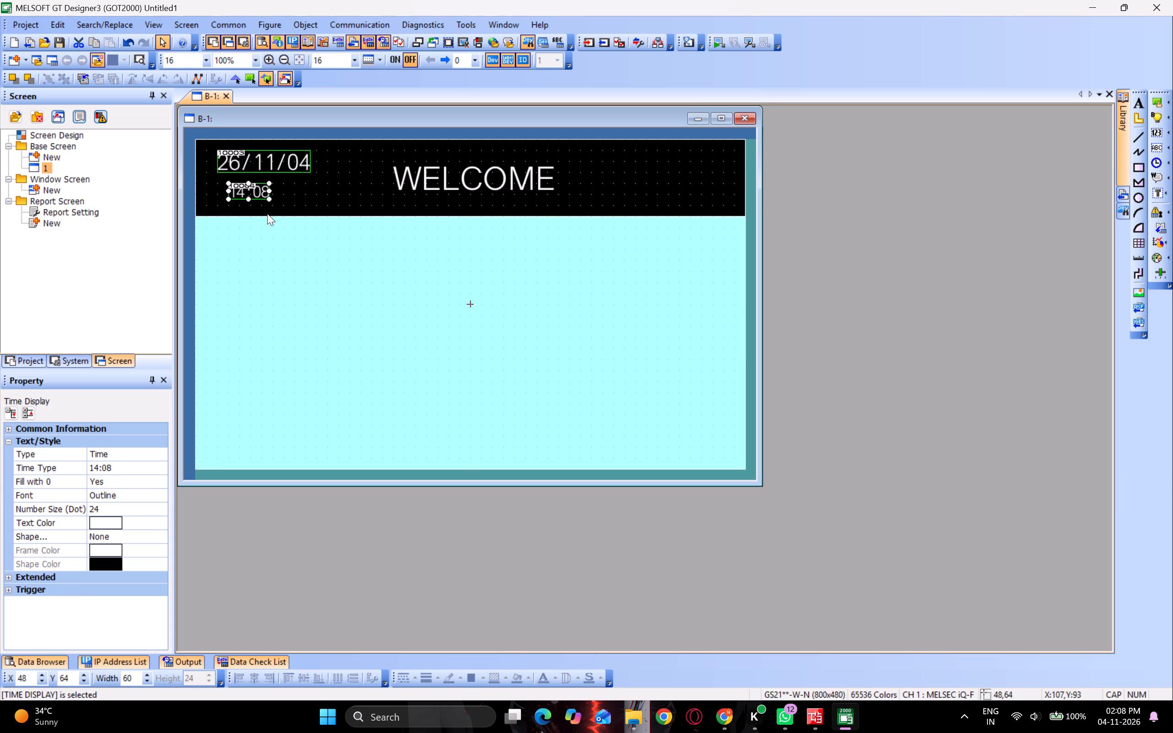
pyautogui.click(265, 227)
# Shrink the date display to about 80 dots wide, with a number size of 20 dots.
pyautogui.click(274, 165)
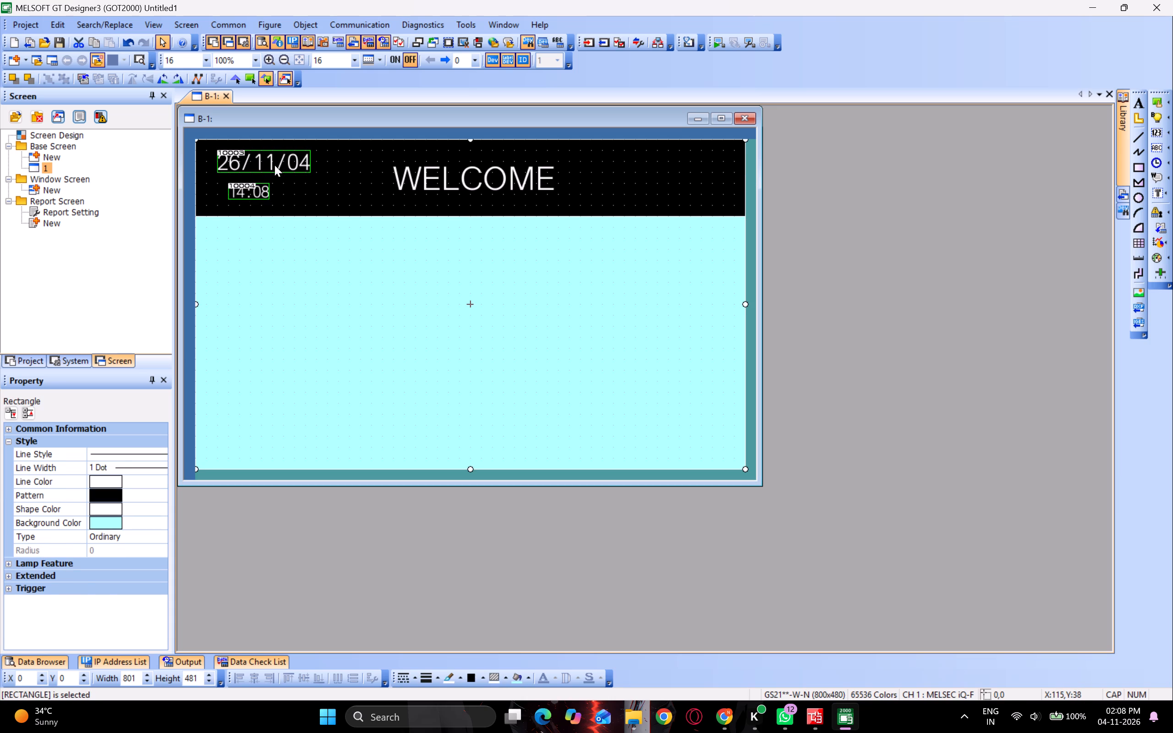
pyautogui.doubleClick(274, 165)
pyautogui.press('Escape')
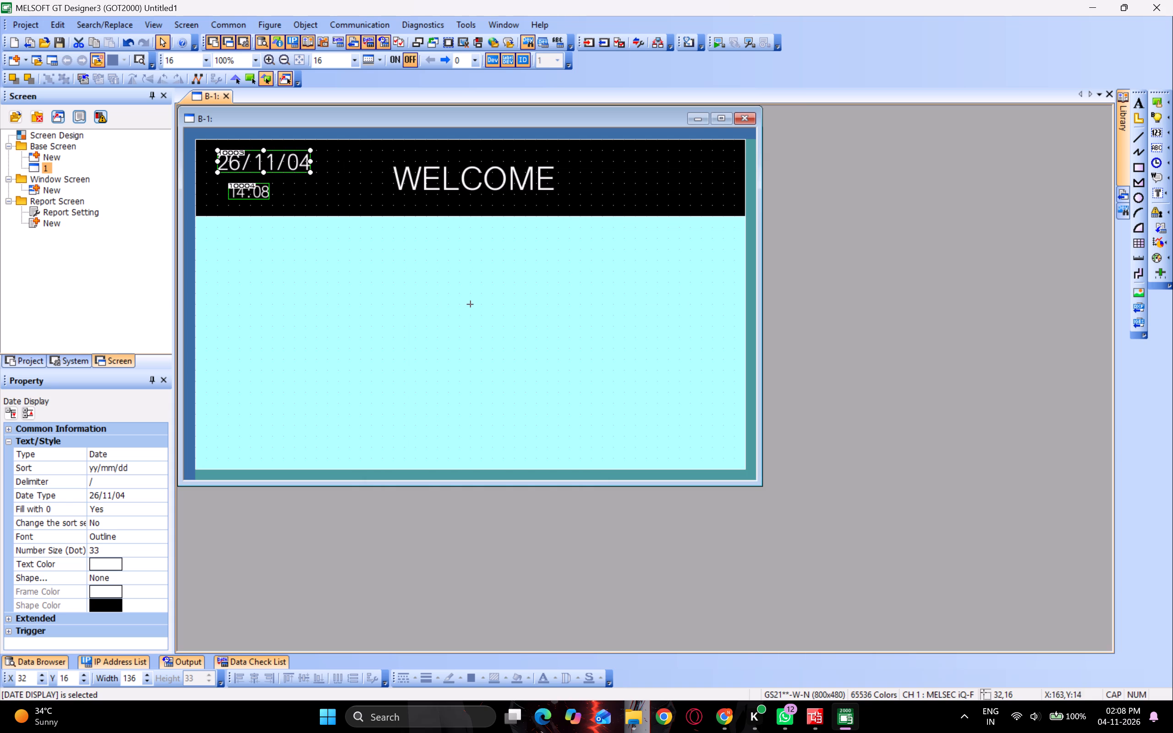
pyautogui.moveTo(312, 151); pyautogui.dragTo(302, 159)
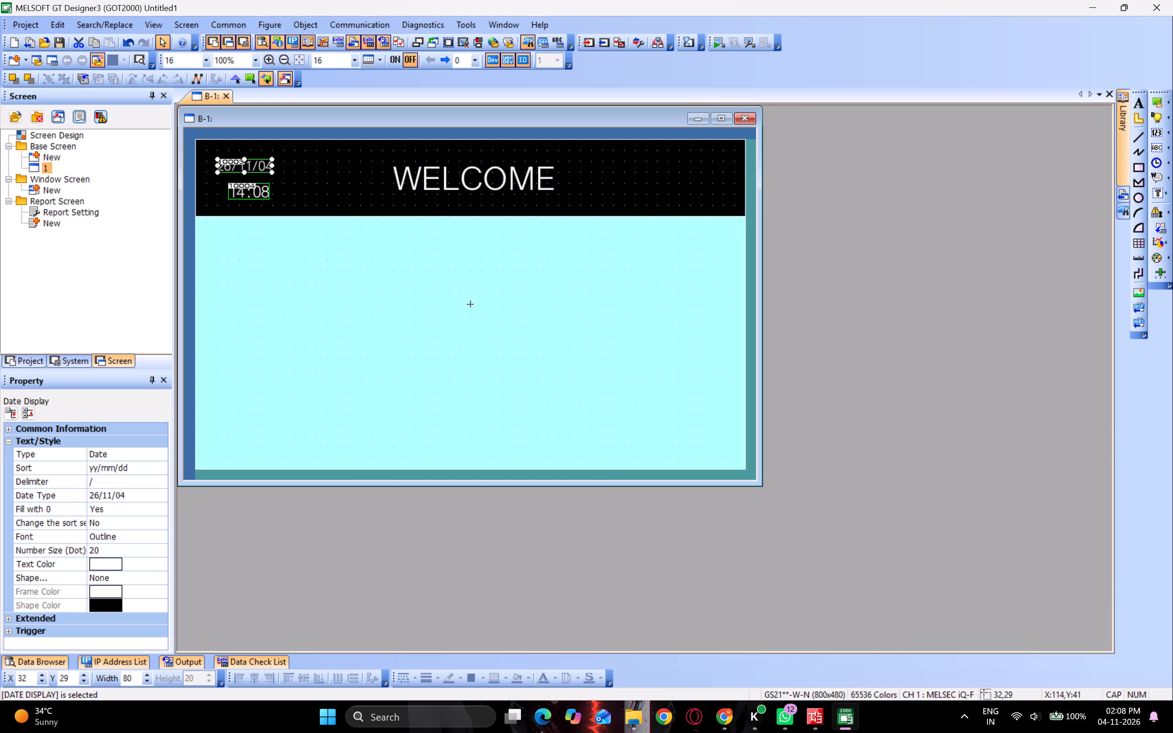
pyautogui.click(316, 225)
# Move the date display in the header to about X 48, Y 32.
pyautogui.moveTo(259, 158); pyautogui.dragTo(281, 167)
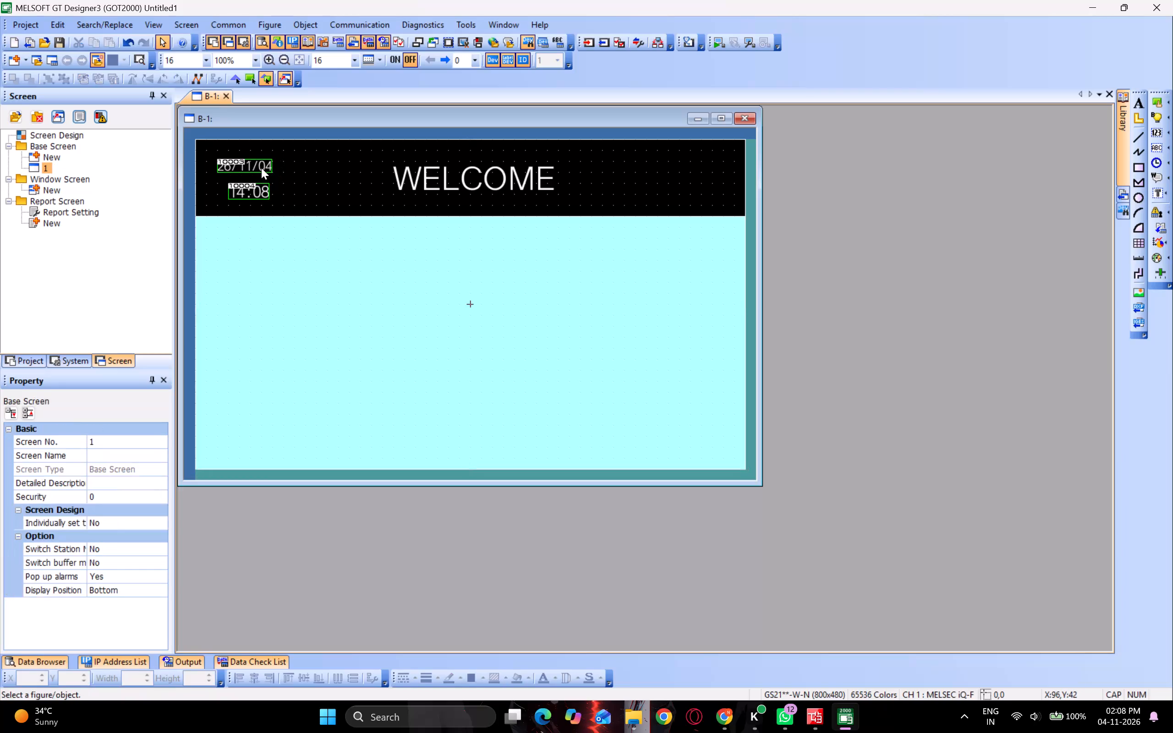
pyautogui.doubleClick(261, 168)
pyautogui.press('Escape')
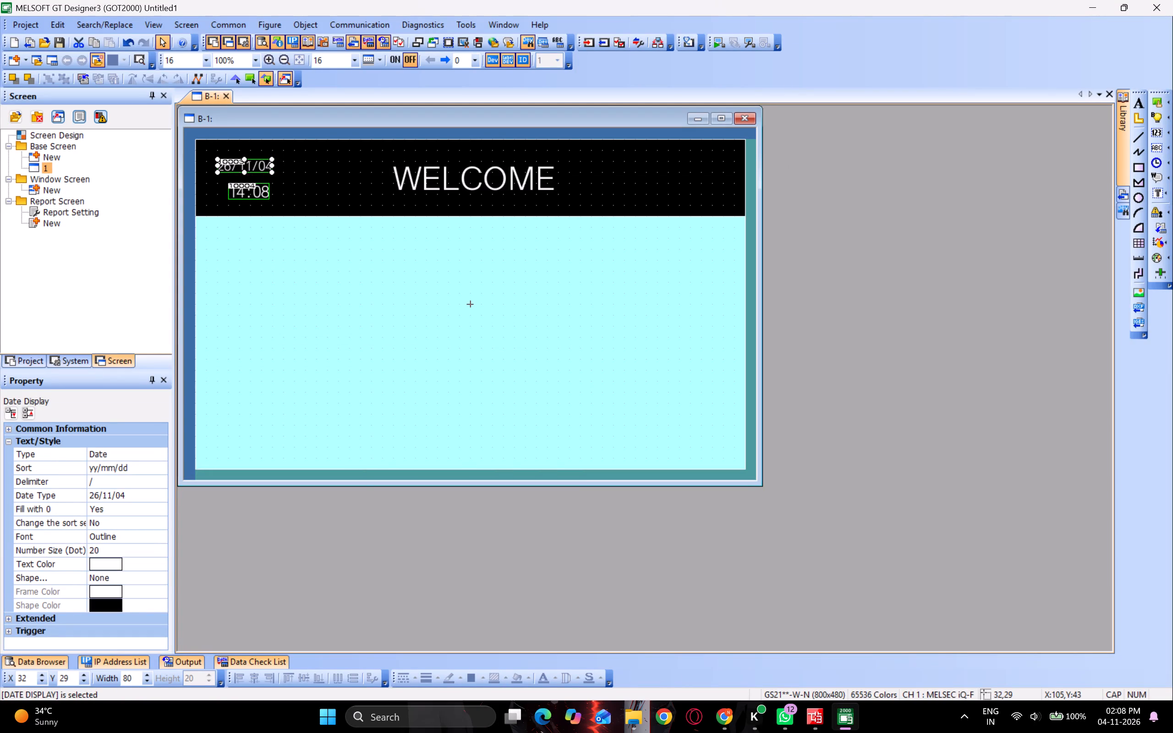
pyautogui.moveTo(263, 167); pyautogui.dragTo(275, 166)
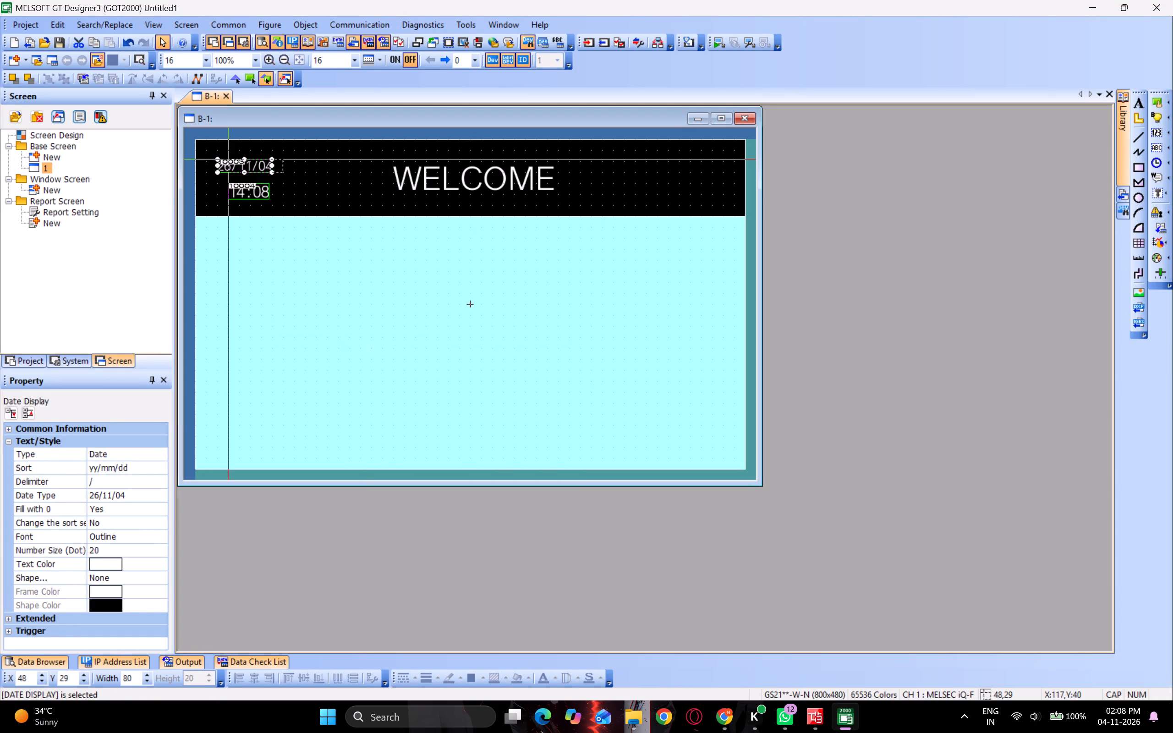
pyautogui.moveTo(275, 166); pyautogui.dragTo(274, 172)
pyautogui.click(278, 239)
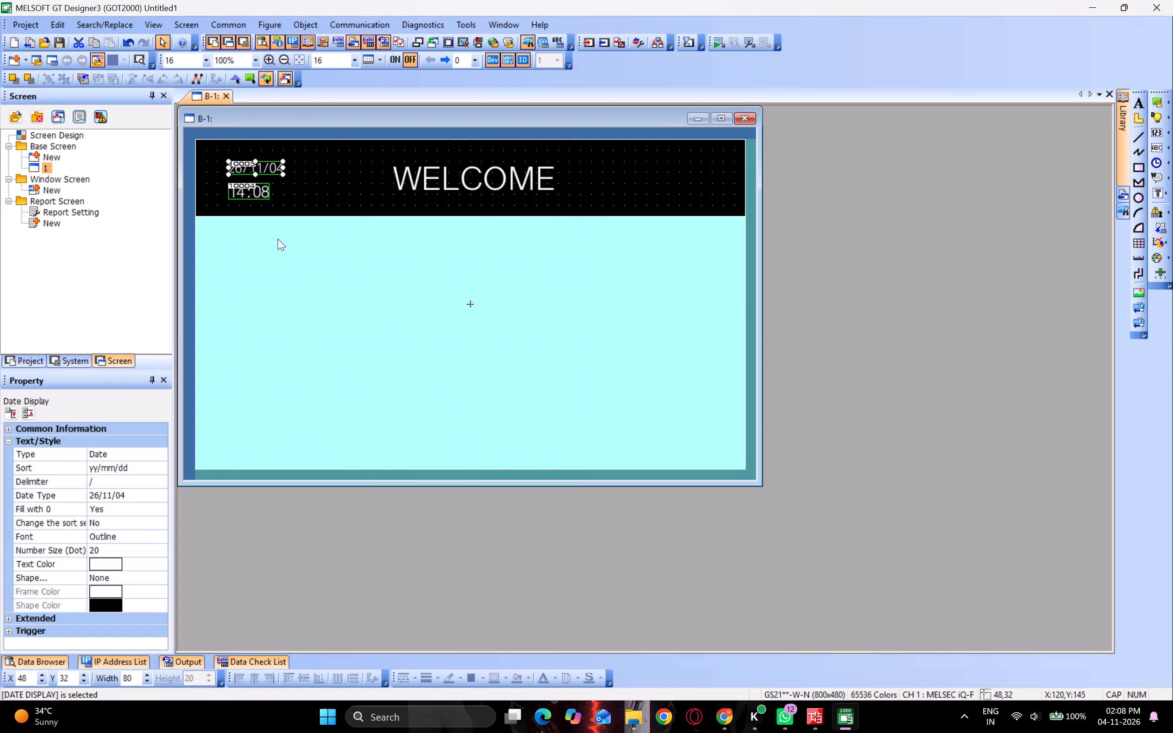
# Move the time display up directly beneath the date display, to about X 48, Y 48.
pyautogui.click(262, 196)
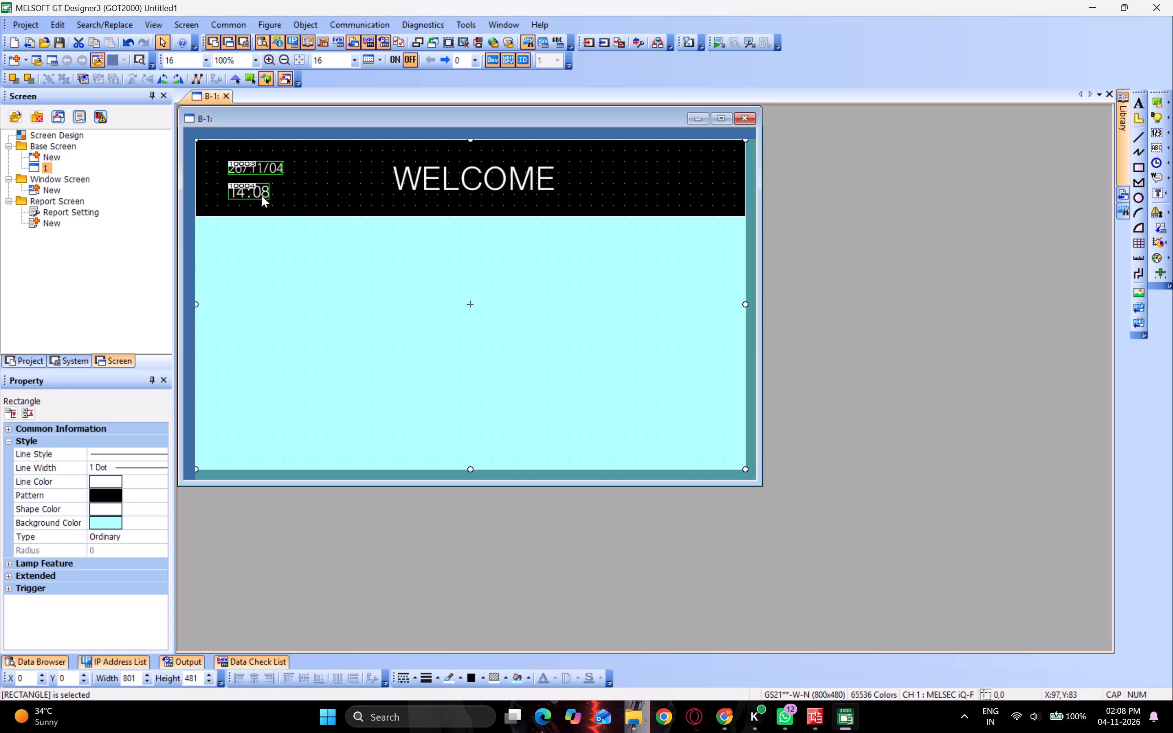
pyautogui.moveTo(250, 192); pyautogui.dragTo(251, 187)
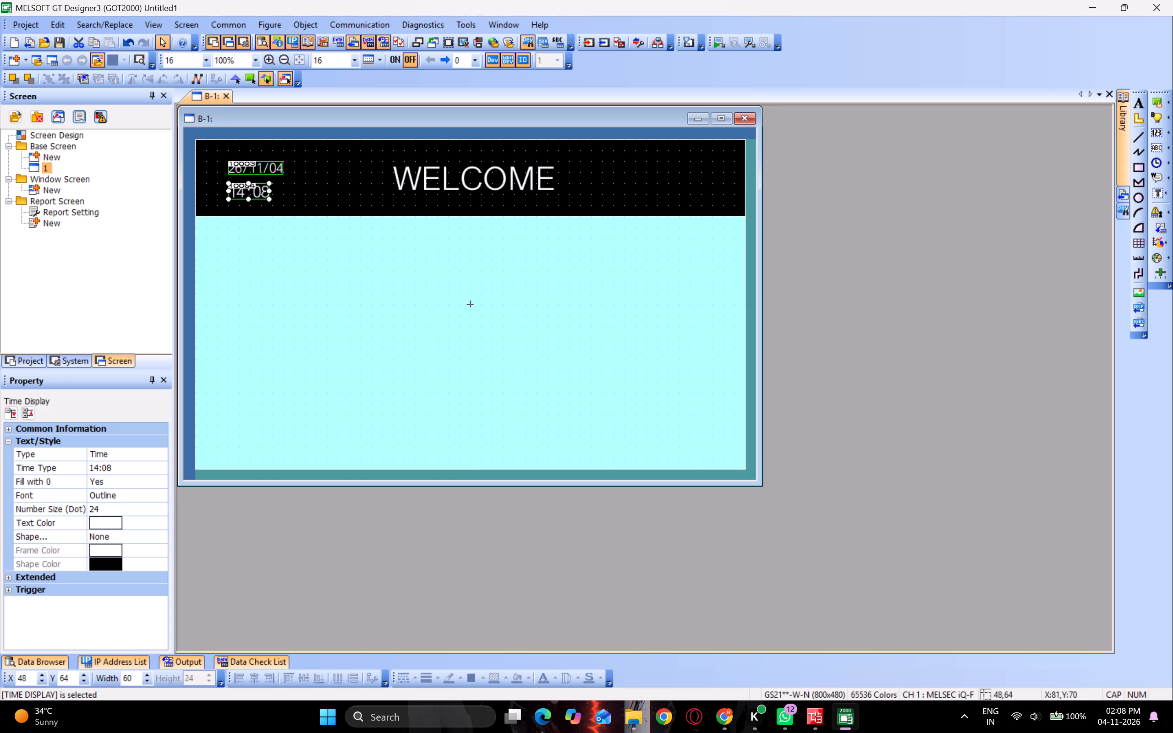
pyautogui.moveTo(251, 187); pyautogui.dragTo(250, 180)
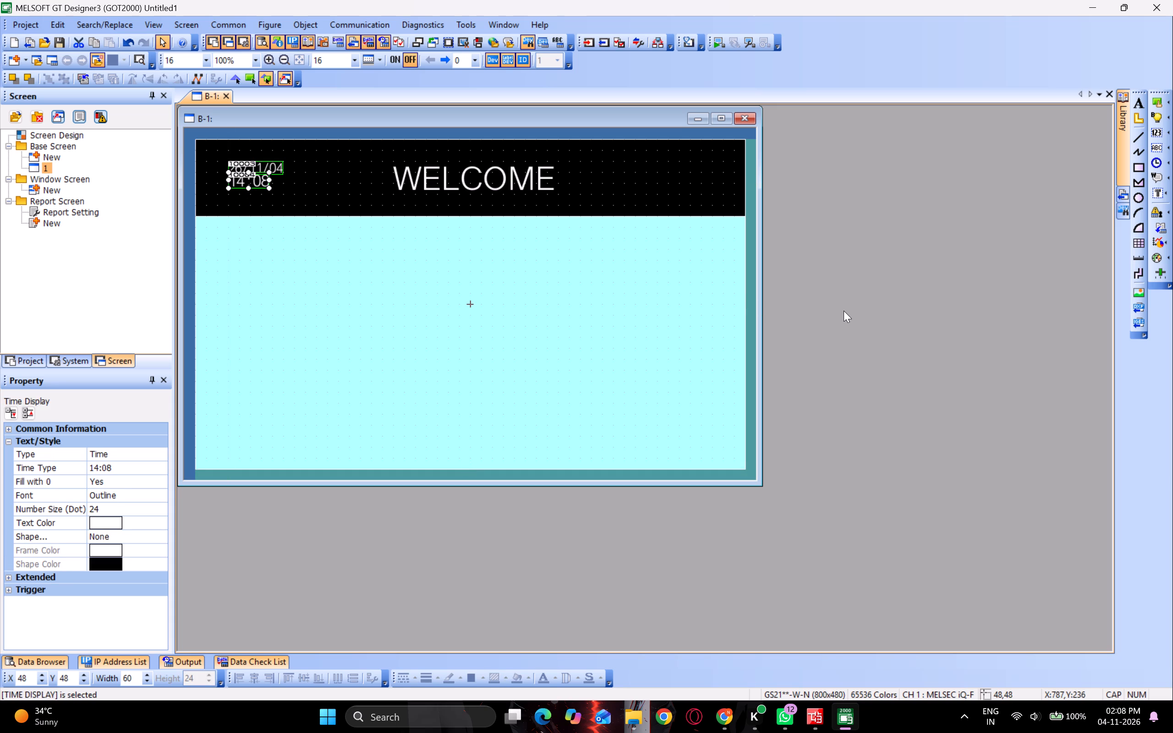
pyautogui.click(844, 311)
# Preview base screen B-1 to examine how the header with the date, time and WELCOME text looks.
pyautogui.click(183, 13)
pyautogui.click(180, 20)
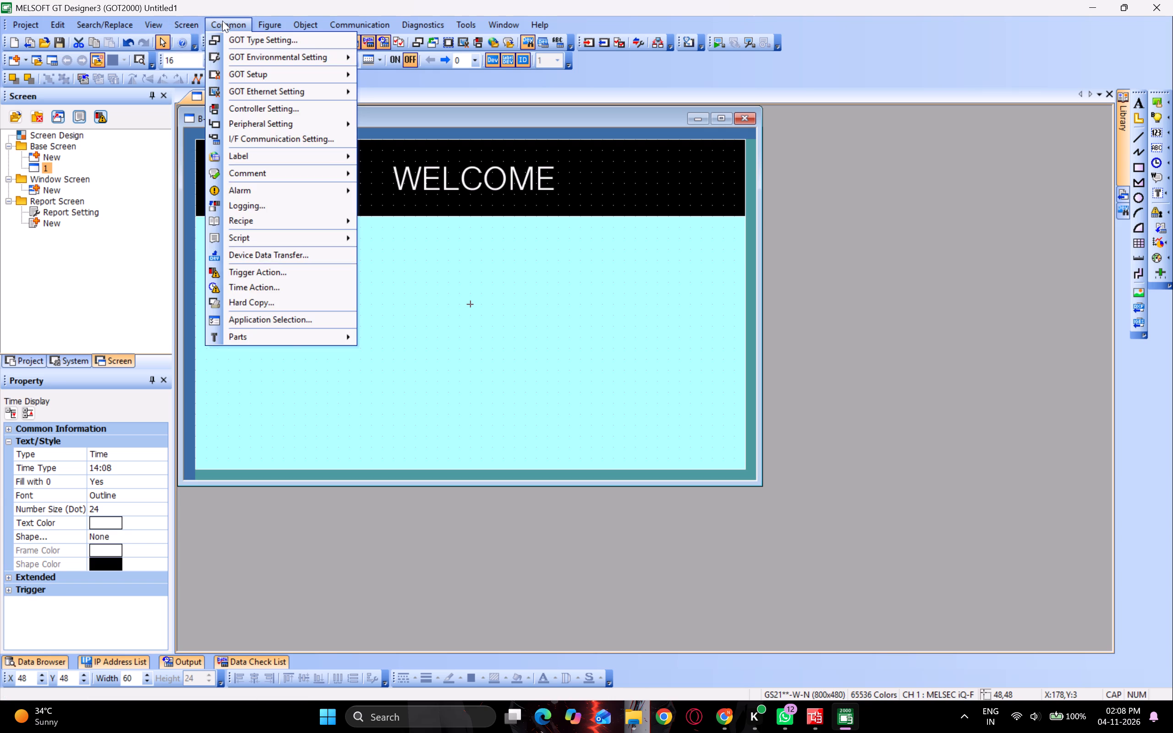
pyautogui.click(165, 37)
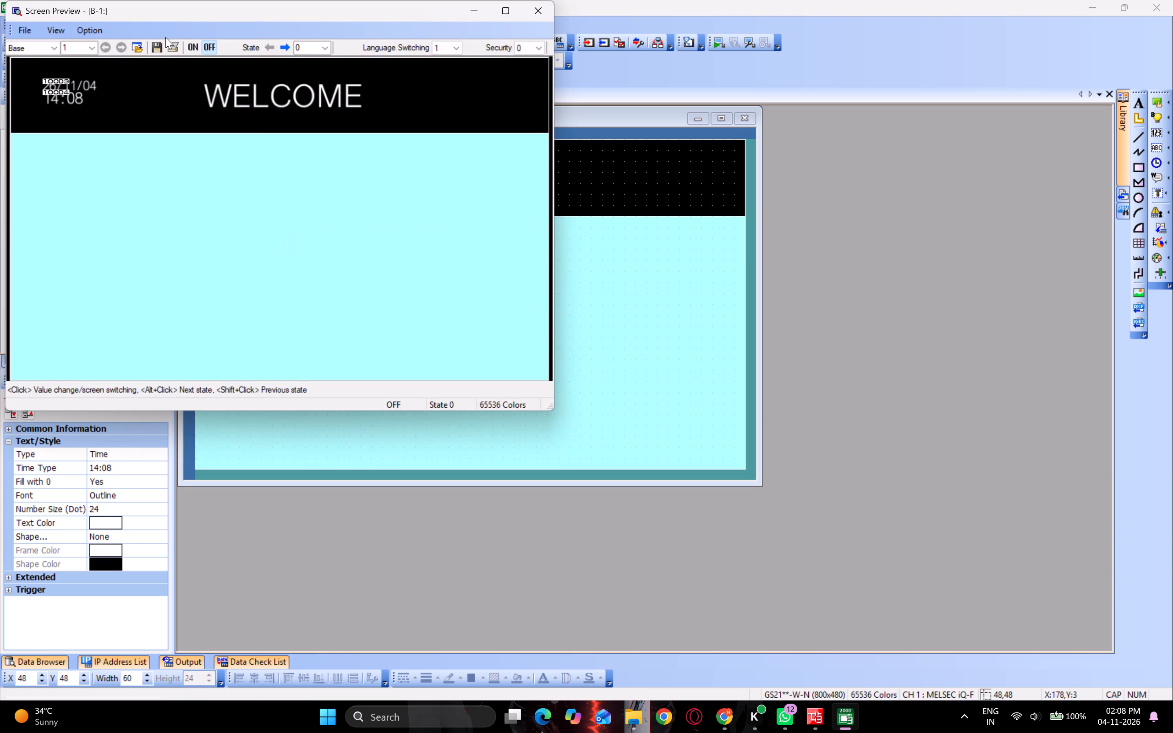
pyautogui.click(550, 6)
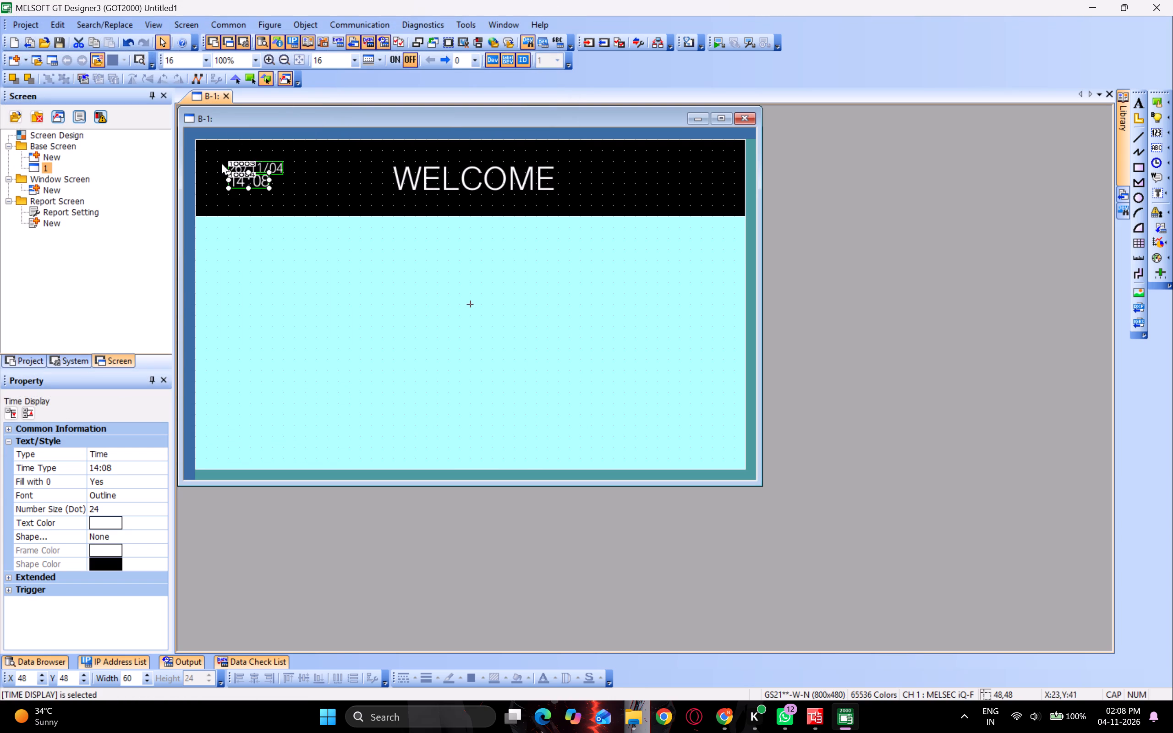
pyautogui.click(241, 159)
pyautogui.rightClick(241, 159)
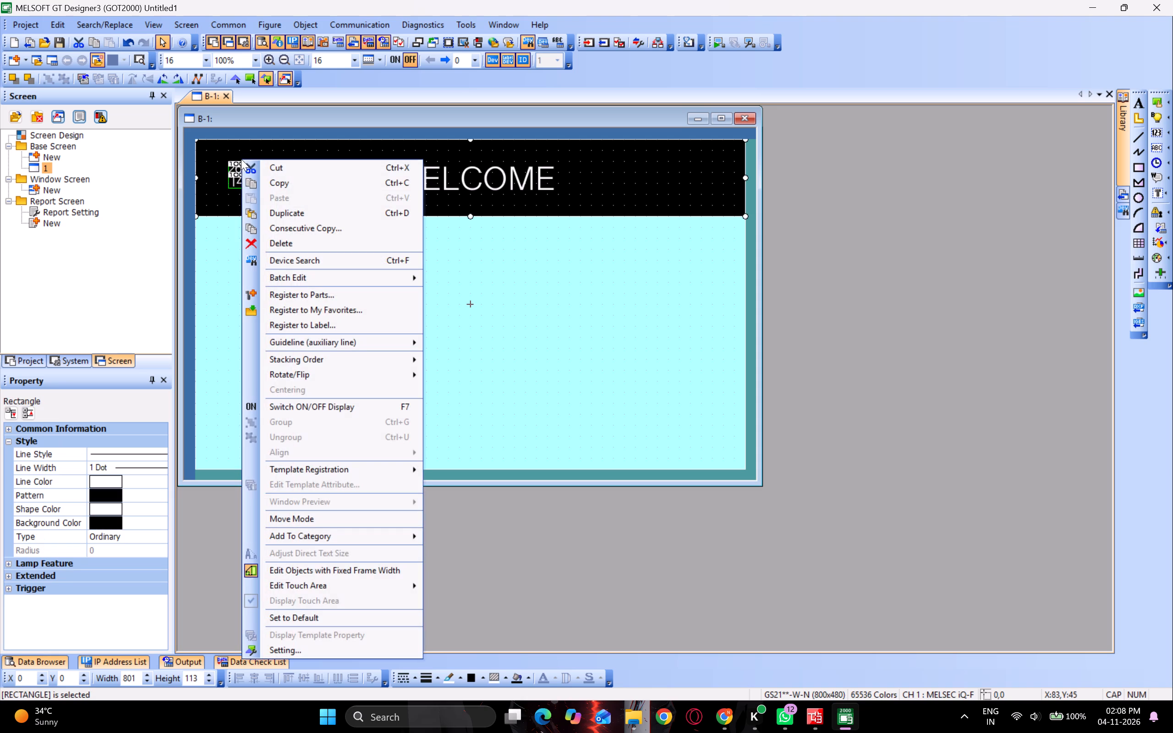
pyautogui.click(236, 269)
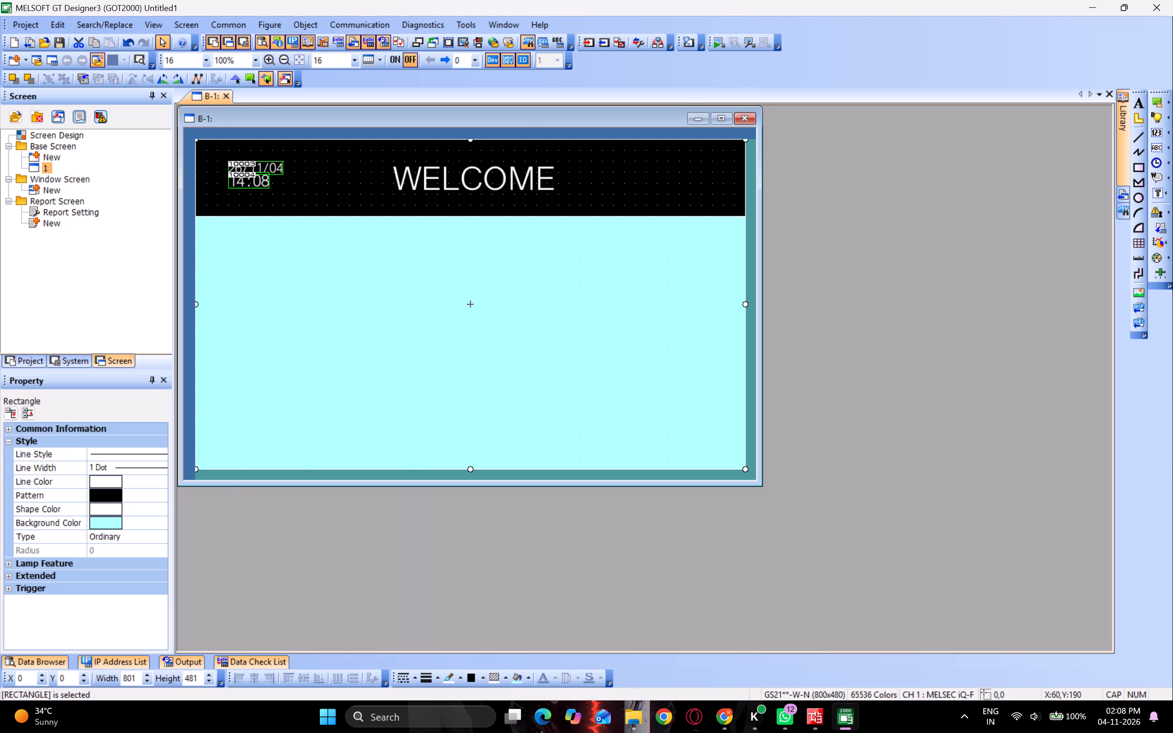
pyautogui.hotkey('ctrl', 'i')
pyautogui.hotkey('ctrl', 'i')
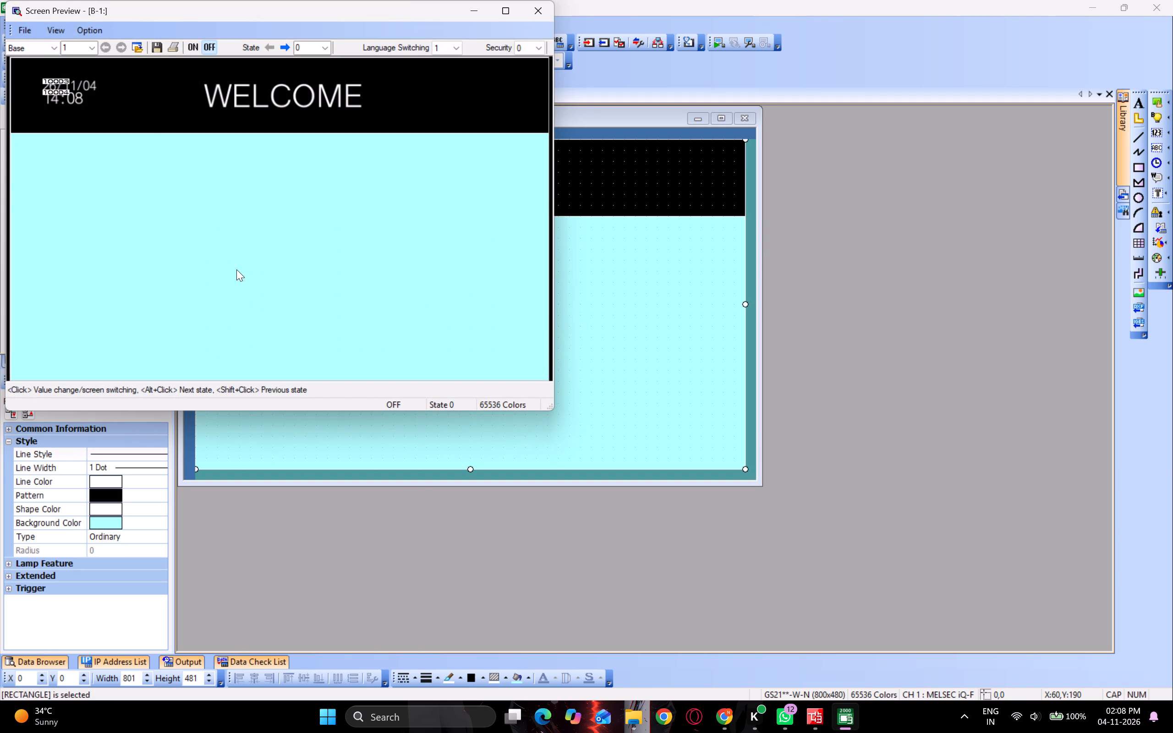
pyautogui.press('Escape')
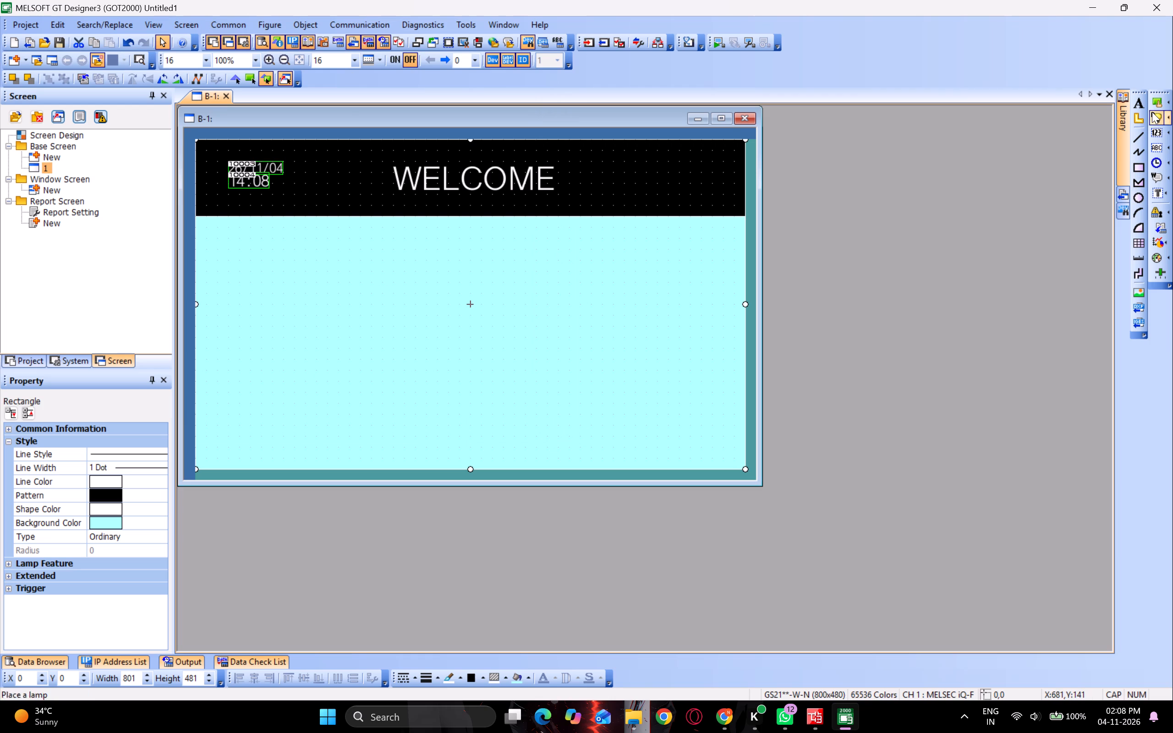
# Add the text "Select operation to perform:" in the Outline font at 16 dots below the header, at about X 128, Y 160.
pyautogui.click(1138, 109)
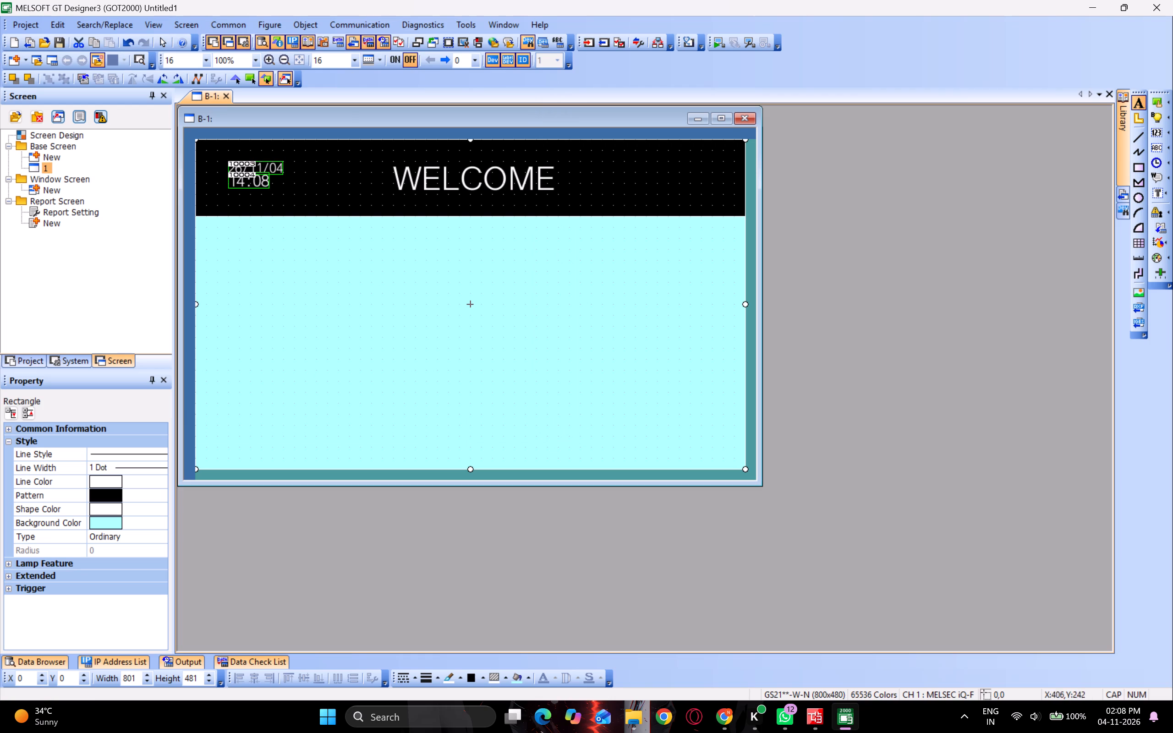
pyautogui.click(281, 254)
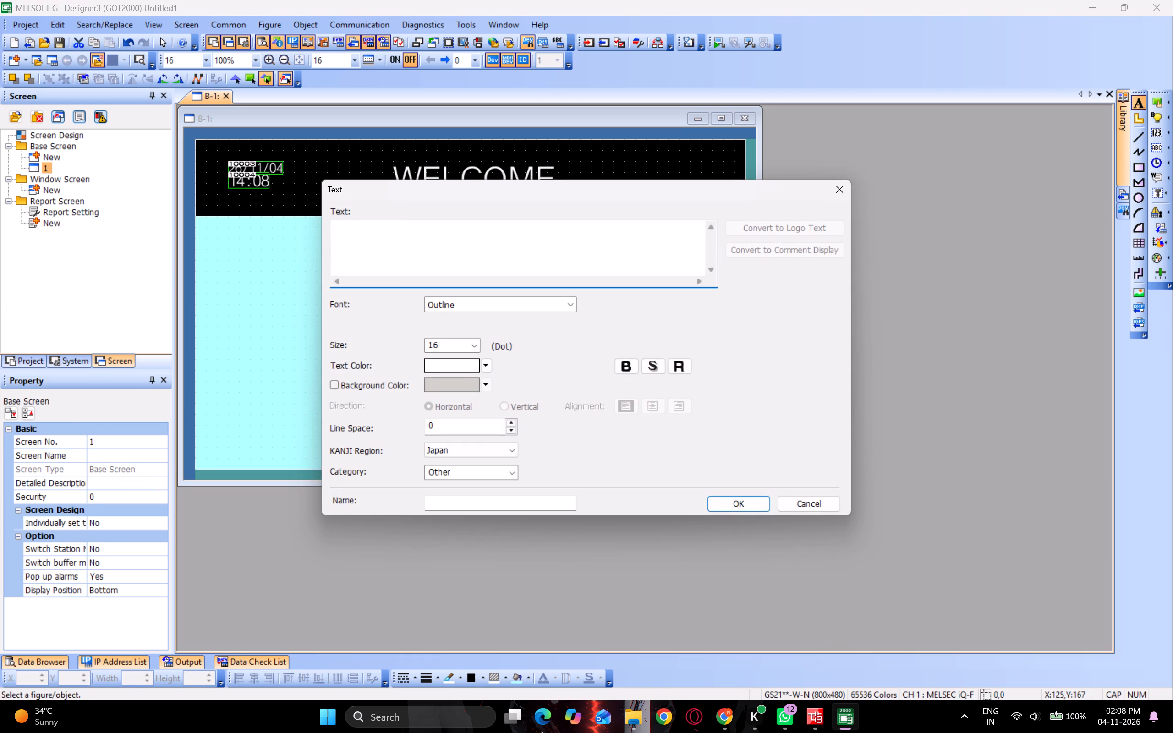
pyautogui.write('sELE')
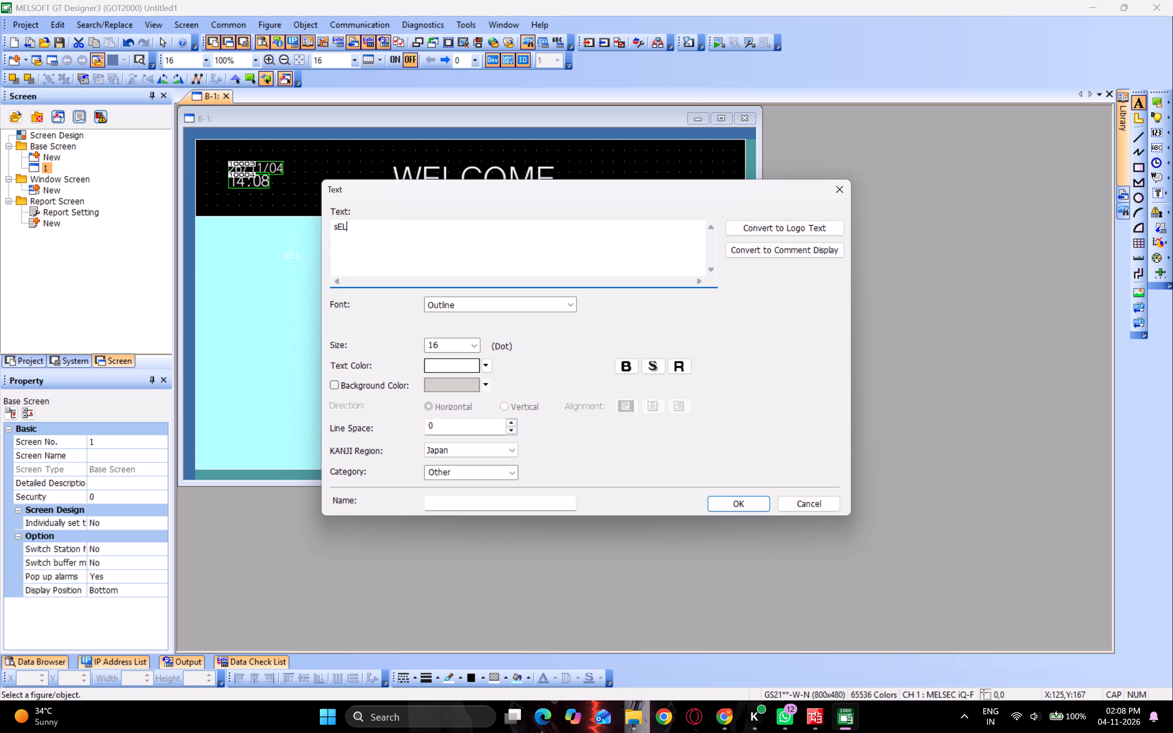
pyautogui.press('BackSpace')
pyautogui.press('BackSpace')
pyautogui.press('BackSpace')
pyautogui.press('BackSpace')
pyautogui.press('s')
pyautogui.hotkey('shift', 'e')
pyautogui.press('BackSpace')
pyautogui.write('elect operation toper')
pyautogui.press('BackSpace')
pyautogui.press('BackSpace')
pyautogui.press('BackSpace')
pyautogui.press('BackSpace')
pyautogui.press('BackSpace')
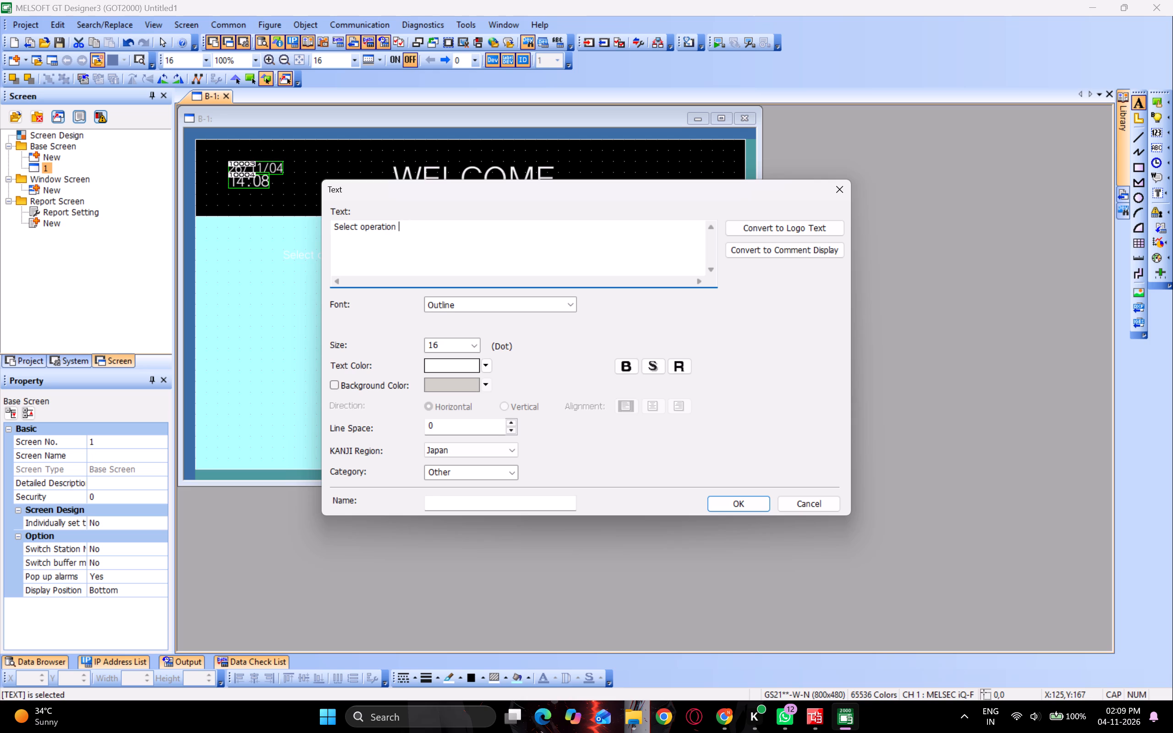
pyautogui.write('to perform"')
pyautogui.press('BackSpace')
pyautogui.hotkey('shift', ':')
pyautogui.press('Return')
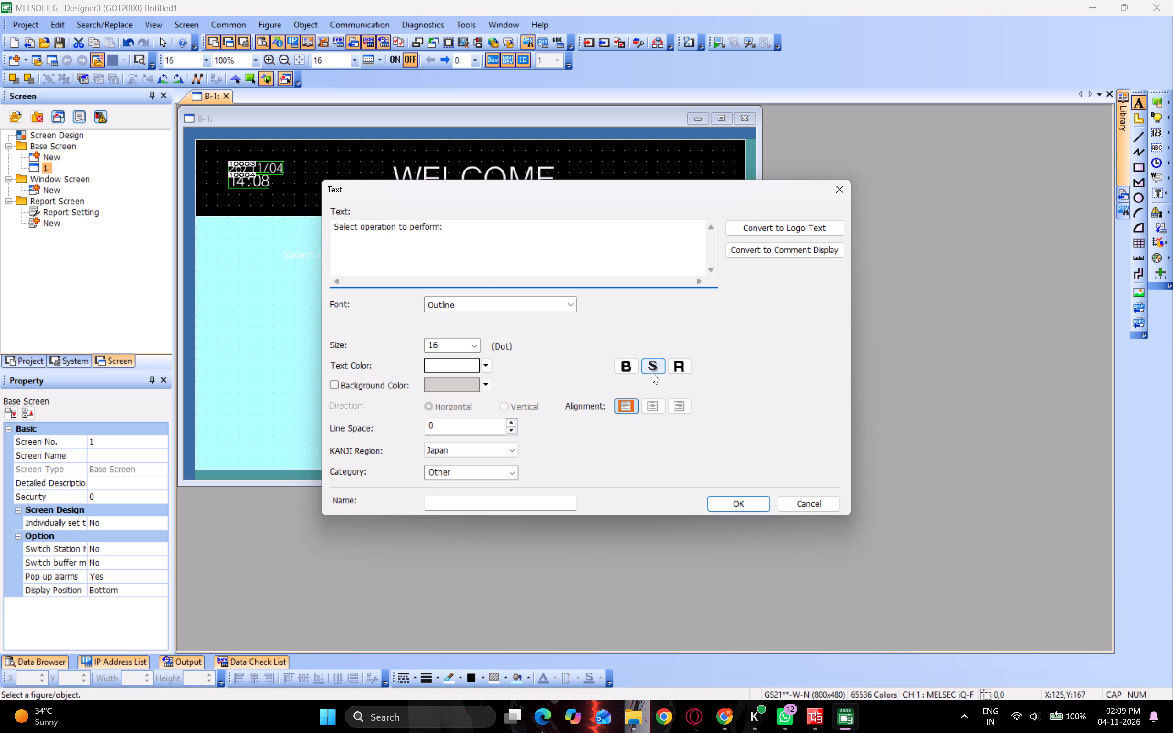
pyautogui.press('BackSpace')
pyautogui.click(757, 511)
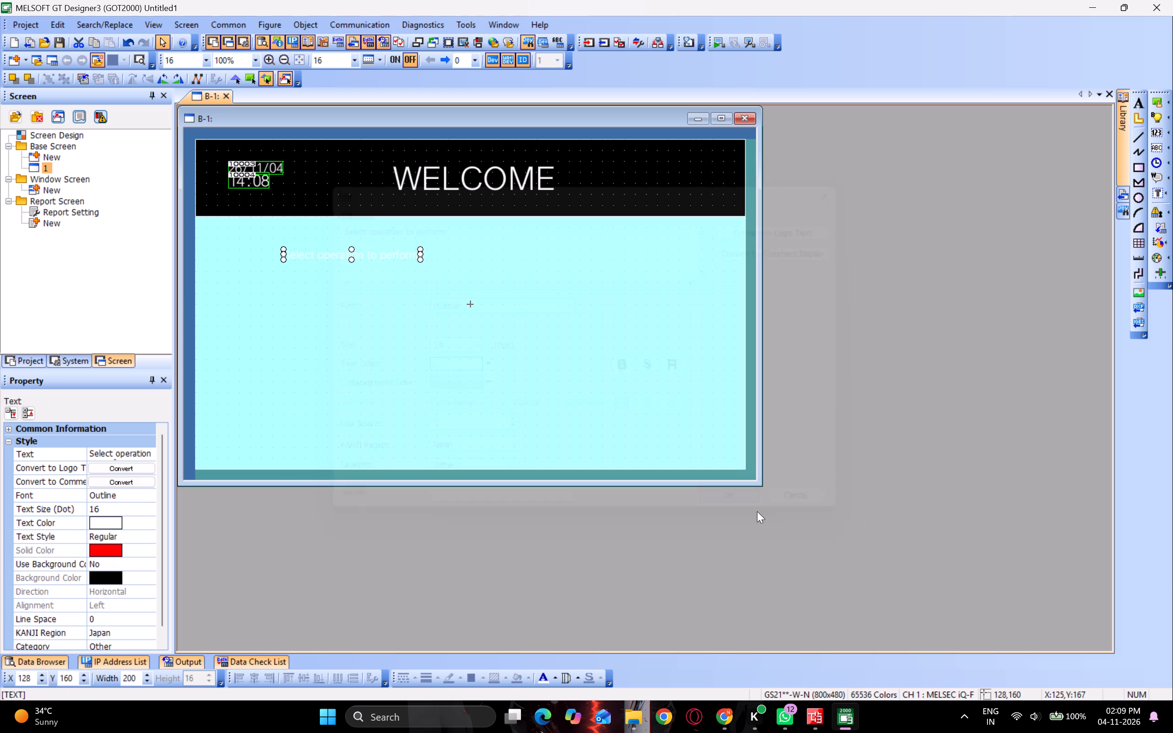
# Move the "Select operation to perform:" prompt under the header to about X 48, Y 144.
pyautogui.moveTo(381, 256); pyautogui.dragTo(330, 253)
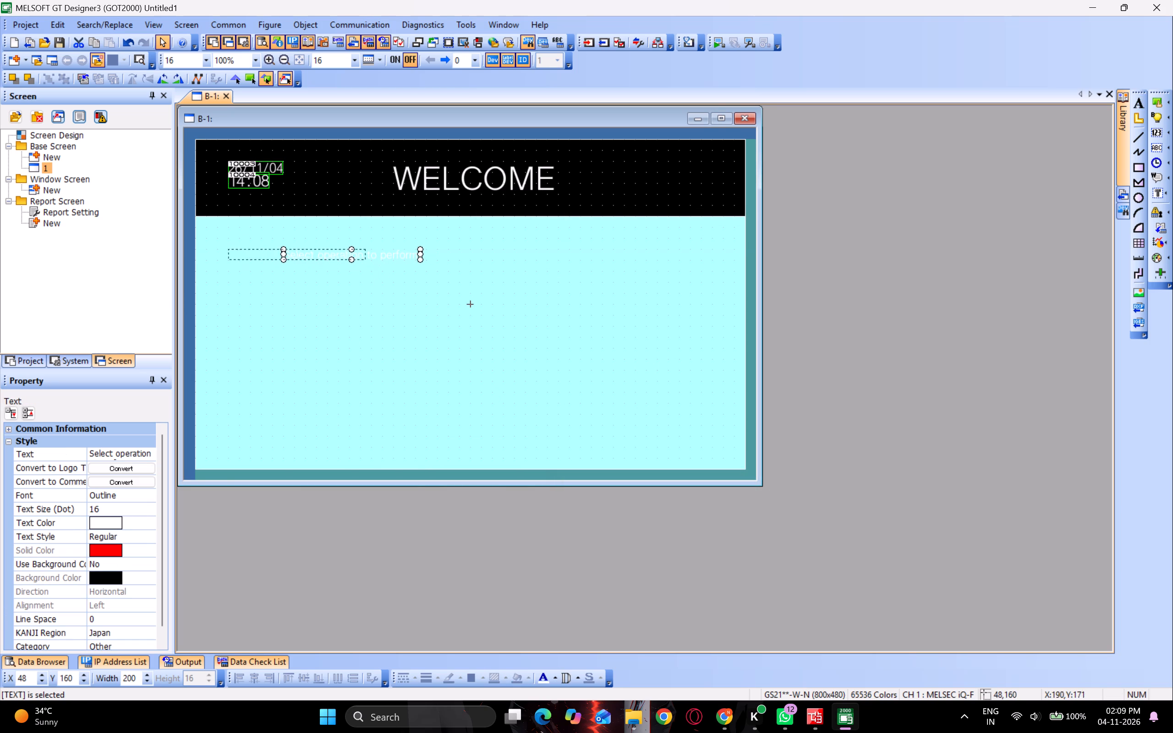
pyautogui.moveTo(330, 253); pyautogui.dragTo(325, 248)
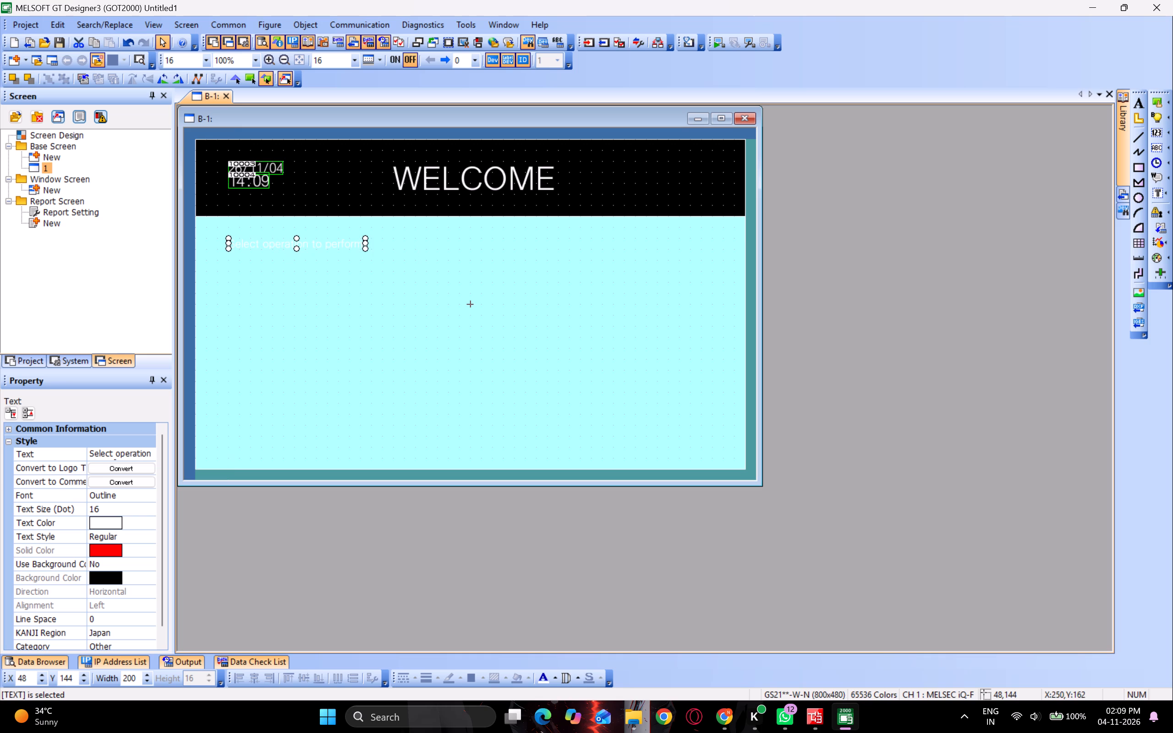
# Enlarge the prompt to 48 dots, shorten its wording to "Select operation:" and make the text black.
pyautogui.moveTo(367, 250); pyautogui.dragTo(385, 278)
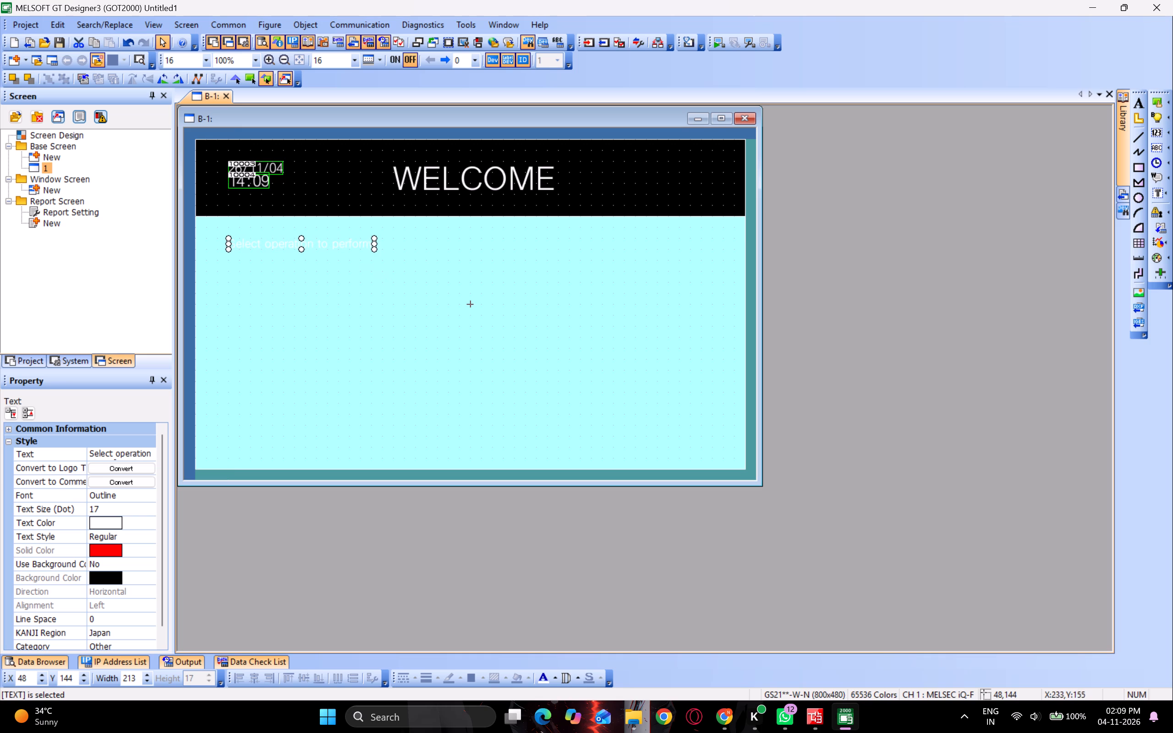
pyautogui.doubleClick(336, 250)
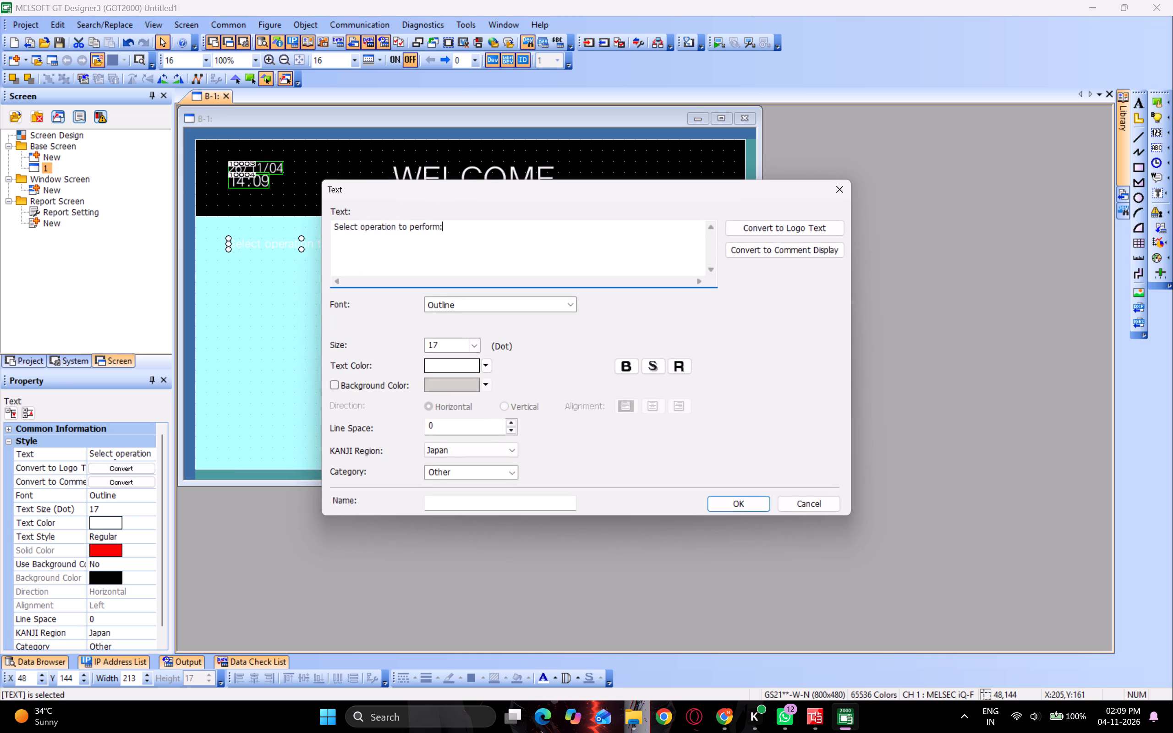
pyautogui.click(453, 346)
pyautogui.click(457, 362)
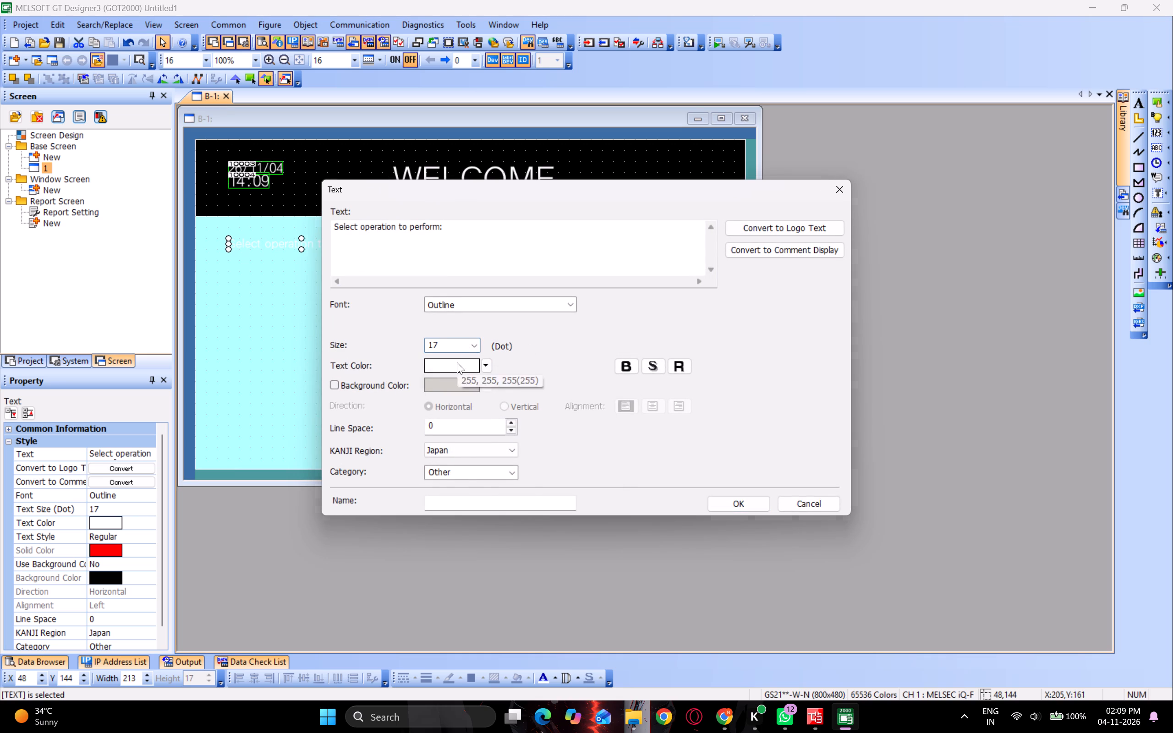
pyautogui.click(441, 393)
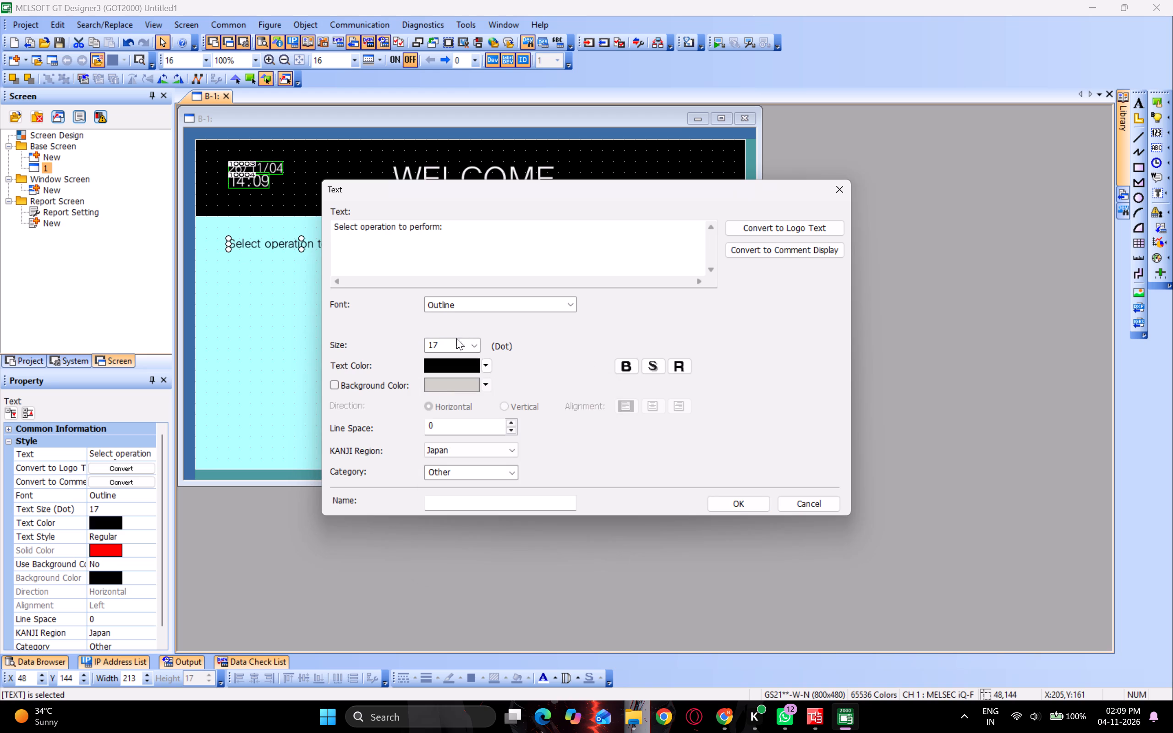
# Set the size of the "Select operation to perform:" text to 48 dots.
pyautogui.click(452, 344)
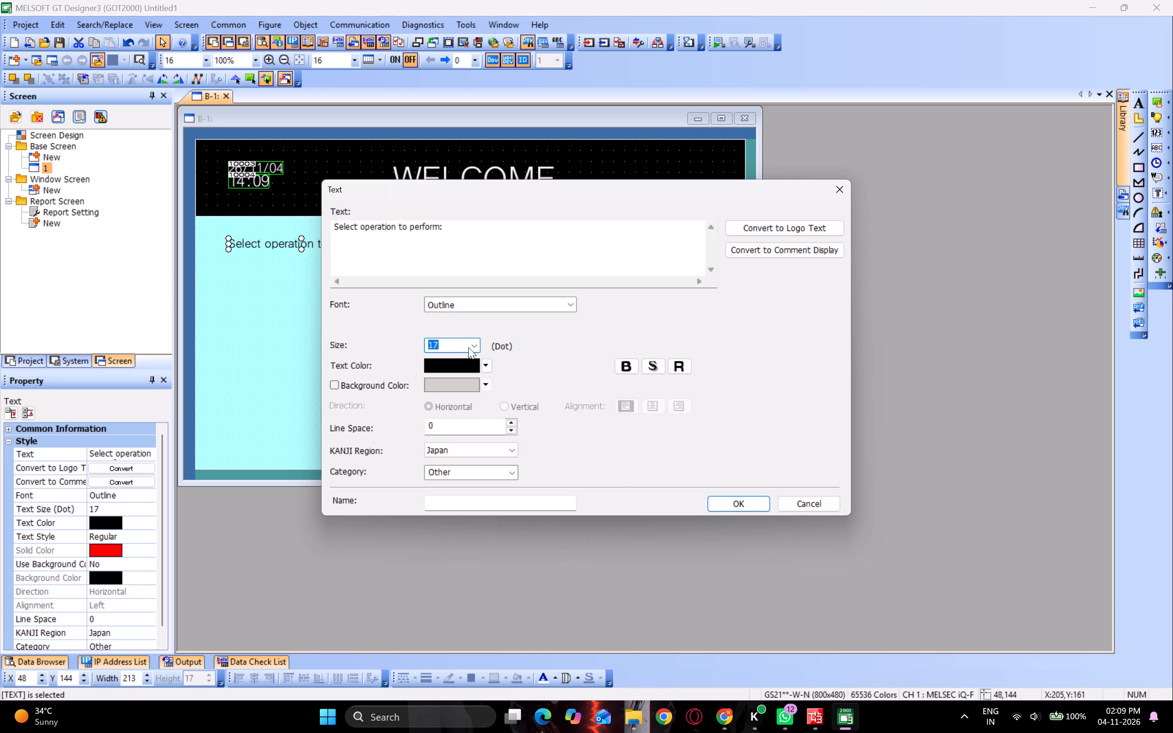
pyautogui.click(470, 347)
pyautogui.click(429, 416)
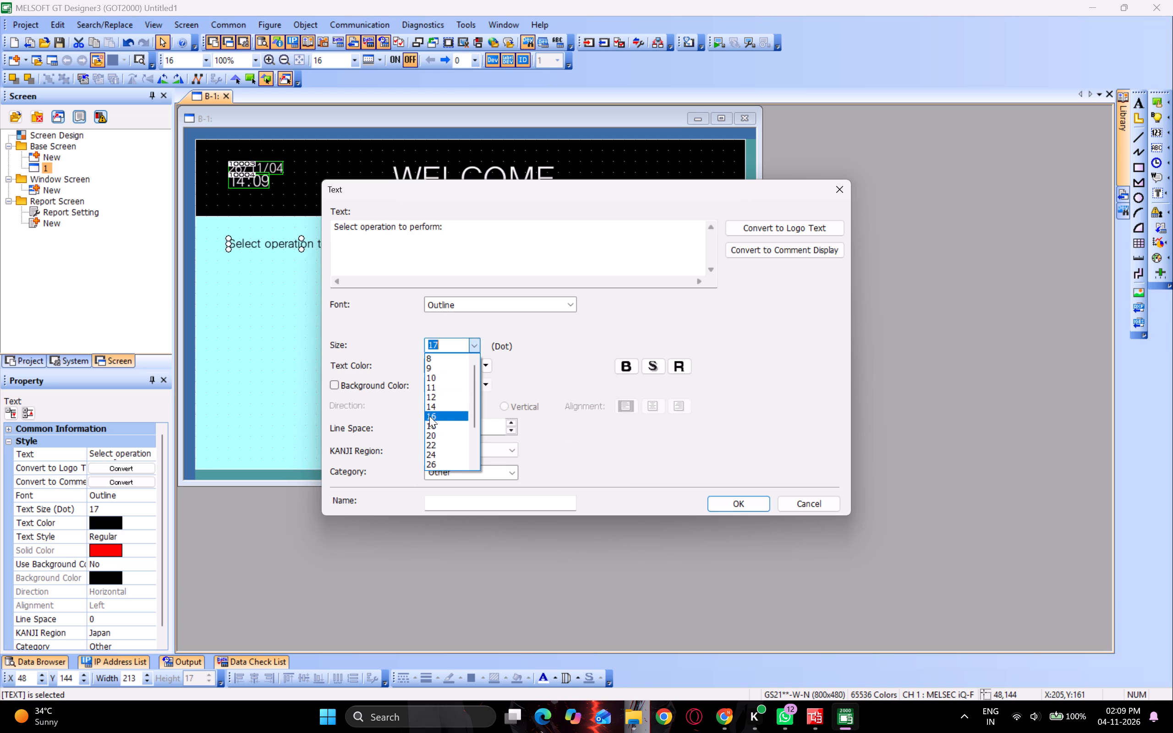
pyautogui.click(471, 350)
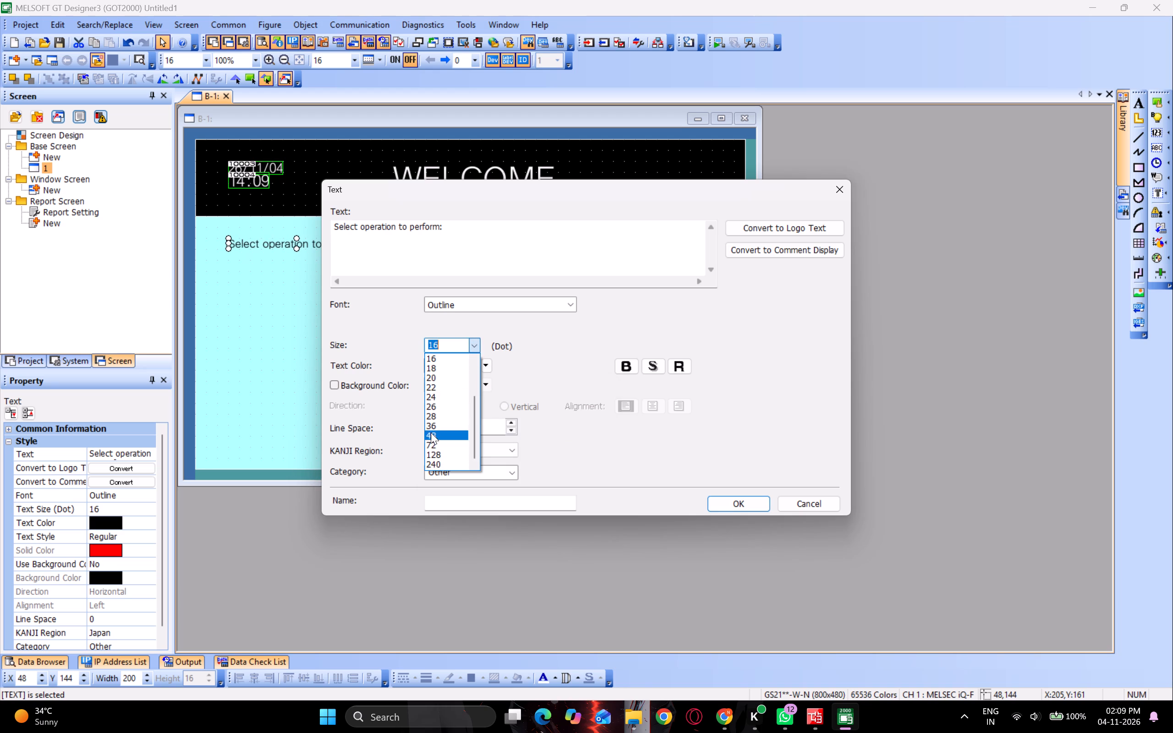
pyautogui.click(428, 436)
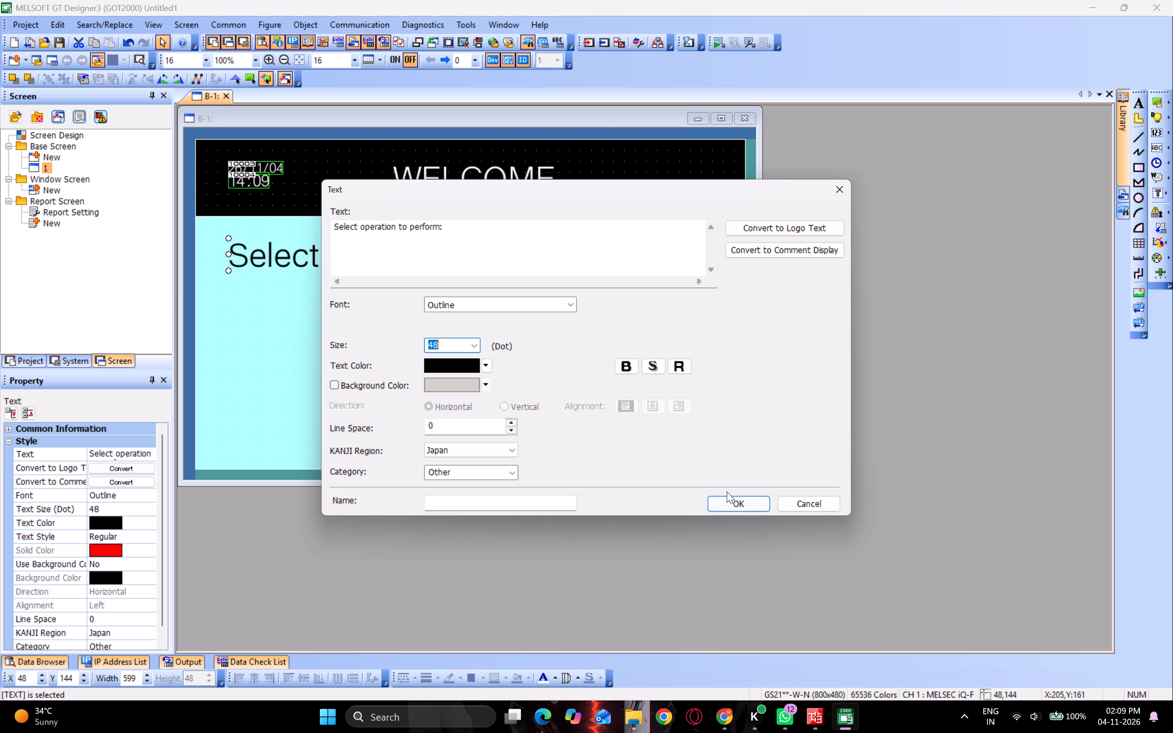
pyautogui.click(725, 499)
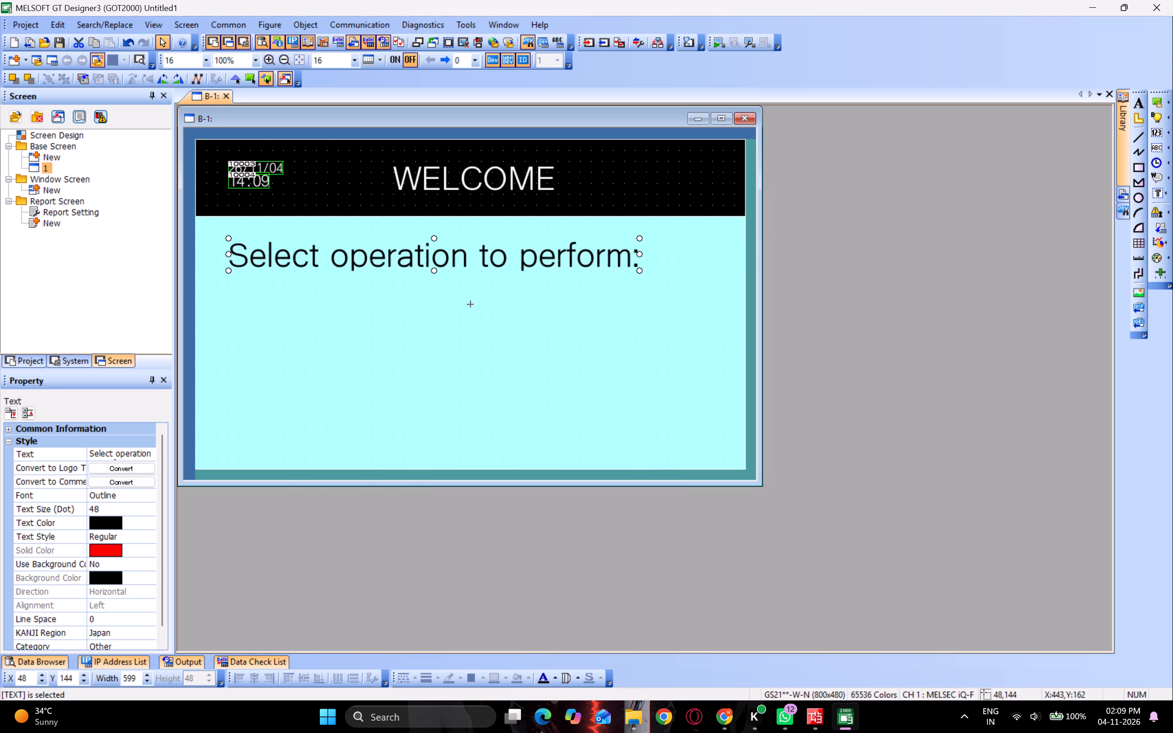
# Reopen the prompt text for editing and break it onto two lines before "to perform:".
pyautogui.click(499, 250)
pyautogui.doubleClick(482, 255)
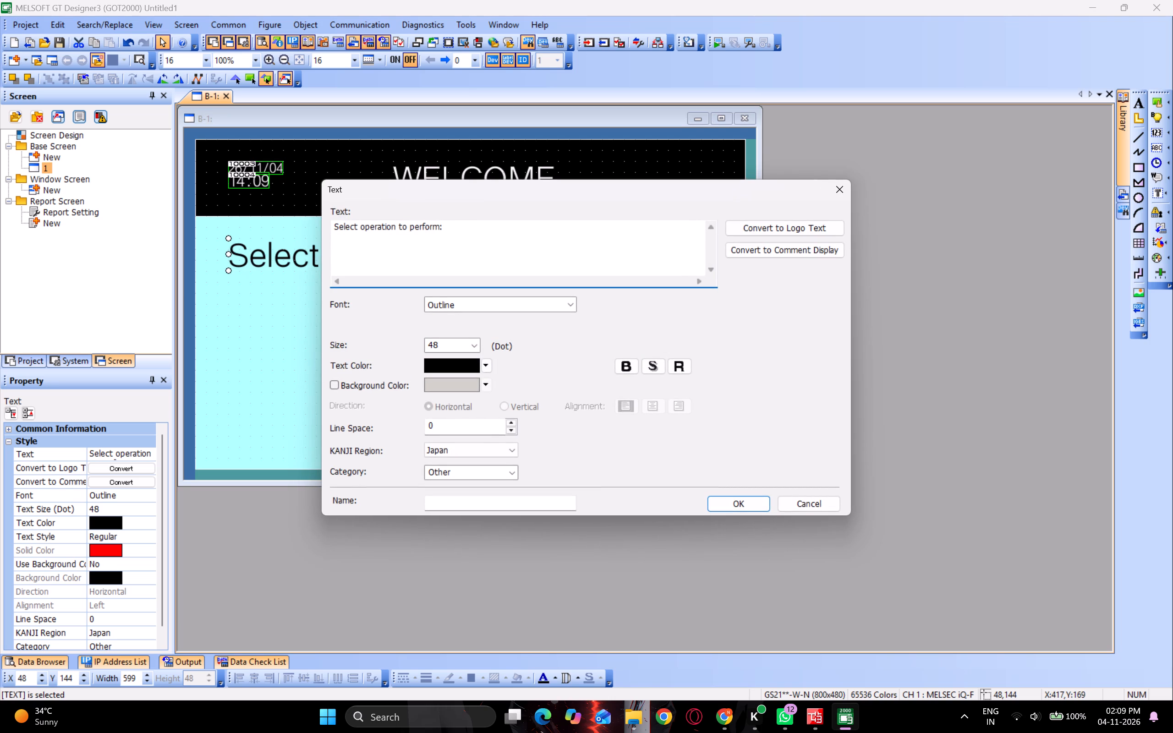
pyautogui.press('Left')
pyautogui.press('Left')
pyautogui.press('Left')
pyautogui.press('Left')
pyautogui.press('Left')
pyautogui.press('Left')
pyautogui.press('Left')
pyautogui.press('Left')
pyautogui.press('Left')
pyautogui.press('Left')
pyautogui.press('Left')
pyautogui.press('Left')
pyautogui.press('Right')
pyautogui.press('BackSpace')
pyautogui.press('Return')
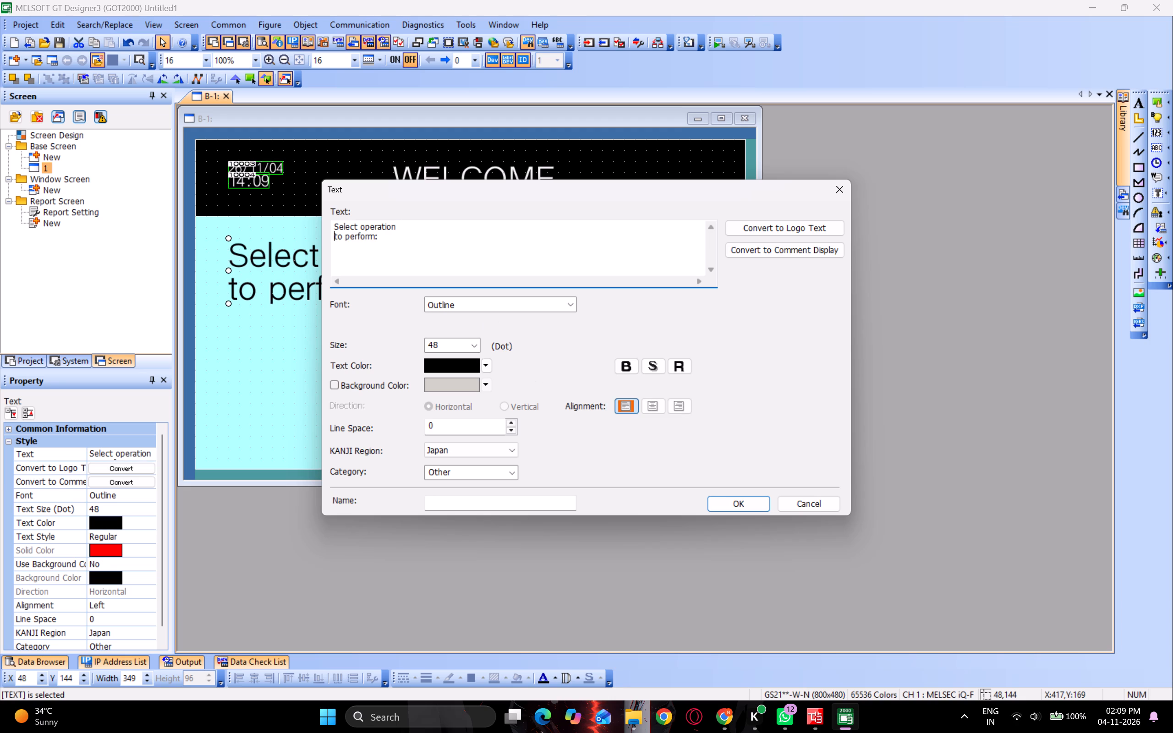
# Remove "to perform:" and the line break so the prompt reads "Select operation:" on one line.
pyautogui.click(406, 230)
pyautogui.click(396, 235)
pyautogui.press('BackSpace')
pyautogui.press('BackSpace')
pyautogui.press('BackSpace')
pyautogui.press('BackSpace')
pyautogui.press('BackSpace')
pyautogui.press('BackSpace')
pyautogui.press('BackSpace')
pyautogui.press('BackSpace')
pyautogui.press('BackSpace')
pyautogui.press('BackSpace')
pyautogui.press('BackSpace')
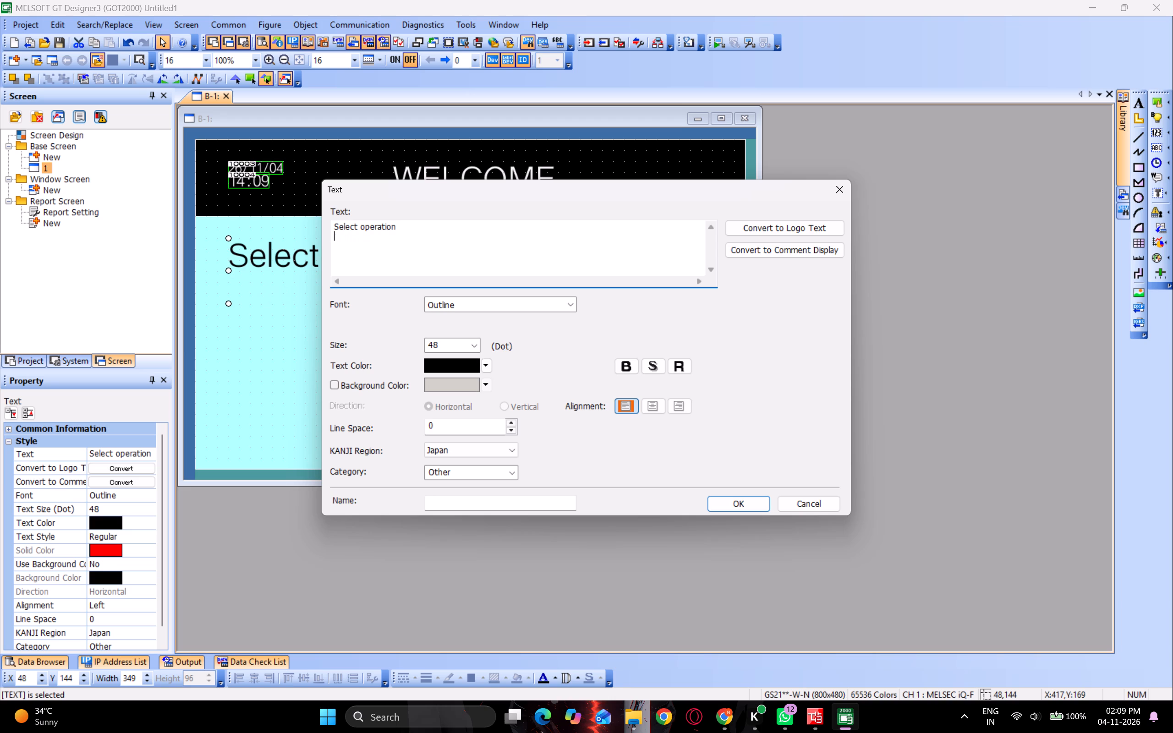
pyautogui.press('BackSpace')
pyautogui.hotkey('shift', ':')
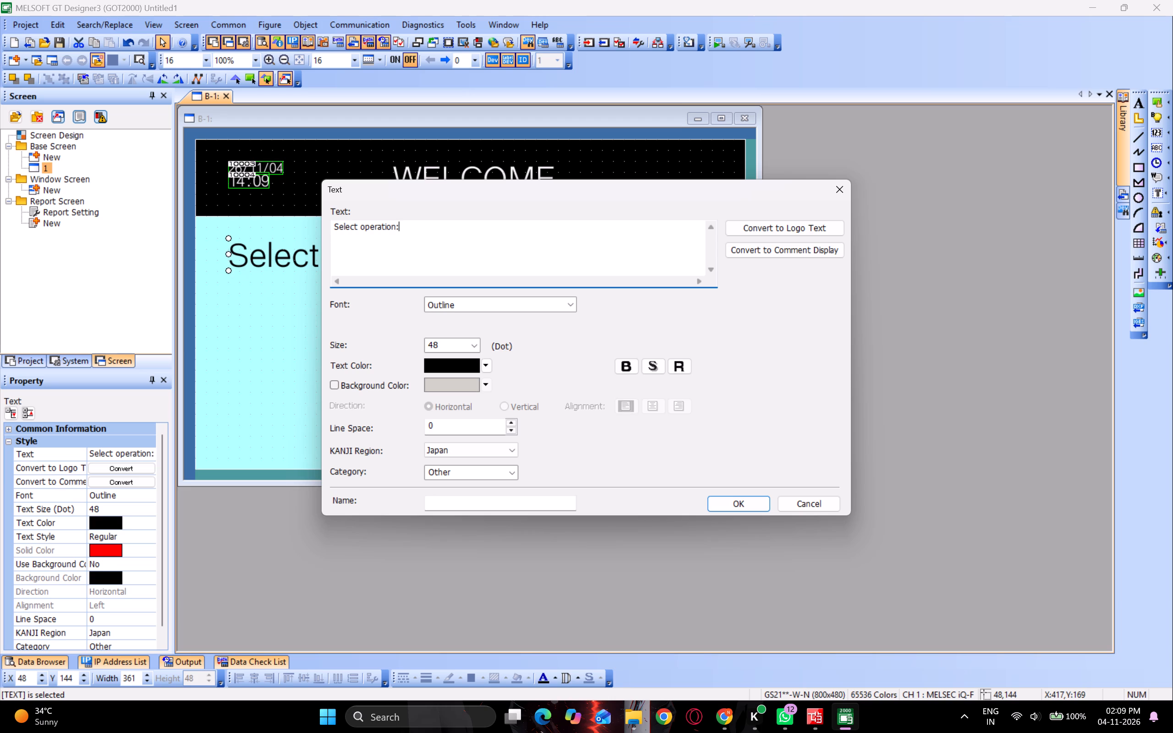
pyautogui.press('Return')
pyautogui.press('Return')
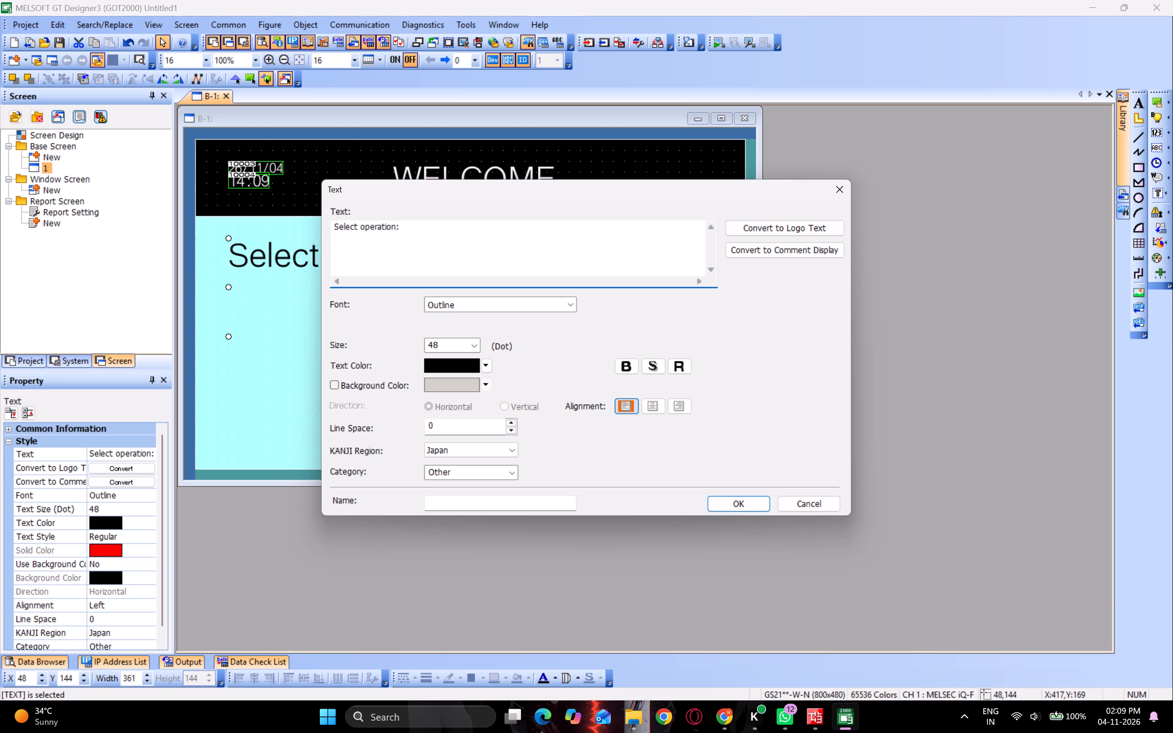
pyautogui.press('BackSpace')
pyautogui.press('BackSpace')
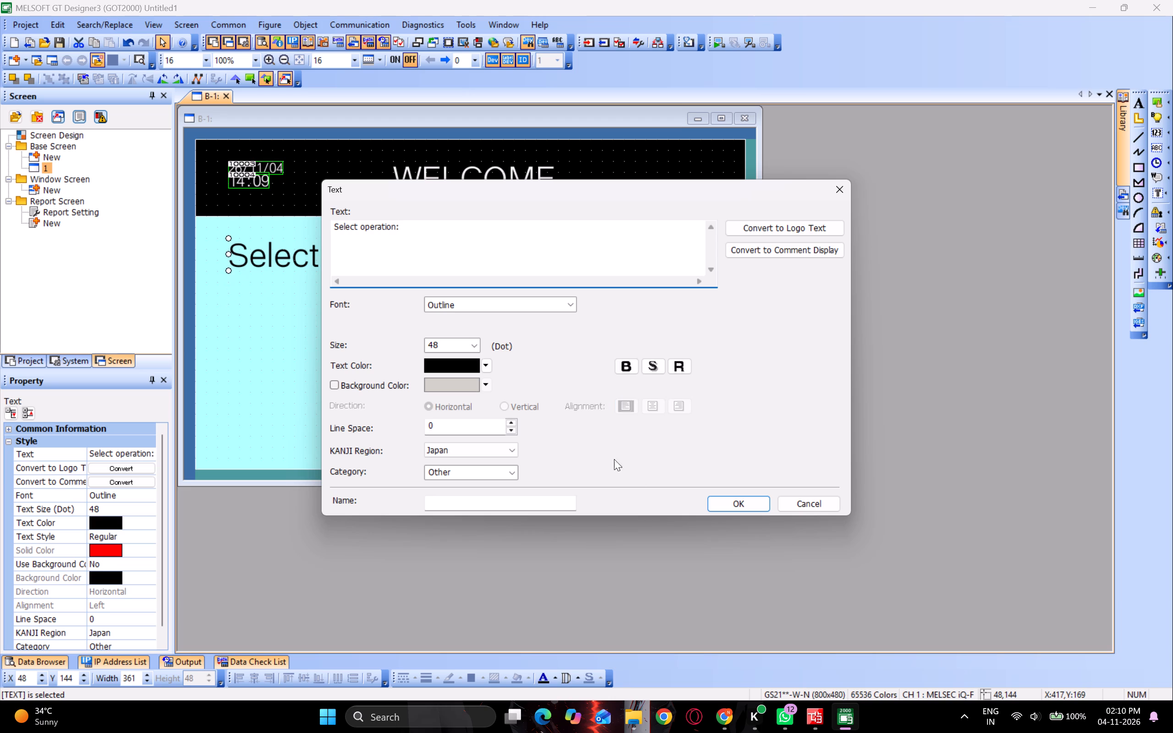
pyautogui.click(719, 500)
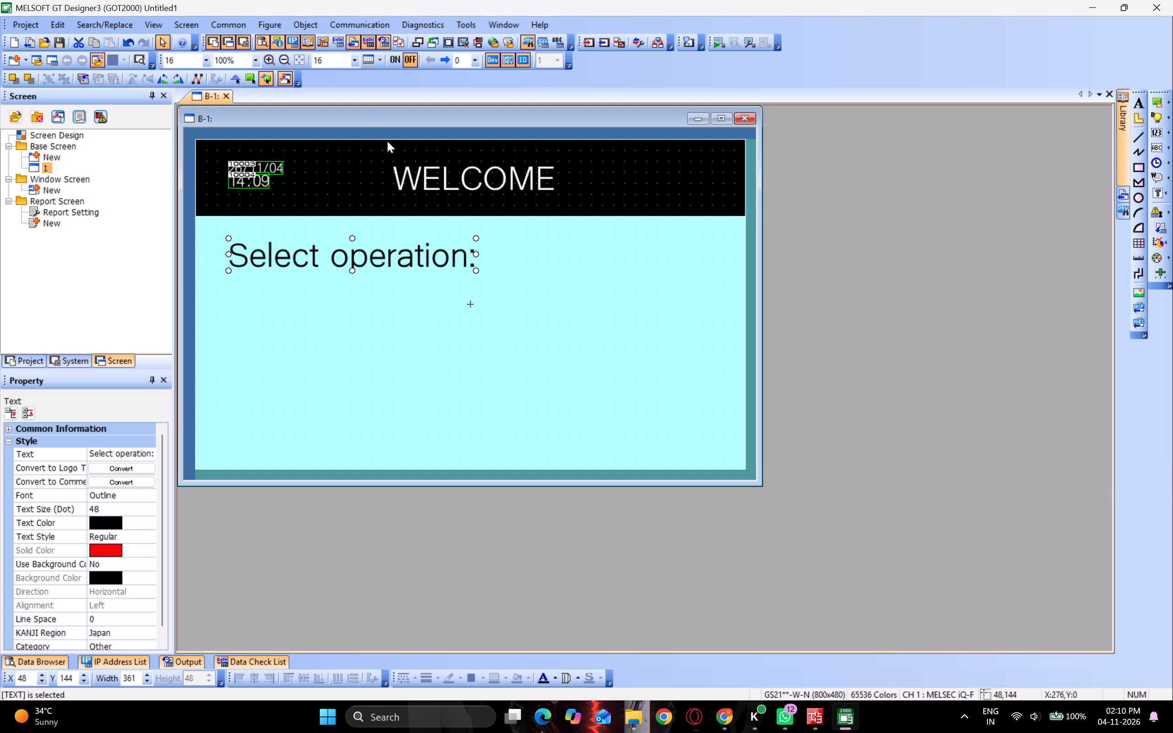
# Set the "Select operation:" prompt's text size to 28 dots.
pyautogui.click(479, 268)
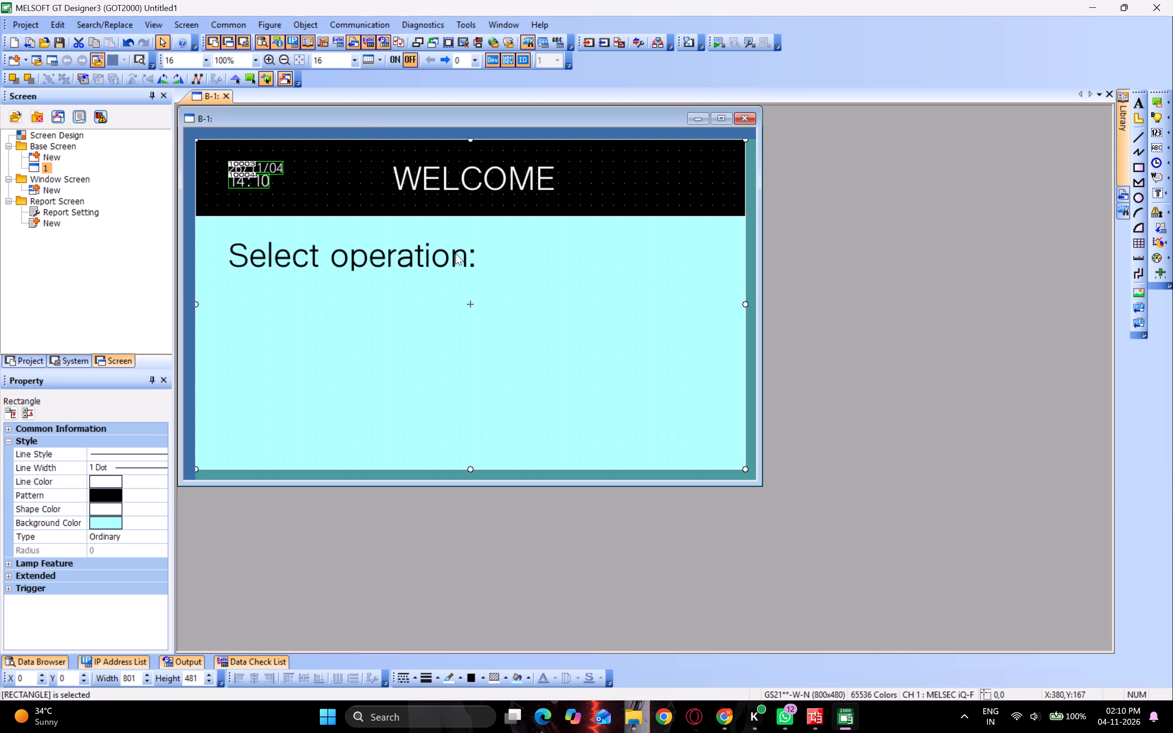
pyautogui.click(410, 254)
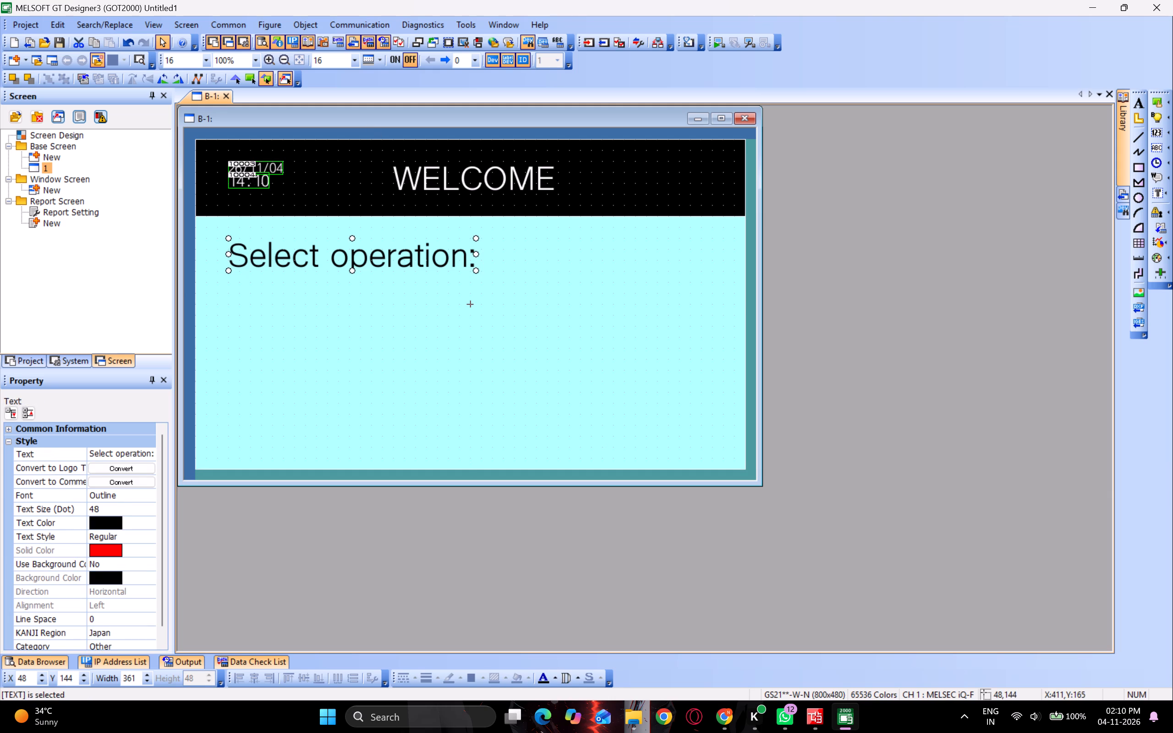
pyautogui.doubleClick(467, 255)
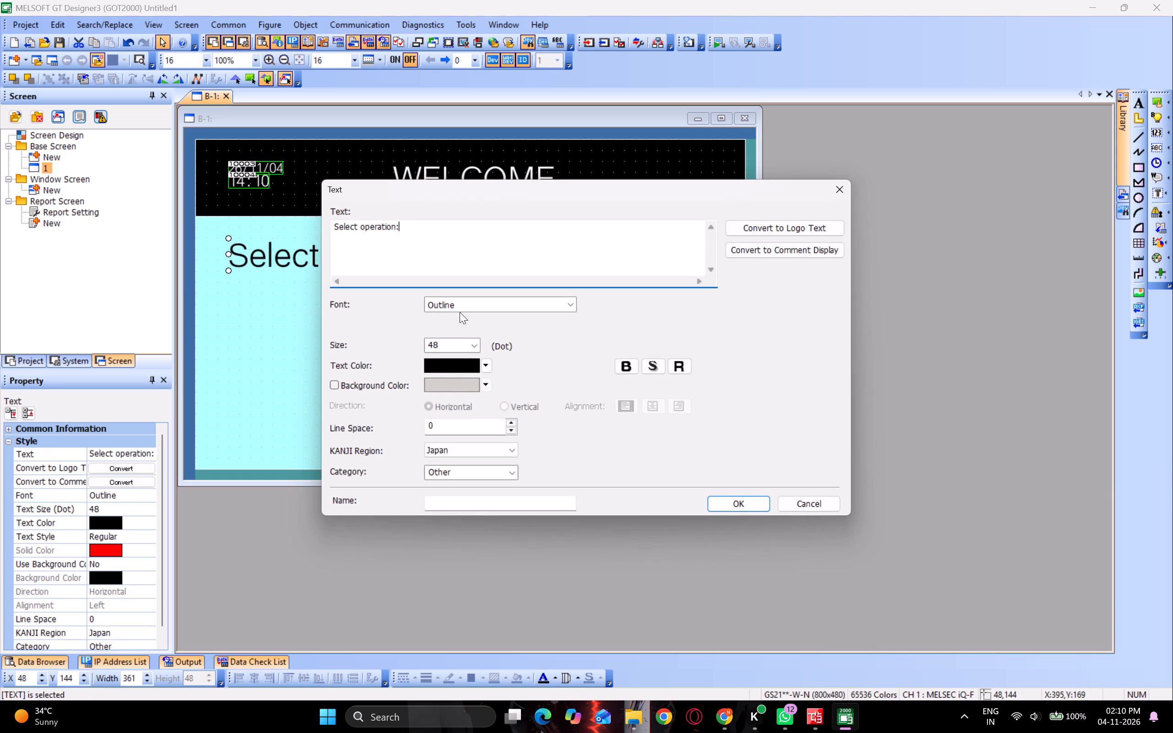
pyautogui.click(462, 349)
pyautogui.click(475, 347)
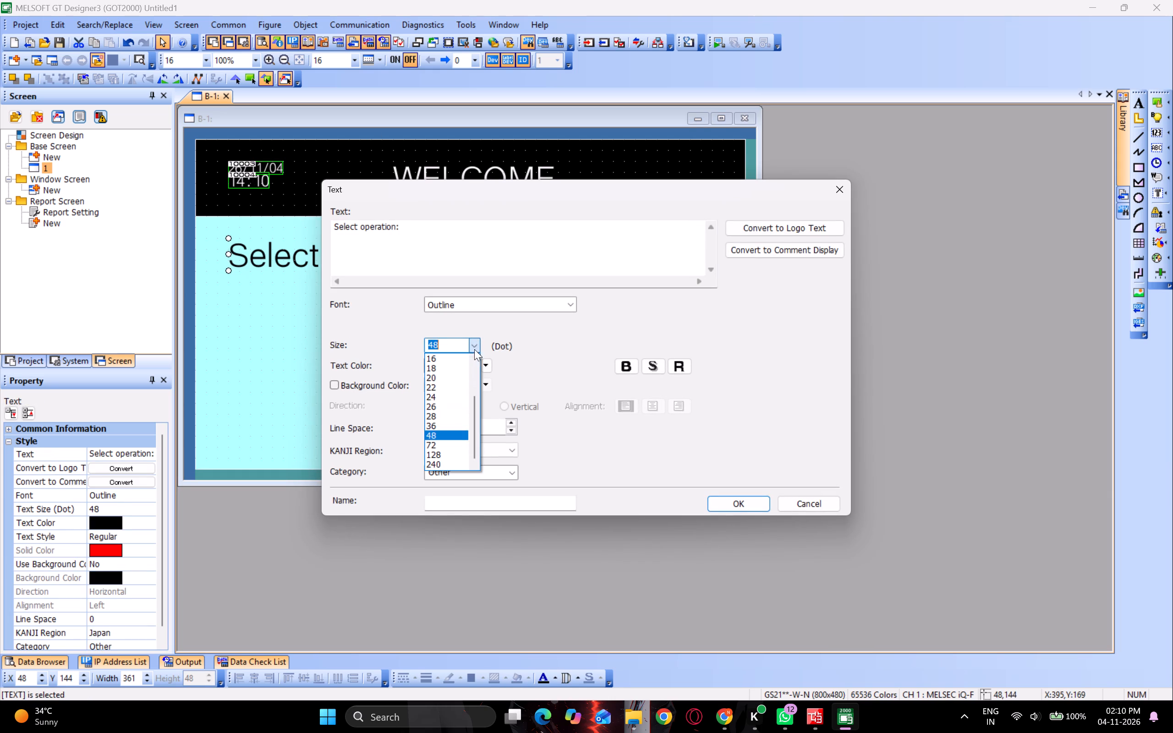
pyautogui.click(435, 420)
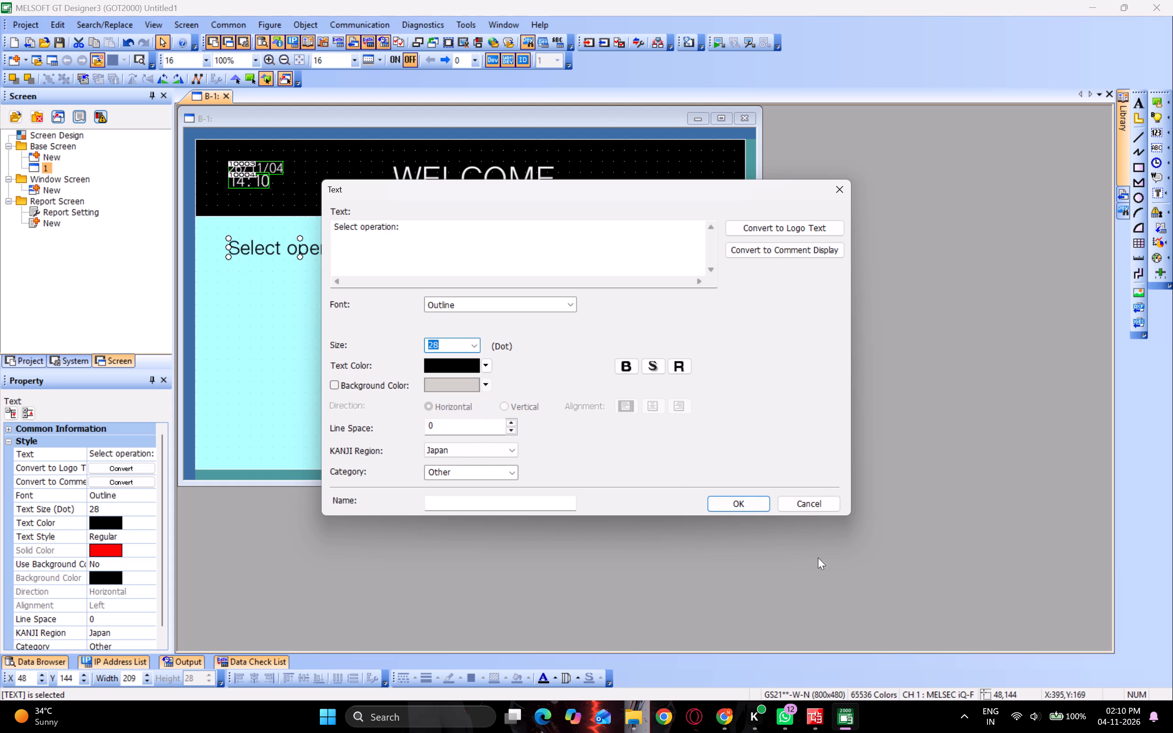
pyautogui.click(744, 500)
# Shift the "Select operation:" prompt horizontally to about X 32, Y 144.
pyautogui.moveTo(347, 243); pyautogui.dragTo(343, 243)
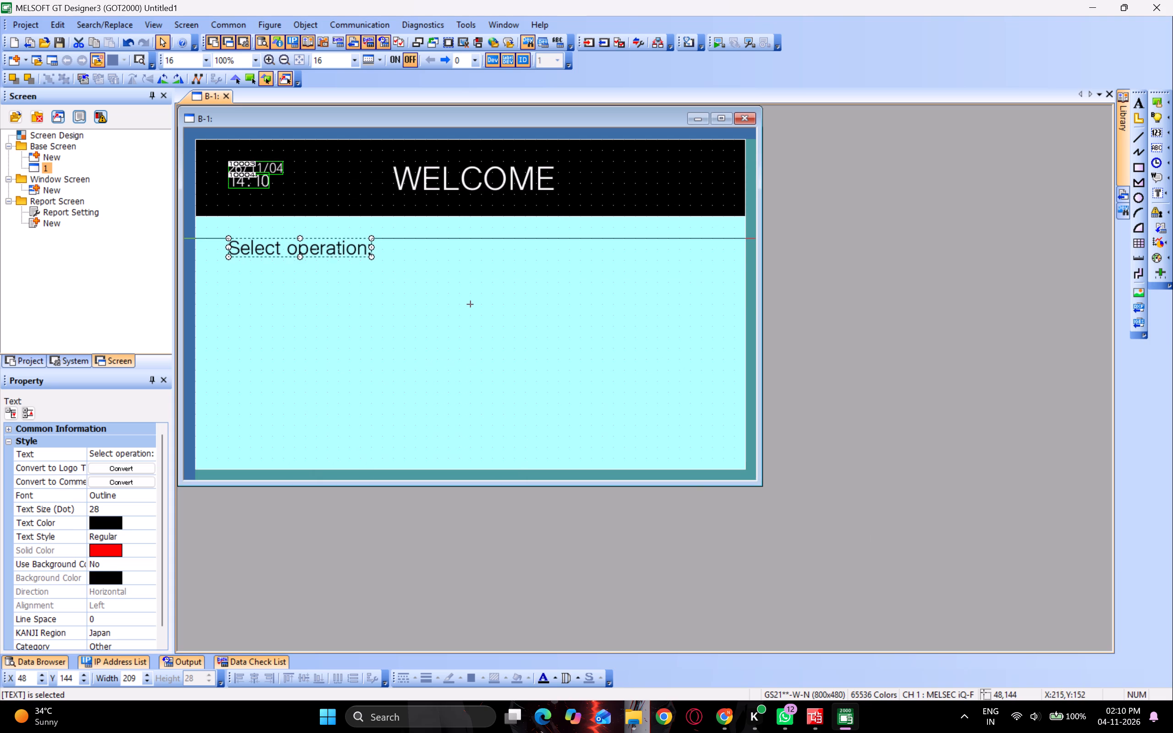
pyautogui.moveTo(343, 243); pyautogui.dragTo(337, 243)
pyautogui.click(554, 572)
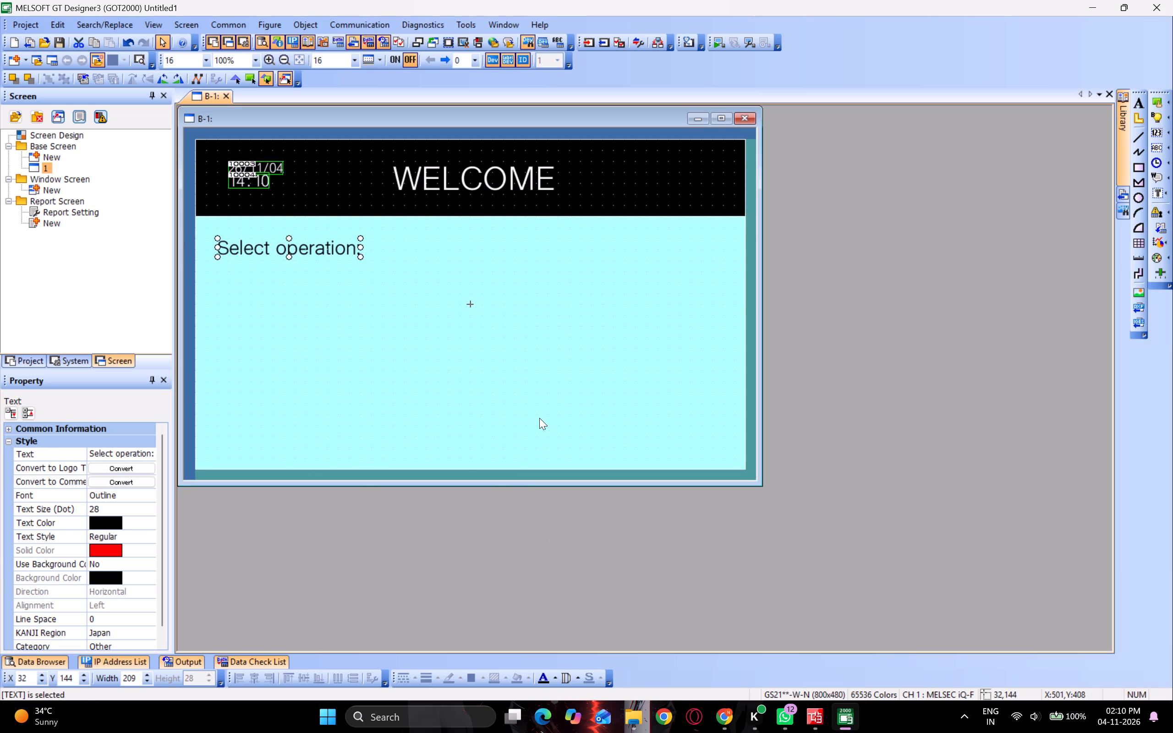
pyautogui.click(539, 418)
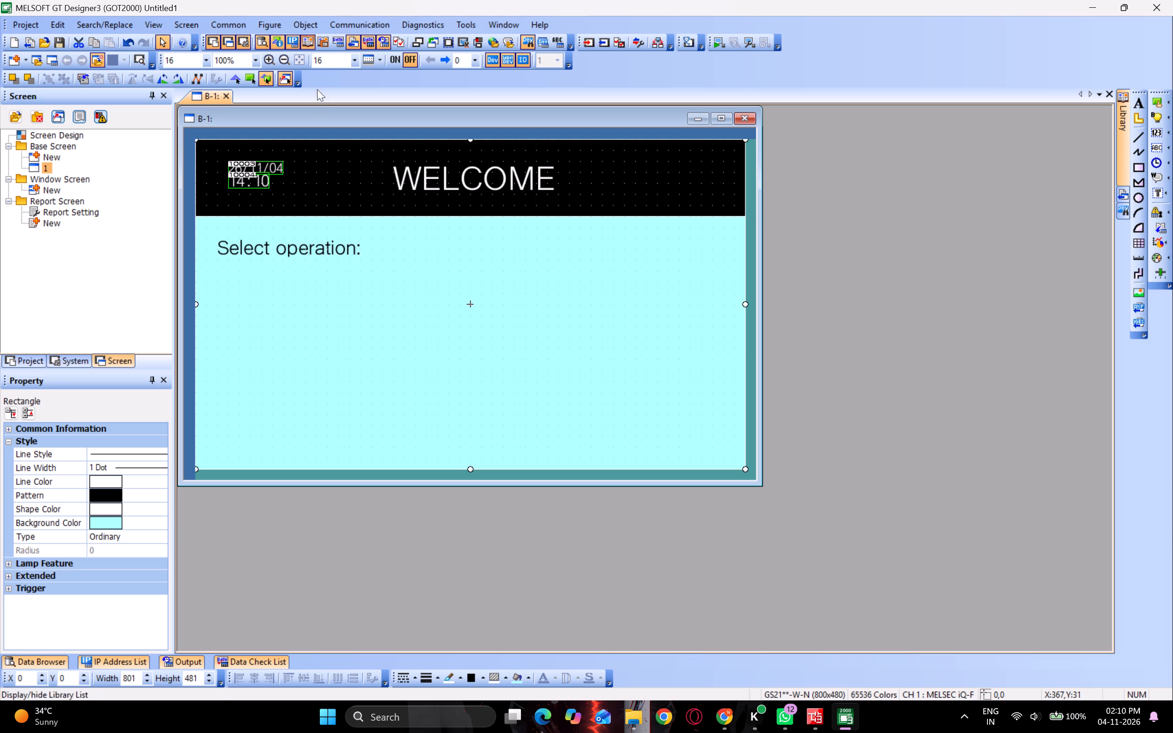
# Insert the word "arithmetic" into the prompt so it reads "Select arithmetic operation:".
pyautogui.doubleClick(306, 251)
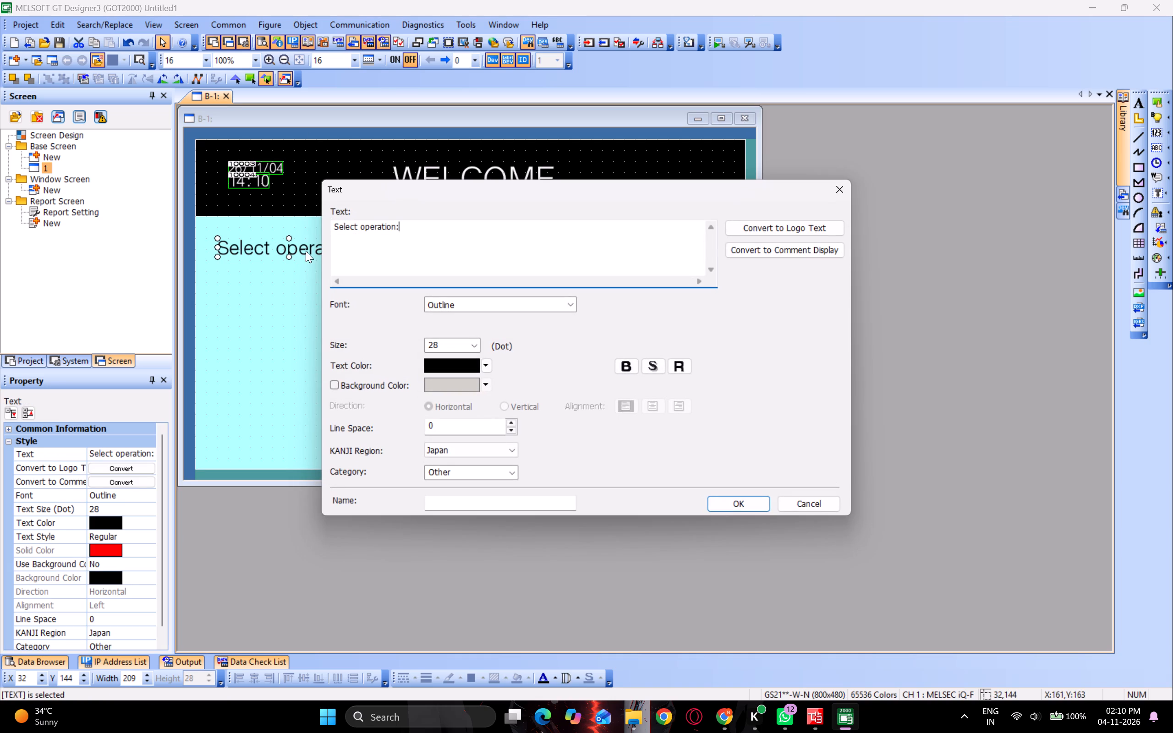
pyautogui.click(360, 226)
pyautogui.write('arithmetic')
pyautogui.press('space')
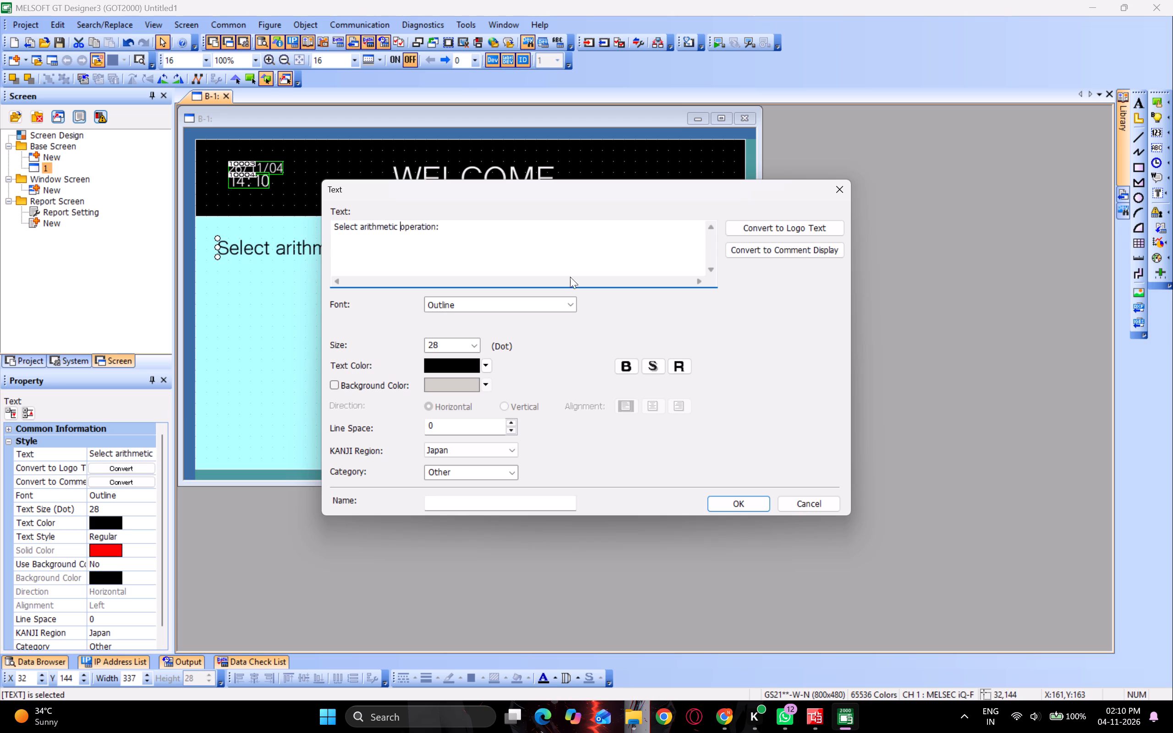
pyautogui.click(757, 510)
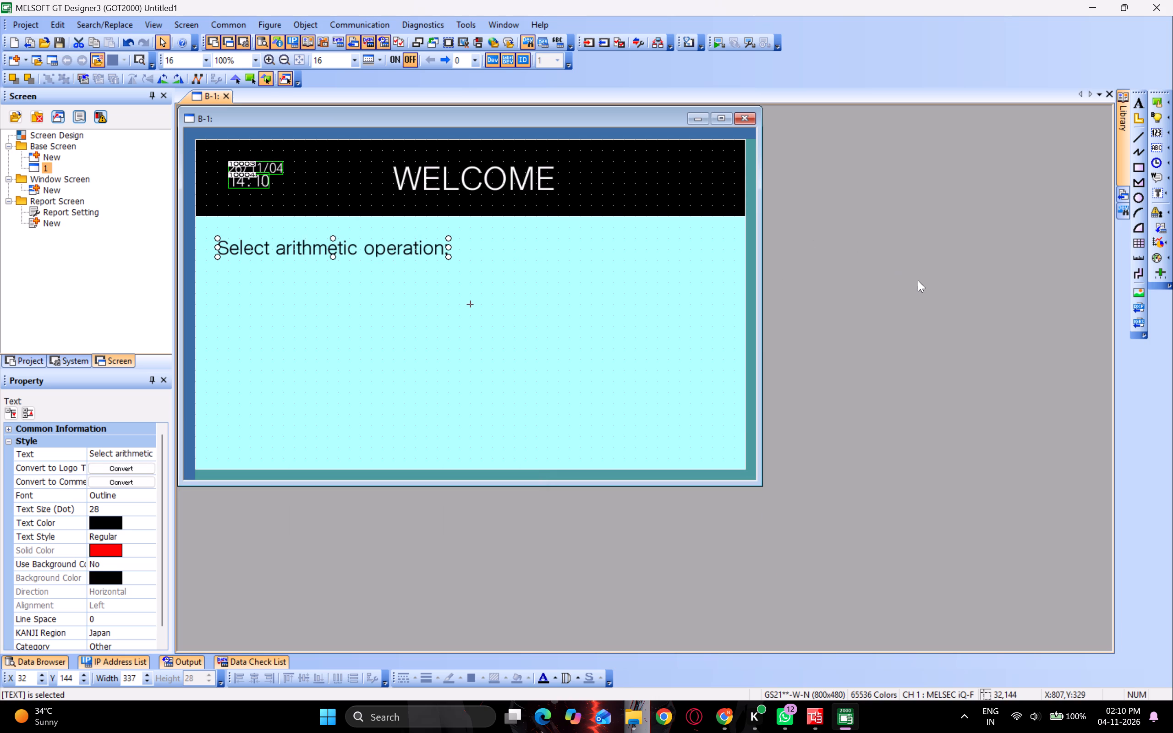
pyautogui.click(918, 280)
pyautogui.click(1091, 308)
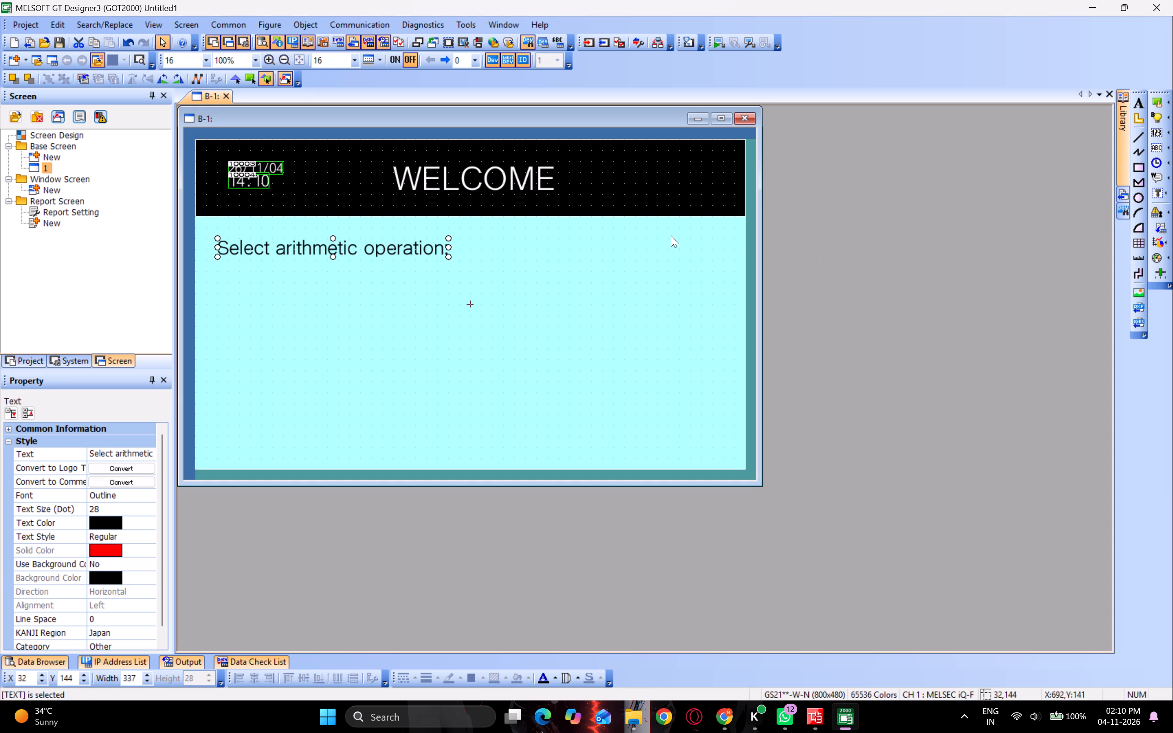
pyautogui.click(671, 235)
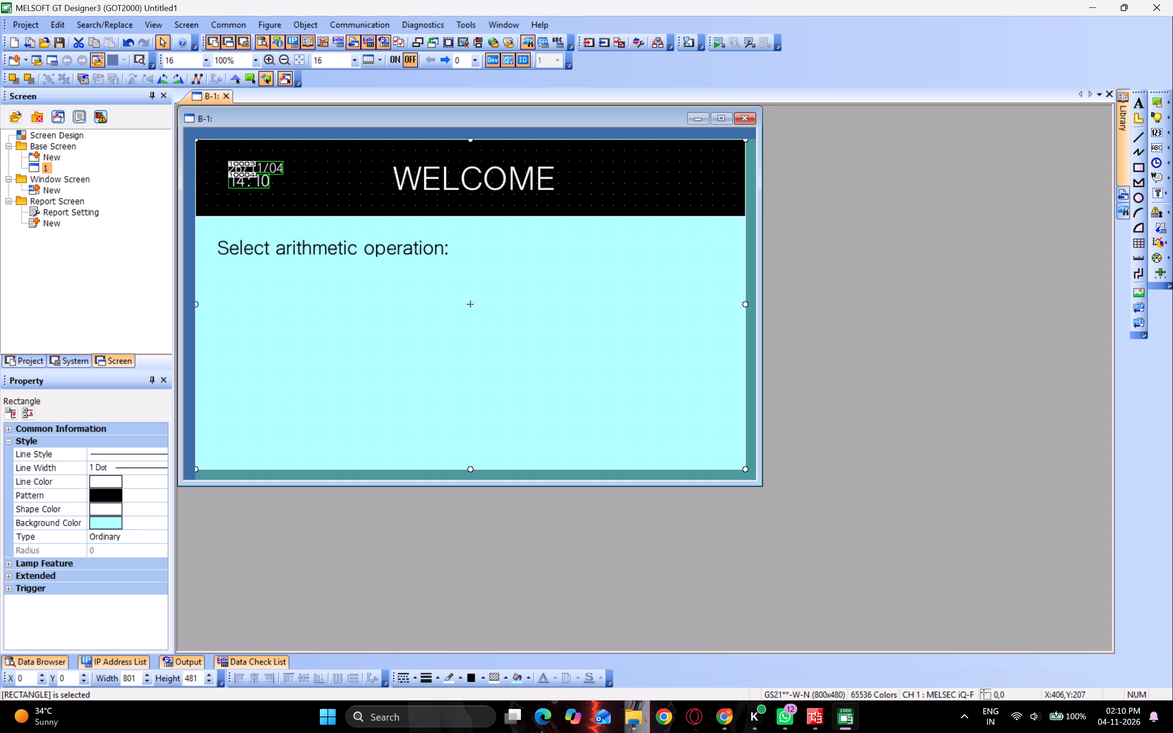
# Move the "Select arithmetic operation:" prompt closer to the base screen's edge, to about X 16, Y 144.
pyautogui.click(324, 259)
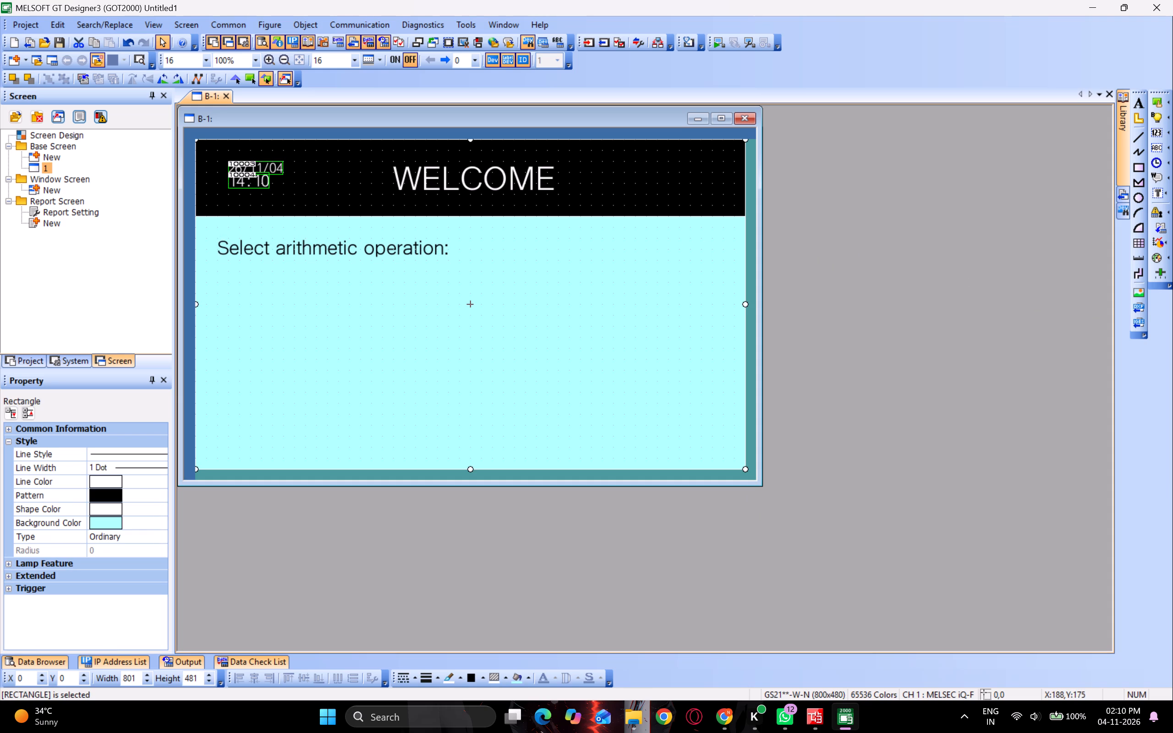
pyautogui.click(330, 250)
pyautogui.moveTo(330, 250); pyautogui.dragTo(323, 250)
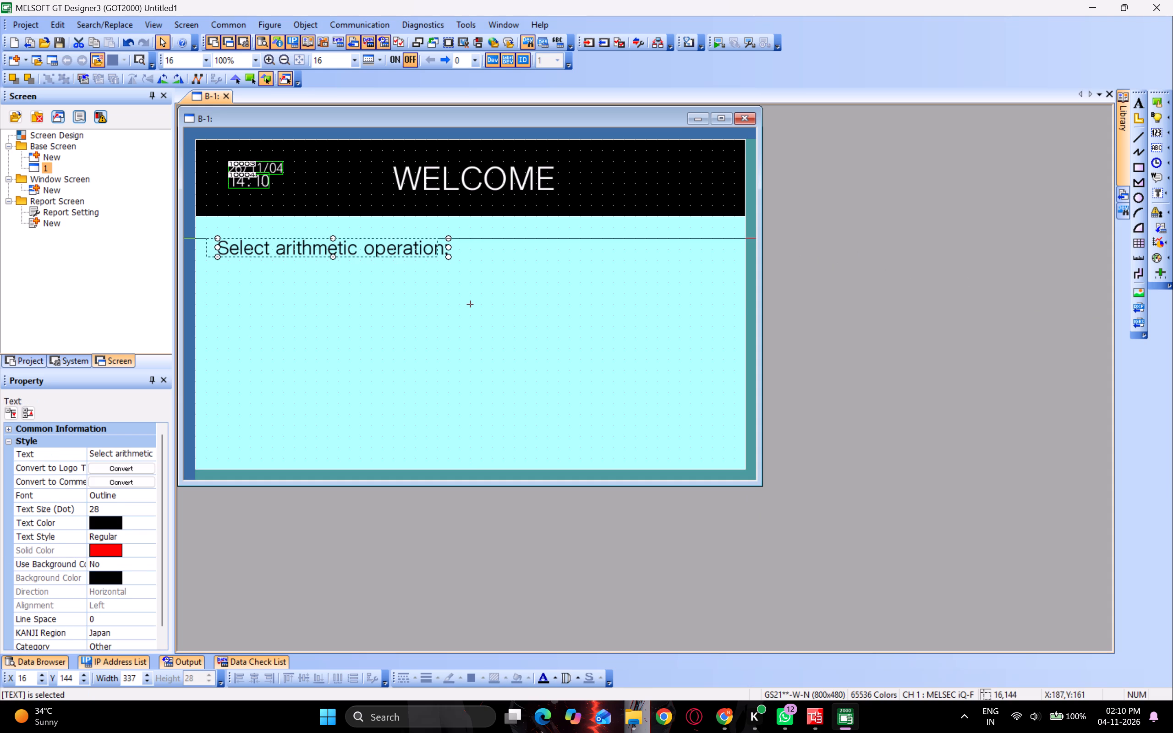
pyautogui.moveTo(323, 250); pyautogui.dragTo(322, 250)
pyautogui.click(893, 338)
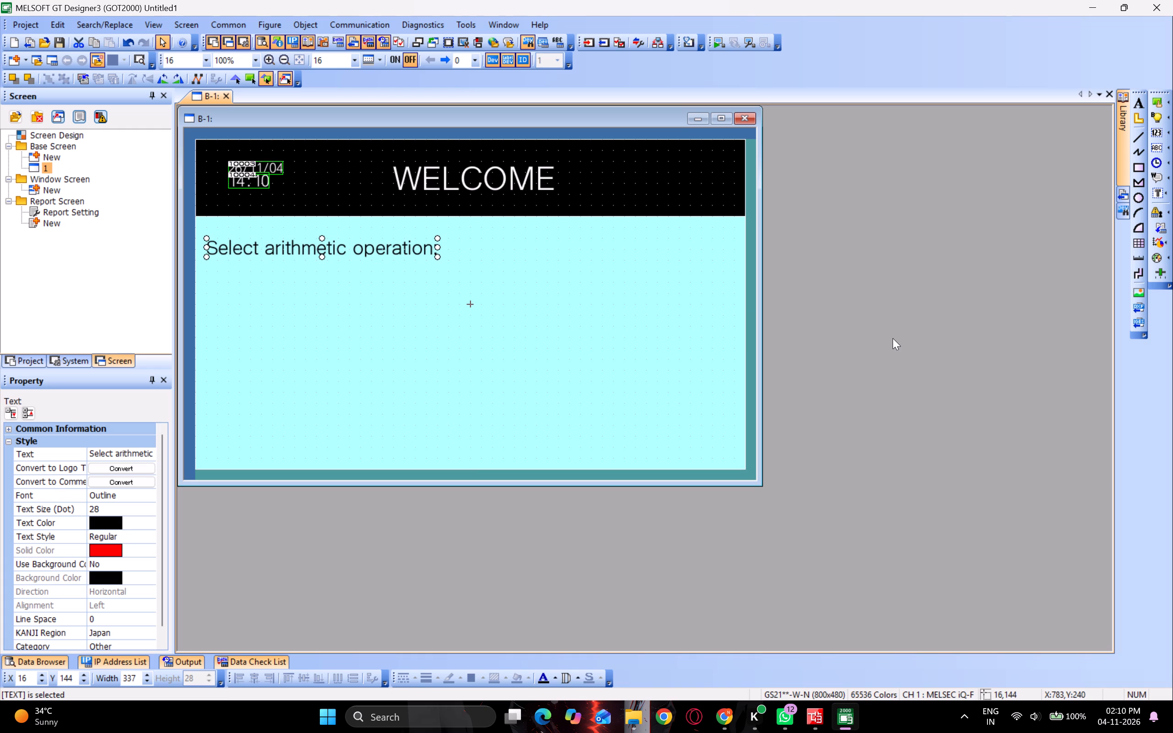
pyautogui.click(893, 338)
# Draw a small rectangle just after the "Select arithmetic operation:" prompt, with its top edge level with the text.
pyautogui.doubleClick(1141, 170)
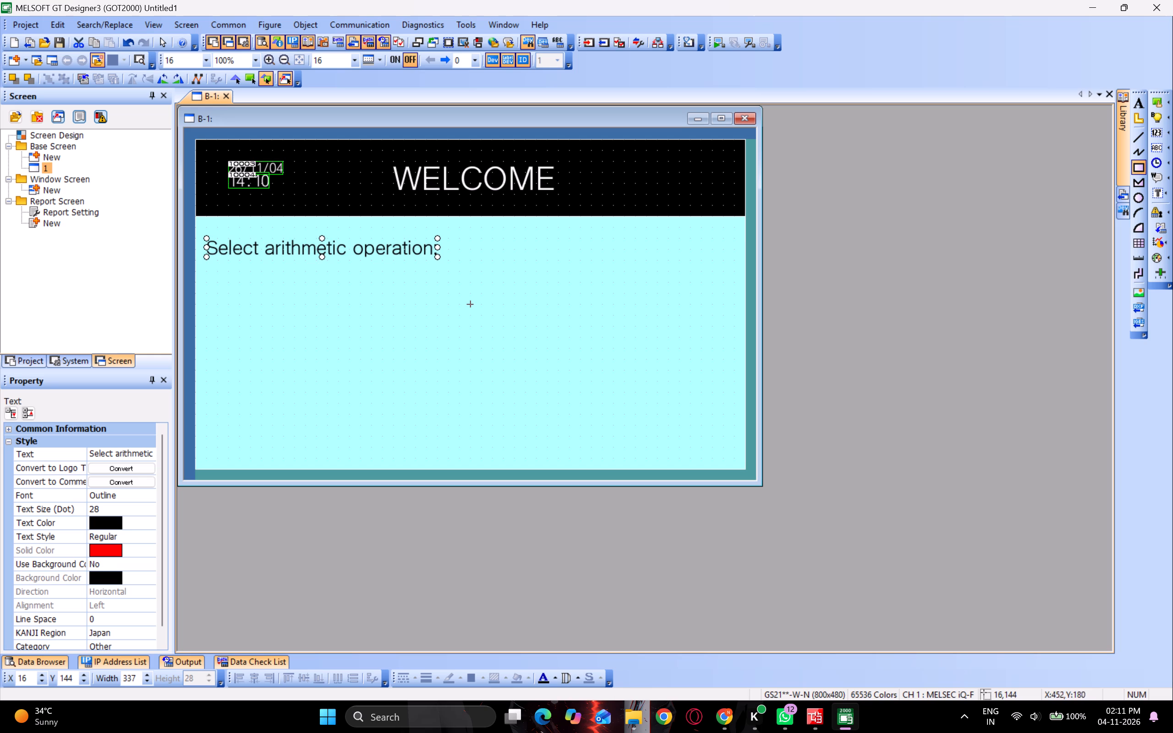
pyautogui.moveTo(470, 242); pyautogui.dragTo(555, 276)
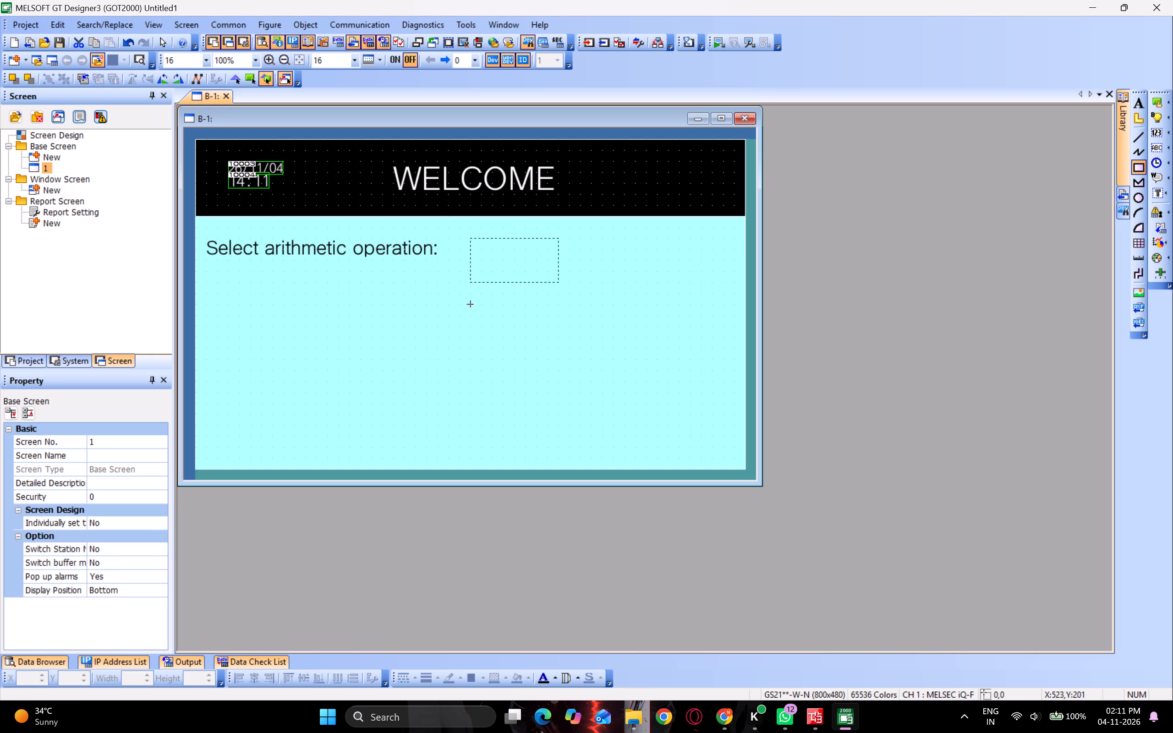
pyautogui.moveTo(555, 276); pyautogui.dragTo(564, 279)
pyautogui.moveTo(564, 279); pyautogui.dragTo(540, 269)
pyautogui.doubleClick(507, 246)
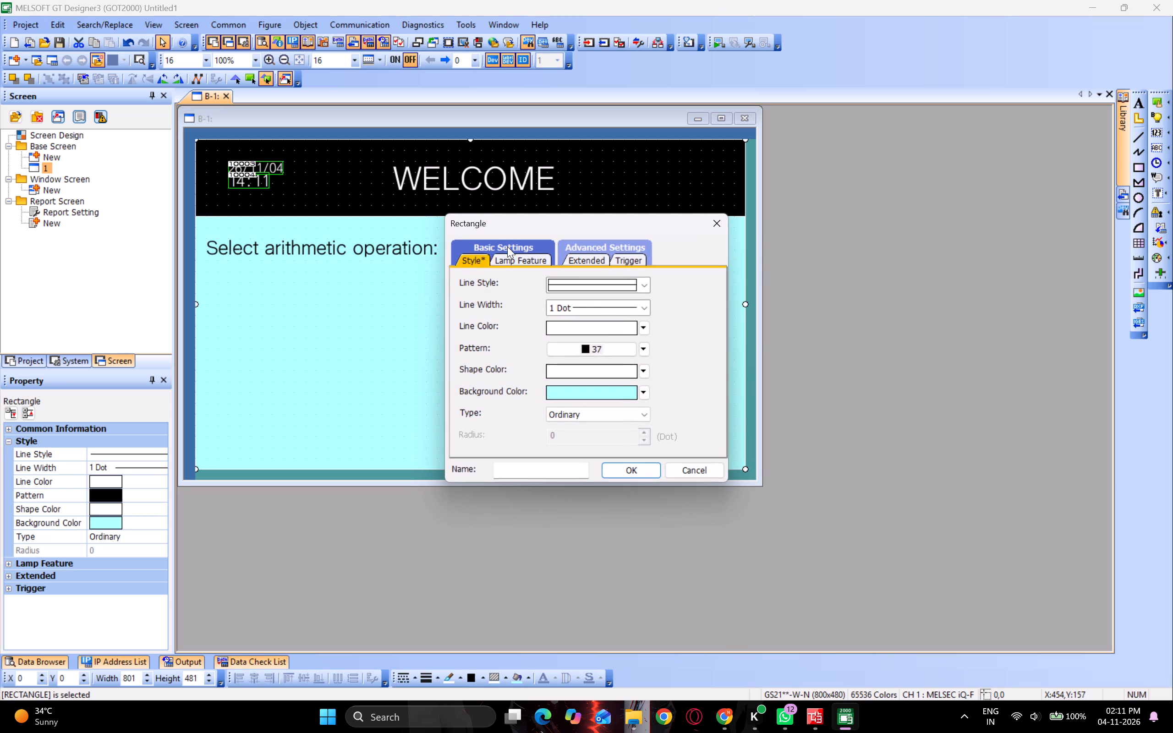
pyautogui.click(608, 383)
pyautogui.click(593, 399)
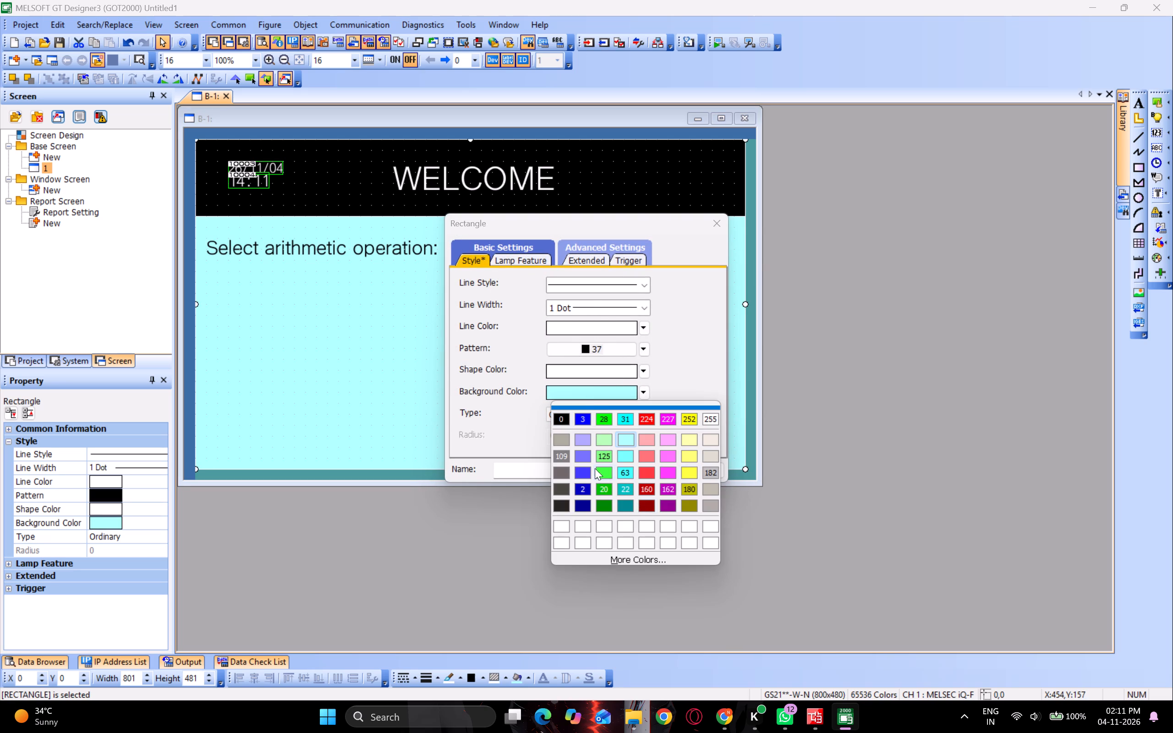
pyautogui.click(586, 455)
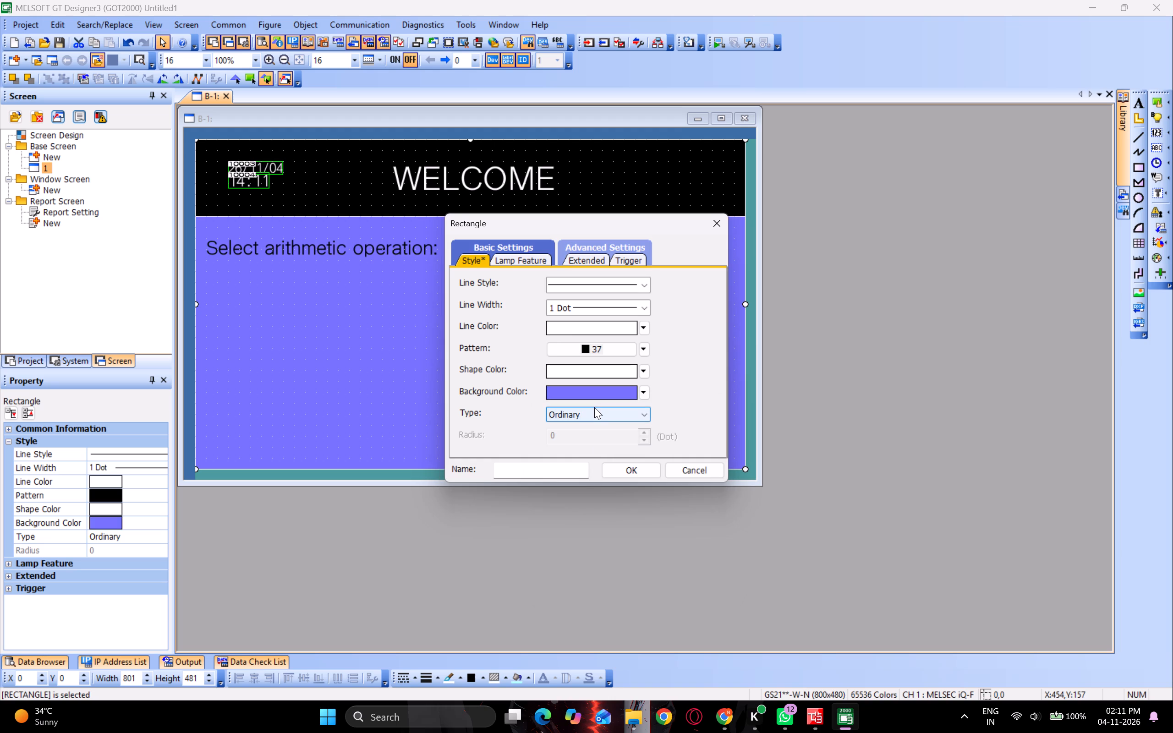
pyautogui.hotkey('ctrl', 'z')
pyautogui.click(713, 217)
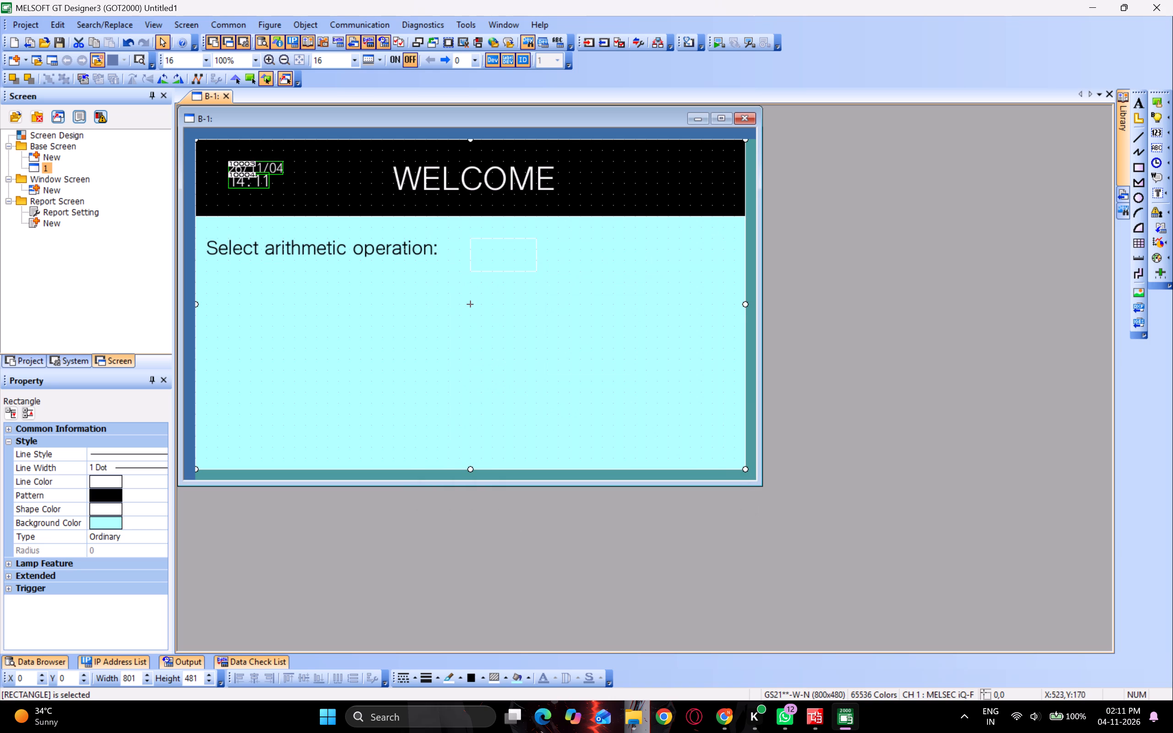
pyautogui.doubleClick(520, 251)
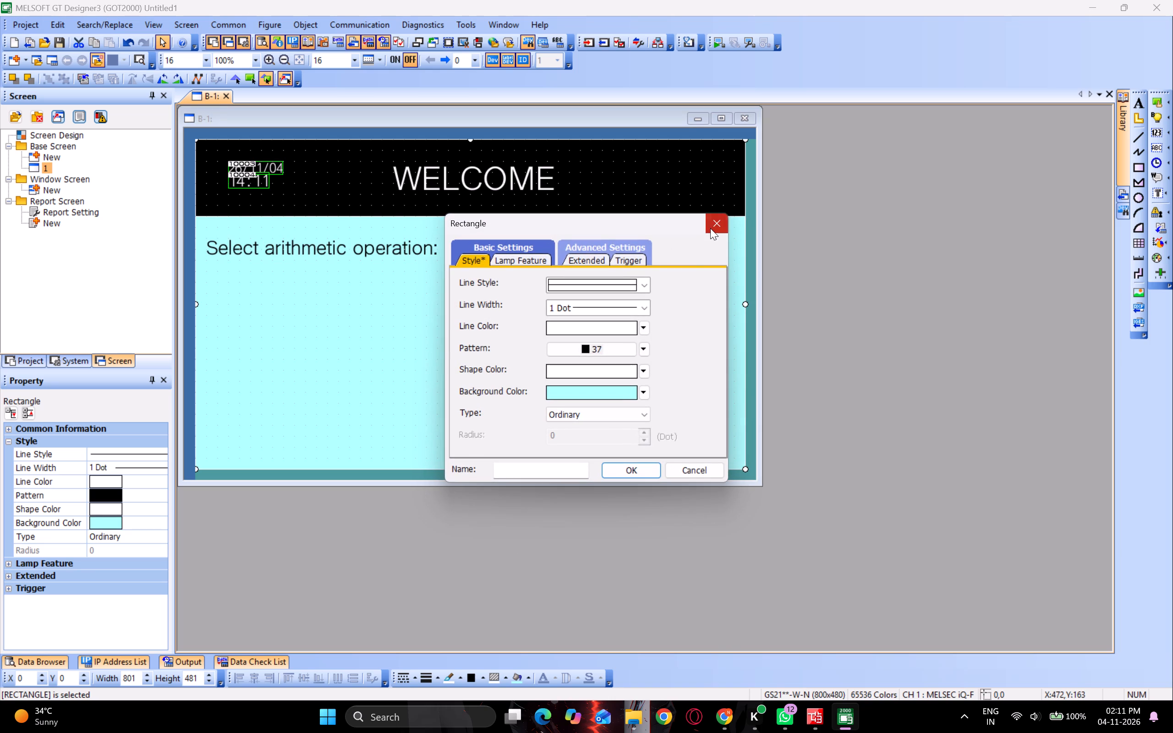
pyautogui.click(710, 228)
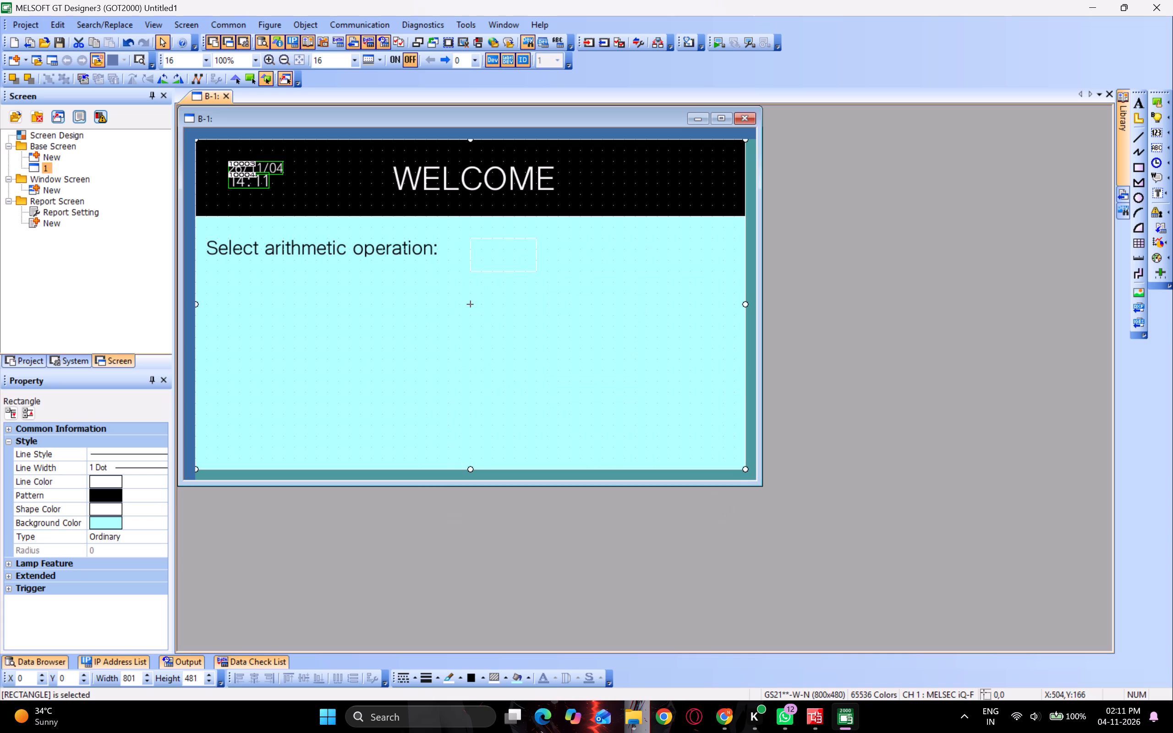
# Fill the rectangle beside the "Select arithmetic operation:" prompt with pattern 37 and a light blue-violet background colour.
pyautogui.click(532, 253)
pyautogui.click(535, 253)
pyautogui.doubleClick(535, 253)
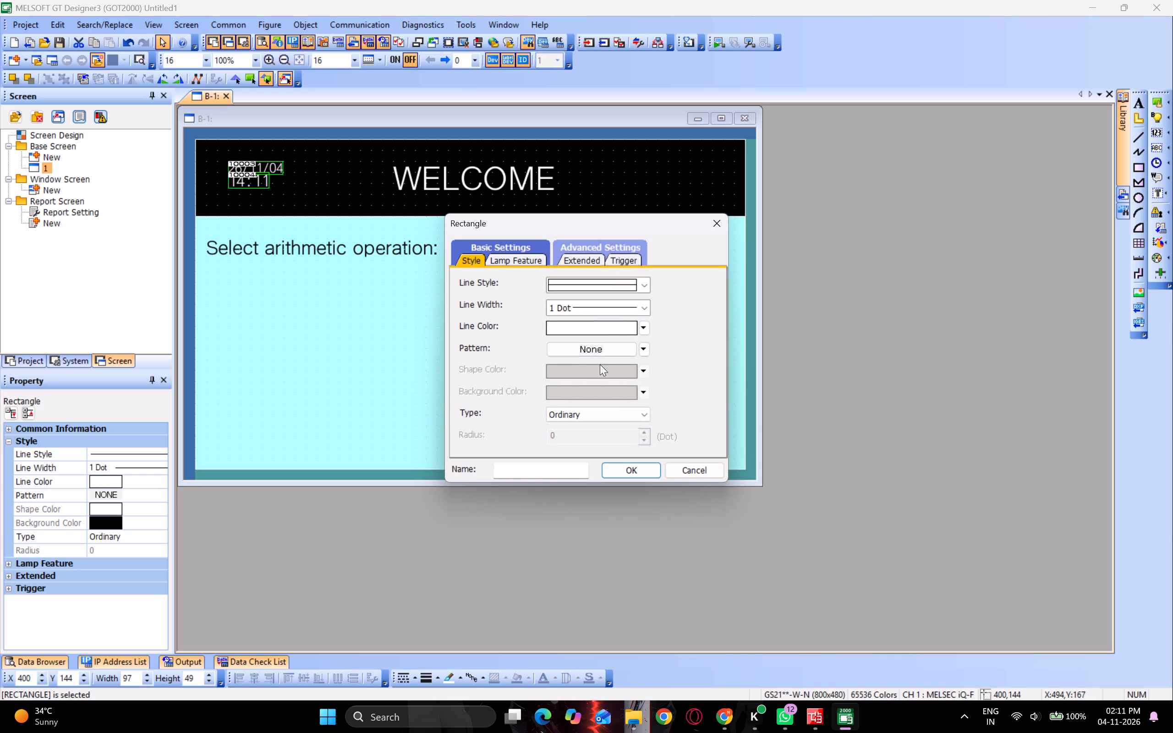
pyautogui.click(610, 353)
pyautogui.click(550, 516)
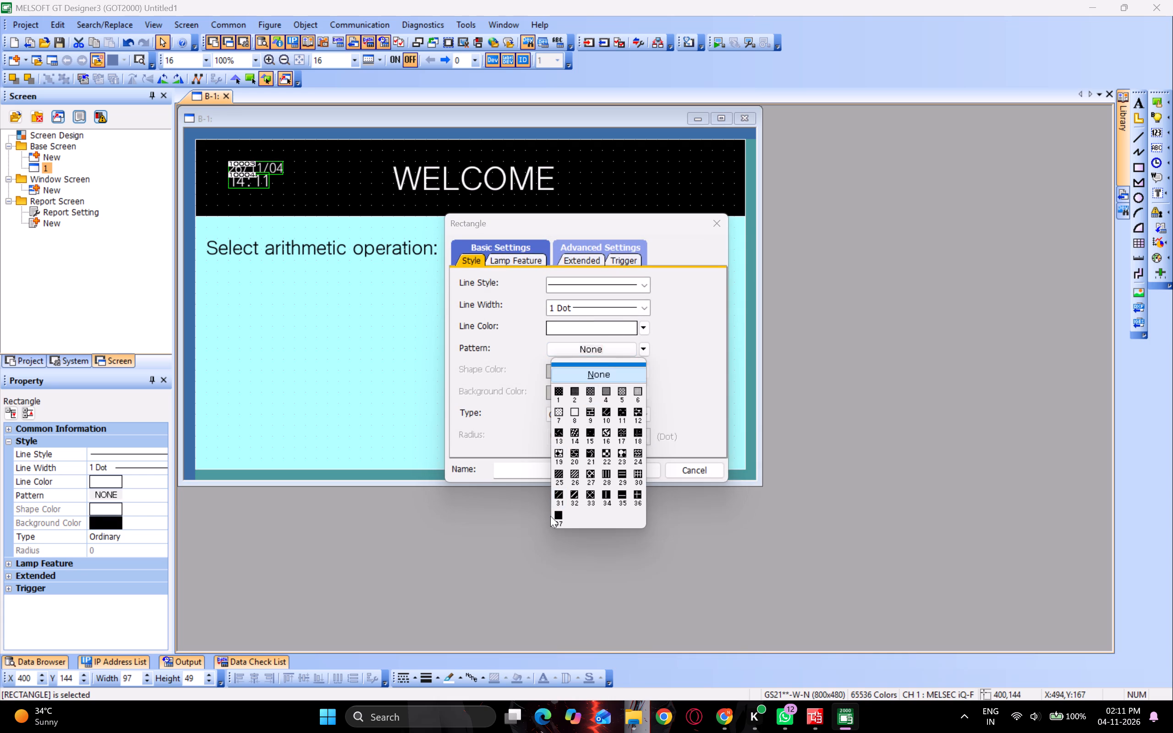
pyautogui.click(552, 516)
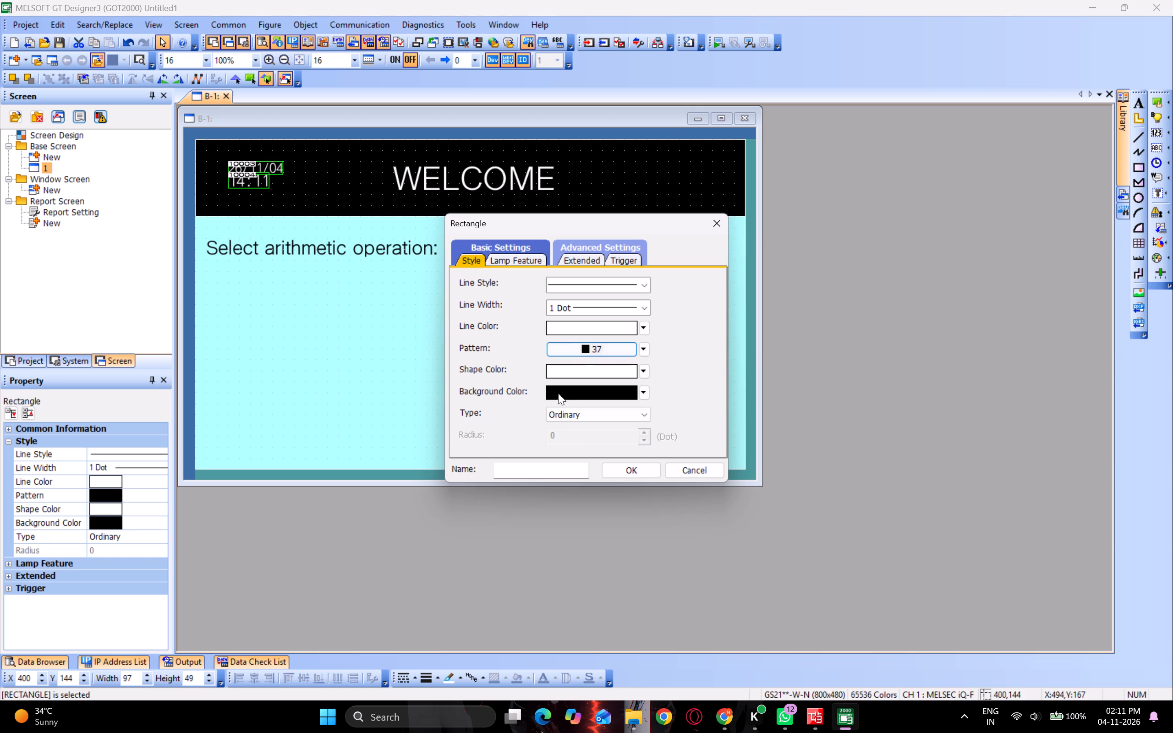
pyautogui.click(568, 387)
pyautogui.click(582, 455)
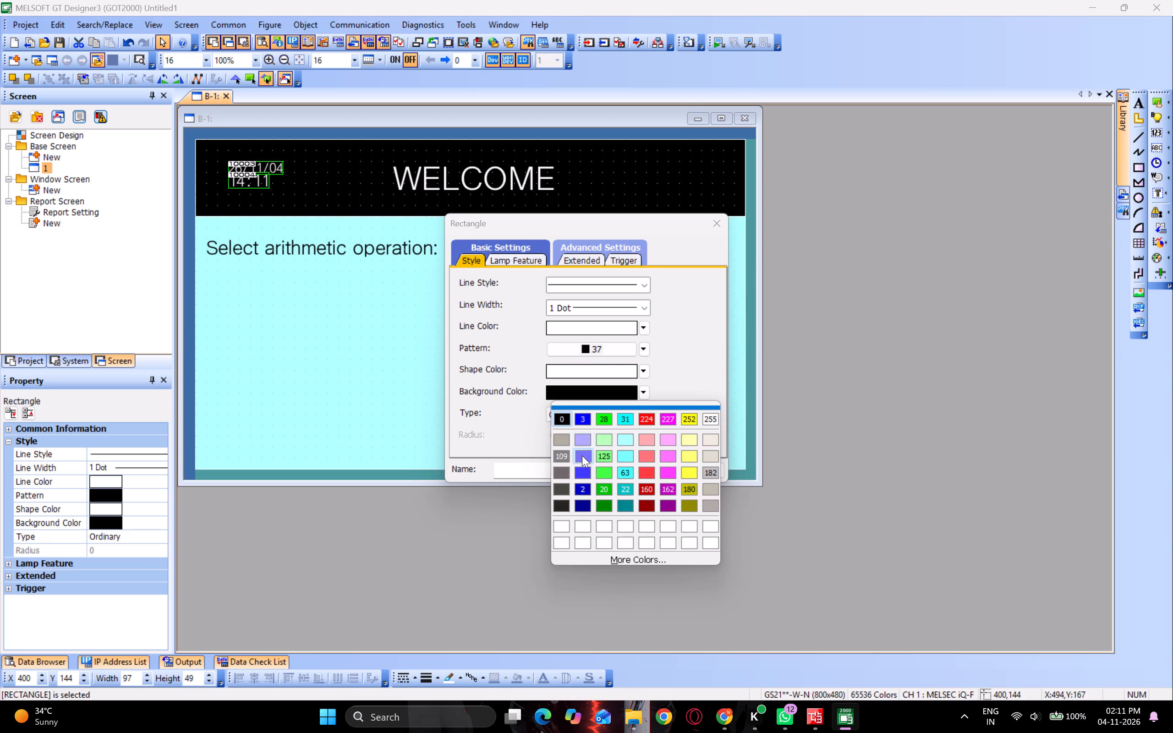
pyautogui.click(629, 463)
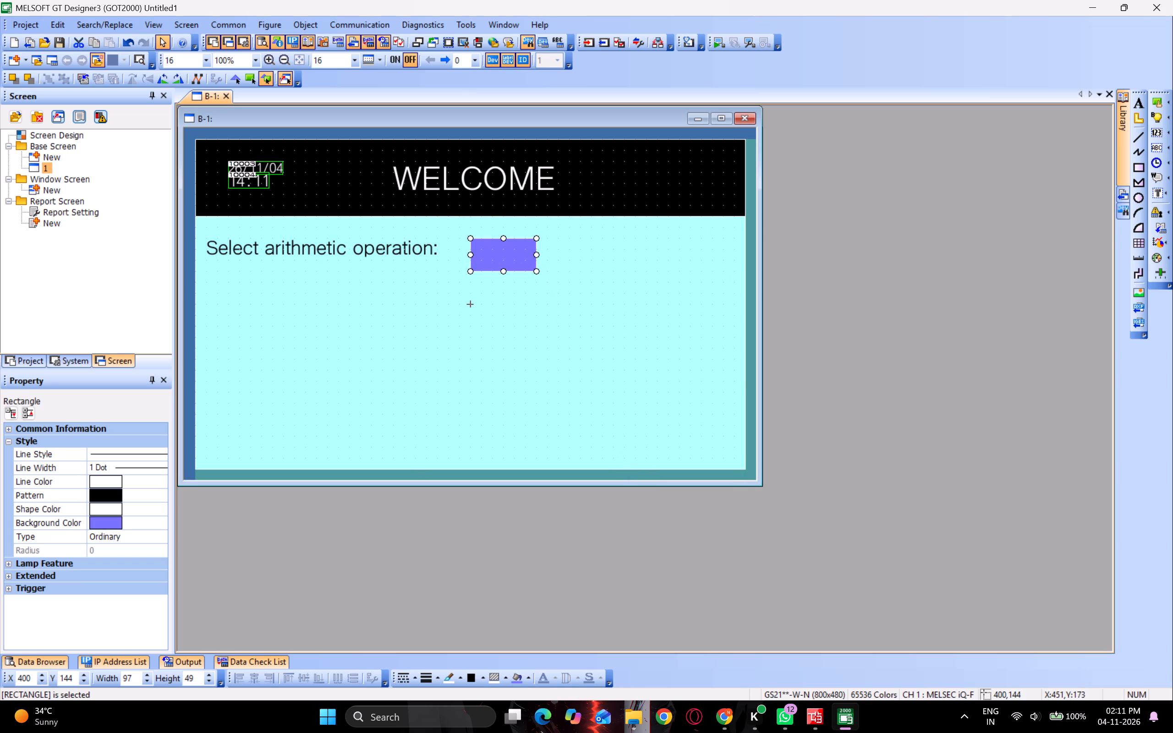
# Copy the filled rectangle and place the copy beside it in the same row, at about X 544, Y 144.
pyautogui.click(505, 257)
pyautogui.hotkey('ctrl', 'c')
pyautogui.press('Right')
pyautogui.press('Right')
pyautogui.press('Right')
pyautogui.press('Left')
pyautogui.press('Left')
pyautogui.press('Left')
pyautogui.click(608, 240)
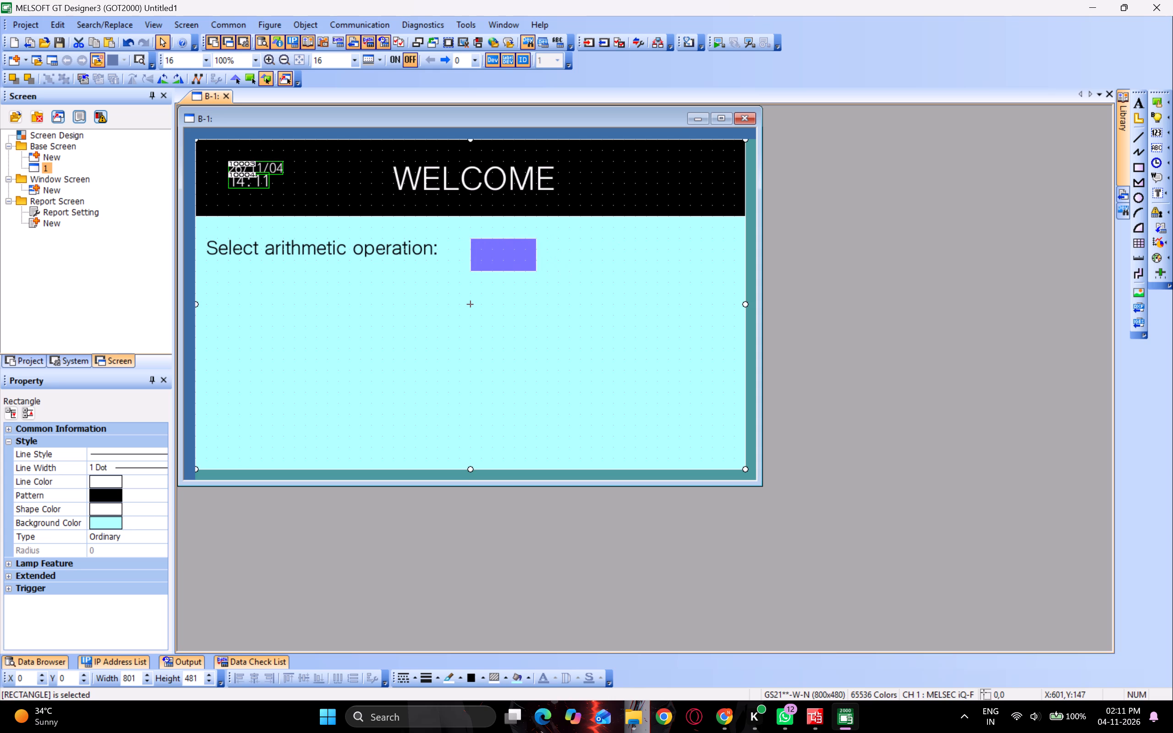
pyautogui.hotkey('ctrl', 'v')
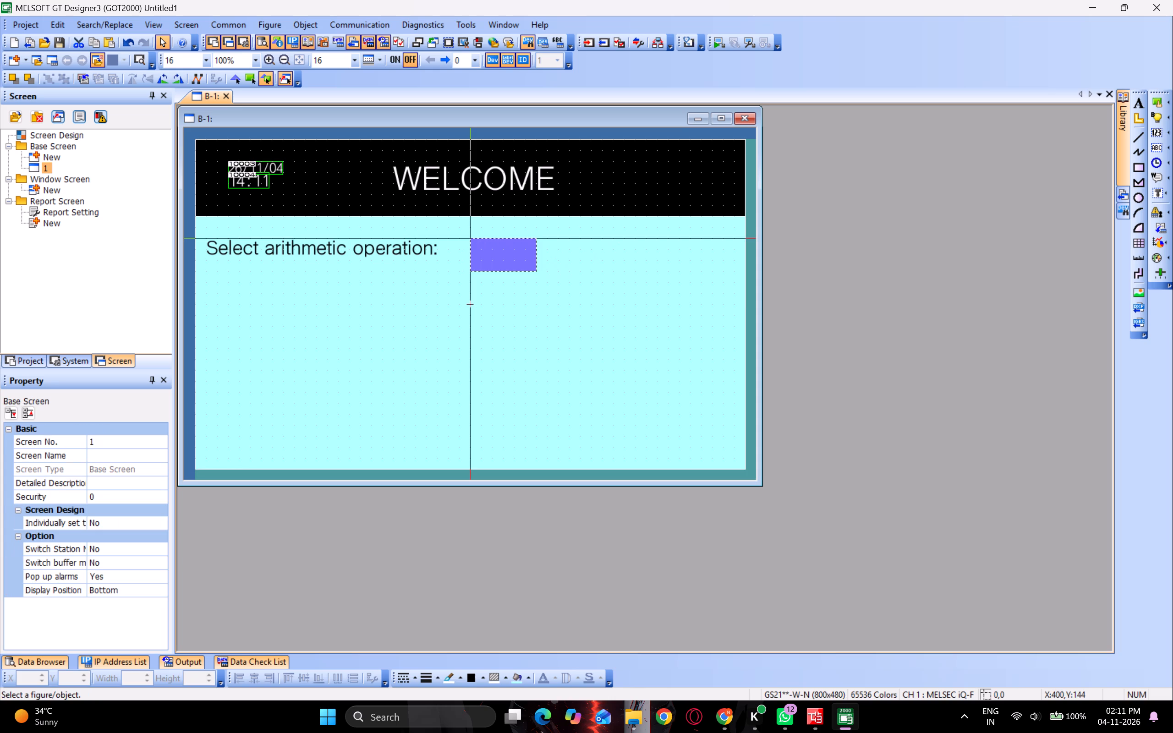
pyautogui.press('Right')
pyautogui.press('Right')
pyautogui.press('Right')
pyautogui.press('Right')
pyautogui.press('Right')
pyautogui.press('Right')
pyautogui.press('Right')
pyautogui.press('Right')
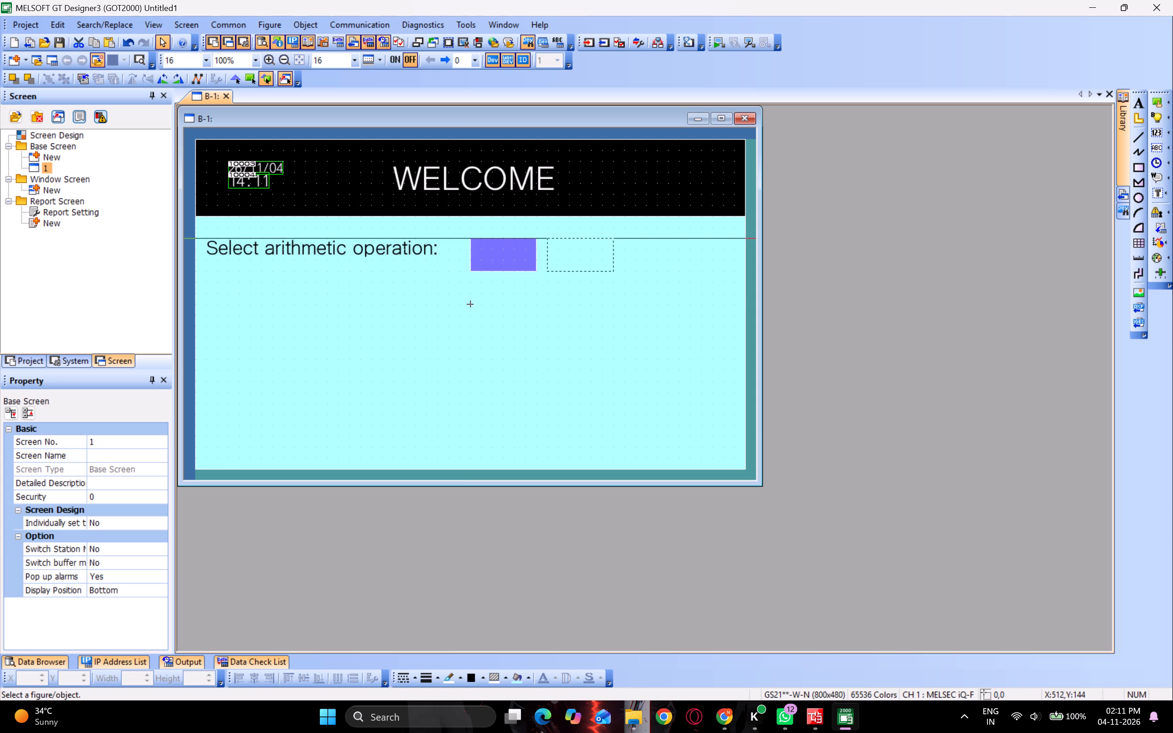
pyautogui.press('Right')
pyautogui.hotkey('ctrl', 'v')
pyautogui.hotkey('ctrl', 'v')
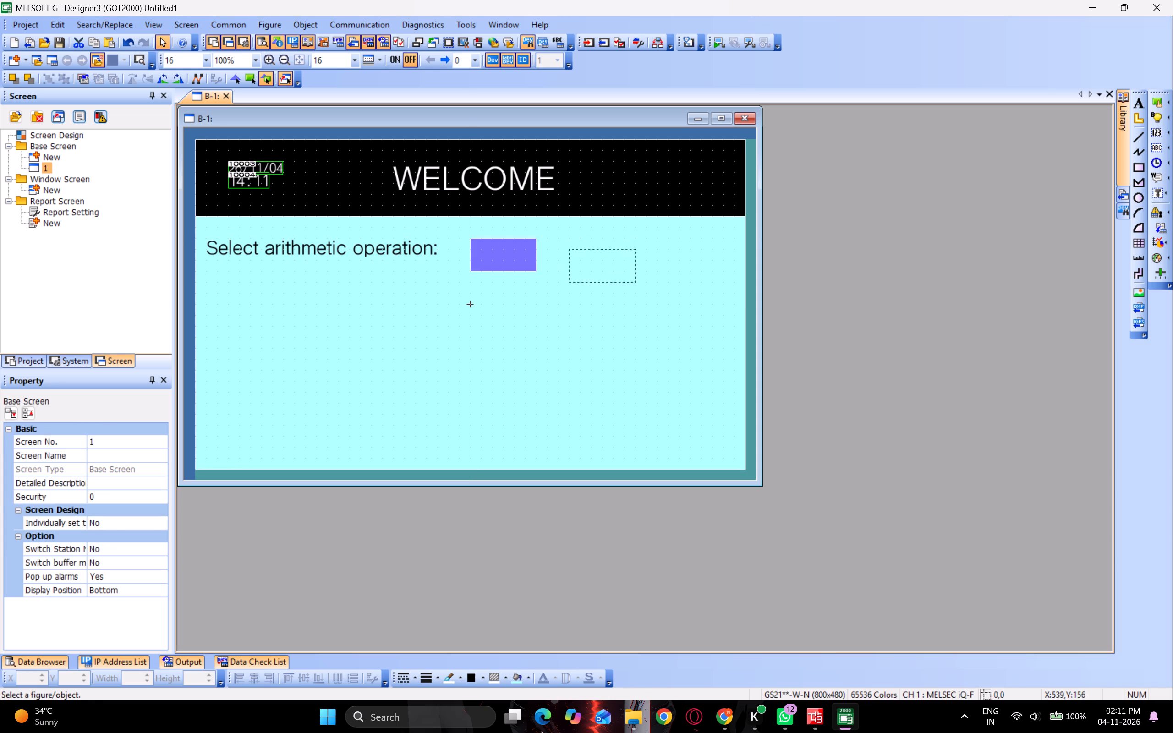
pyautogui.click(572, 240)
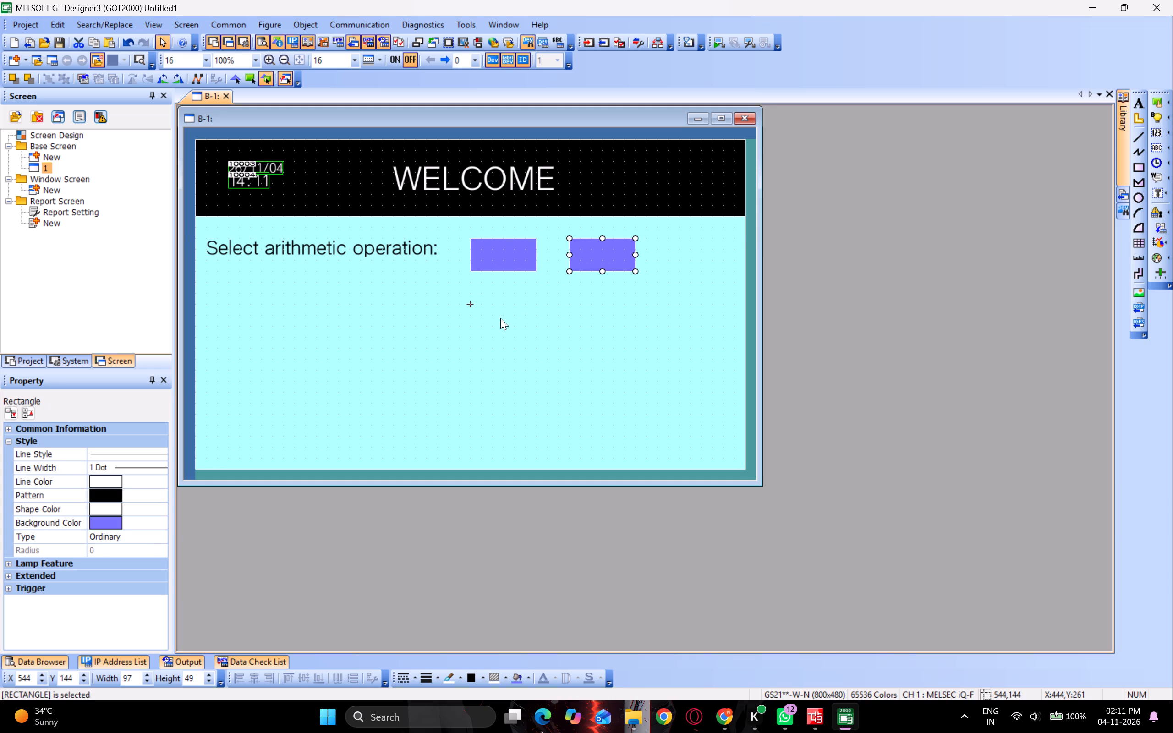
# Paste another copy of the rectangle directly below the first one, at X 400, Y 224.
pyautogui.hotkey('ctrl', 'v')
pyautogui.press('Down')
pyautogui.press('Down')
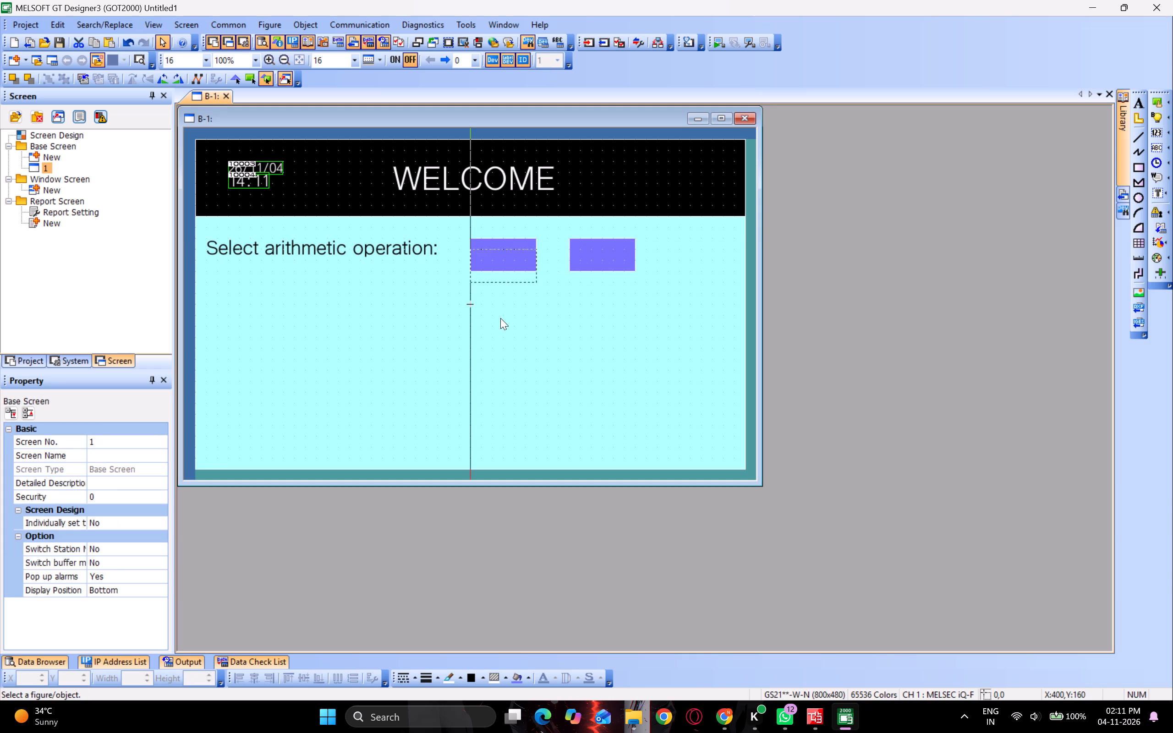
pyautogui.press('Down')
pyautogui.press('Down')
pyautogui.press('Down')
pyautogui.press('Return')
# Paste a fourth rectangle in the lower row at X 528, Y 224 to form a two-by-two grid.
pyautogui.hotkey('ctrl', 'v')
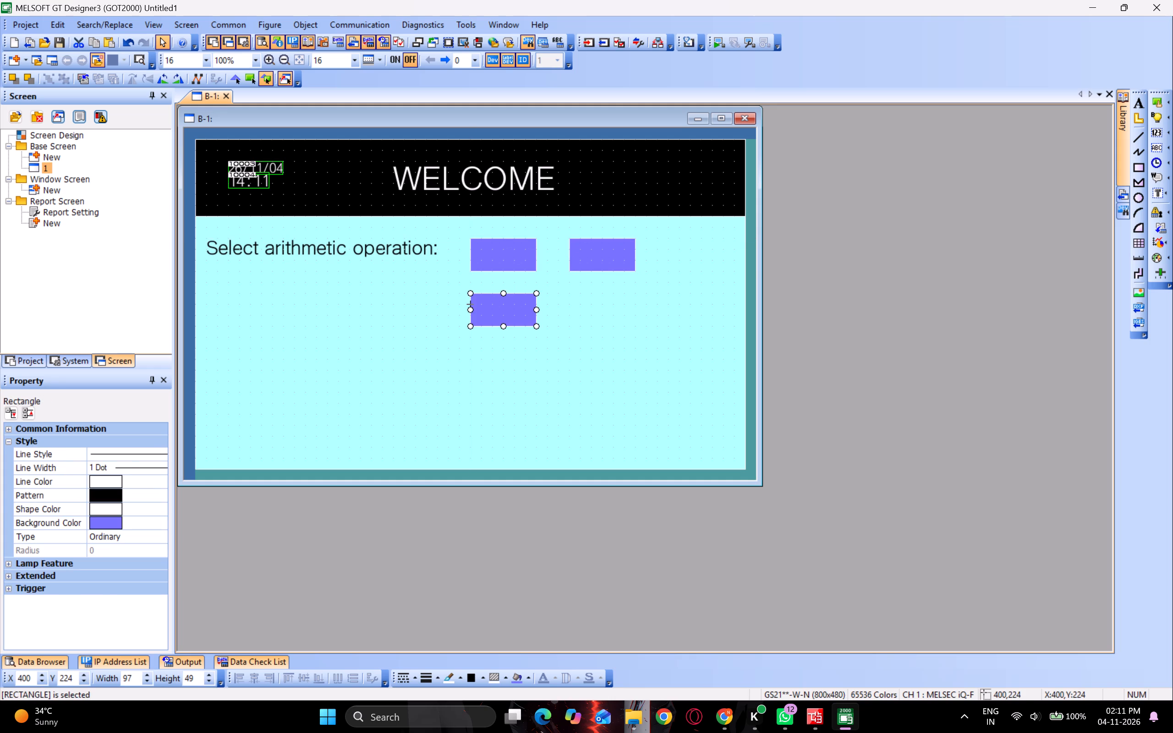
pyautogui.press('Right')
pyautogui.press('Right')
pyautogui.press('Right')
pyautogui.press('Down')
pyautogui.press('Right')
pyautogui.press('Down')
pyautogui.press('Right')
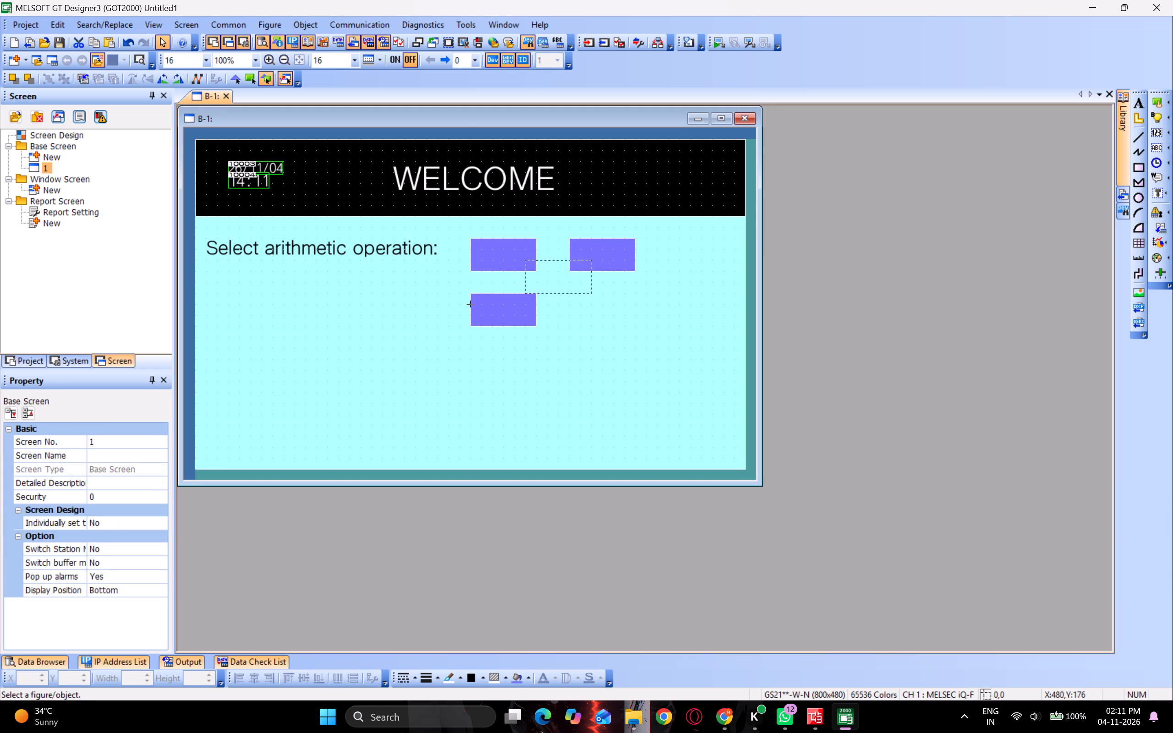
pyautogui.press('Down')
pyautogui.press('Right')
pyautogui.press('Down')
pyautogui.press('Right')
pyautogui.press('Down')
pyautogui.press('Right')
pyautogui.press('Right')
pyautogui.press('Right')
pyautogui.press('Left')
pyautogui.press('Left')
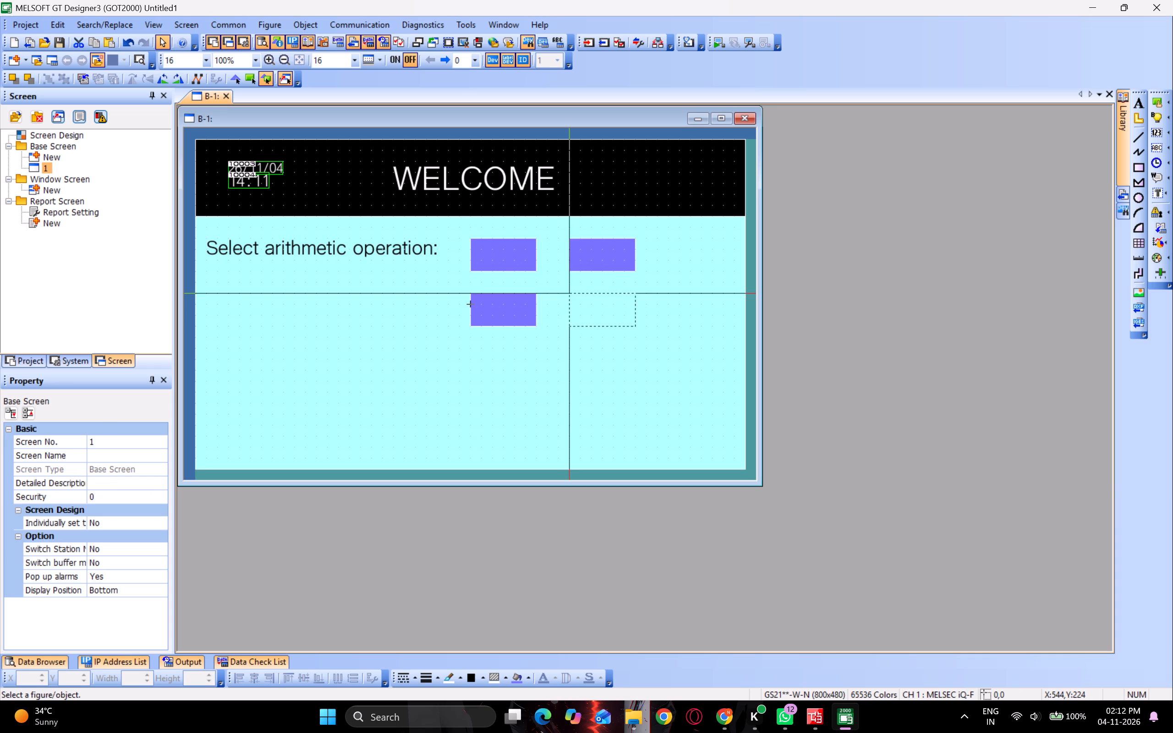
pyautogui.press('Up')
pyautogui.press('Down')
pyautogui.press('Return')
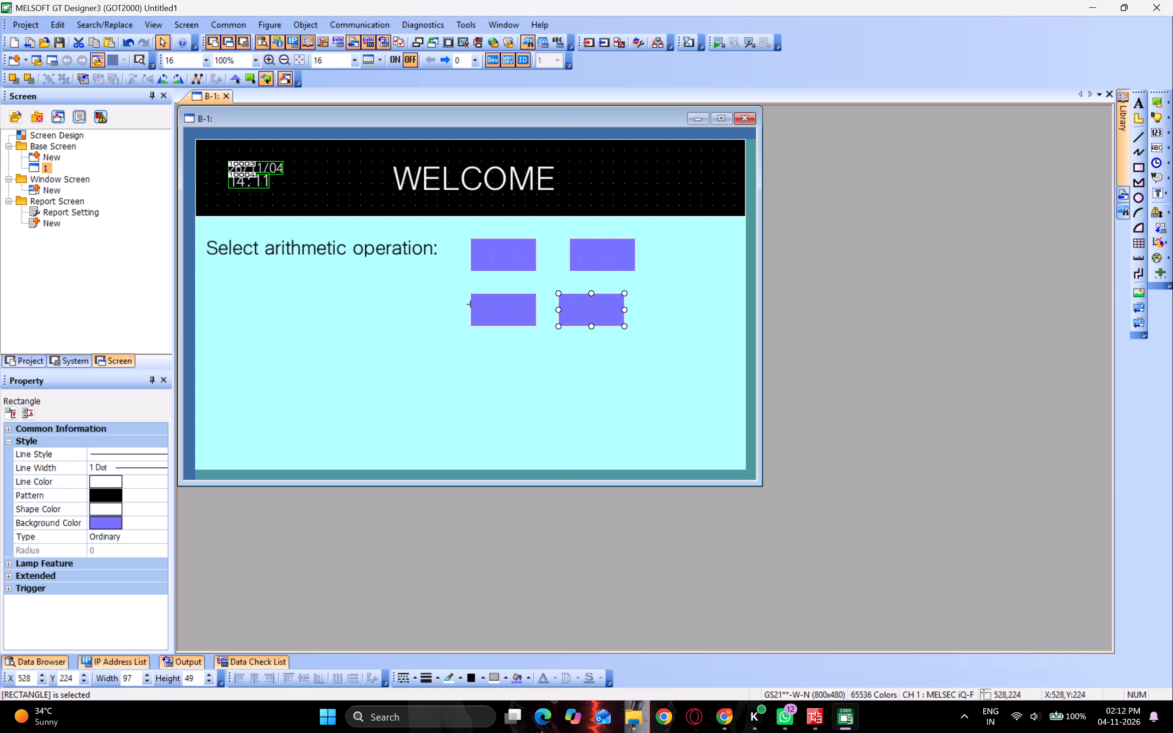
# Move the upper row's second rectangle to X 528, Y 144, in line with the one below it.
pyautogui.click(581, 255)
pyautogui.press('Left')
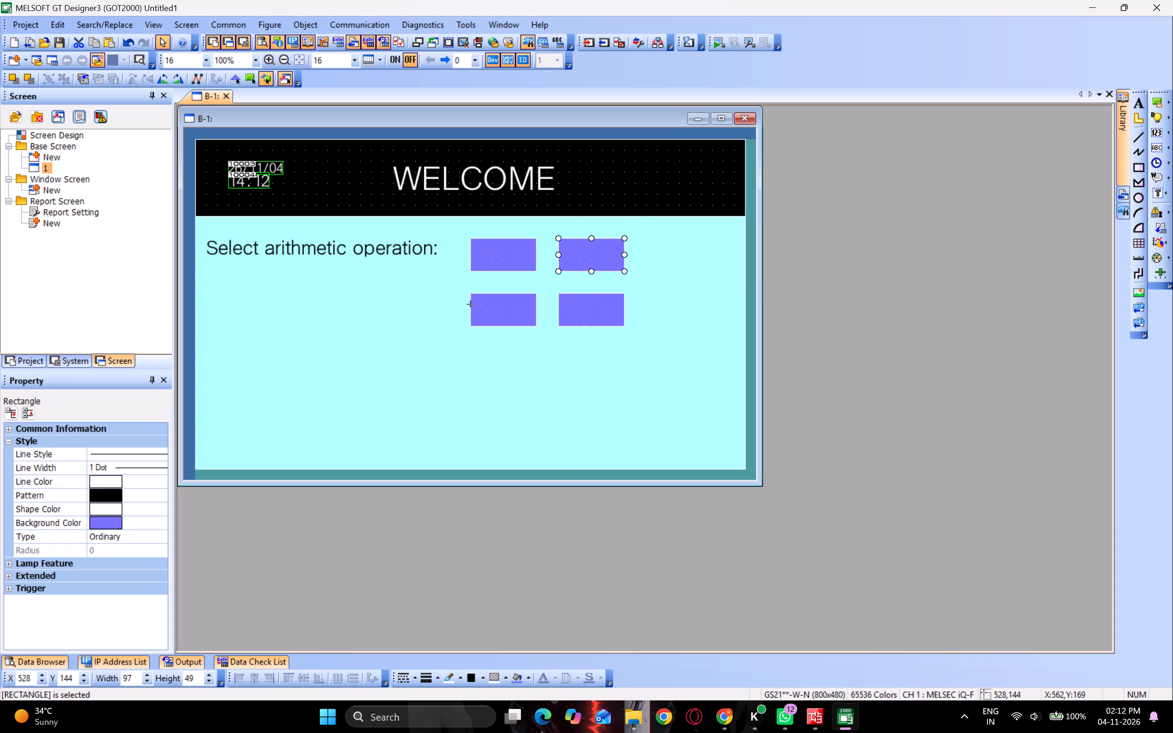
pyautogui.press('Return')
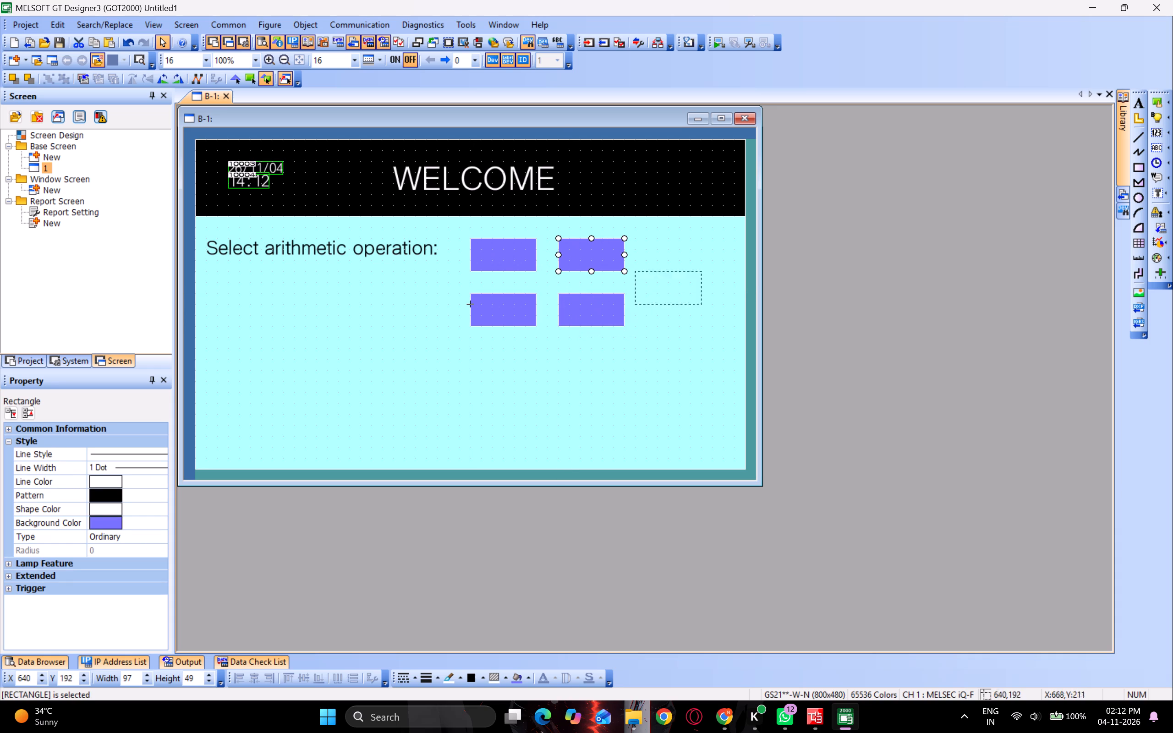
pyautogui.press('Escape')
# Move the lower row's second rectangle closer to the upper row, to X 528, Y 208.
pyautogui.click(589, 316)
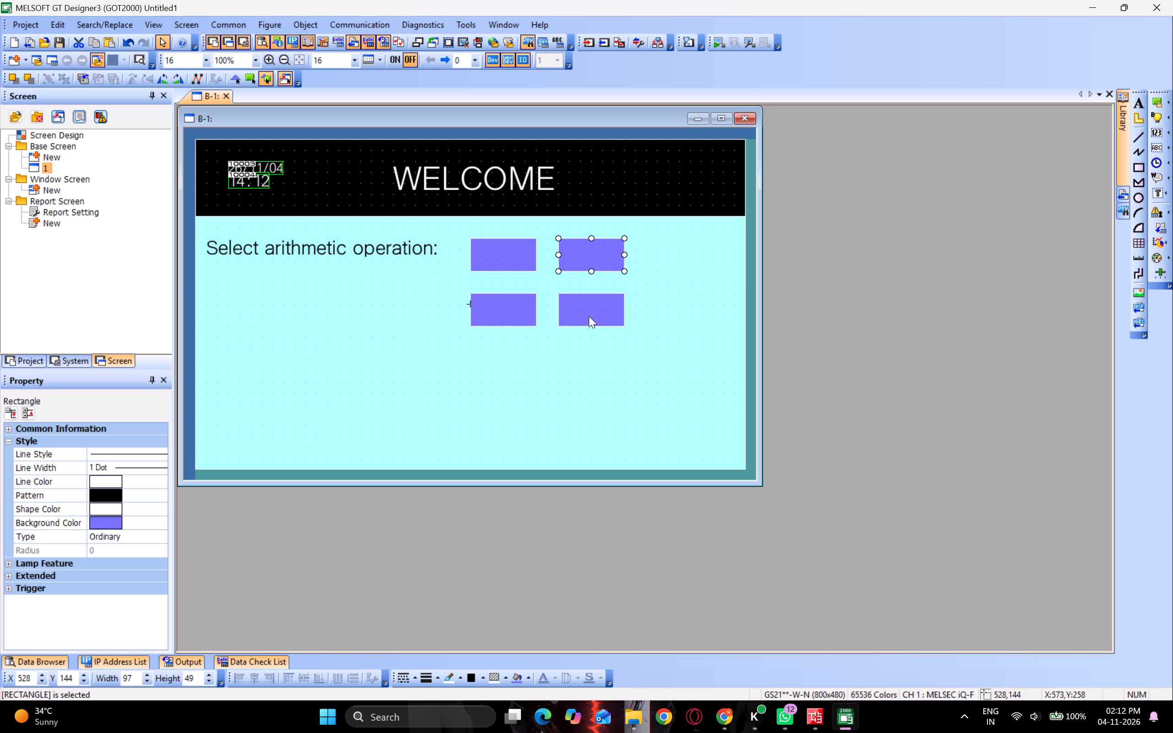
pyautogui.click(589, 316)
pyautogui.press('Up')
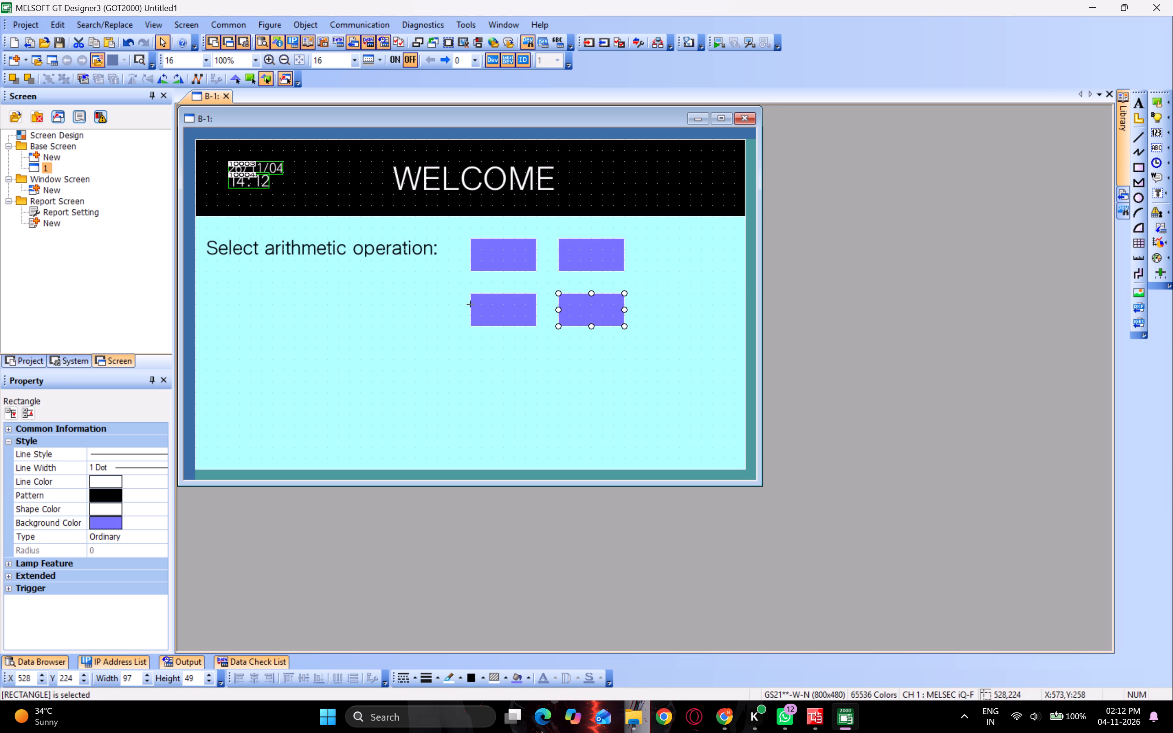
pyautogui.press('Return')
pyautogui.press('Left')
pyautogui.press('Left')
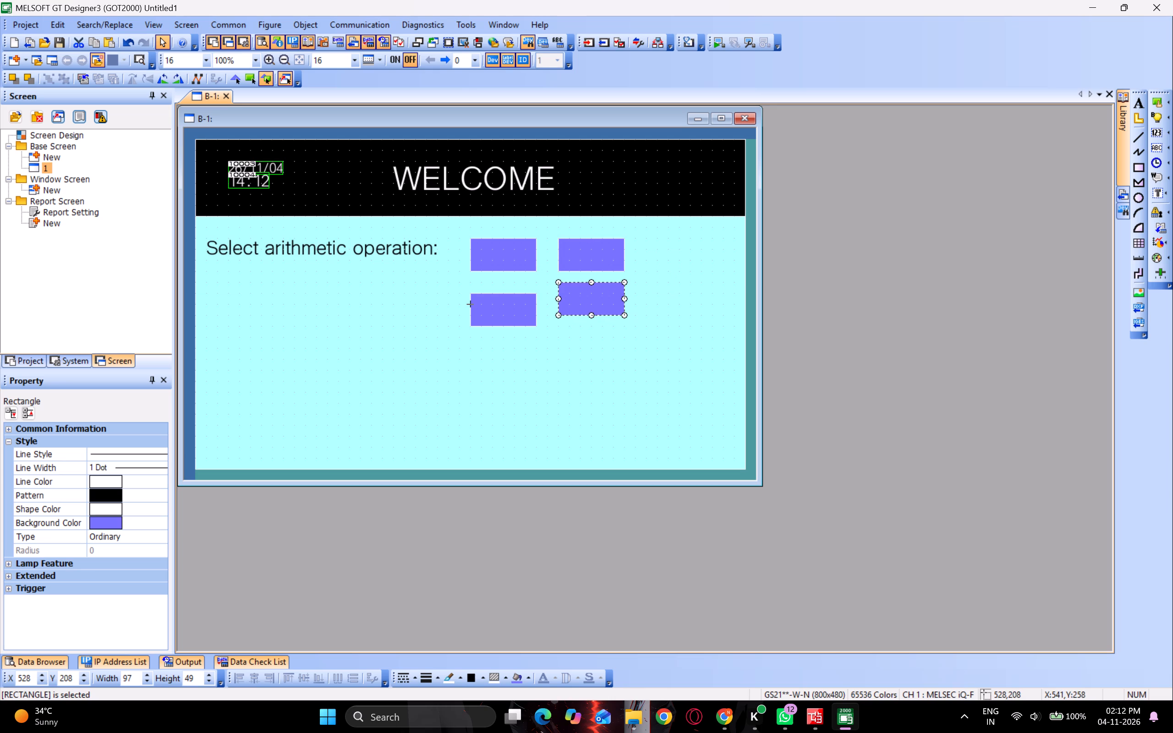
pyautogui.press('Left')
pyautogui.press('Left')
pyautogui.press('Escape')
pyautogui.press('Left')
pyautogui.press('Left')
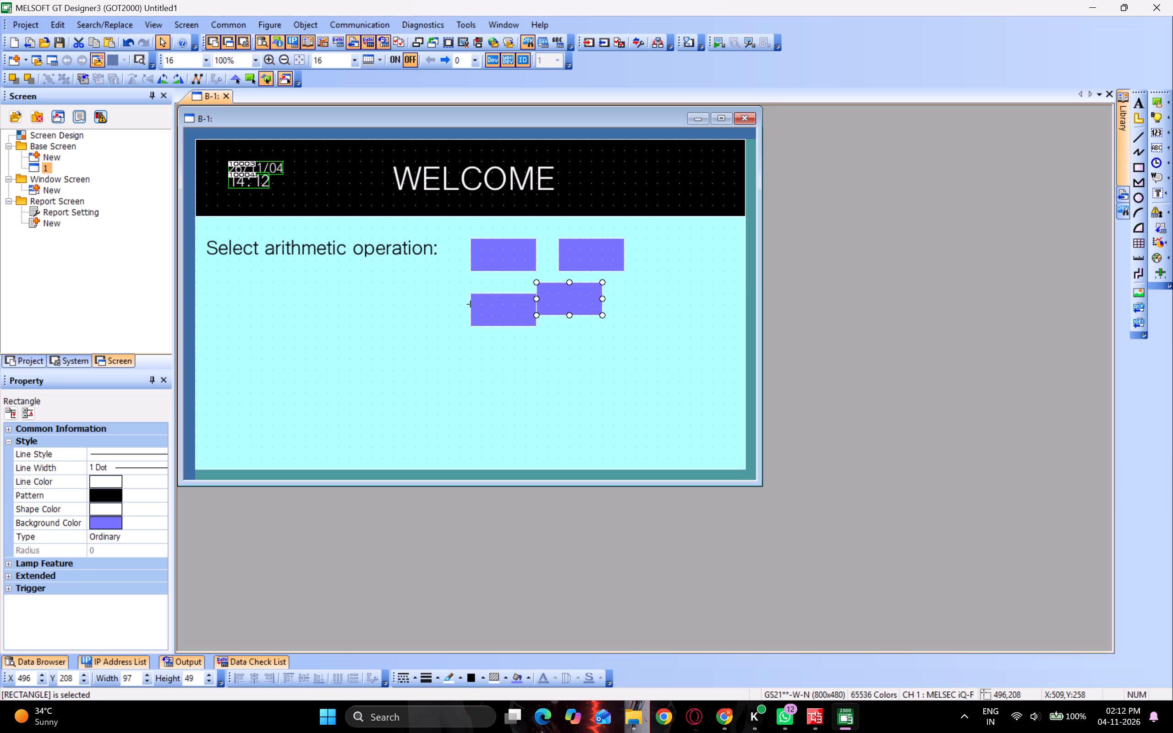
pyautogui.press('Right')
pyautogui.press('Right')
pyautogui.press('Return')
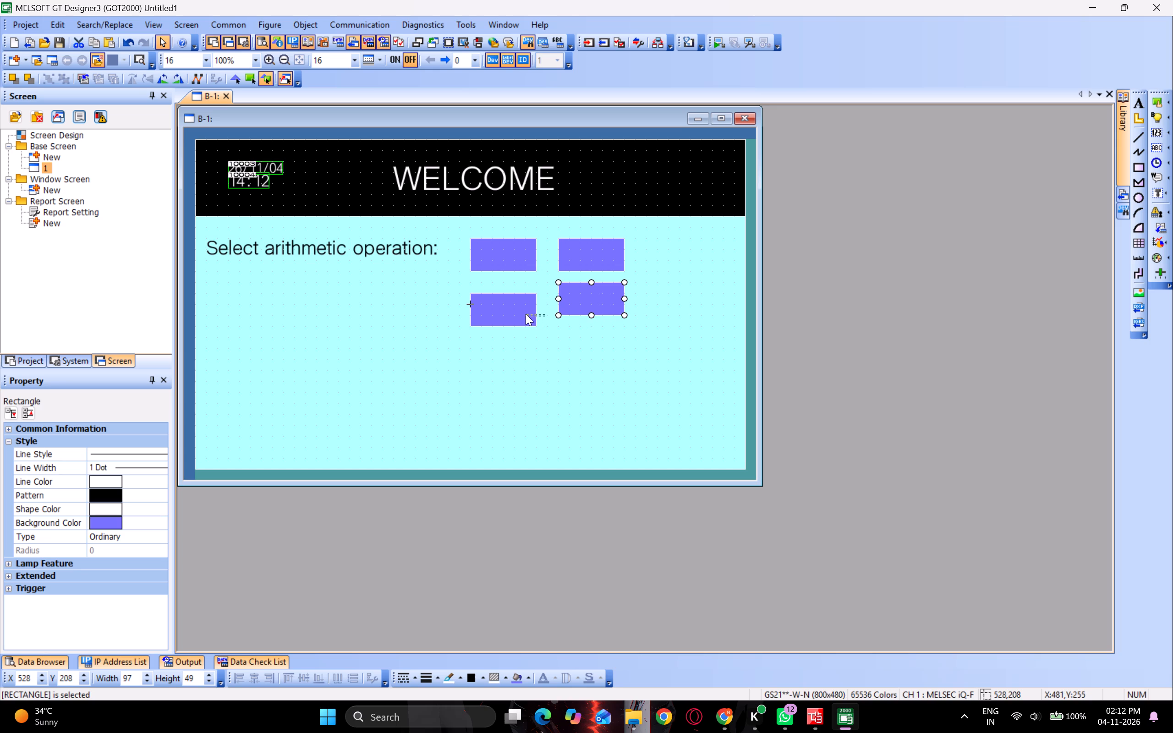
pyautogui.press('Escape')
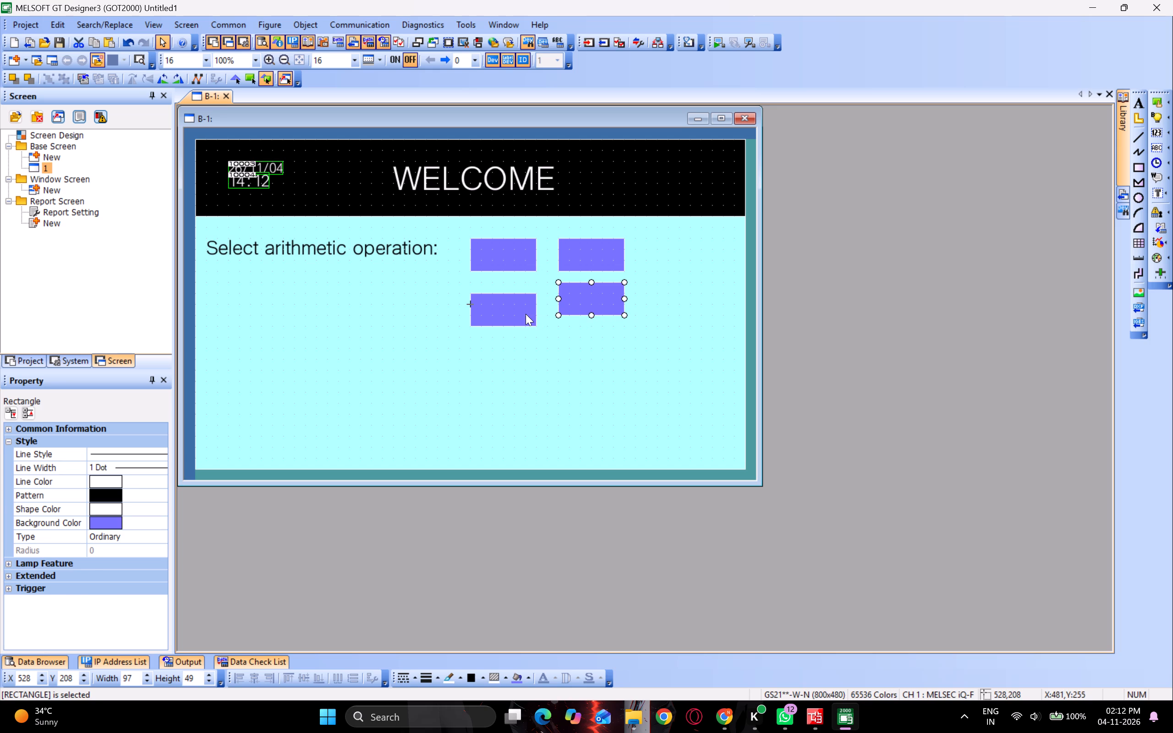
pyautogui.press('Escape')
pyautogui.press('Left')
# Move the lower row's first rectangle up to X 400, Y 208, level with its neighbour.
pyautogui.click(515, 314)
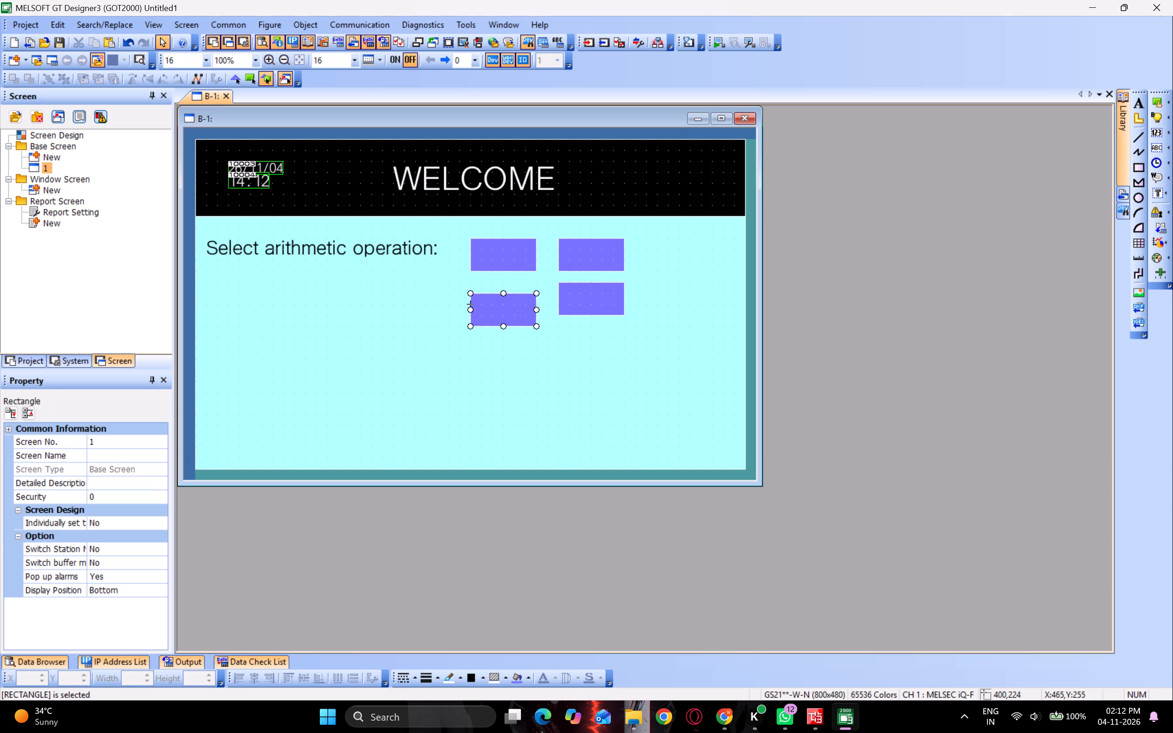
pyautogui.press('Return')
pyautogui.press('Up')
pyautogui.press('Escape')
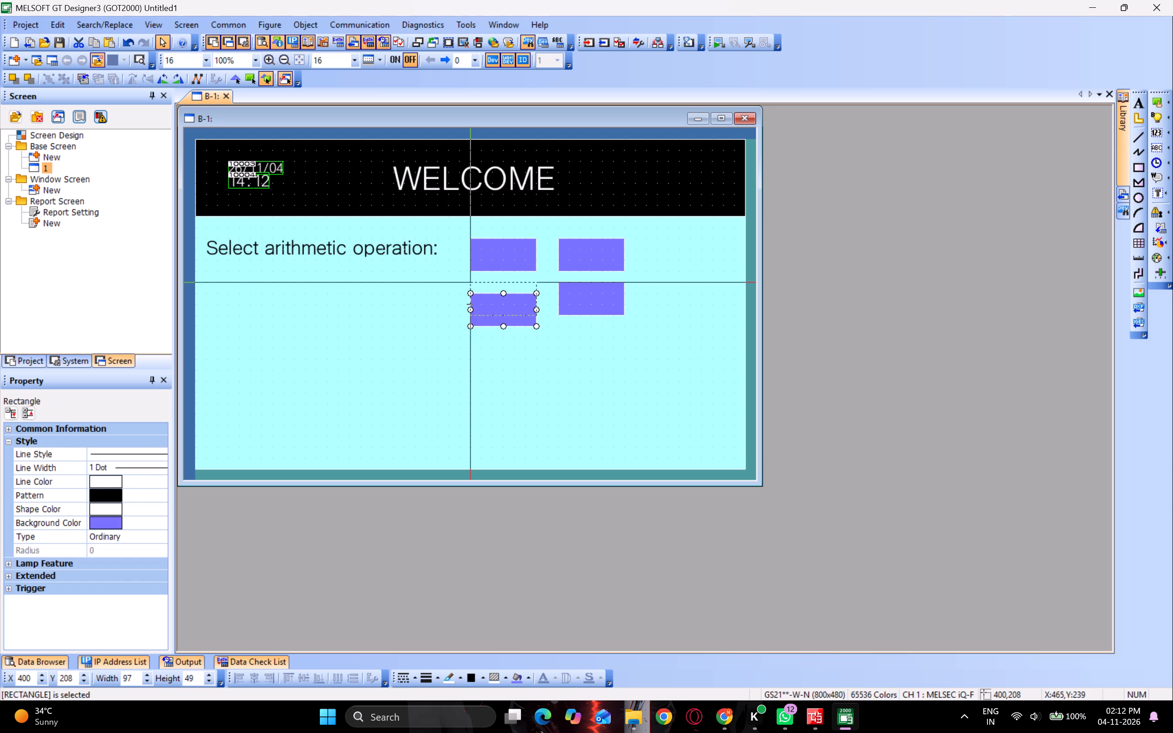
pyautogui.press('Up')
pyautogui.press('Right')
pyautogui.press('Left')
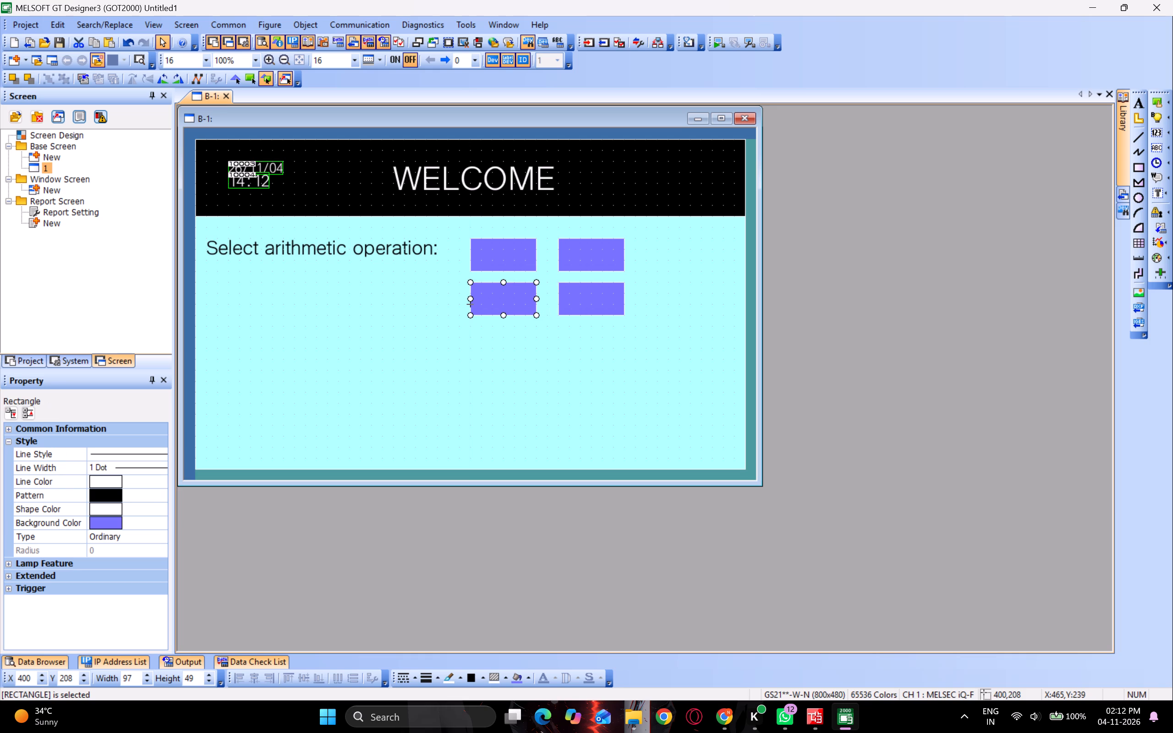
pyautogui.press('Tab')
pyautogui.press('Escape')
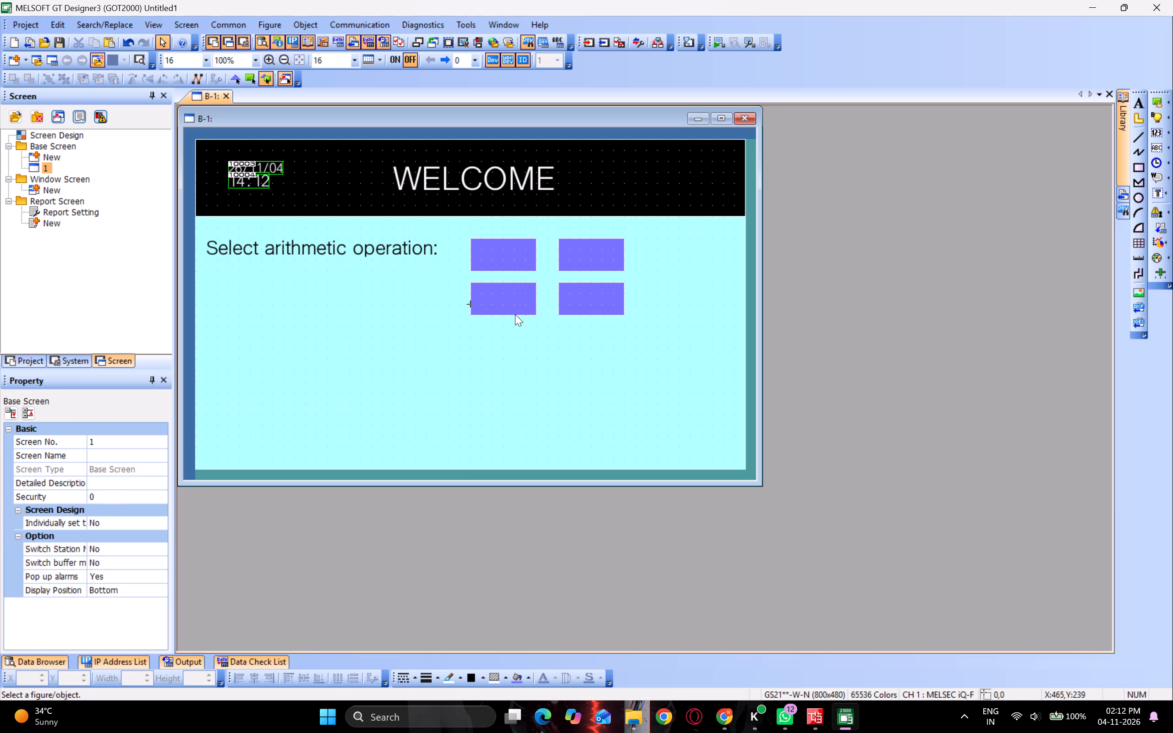
# Delete all four rectangles beside the "Select arithmetic operation:" prompt.
pyautogui.doubleClick(498, 248)
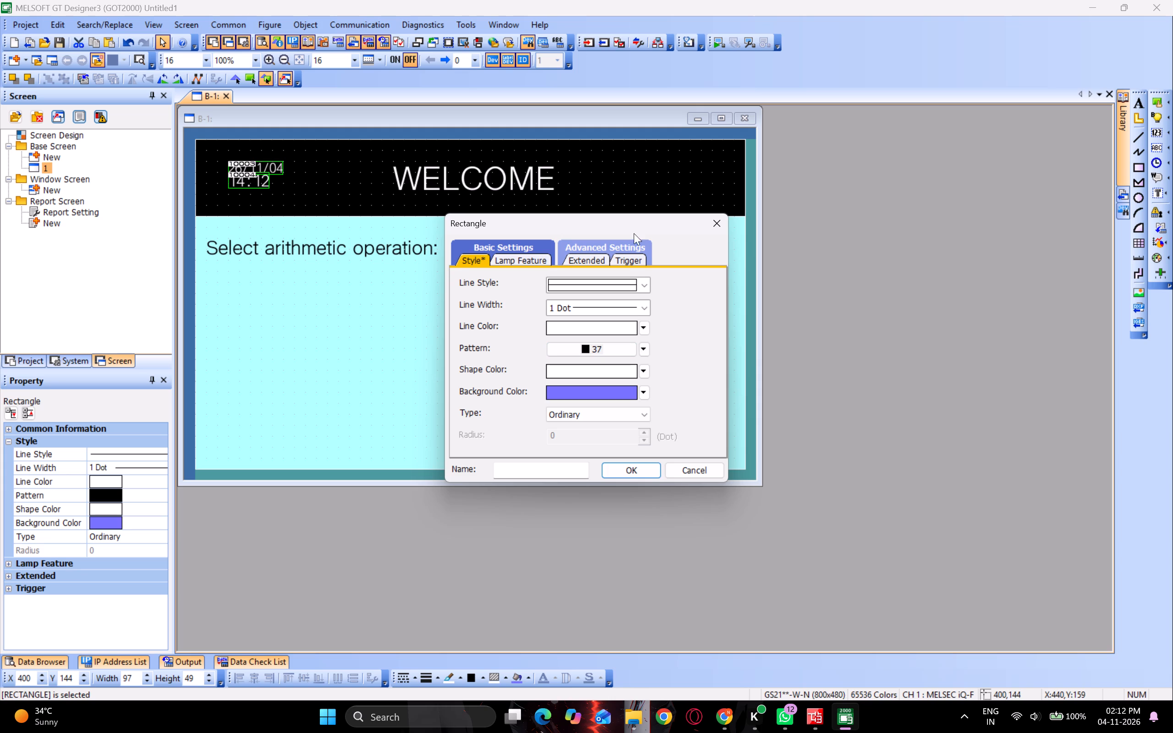
pyautogui.click(709, 225)
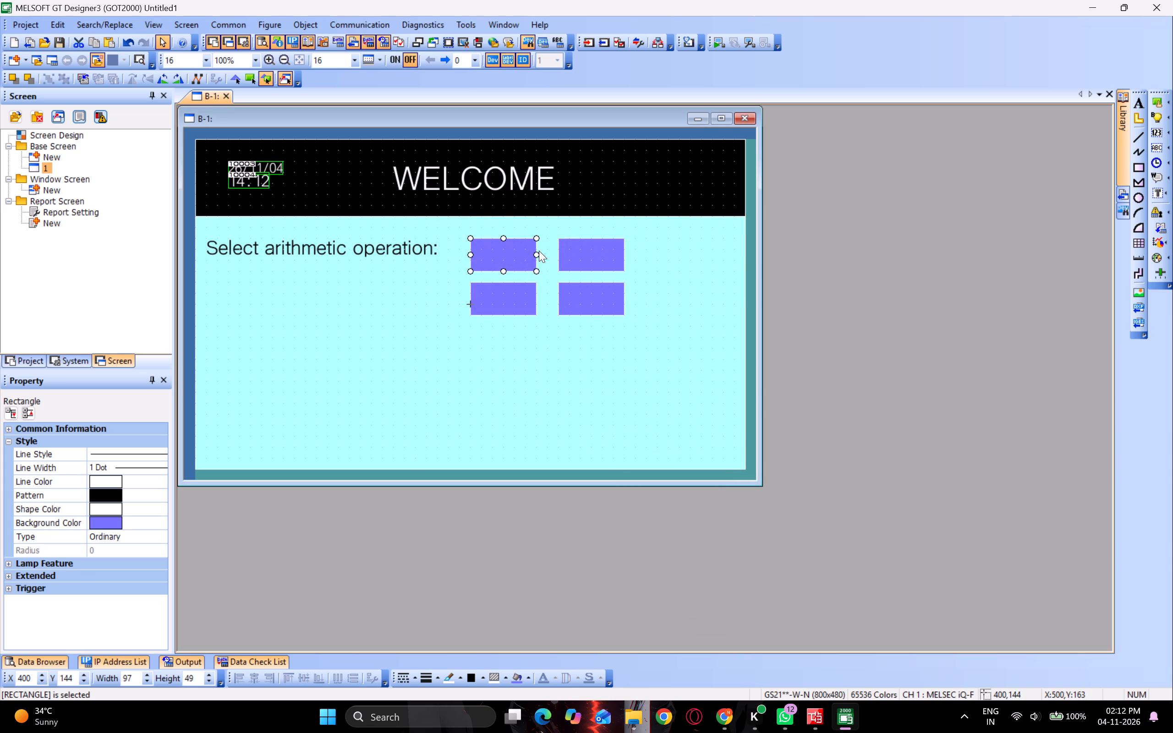
pyautogui.moveTo(460, 238); pyautogui.dragTo(656, 312)
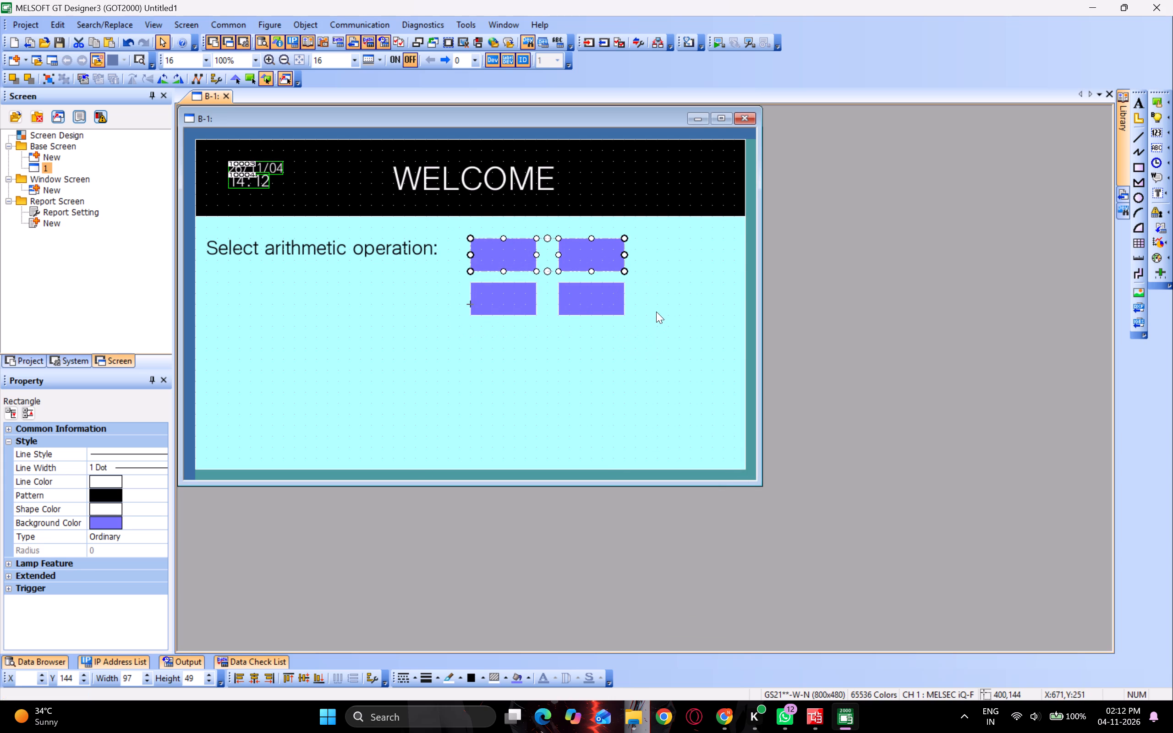
pyautogui.moveTo(465, 226); pyautogui.dragTo(628, 317)
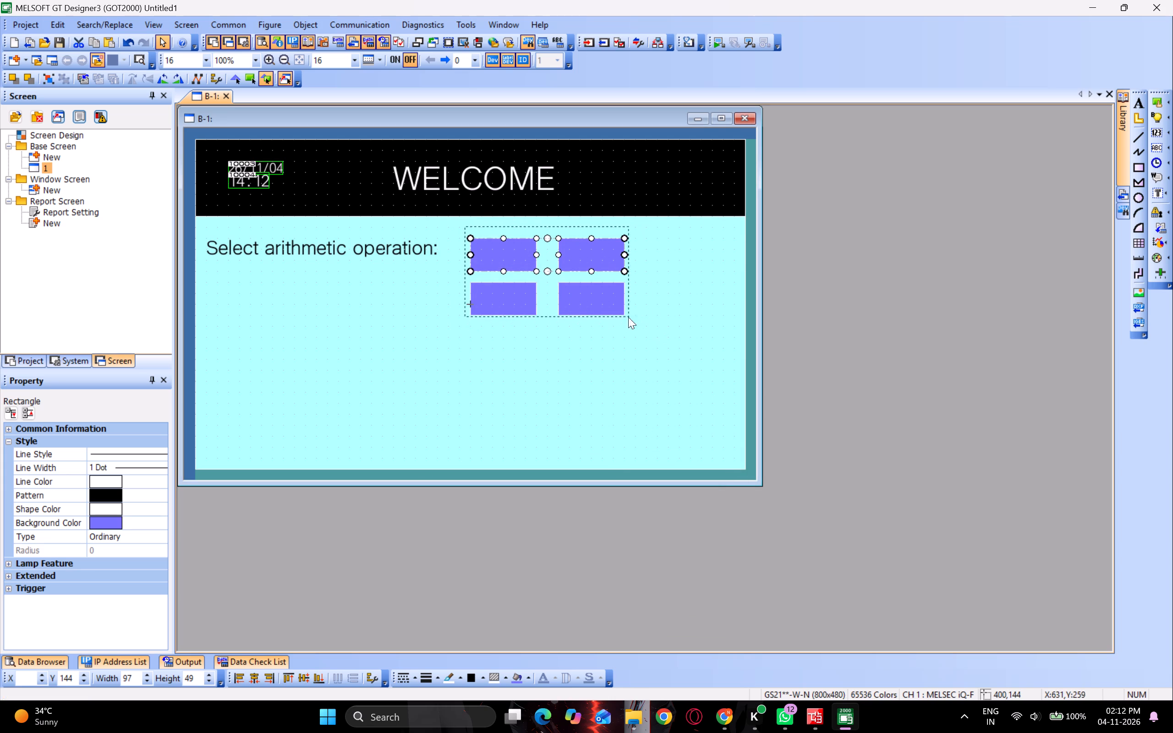
pyautogui.moveTo(628, 317); pyautogui.dragTo(627, 317)
pyautogui.press('Delete')
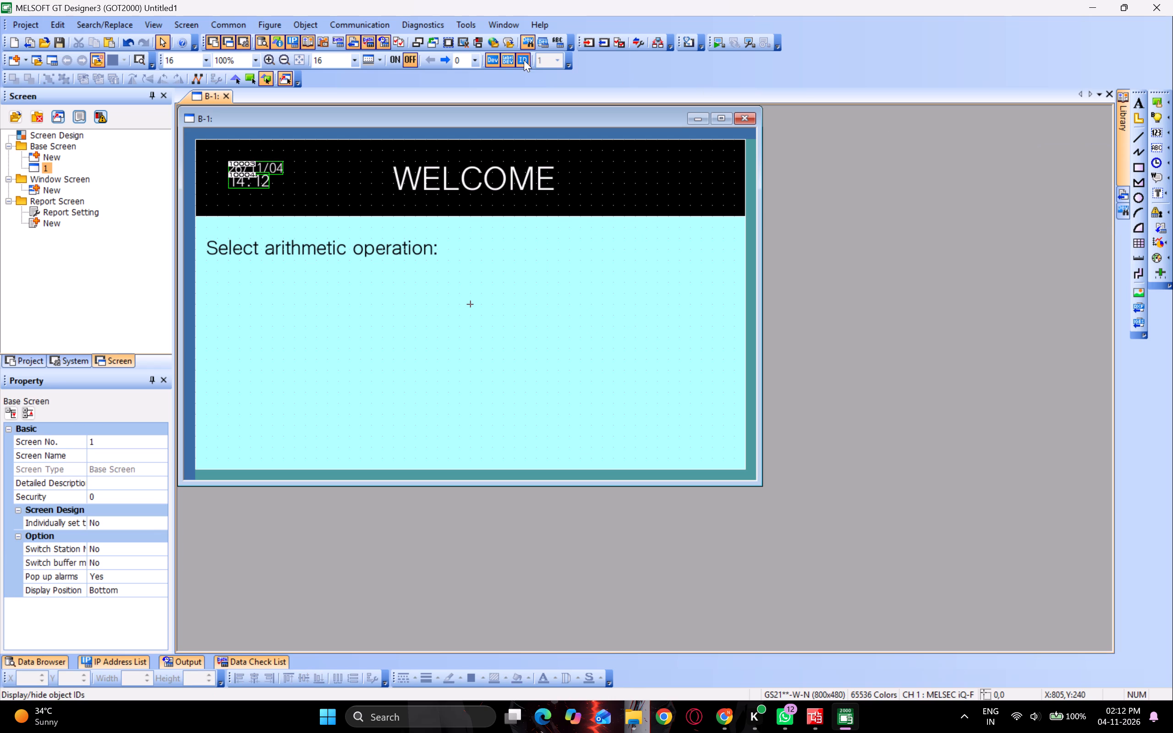
# Place a switch about 145 by 65 at X 416, Y 144, beside the "Select arithmetic operation:" prompt.
pyautogui.click(309, 28)
pyautogui.click(308, 57)
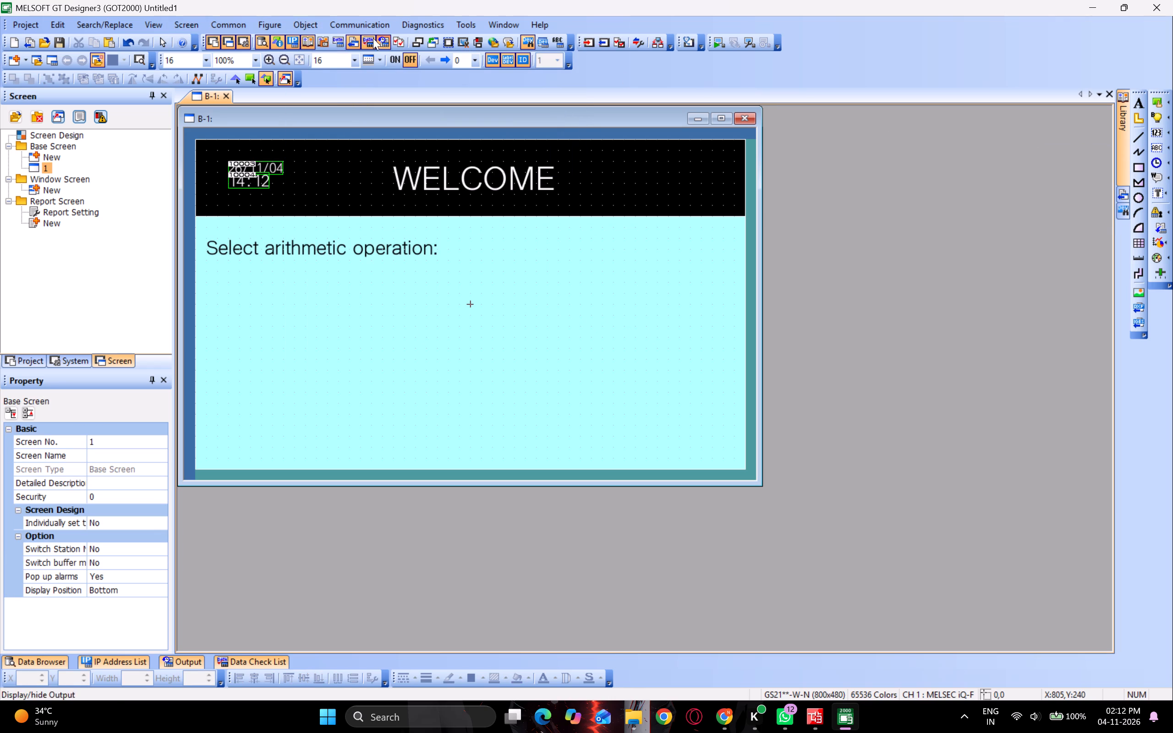
pyautogui.click(310, 25)
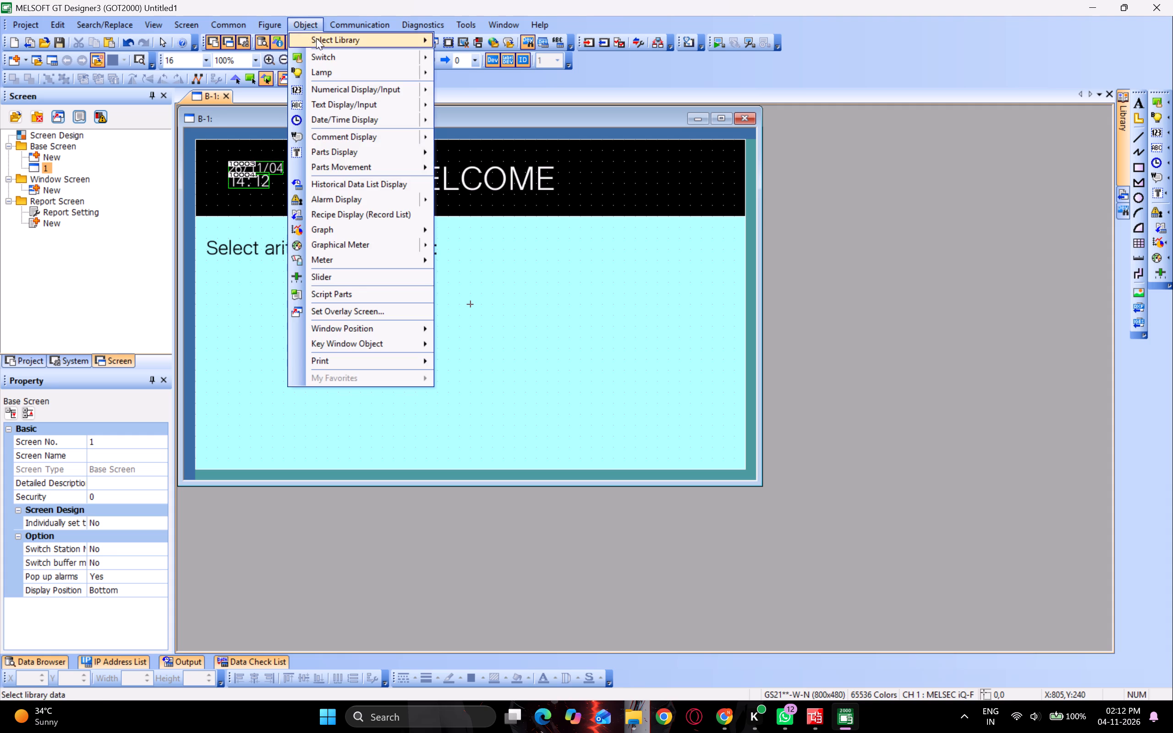
pyautogui.click(318, 58)
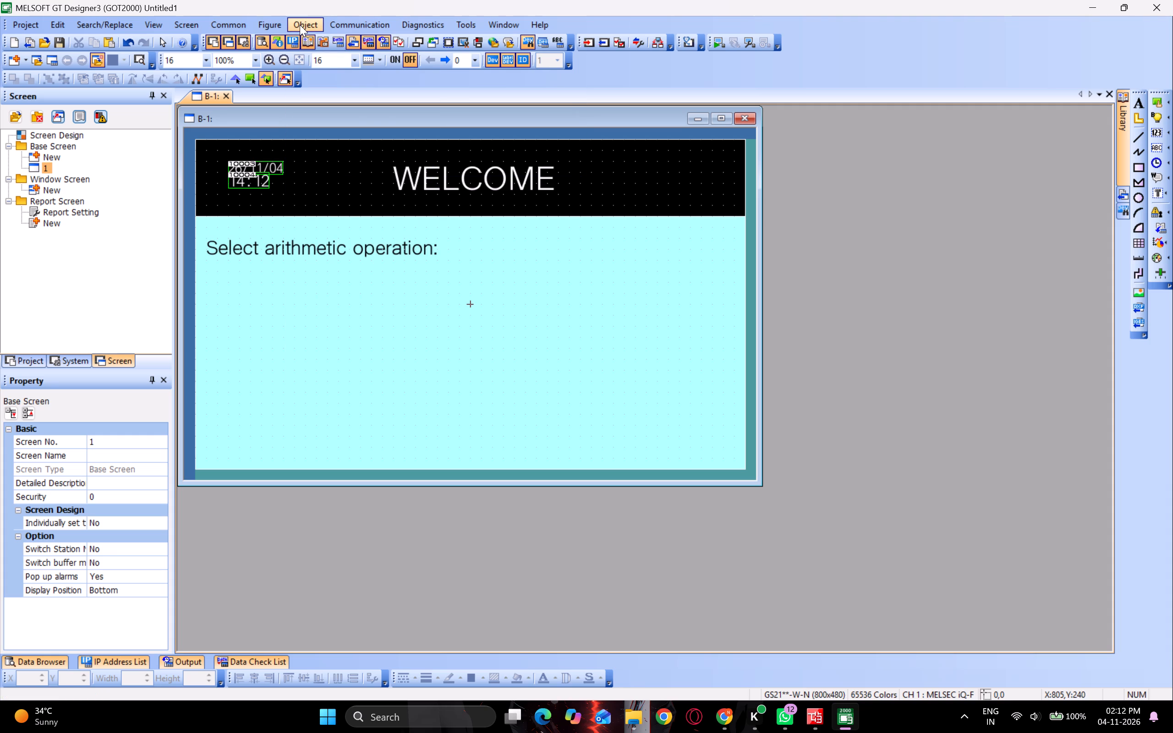
pyautogui.click(300, 25)
pyautogui.click(323, 60)
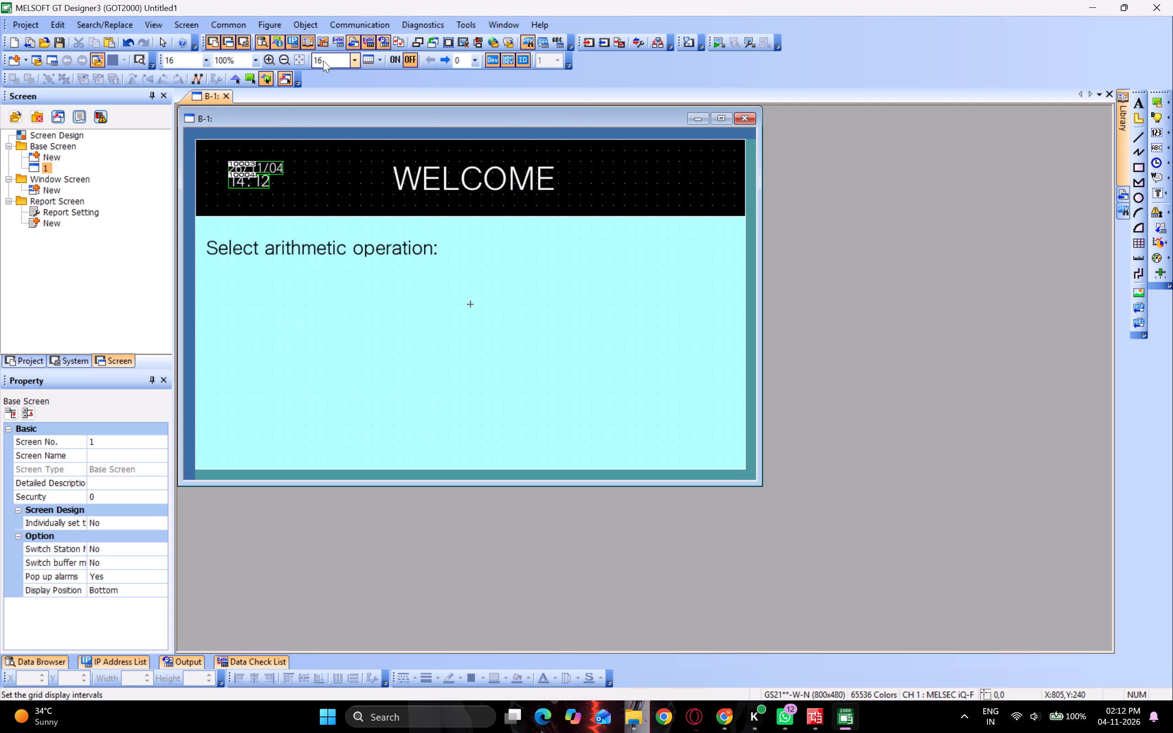
pyautogui.moveTo(477, 239); pyautogui.dragTo(486, 246)
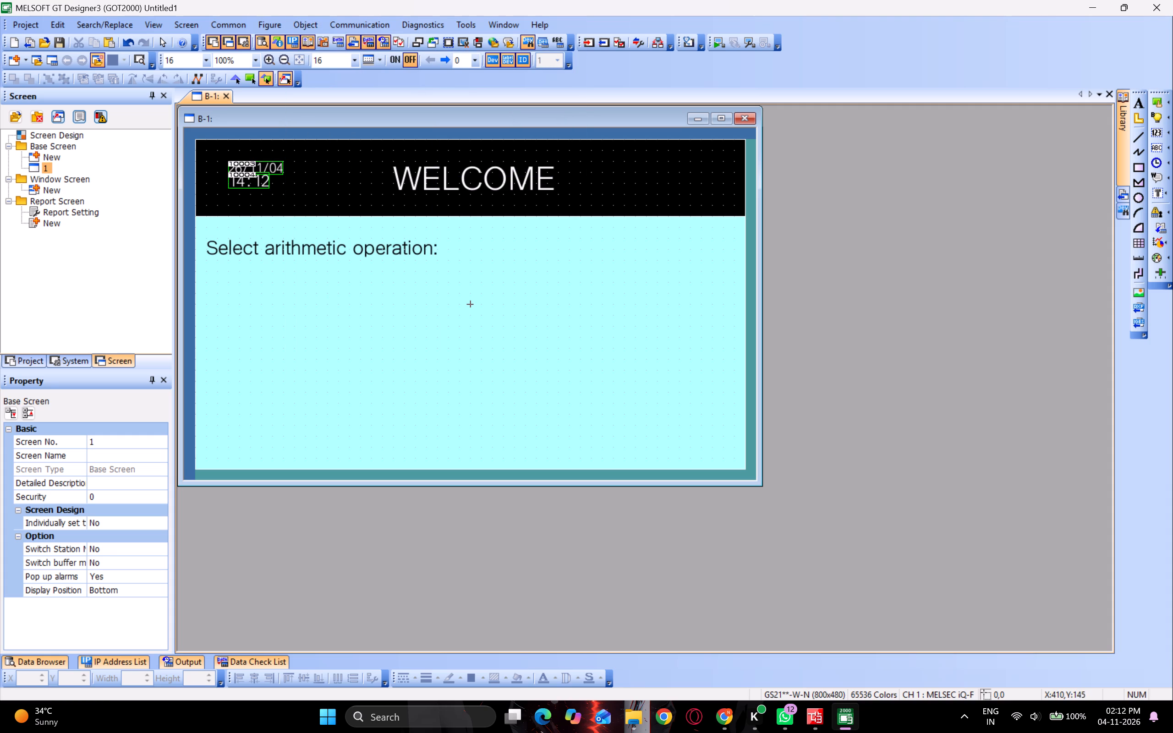
pyautogui.moveTo(486, 246); pyautogui.dragTo(581, 287)
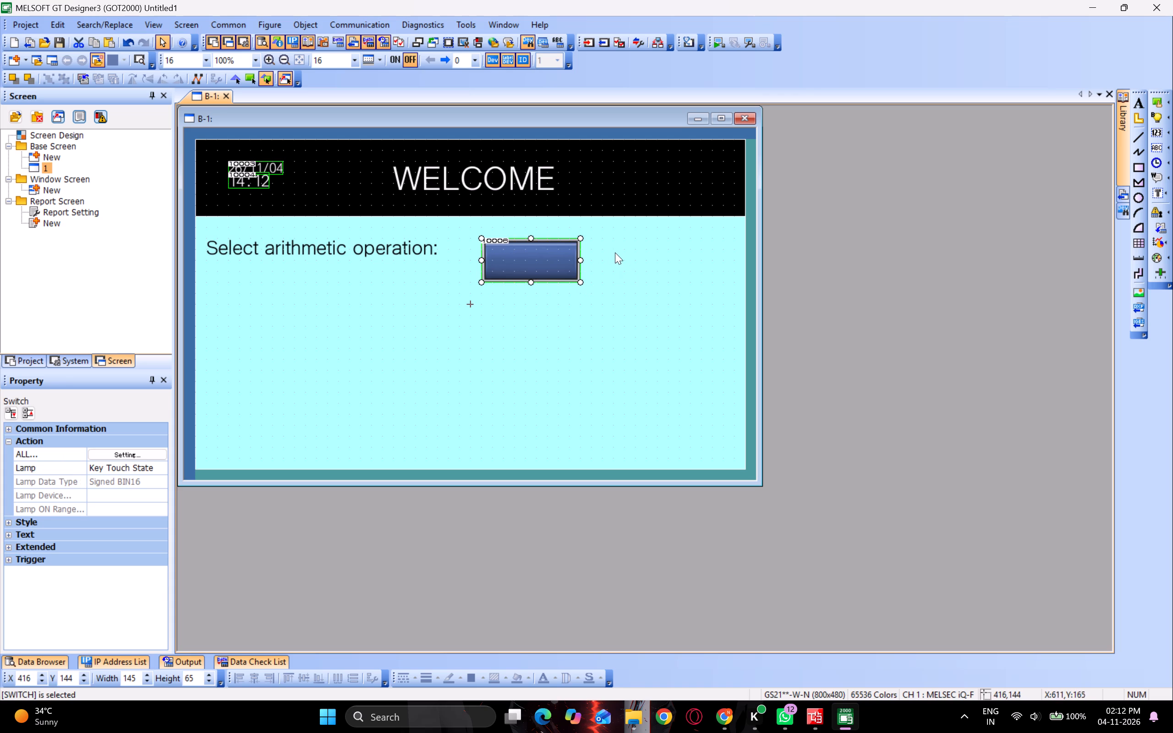
# Copy the new switch and shift the original closer to the prompt, to X 384, Y 144.
pyautogui.hotkey('ctrl', 'c')
pyautogui.press('Right')
pyautogui.press('Right')
pyautogui.press('Left')
pyautogui.press('Left')
pyautogui.press('Left')
pyautogui.press('Left')
pyautogui.press('Left')
pyautogui.press('Right')
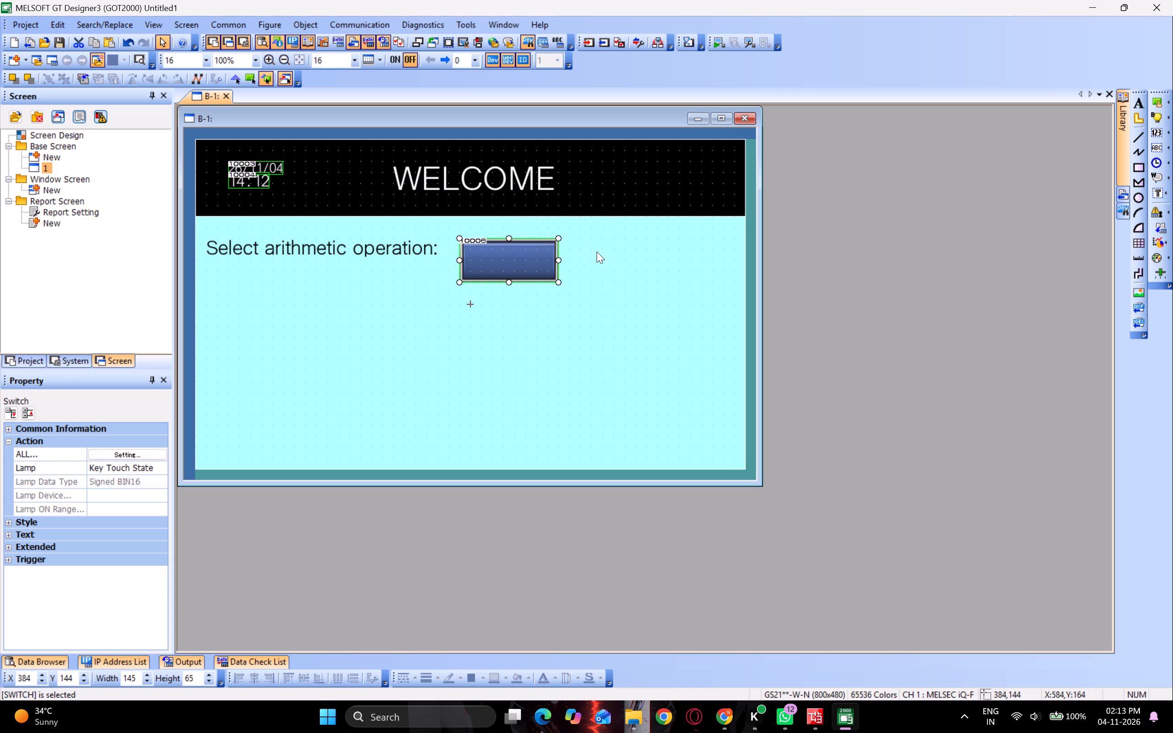
# Paste a copy of the switch in the same row at X 592, Y 144.
pyautogui.hotkey('ctrl', 'v')
pyautogui.press('Right')
pyautogui.press('Right')
pyautogui.press('Right')
pyautogui.press('Right')
pyautogui.press('Right')
pyautogui.press('Right')
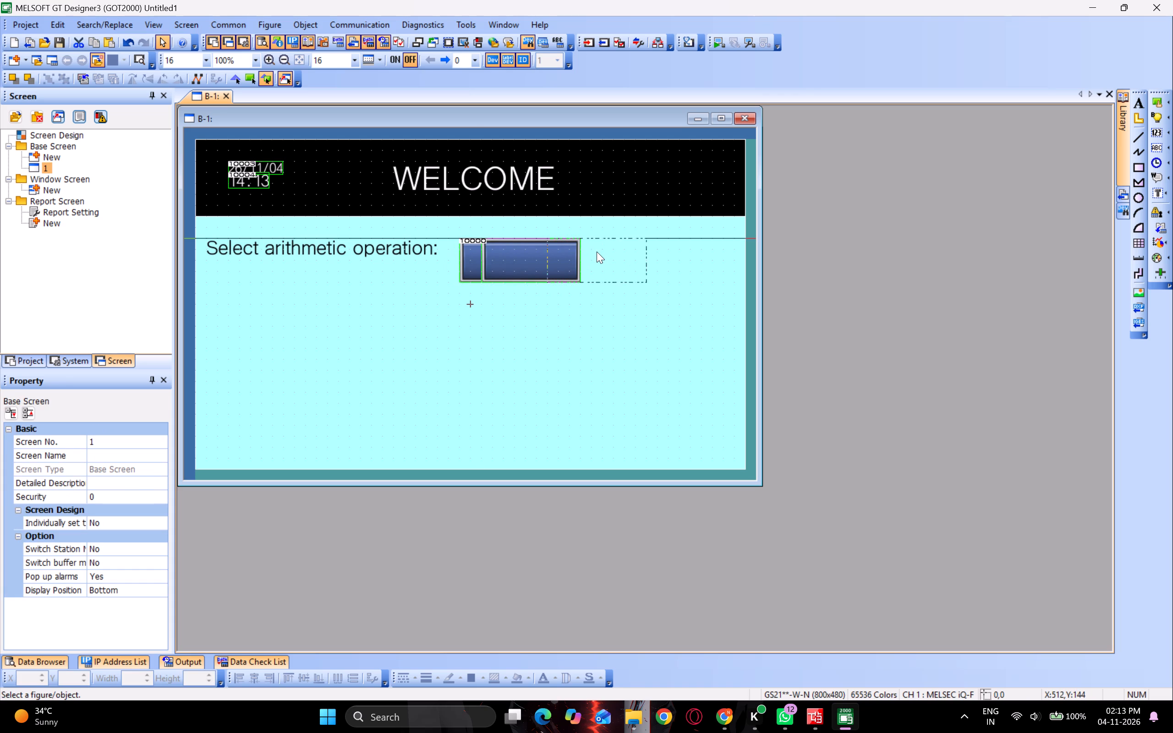
pyautogui.press('Right')
pyautogui.press('Right')
pyautogui.press('Right')
pyautogui.press('Right')
pyautogui.press('Right')
pyautogui.press('Return')
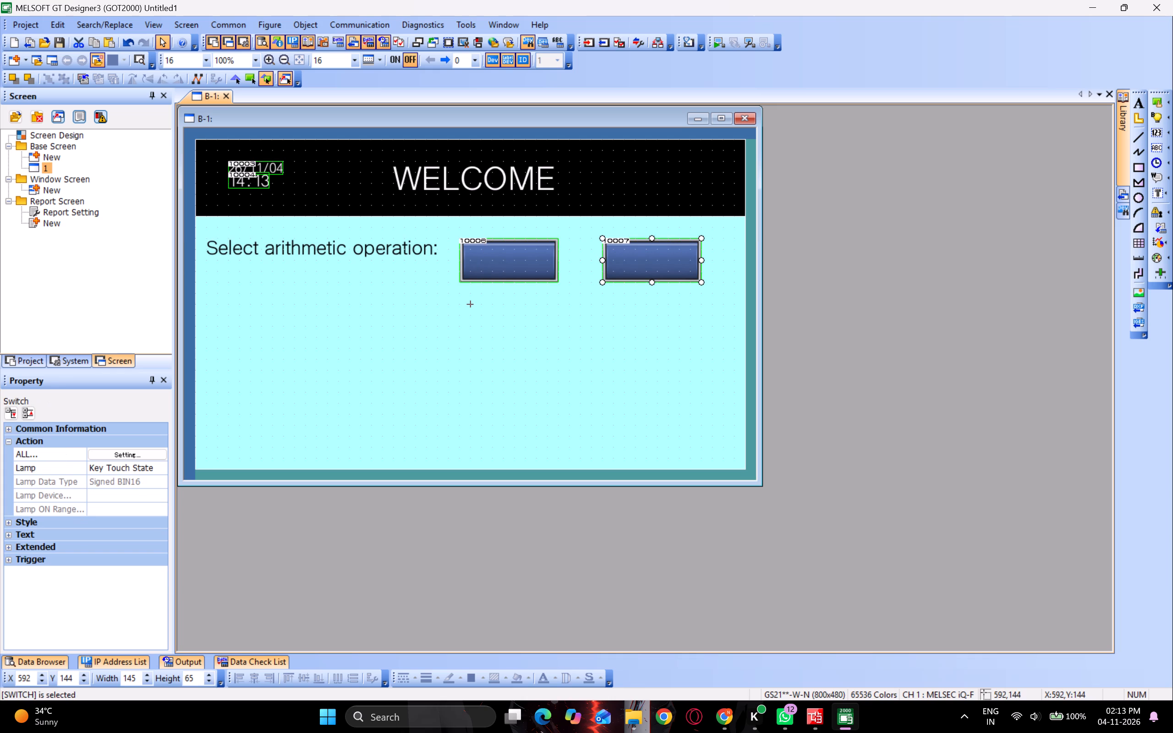
pyautogui.press('Down')
pyautogui.press('Down')
pyautogui.press('Up')
pyautogui.press('Up')
# Paste another copy of the switch below the first one, at X 384, Y 240.
pyautogui.hotkey('ctrl', 'v')
pyautogui.press('Down')
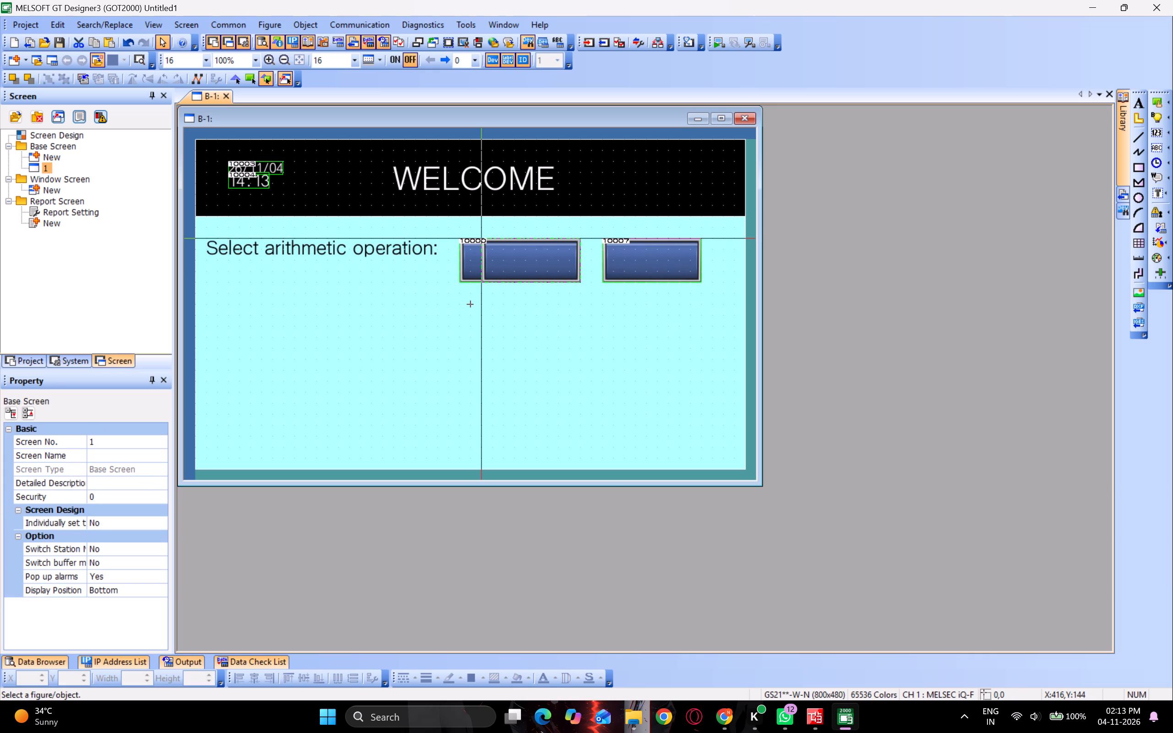
pyautogui.press('Down')
pyautogui.press('Down')
pyautogui.press('Down')
pyautogui.press('Left')
pyautogui.press('Down')
pyautogui.press('Left')
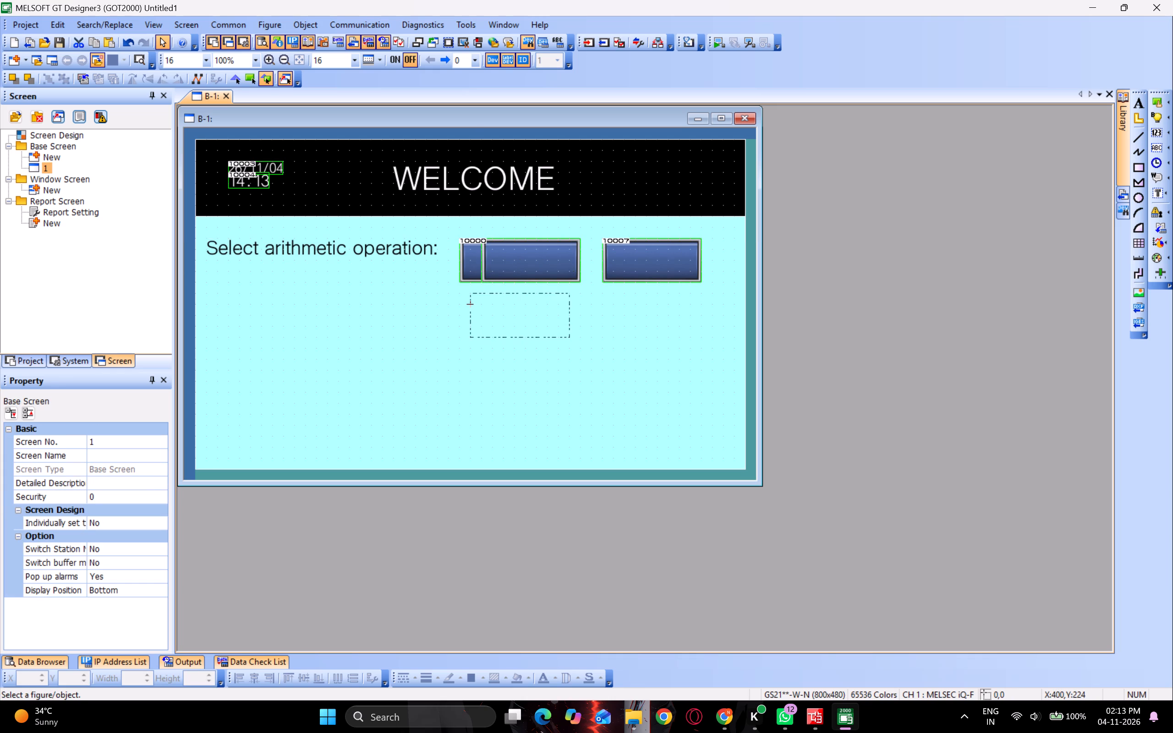
pyautogui.press('Down')
pyautogui.press('Return')
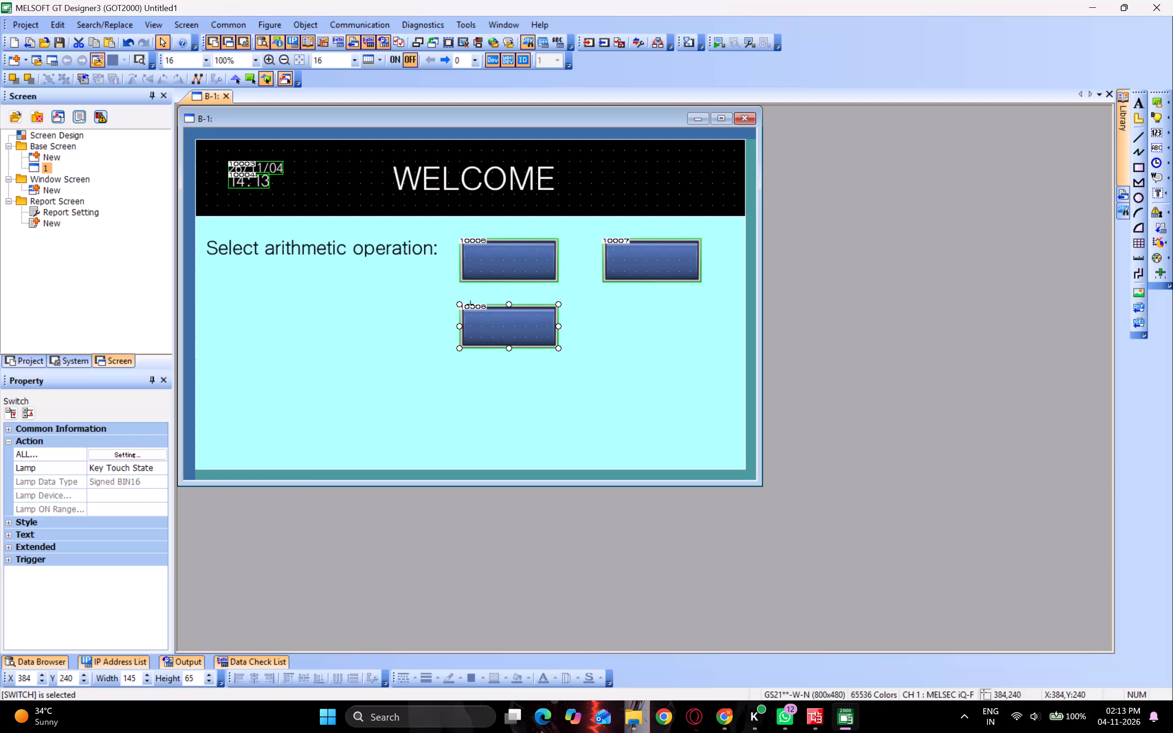
# Move the original upper-row switch nearest the prompt to the lower row, at X 592, Y 240.
pyautogui.click(520, 268)
pyautogui.moveTo(520, 268); pyautogui.dragTo(609, 323)
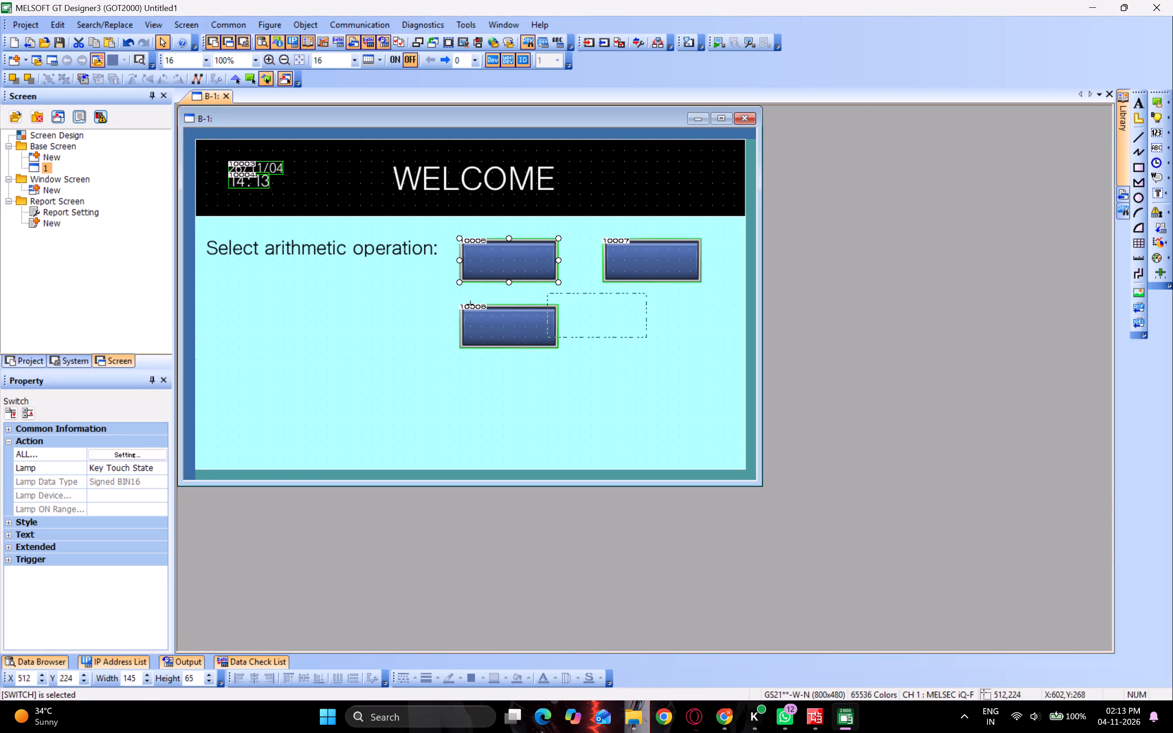
pyautogui.moveTo(609, 323); pyautogui.dragTo(668, 338)
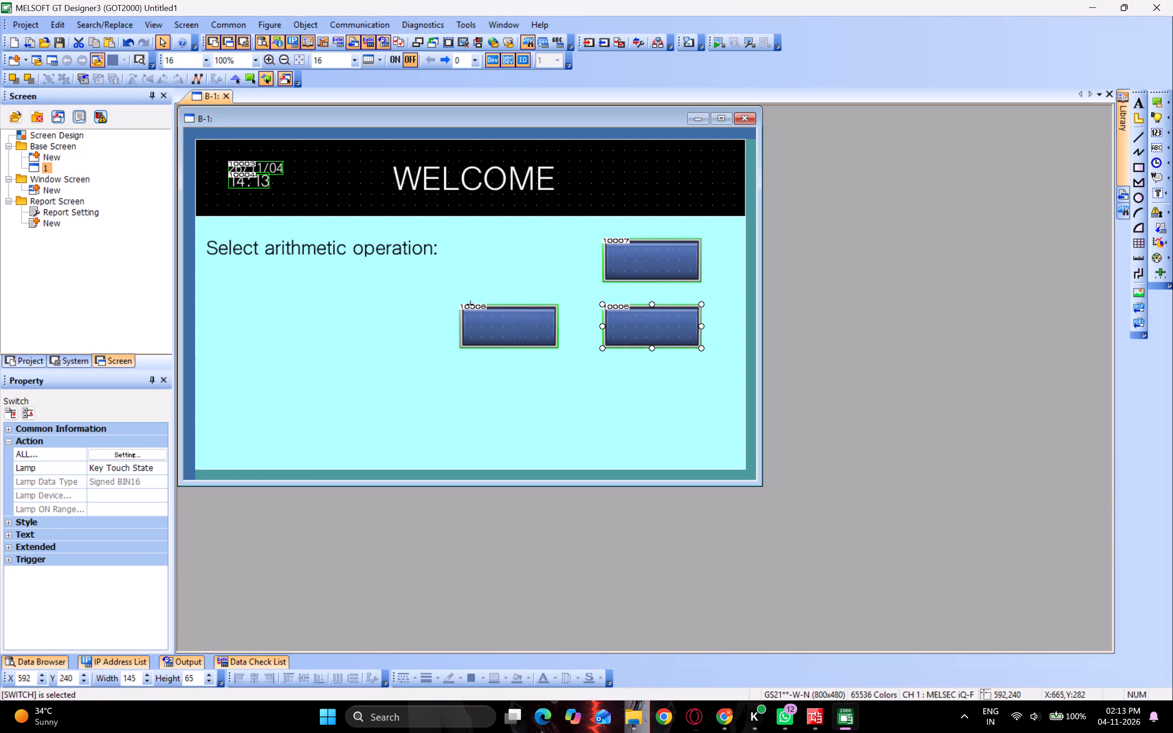
# Paste a fourth switch into the vacated upper-row spot, at X 400, Y 160.
pyautogui.click(490, 268)
pyautogui.hotkey('ctrl', 'v')
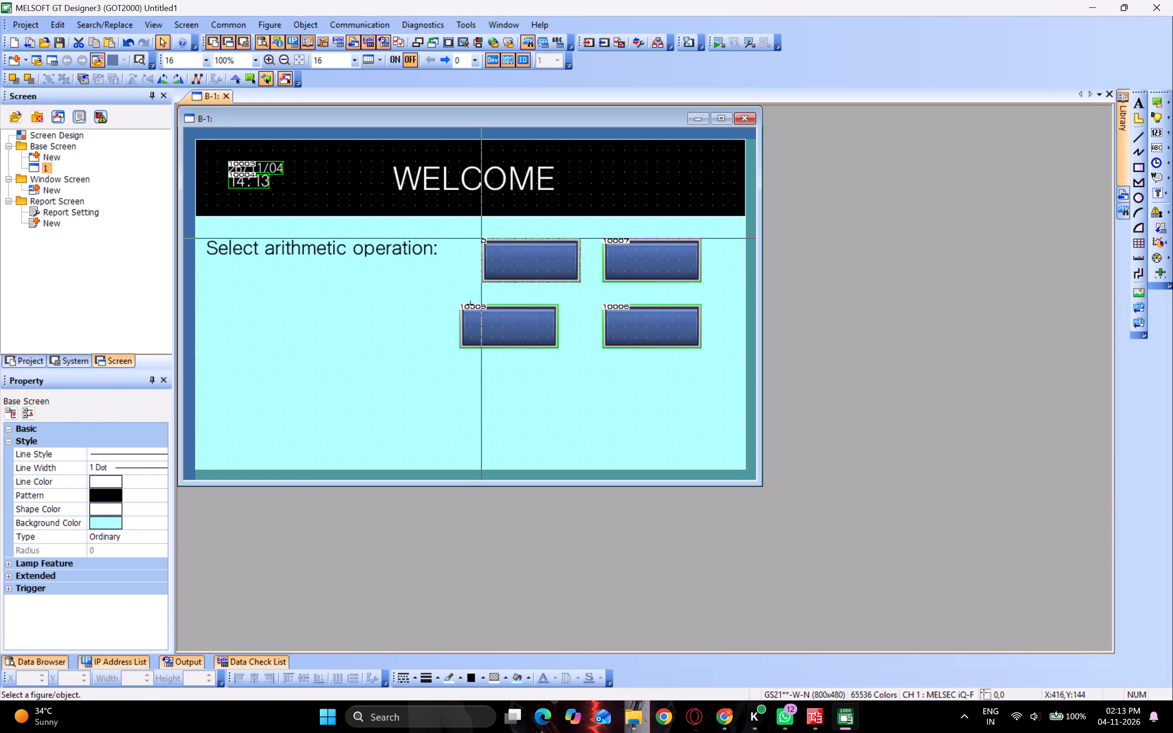
pyautogui.press('Left')
pyautogui.press('Left')
pyautogui.press('Right')
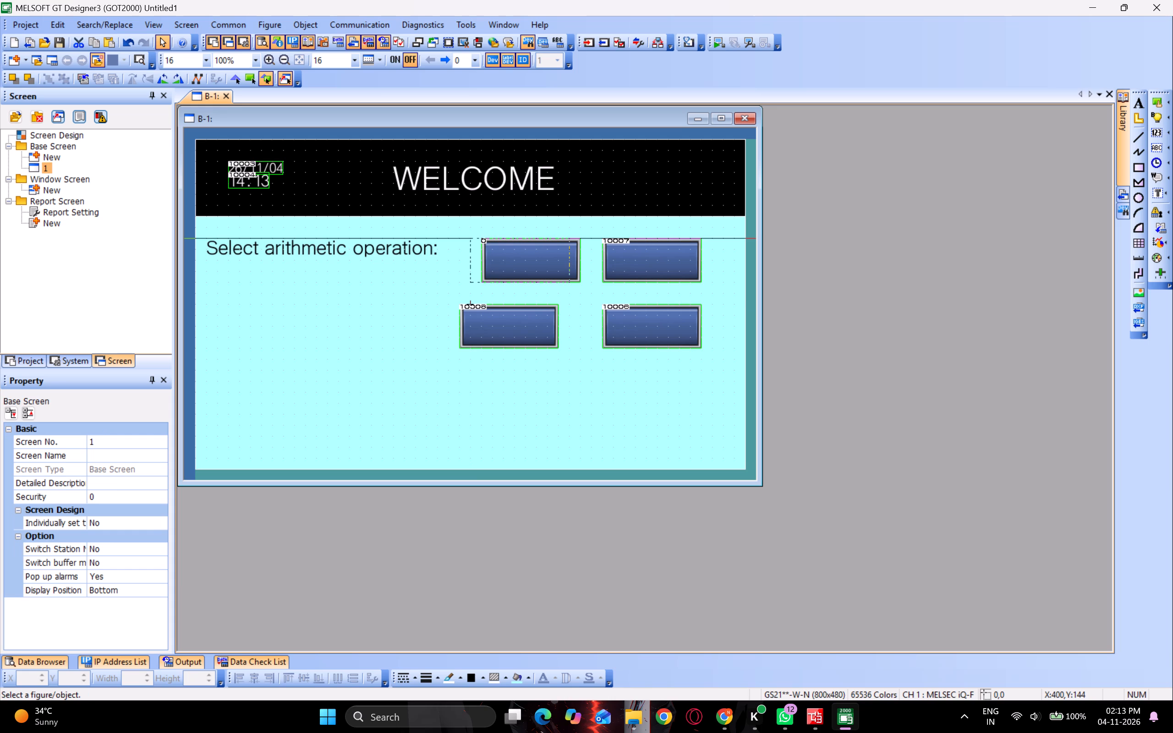
pyautogui.press('Down')
pyautogui.press('Return')
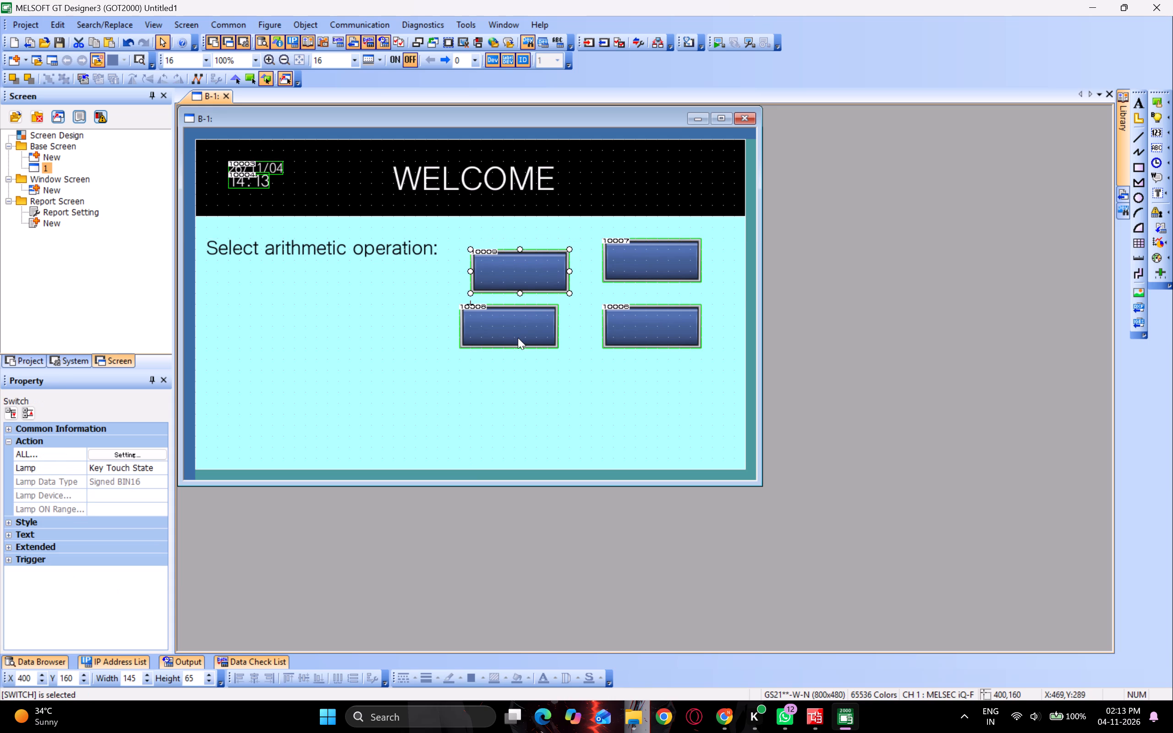
# Move the lower row's first switch to X 400, Y 240, in line with the one above it.
pyautogui.moveTo(518, 338); pyautogui.dragTo(542, 330)
pyautogui.click(539, 326)
pyautogui.moveTo(539, 326); pyautogui.dragTo(558, 322)
pyautogui.moveTo(558, 322); pyautogui.dragTo(548, 322)
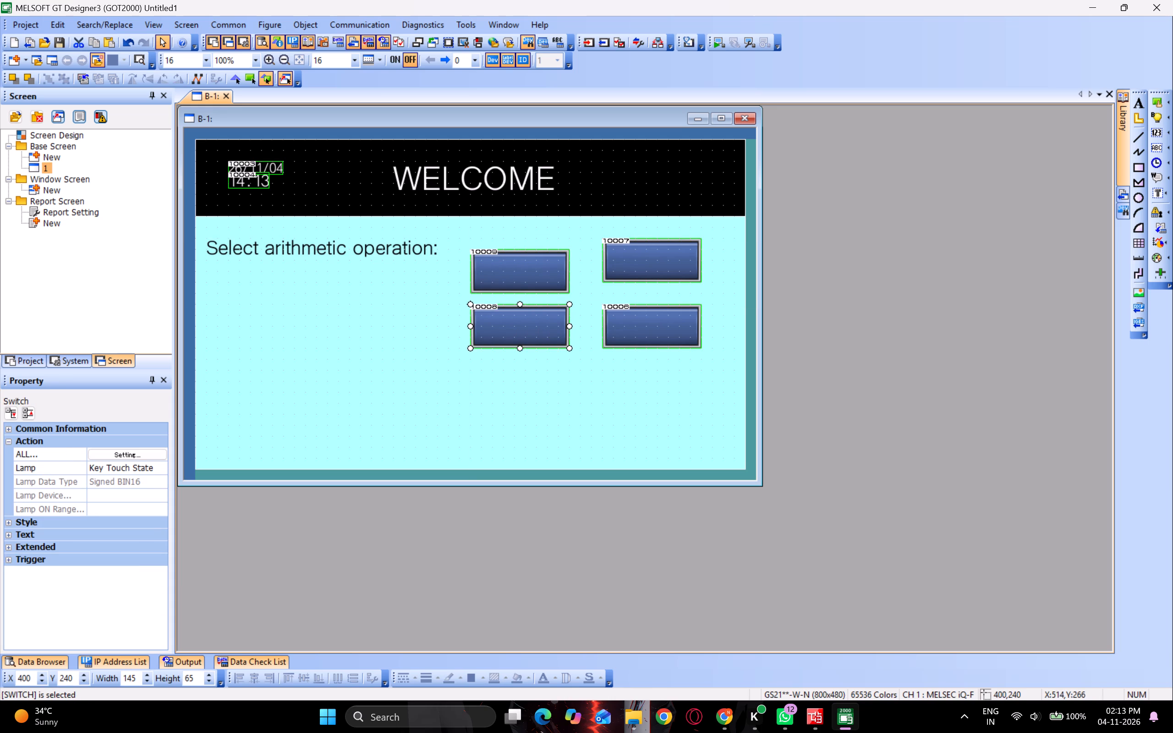
# Move the upper row's second switch to X 576, Y 160, level with its neighbour.
pyautogui.doubleClick(616, 260)
pyautogui.moveTo(616, 260); pyautogui.dragTo(815, 88)
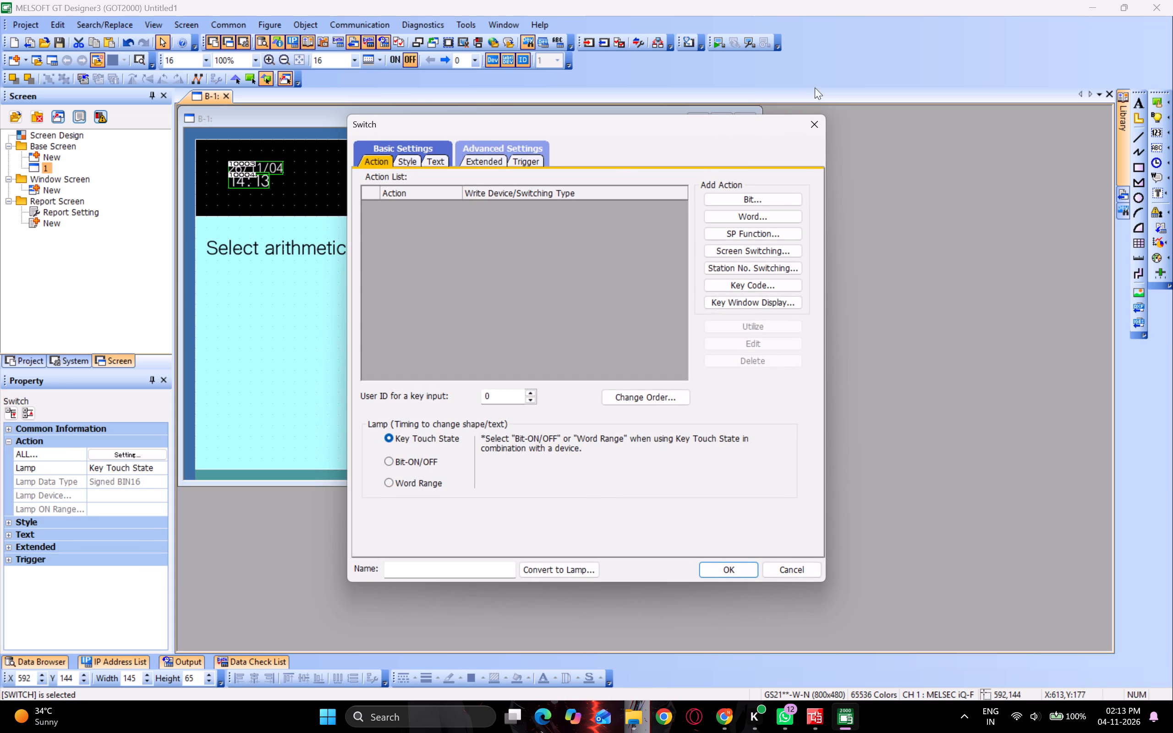
pyautogui.moveTo(815, 88); pyautogui.dragTo(815, 116)
pyautogui.click(815, 116)
pyautogui.moveTo(659, 258); pyautogui.dragTo(646, 269)
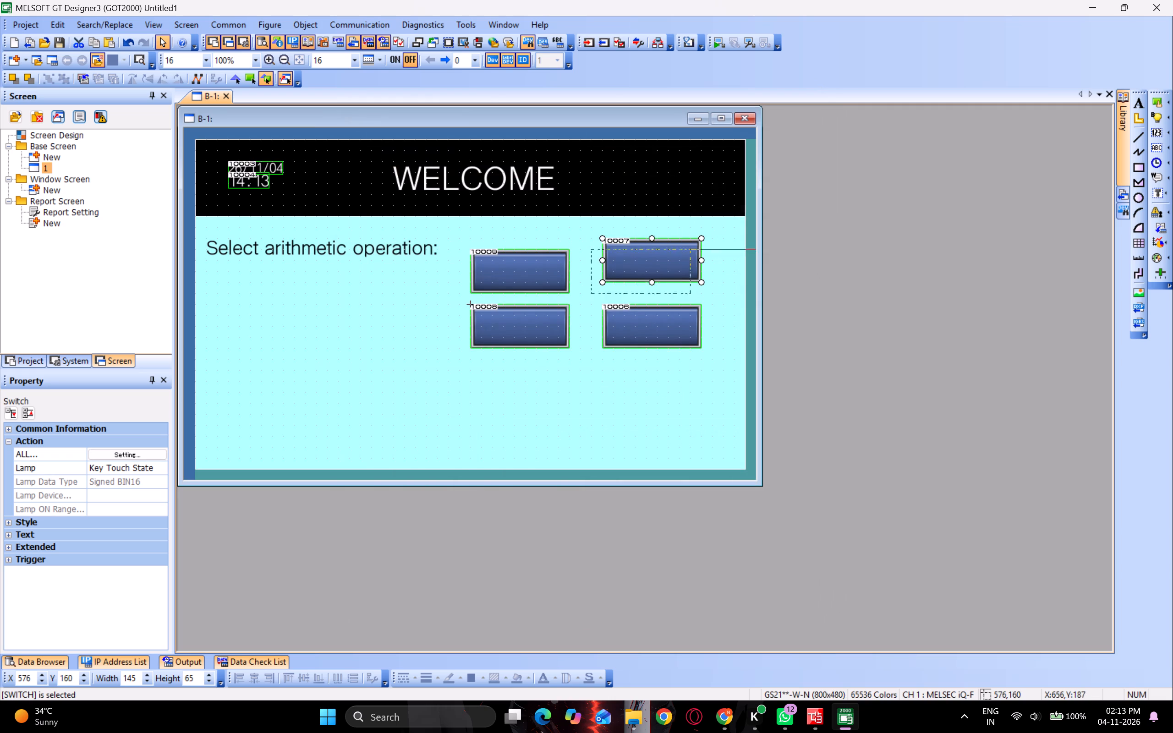
pyautogui.moveTo(646, 269); pyautogui.dragTo(649, 270)
# Move the lower row's second switch to X 576, Y 240, in line with the one above it.
pyautogui.doubleClick(639, 322)
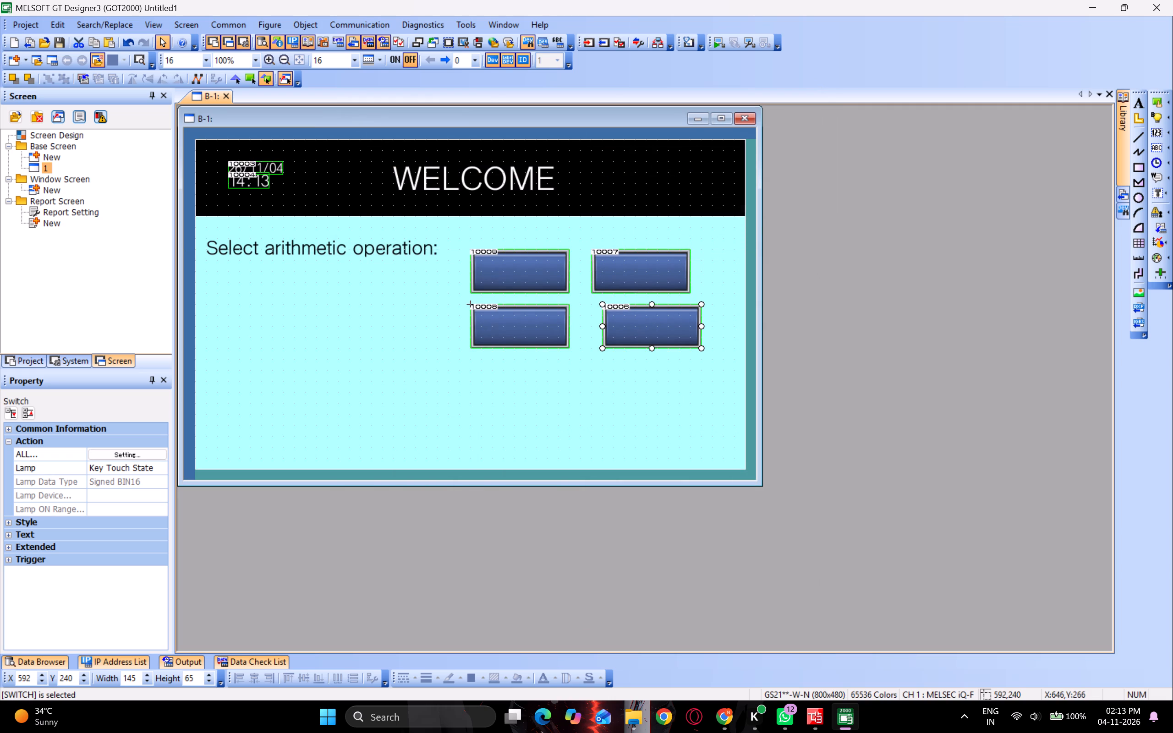
pyautogui.moveTo(639, 322); pyautogui.dragTo(816, 126)
pyautogui.click(816, 126)
pyautogui.moveTo(644, 333); pyautogui.dragTo(629, 338)
pyautogui.click(611, 363)
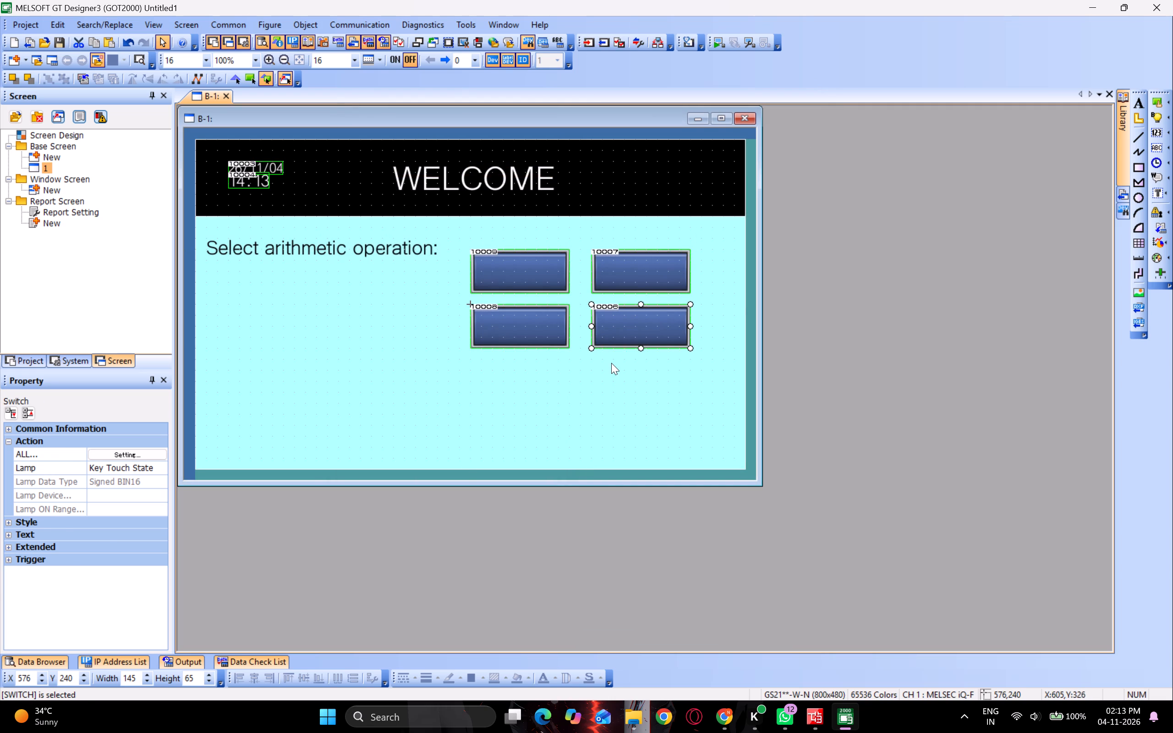
# Label the upper row's second switch with the text "Addition".
pyautogui.doubleClick(630, 269)
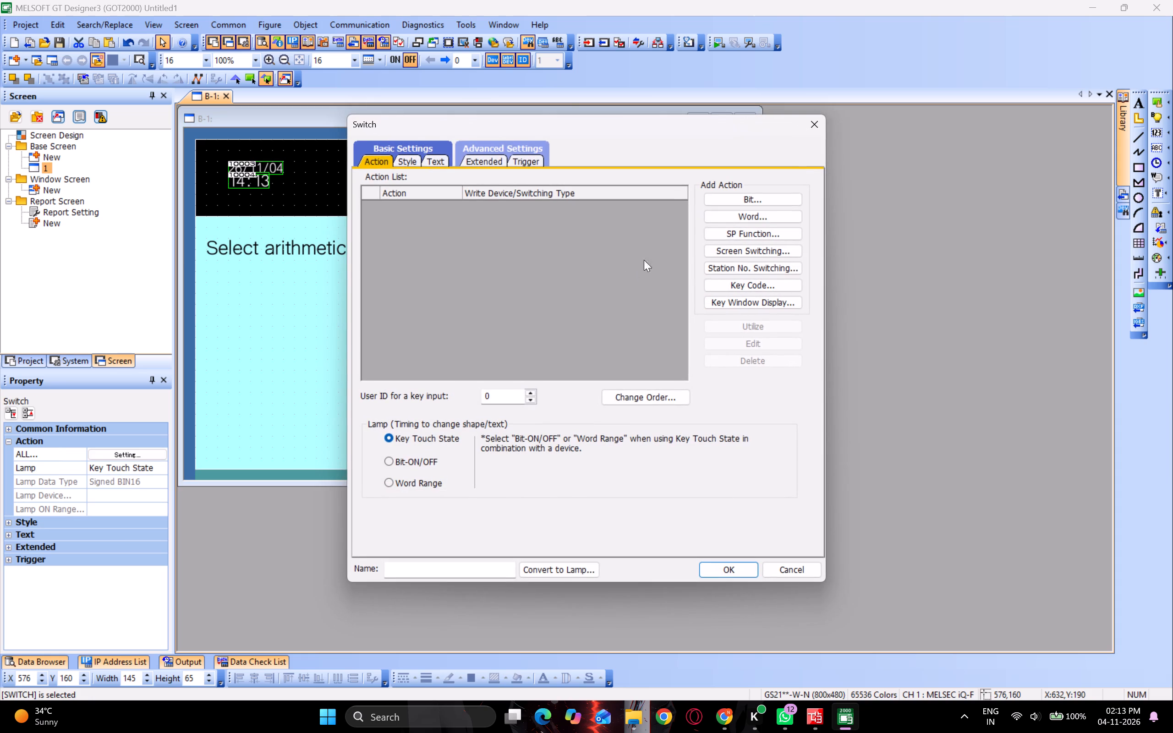
pyautogui.click(445, 155)
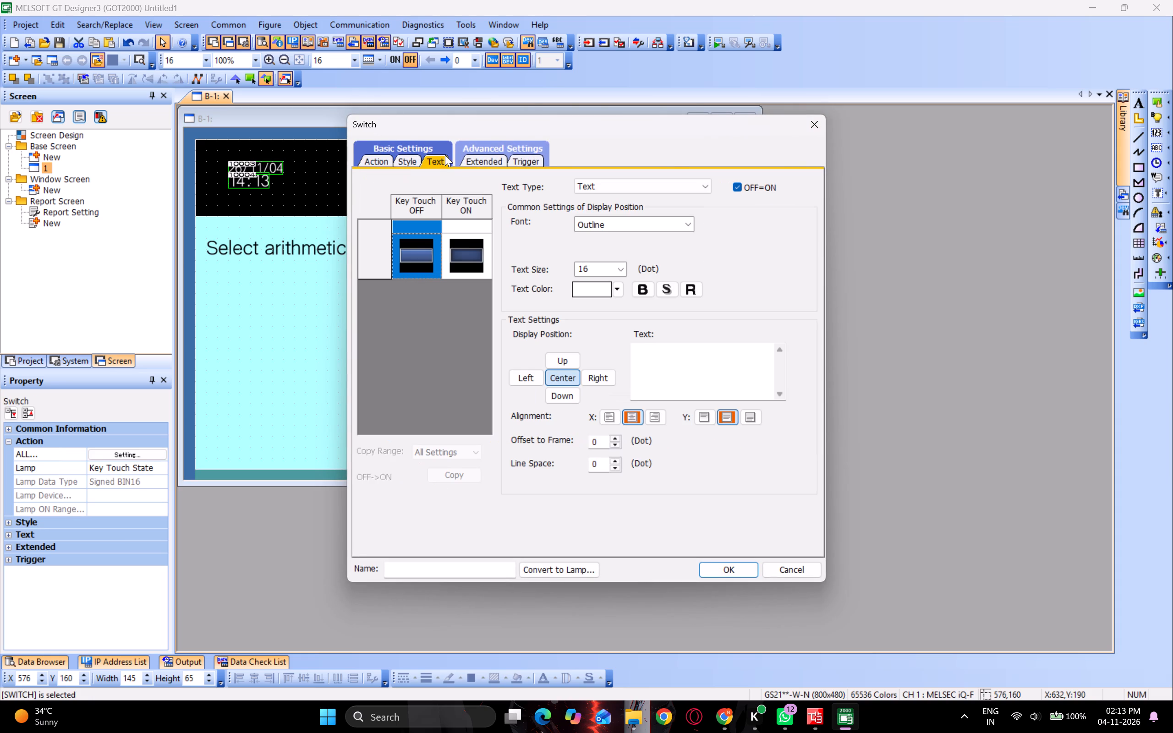
pyautogui.click(646, 353)
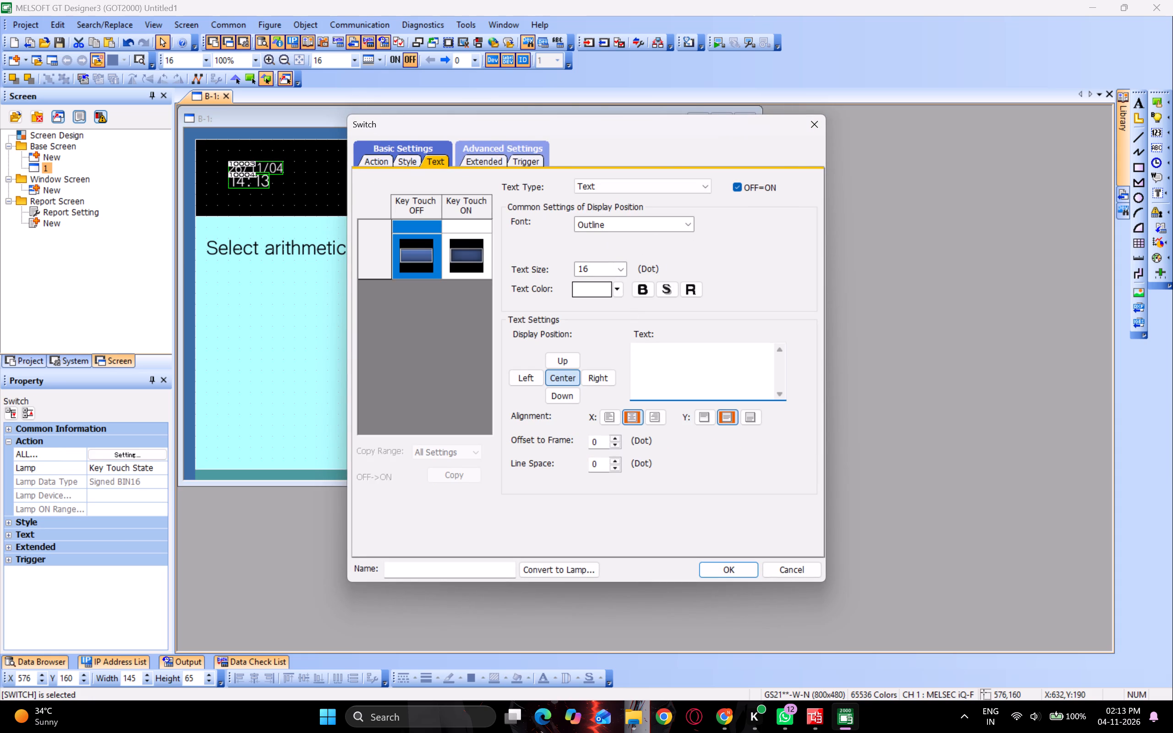
pyautogui.press('a')
pyautogui.write('ddition')
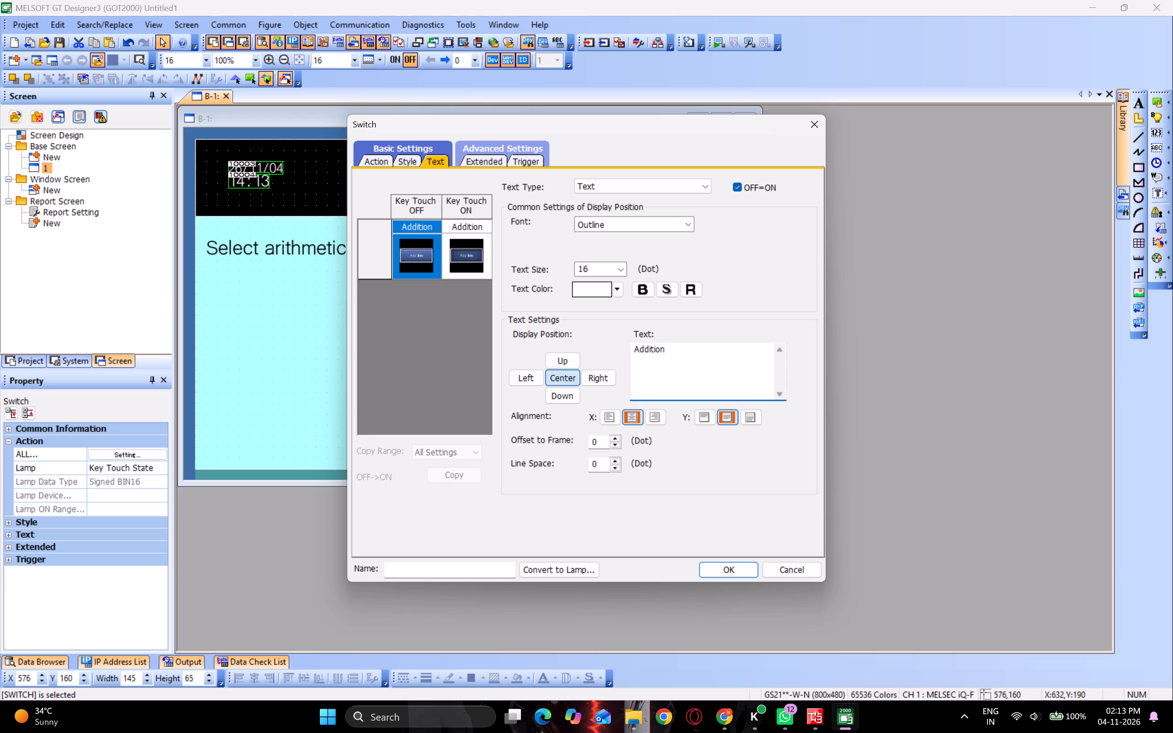
pyautogui.click(729, 557)
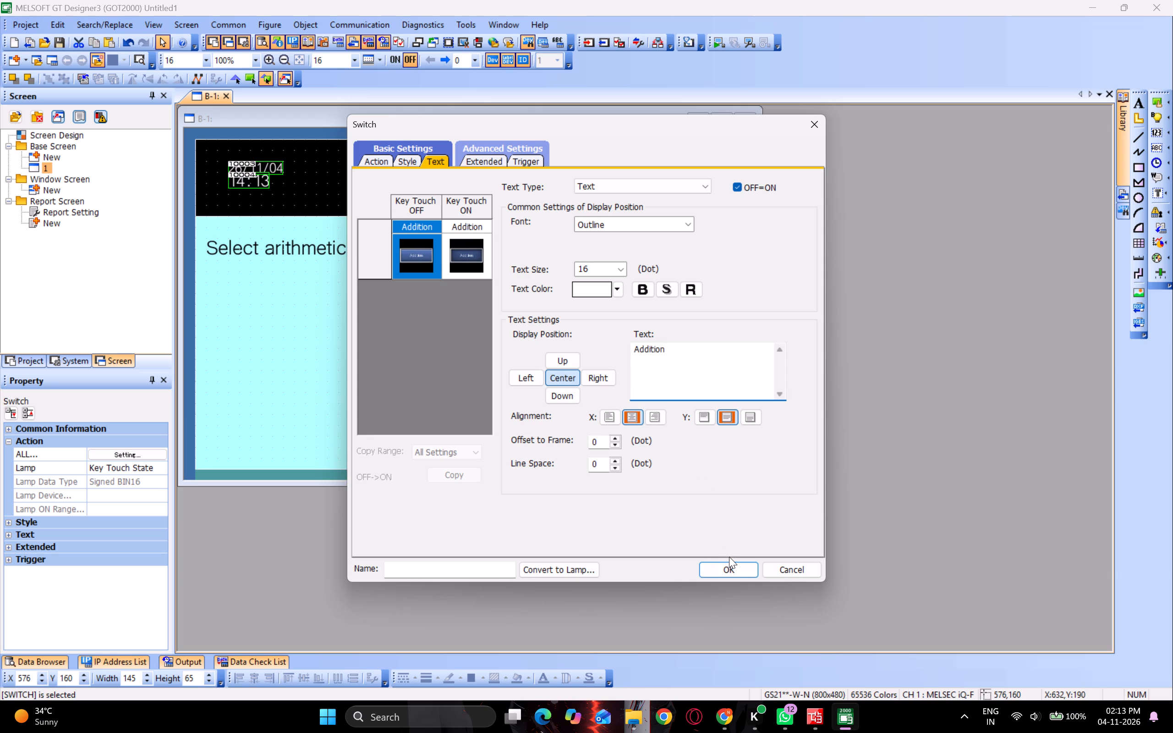
pyautogui.click(729, 564)
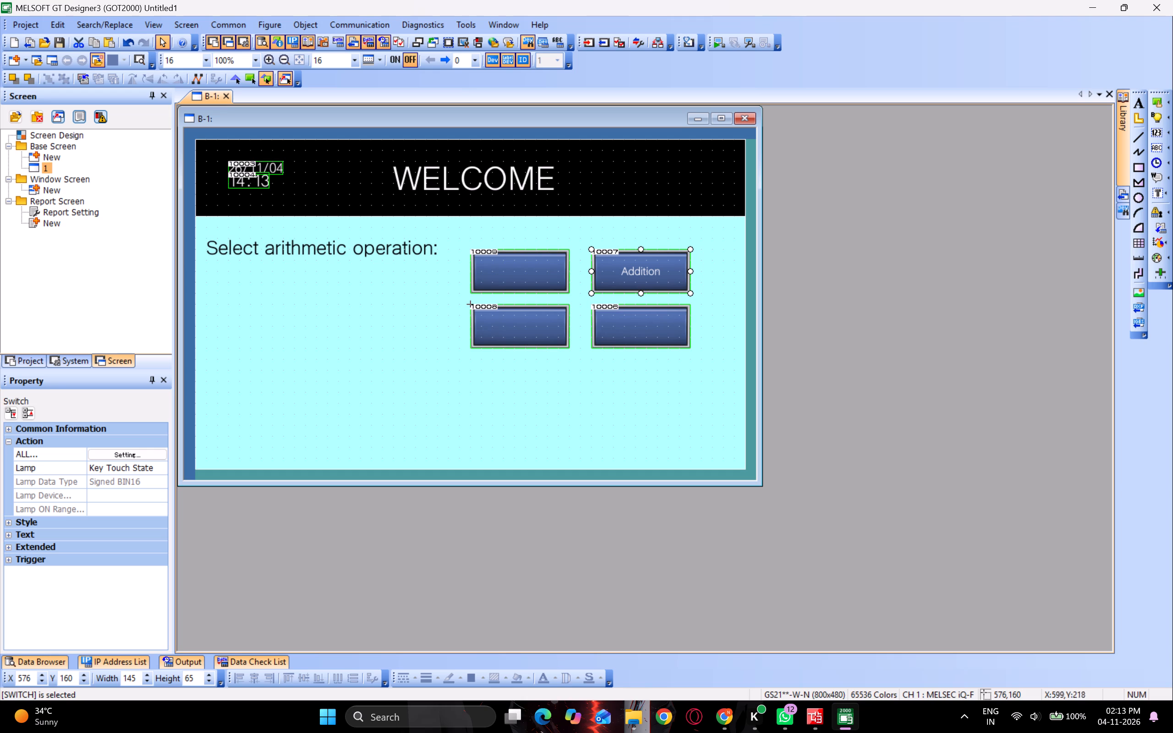
# Change the label of the upper row's second switch to "Subtraction (-)".
pyautogui.click(630, 281)
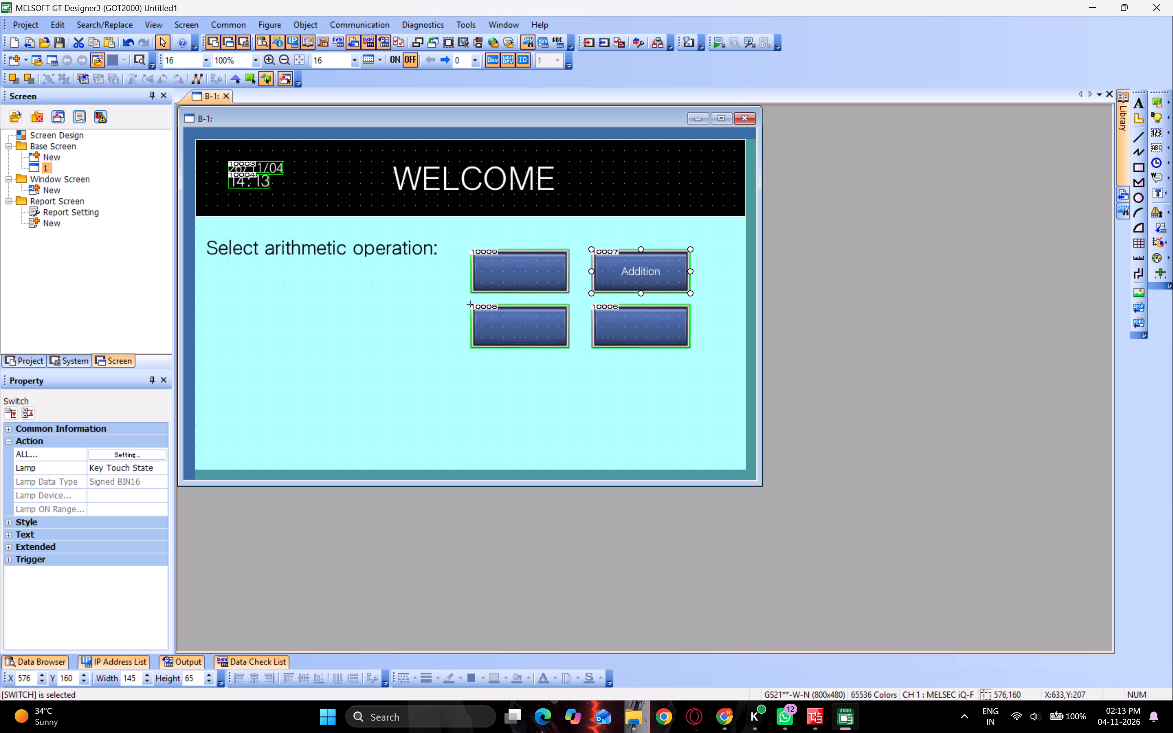
pyautogui.doubleClick(630, 281)
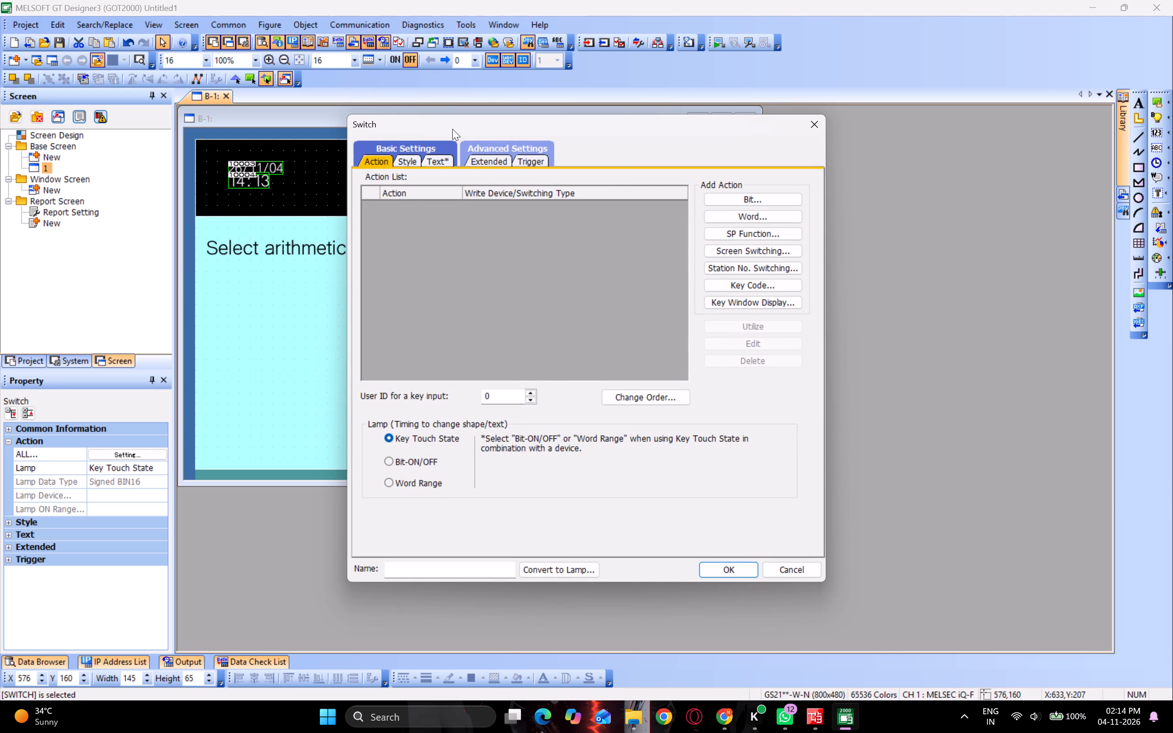
pyautogui.click(439, 159)
pyautogui.click(678, 351)
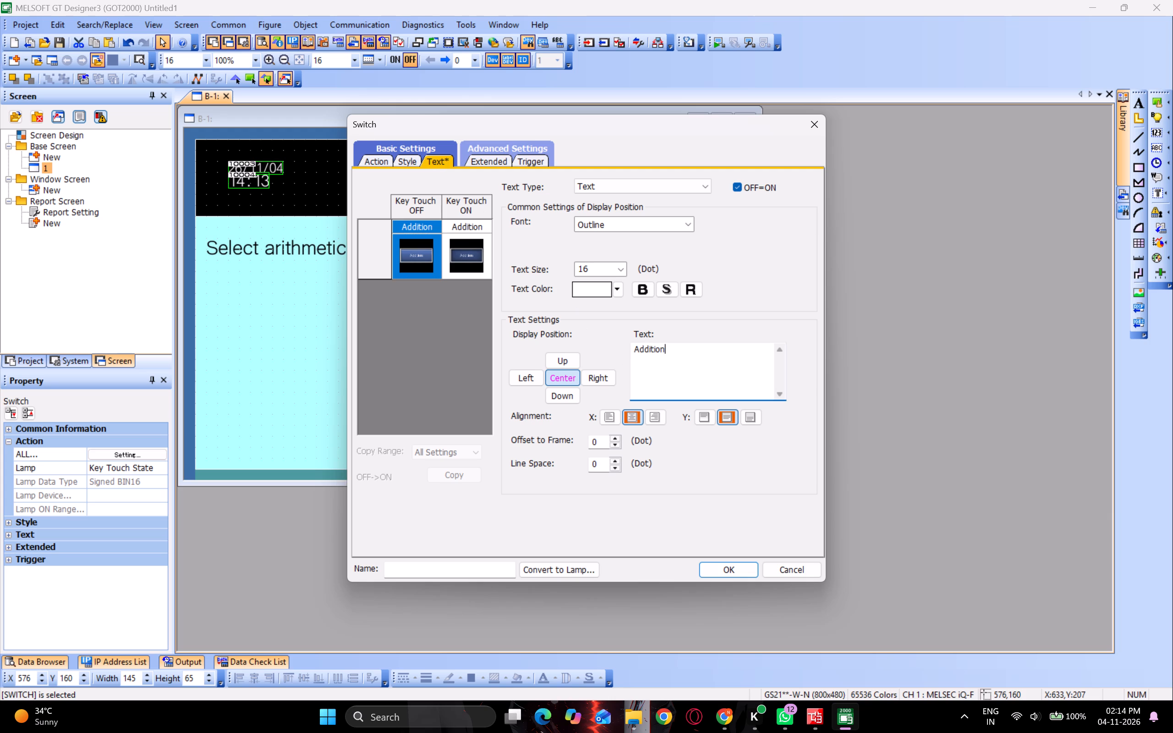
pyautogui.hotkey('ctrl', 'shift', 'Left')
pyautogui.press('BackSpace')
pyautogui.write('Subtraction')
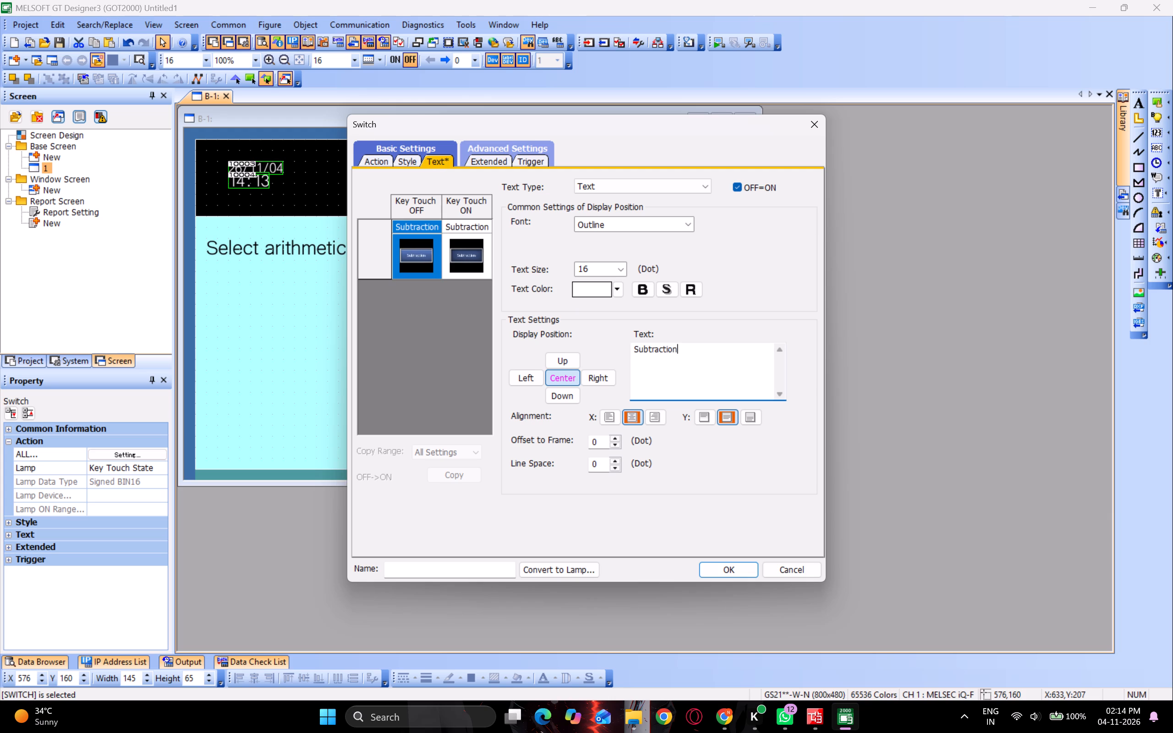
pyautogui.press('space')
pyautogui.write('(-)')
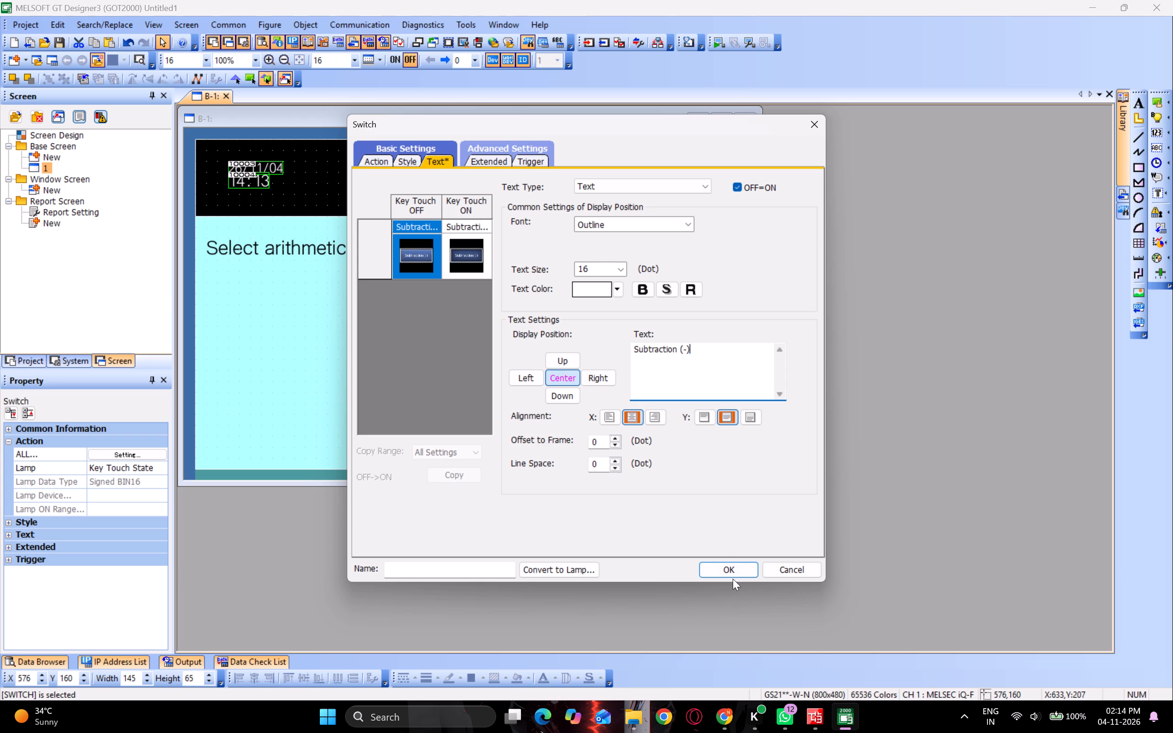
pyautogui.moveTo(733, 579); pyautogui.dragTo(740, 567)
pyautogui.click(740, 567)
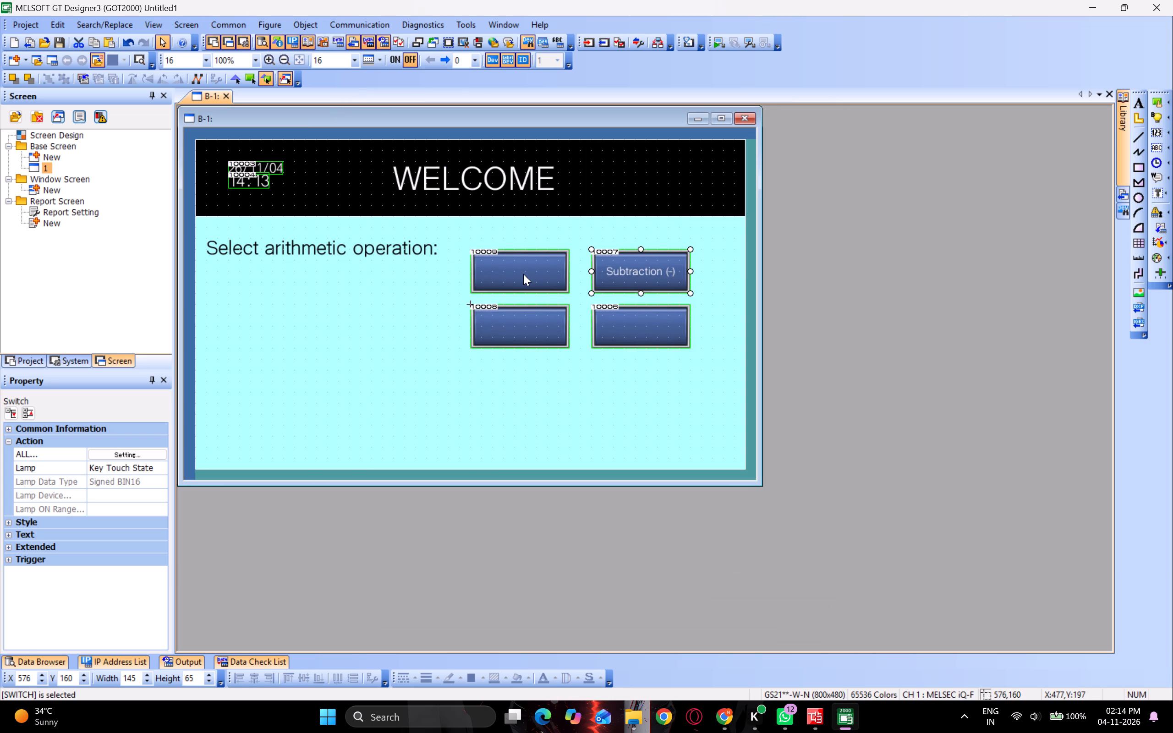
# Open the empty label text of the upper row's first switch for editing.
pyautogui.click(523, 274)
pyautogui.doubleClick(523, 274)
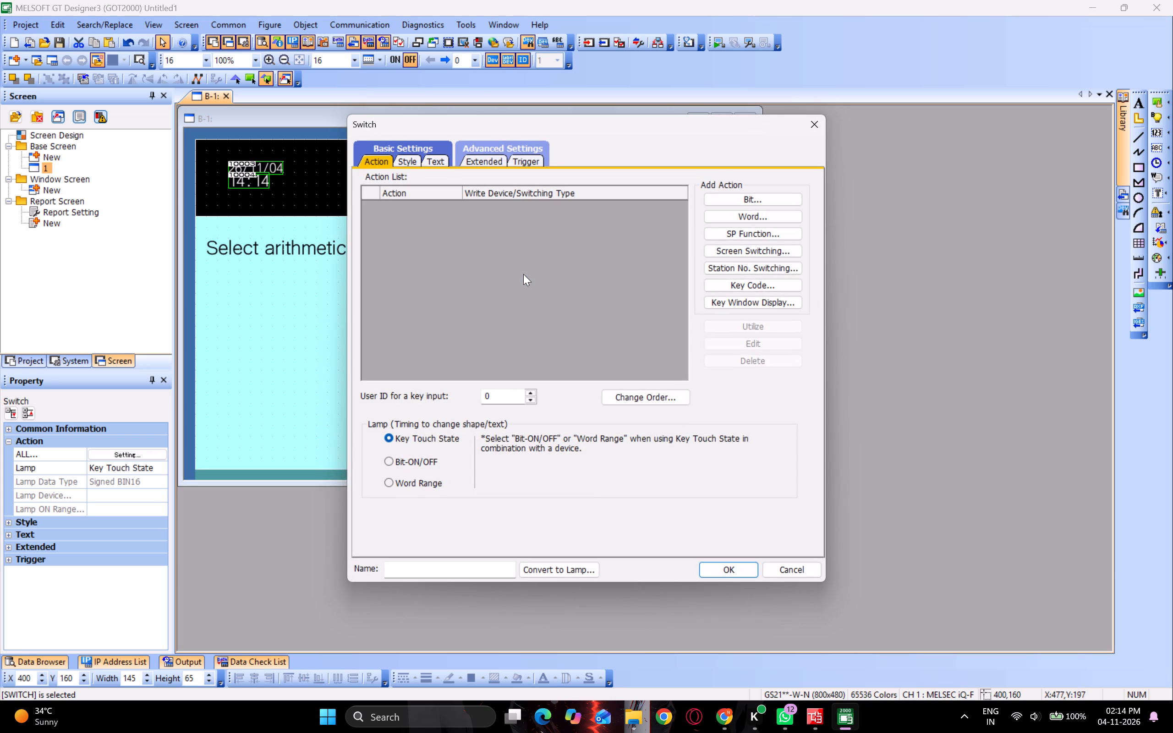
pyautogui.click(446, 159)
pyautogui.click(688, 396)
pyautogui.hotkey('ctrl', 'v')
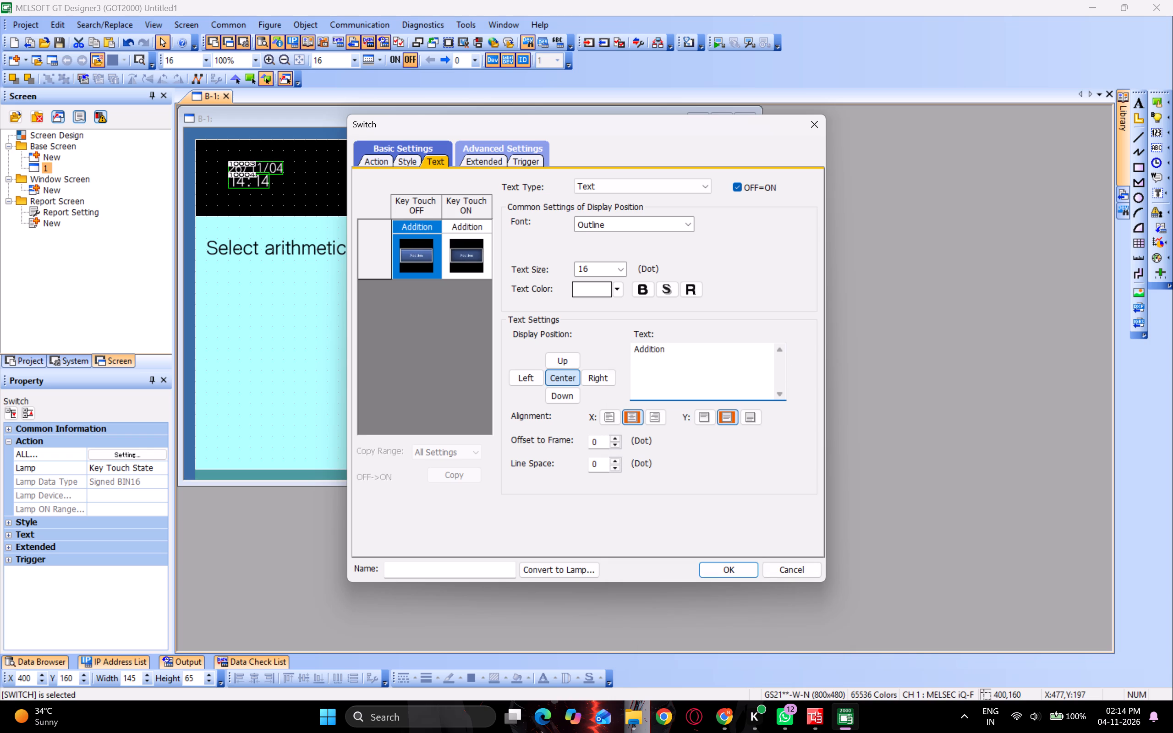
pyautogui.press('space')
pyautogui.hotkey('shift', '(')
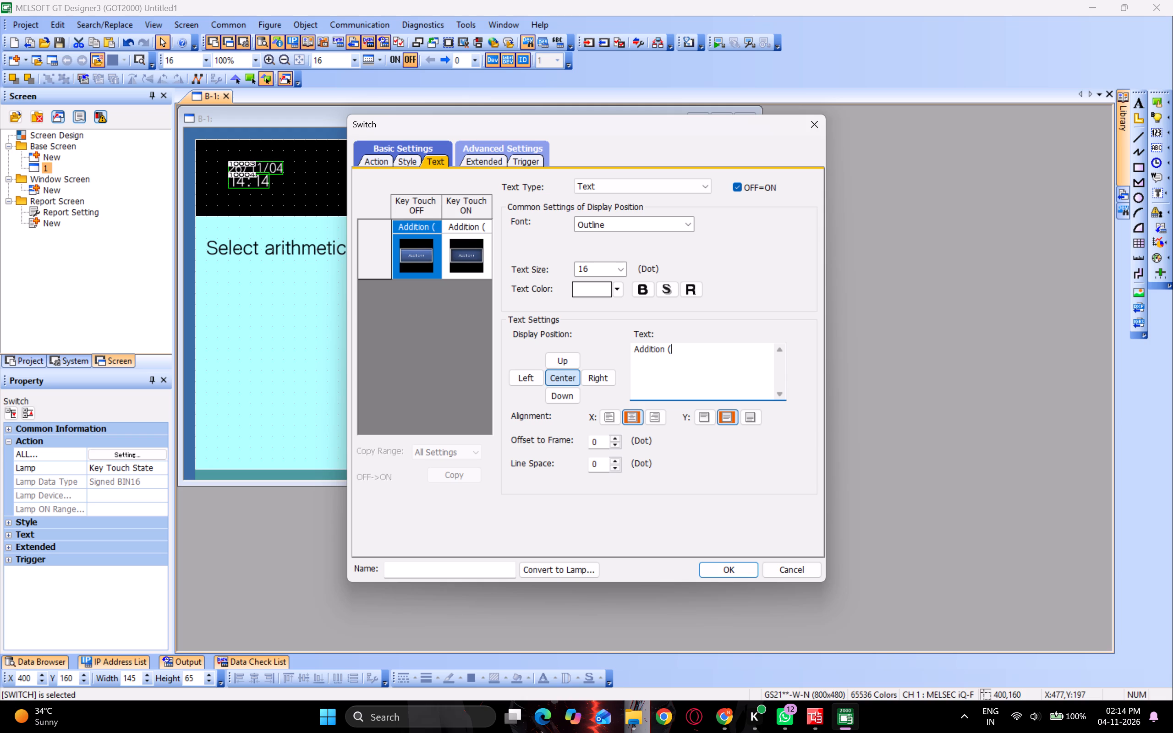
pyautogui.press('Left')
pyautogui.press('Left')
pyautogui.press('Right')
pyautogui.press('Right')
pyautogui.press('+')
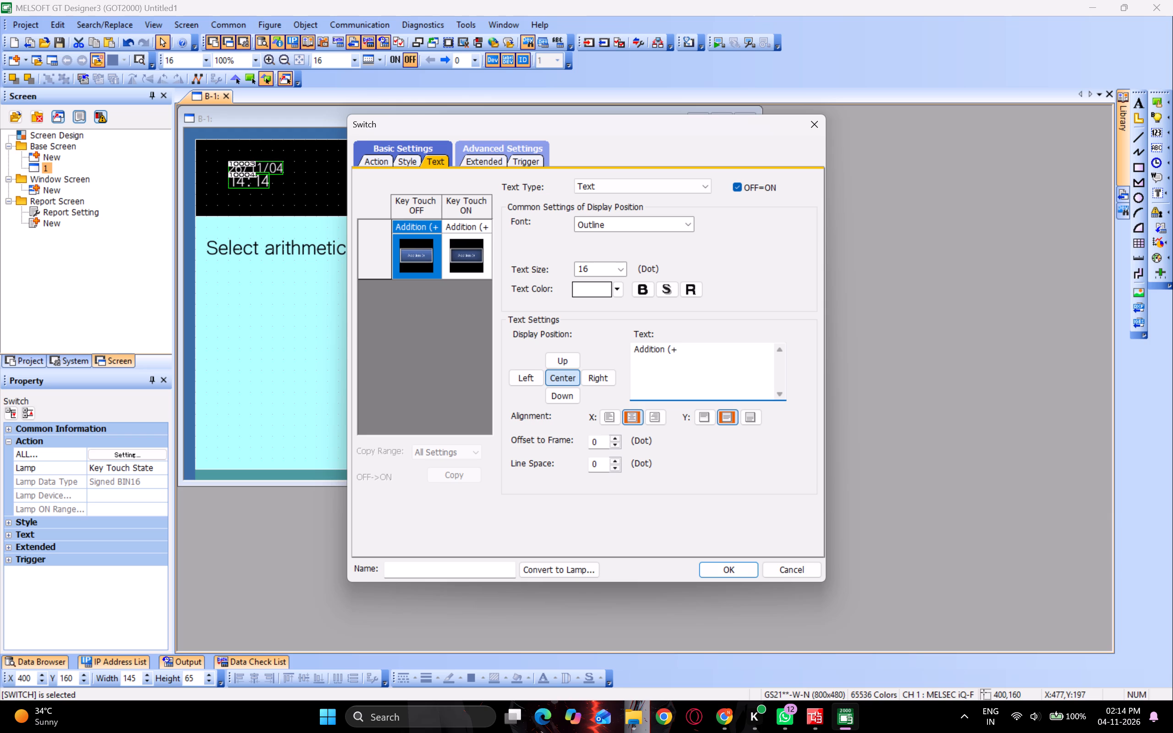
pyautogui.hotkey('shift', ')')
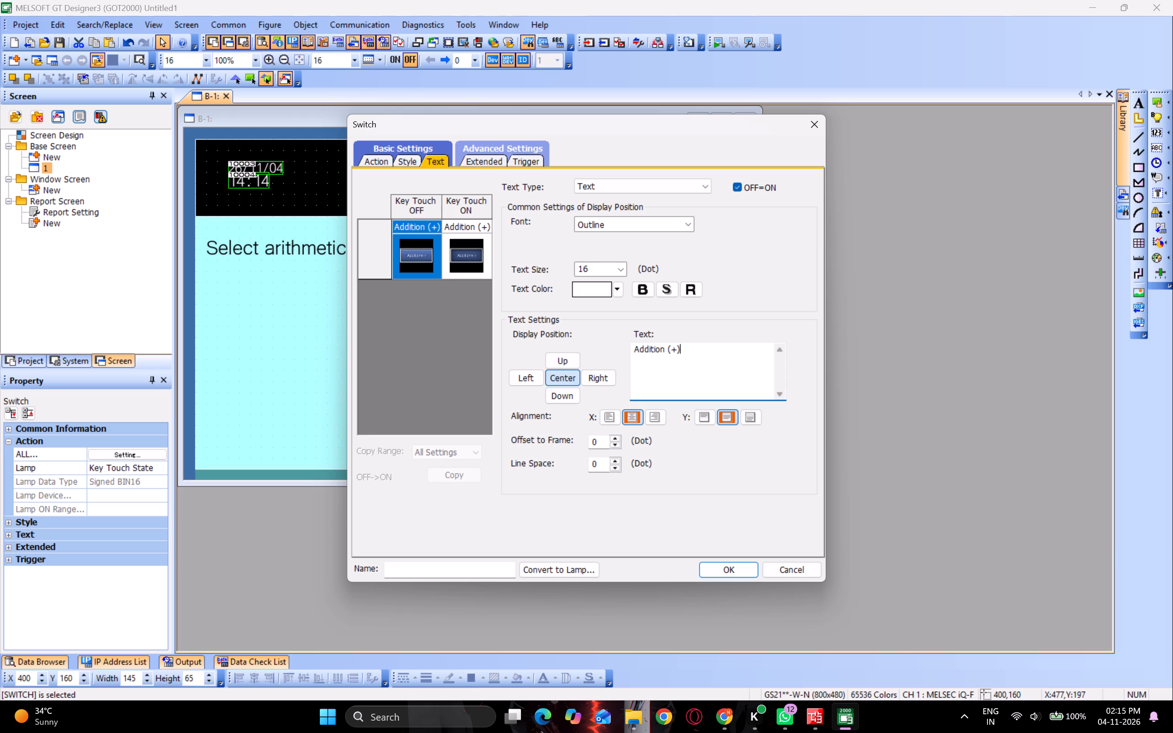
pyautogui.press('Return')
pyautogui.press('BackSpace')
pyautogui.click(736, 571)
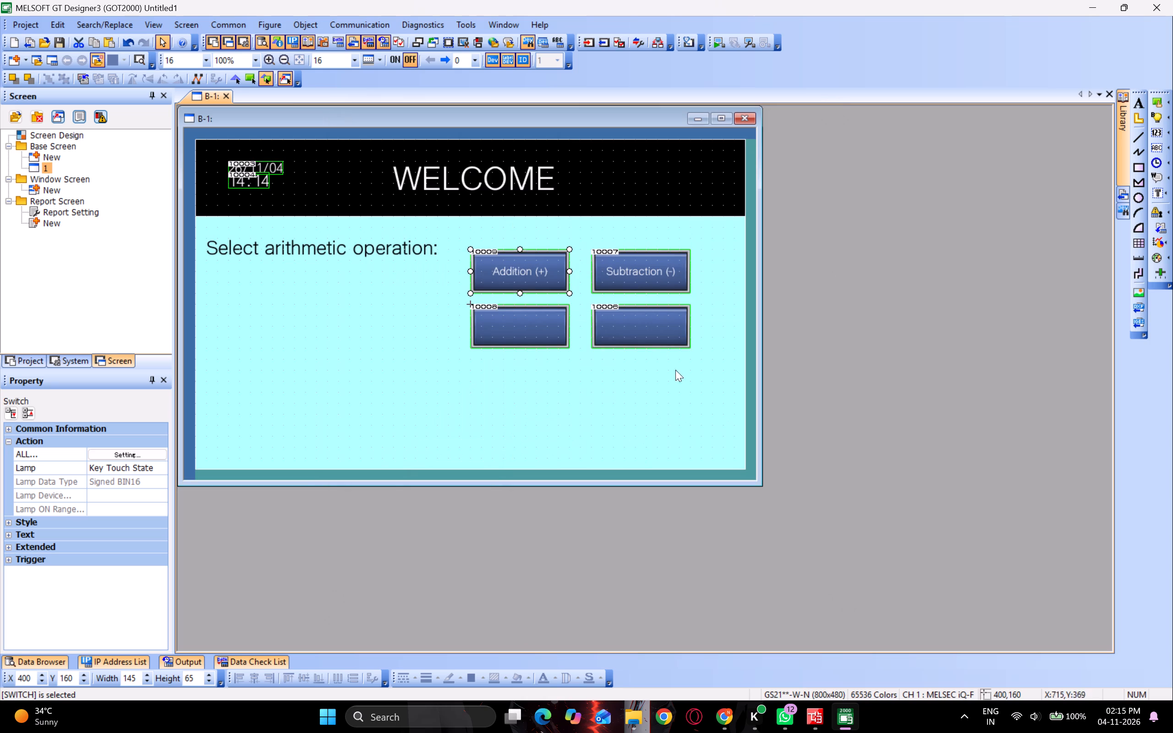
# Label the lower row's first switch with the text "Multiplication (x)".
pyautogui.click(518, 321)
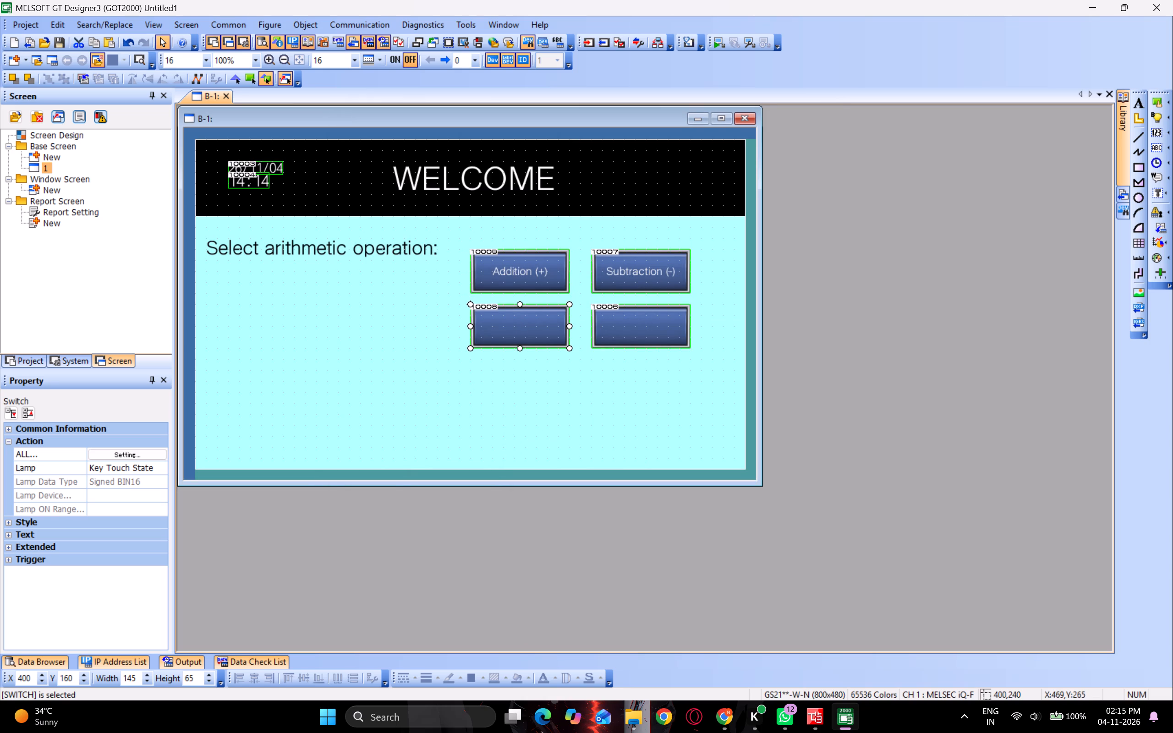
pyautogui.doubleClick(518, 321)
pyautogui.click(440, 153)
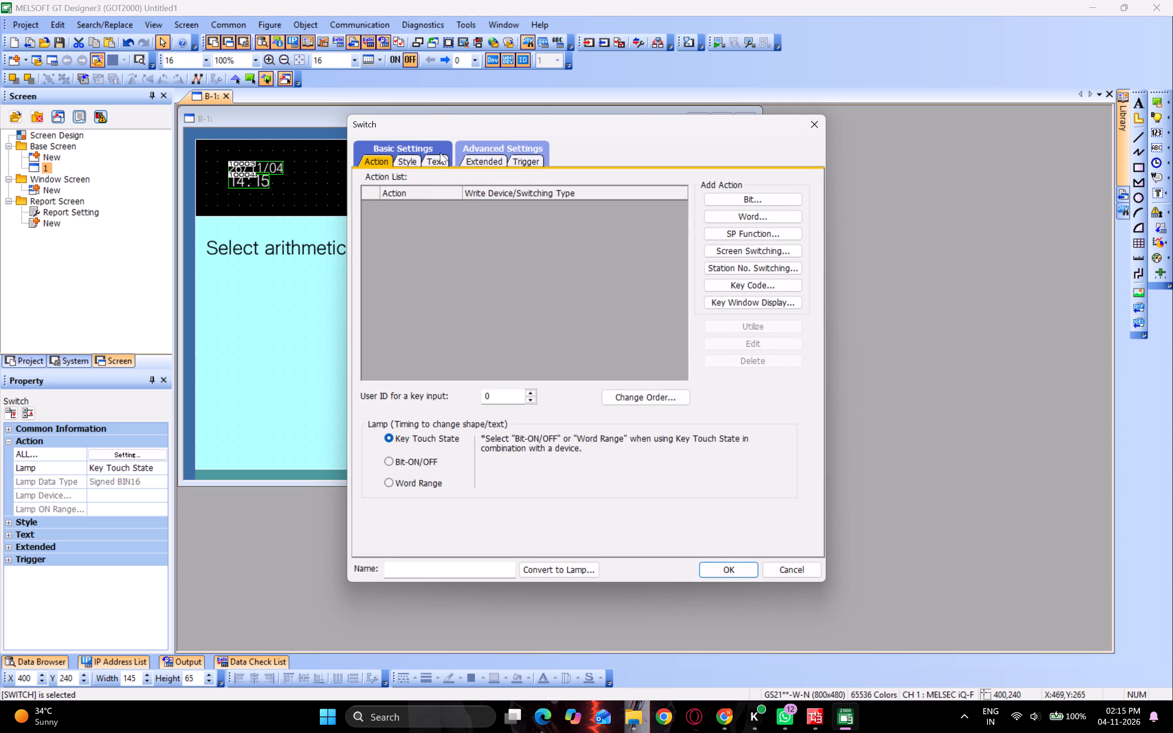
pyautogui.click(439, 155)
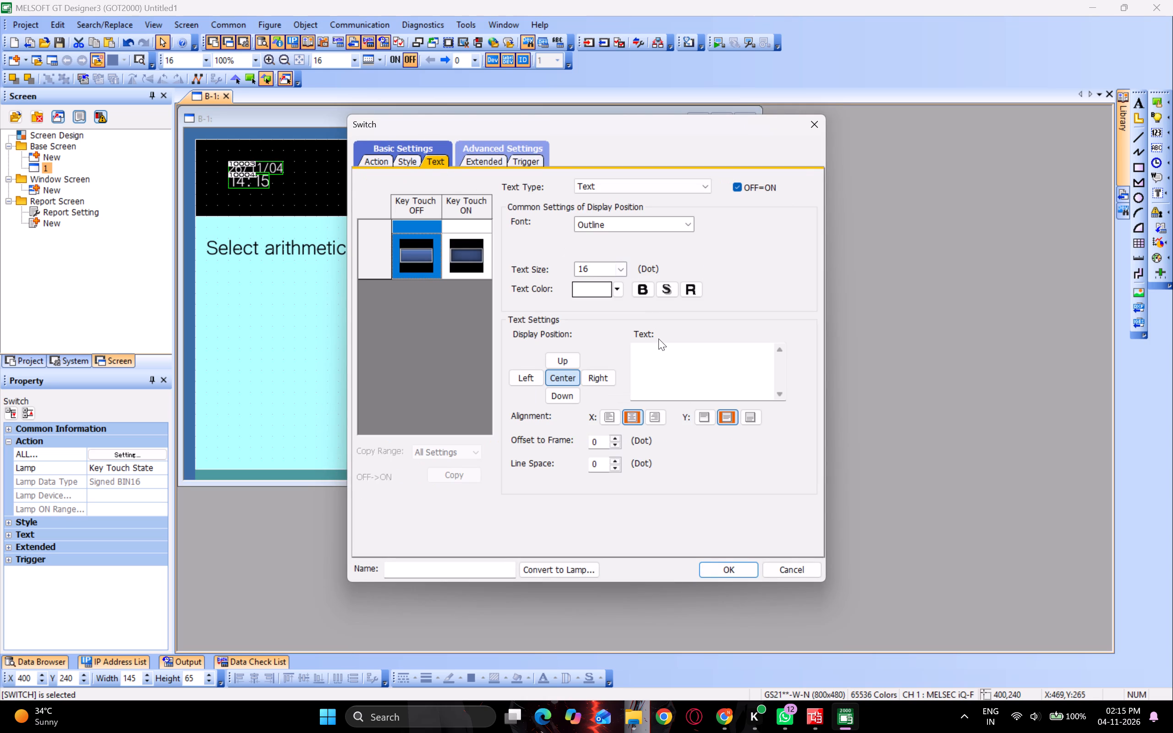
pyautogui.click(647, 361)
pyautogui.write('Mu')
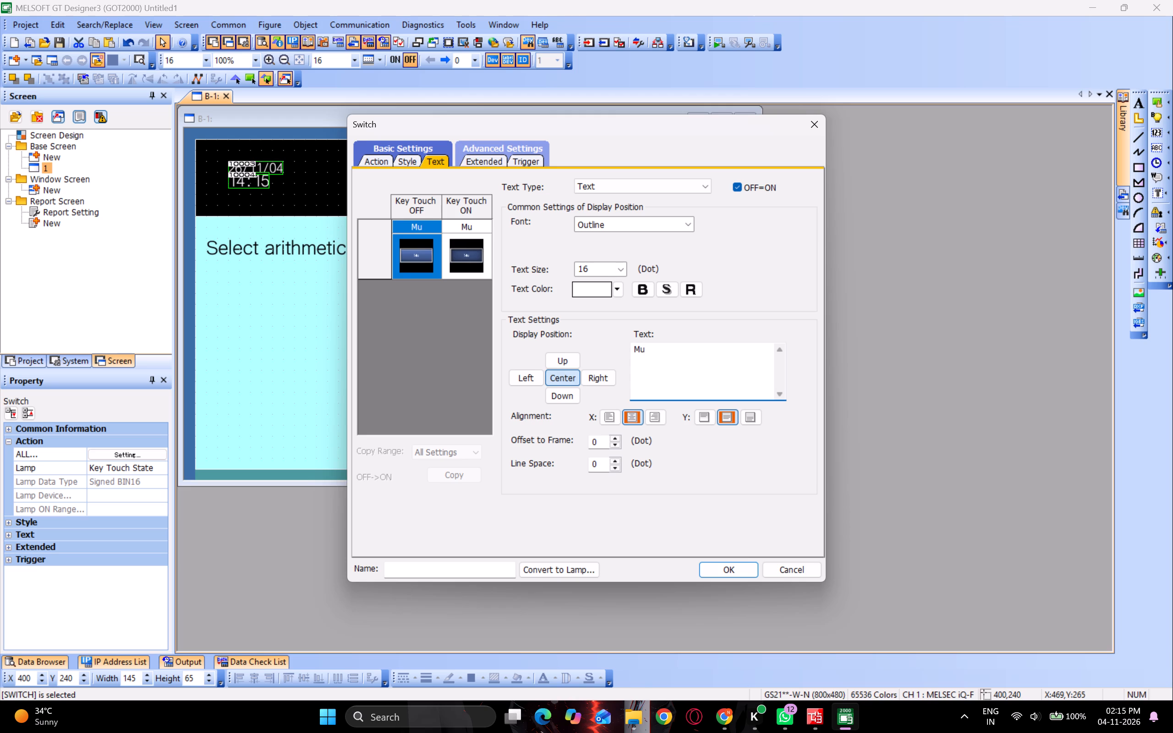
pyautogui.write('ltiplica')
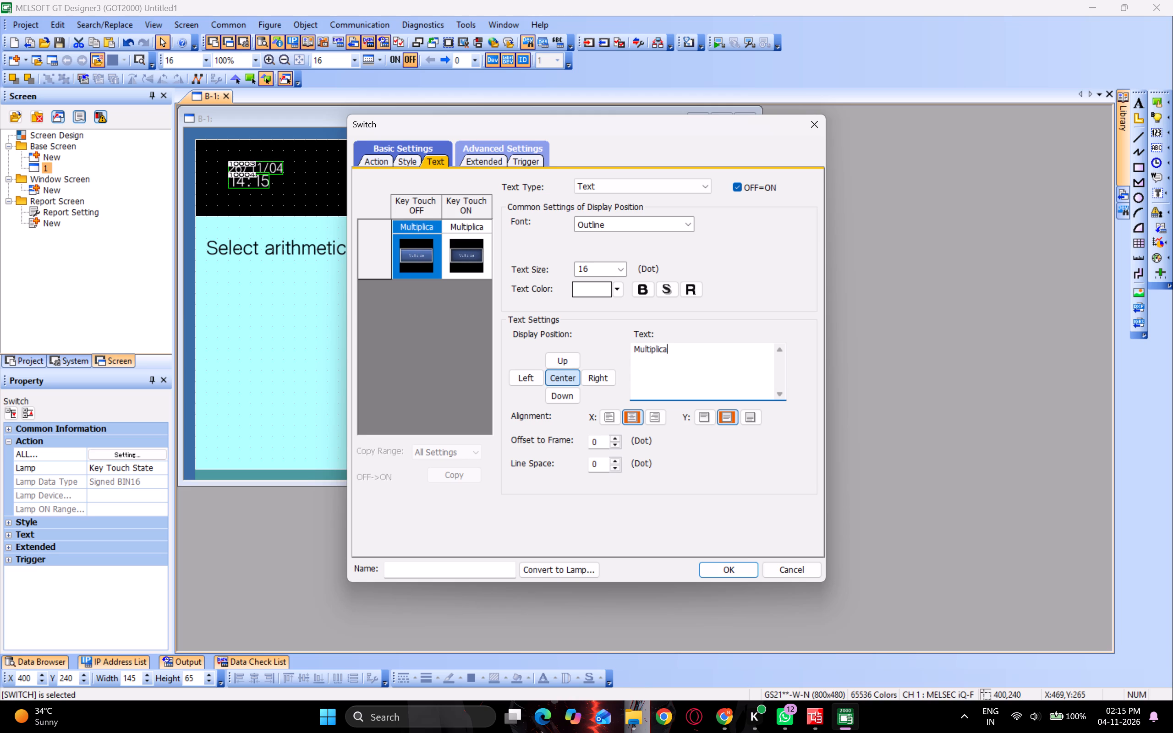
pyautogui.write('tion')
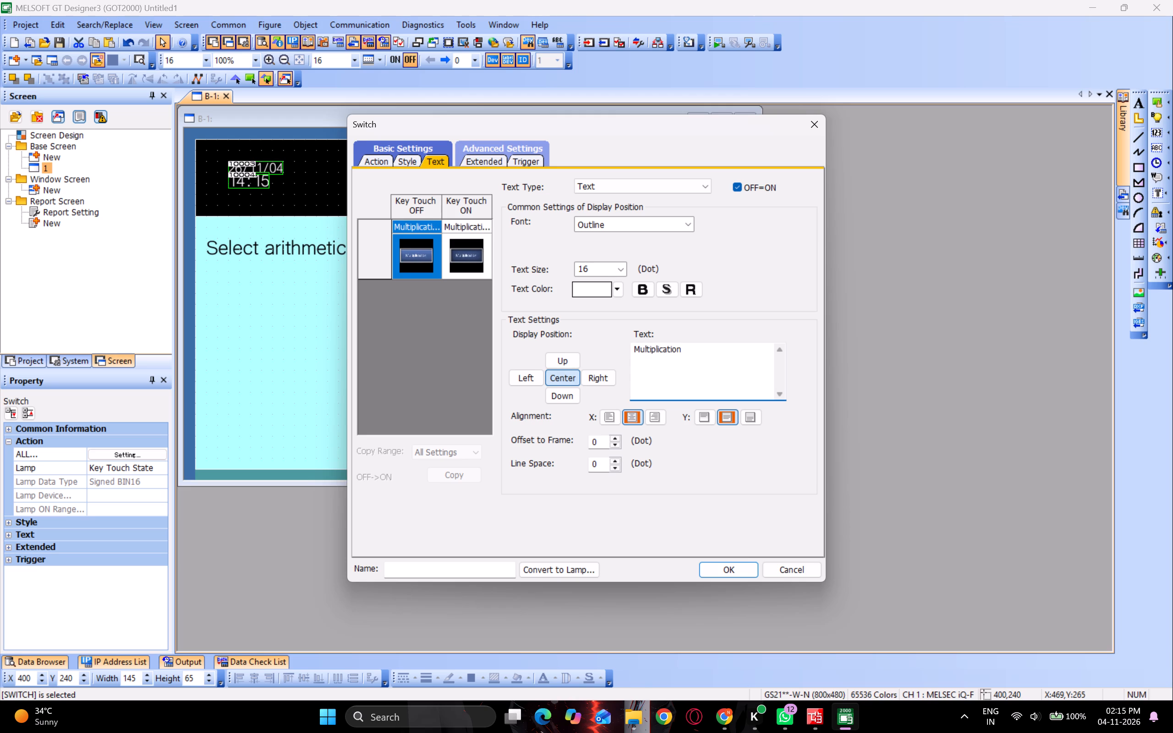
pyautogui.press('space')
pyautogui.write('(x)')
pyautogui.click(725, 573)
# Enter "Divison (" as the beginning of the lower row's second switch label.
pyautogui.click(648, 337)
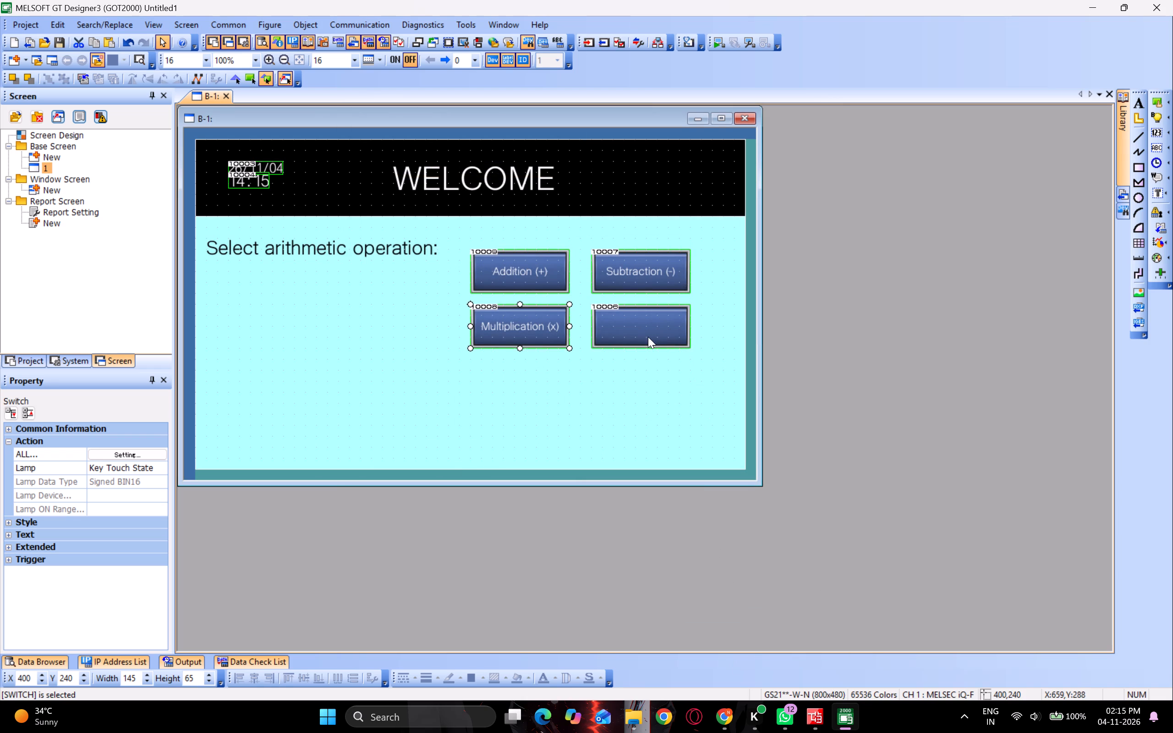
pyautogui.doubleClick(648, 337)
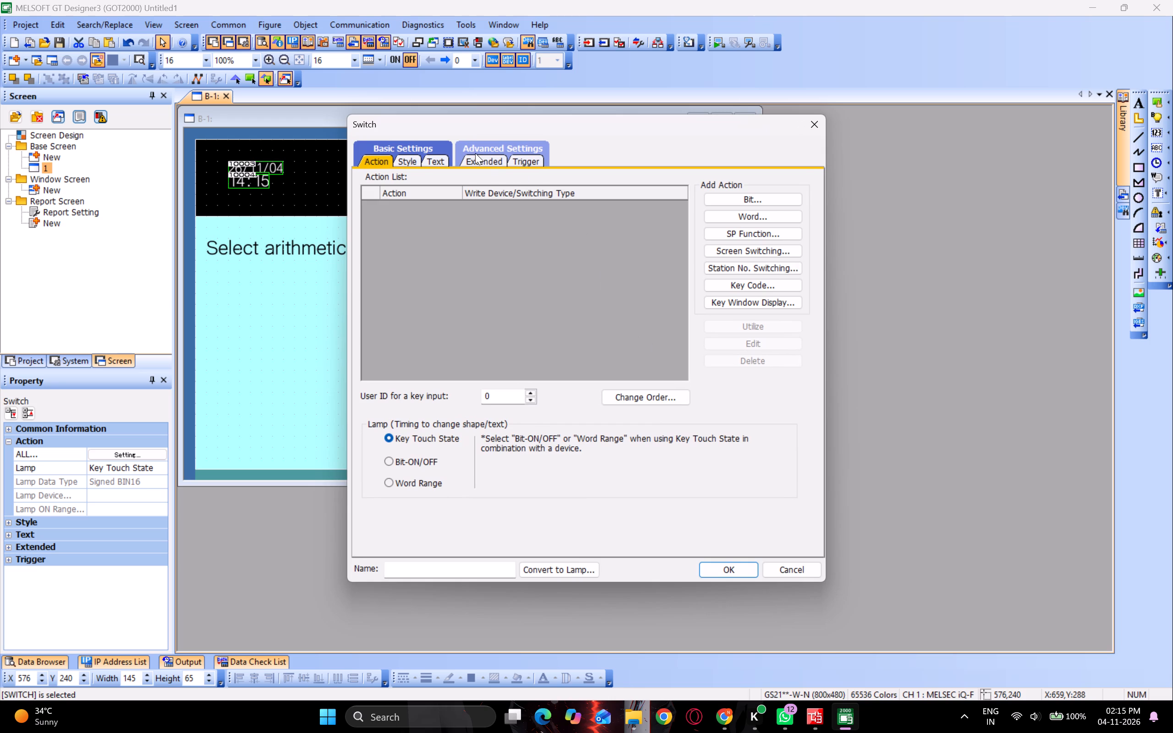
pyautogui.click(427, 166)
pyautogui.doubleClick(669, 372)
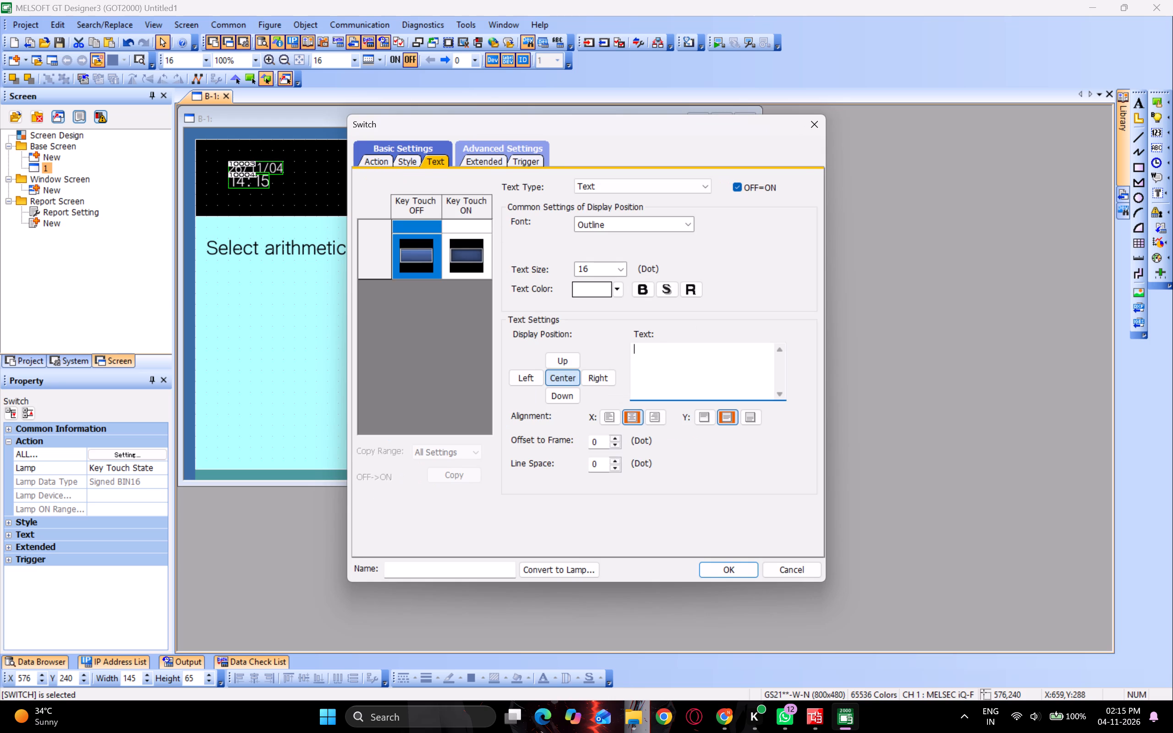
pyautogui.write('Divisopn')
pyautogui.press('BackSpace')
pyautogui.press('BackSpace')
pyautogui.write('n (')
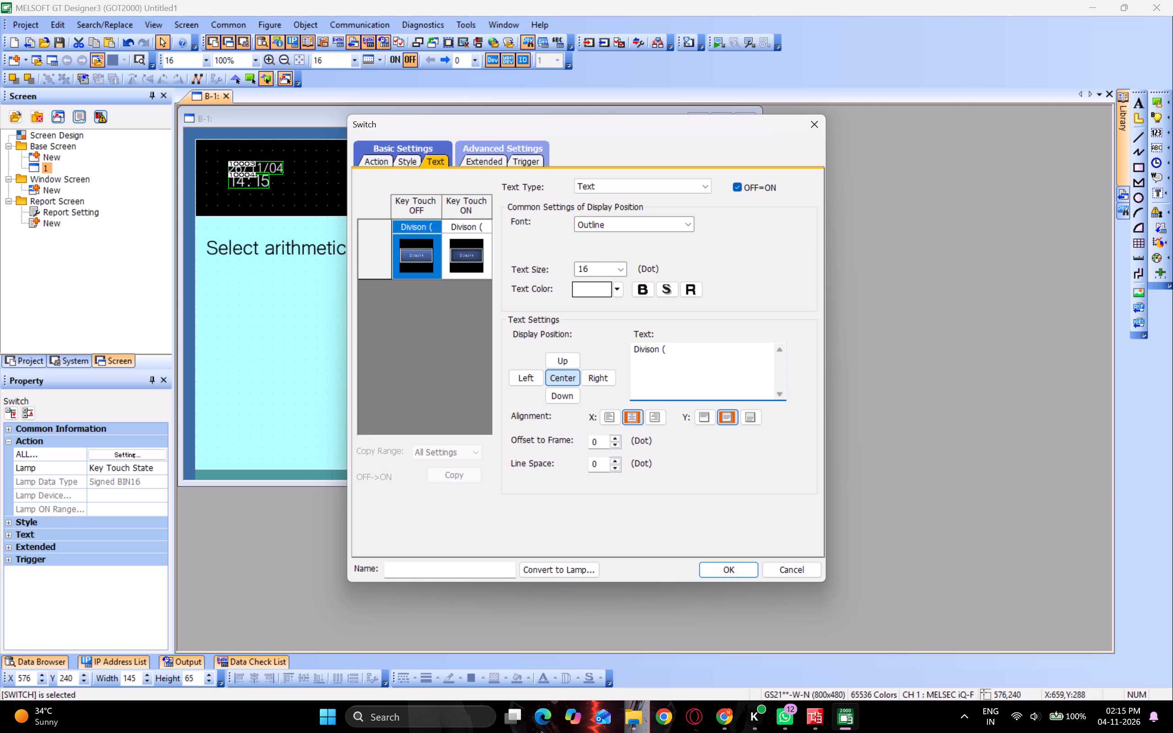
# Complete the lower row's second switch label as "Divison (÷)" using the division sign symbol, and apply the switch settings.
pyautogui.press('super+period')
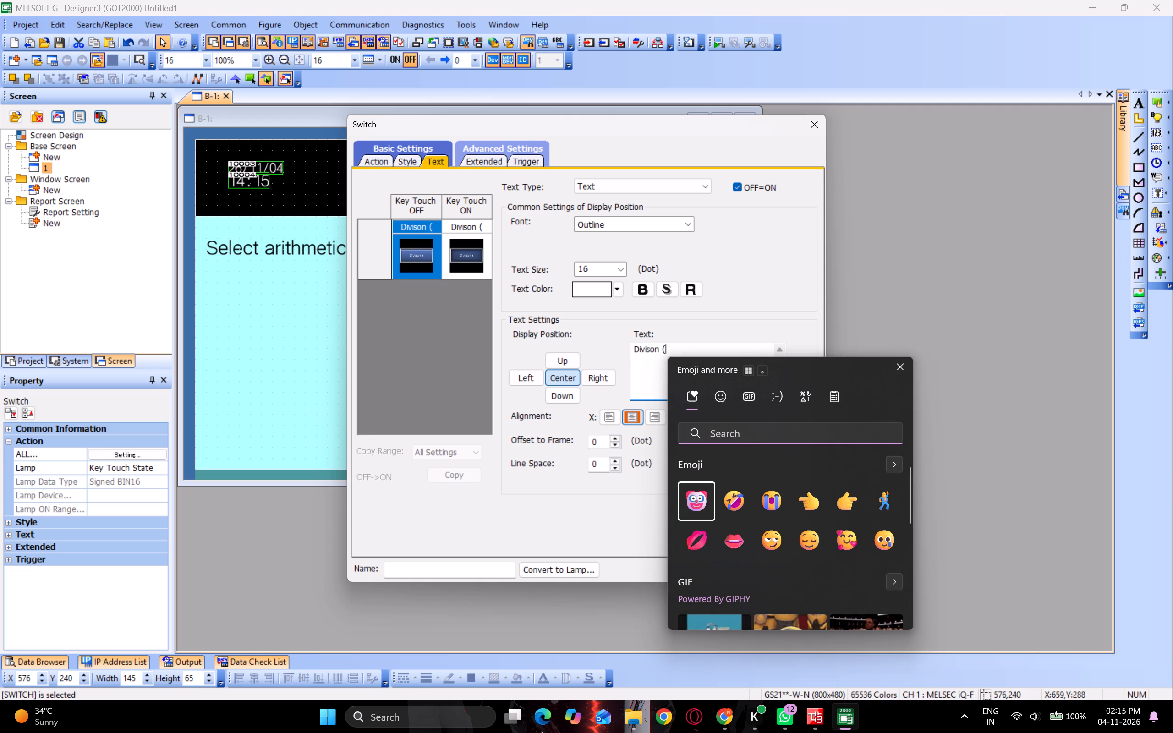
pyautogui.click(755, 428)
pyautogui.write('divi')
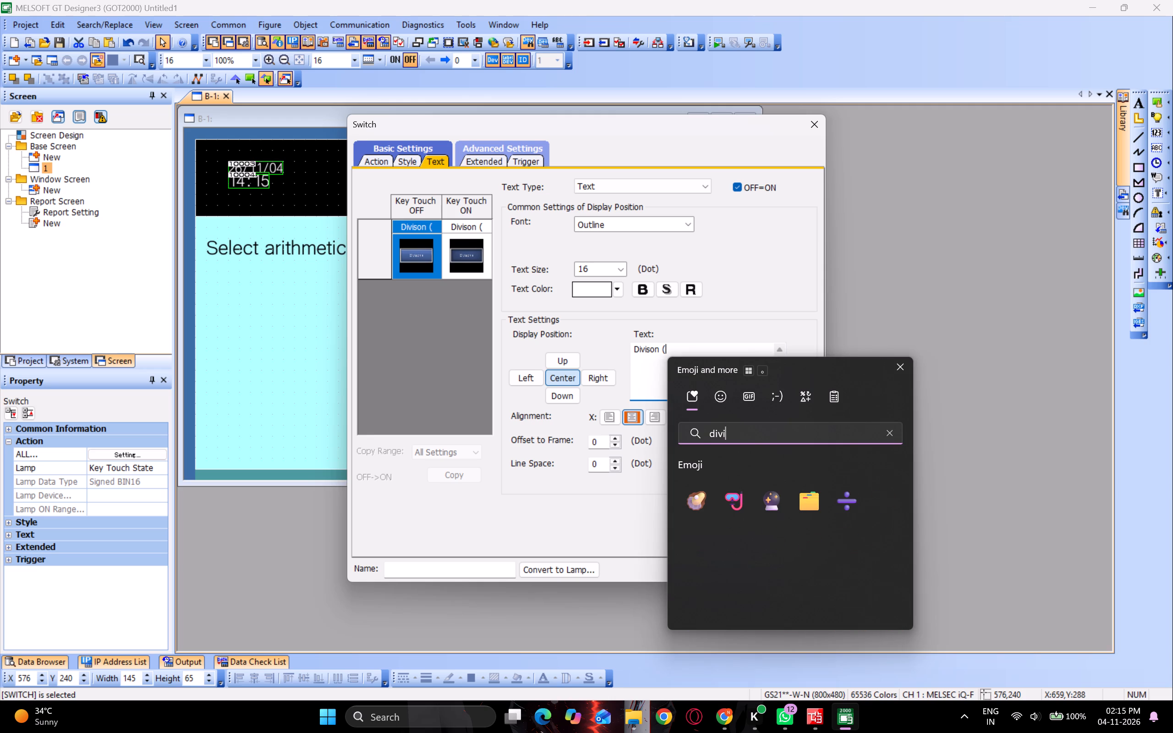
pyautogui.click(719, 402)
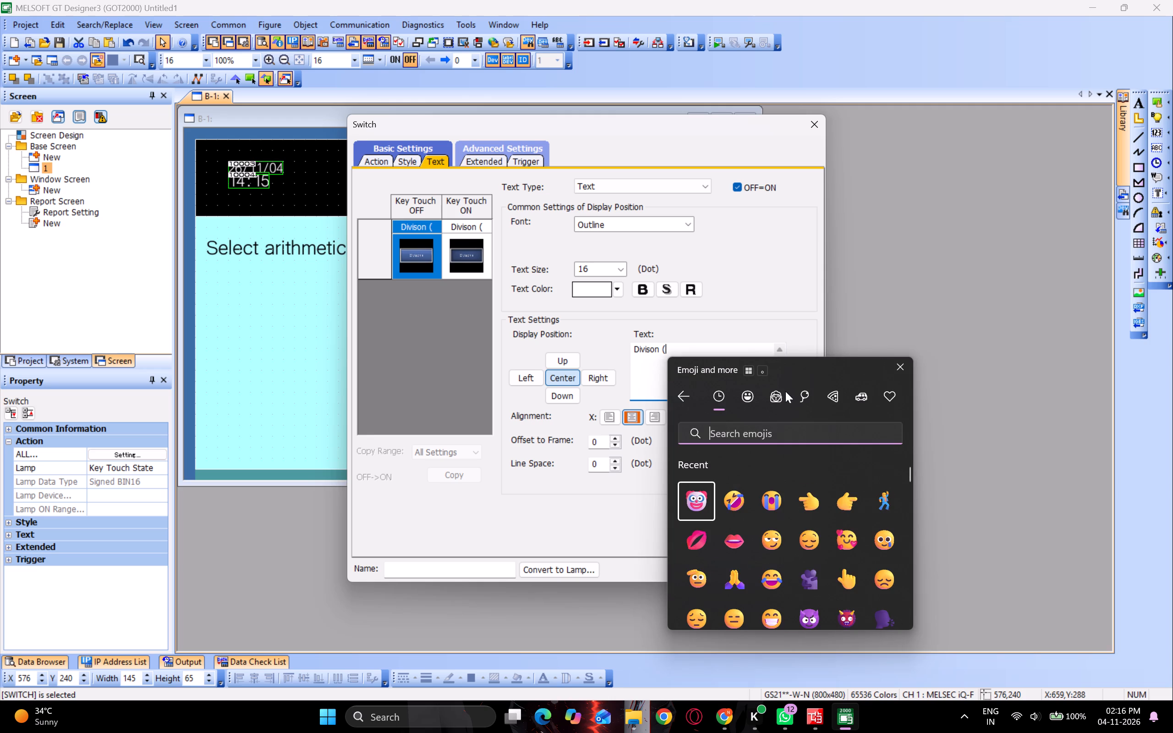
pyautogui.click(693, 394)
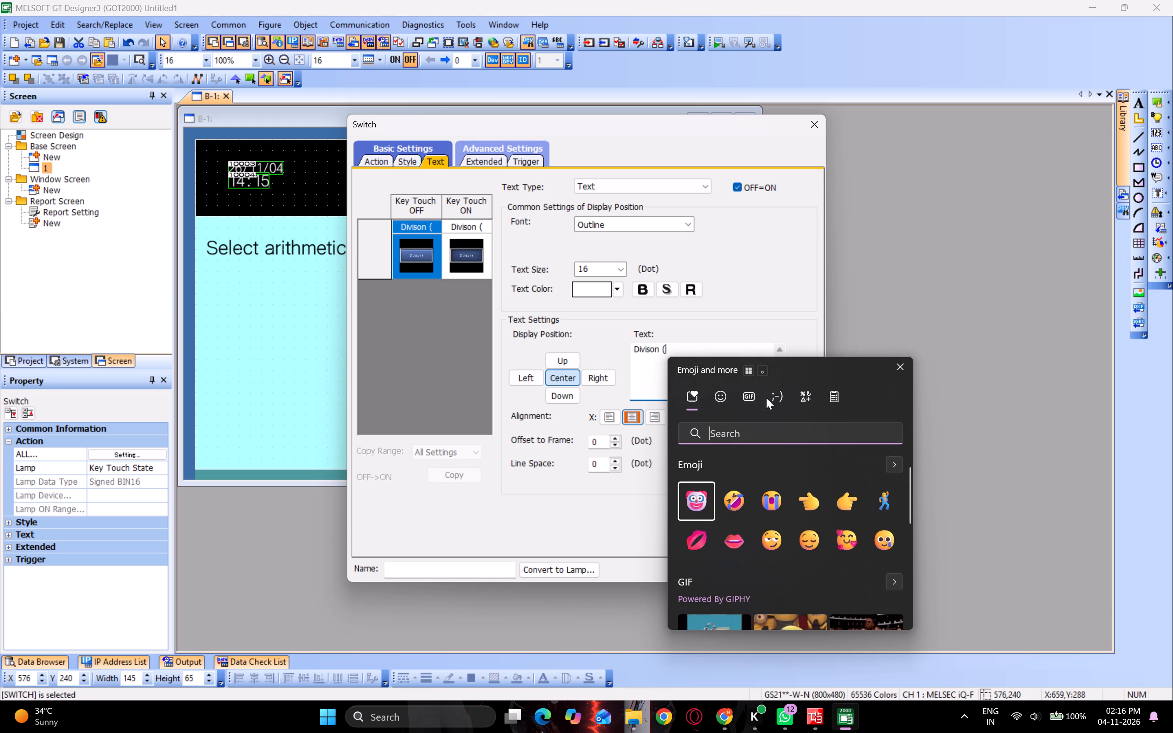
pyautogui.click(766, 398)
pyautogui.click(685, 400)
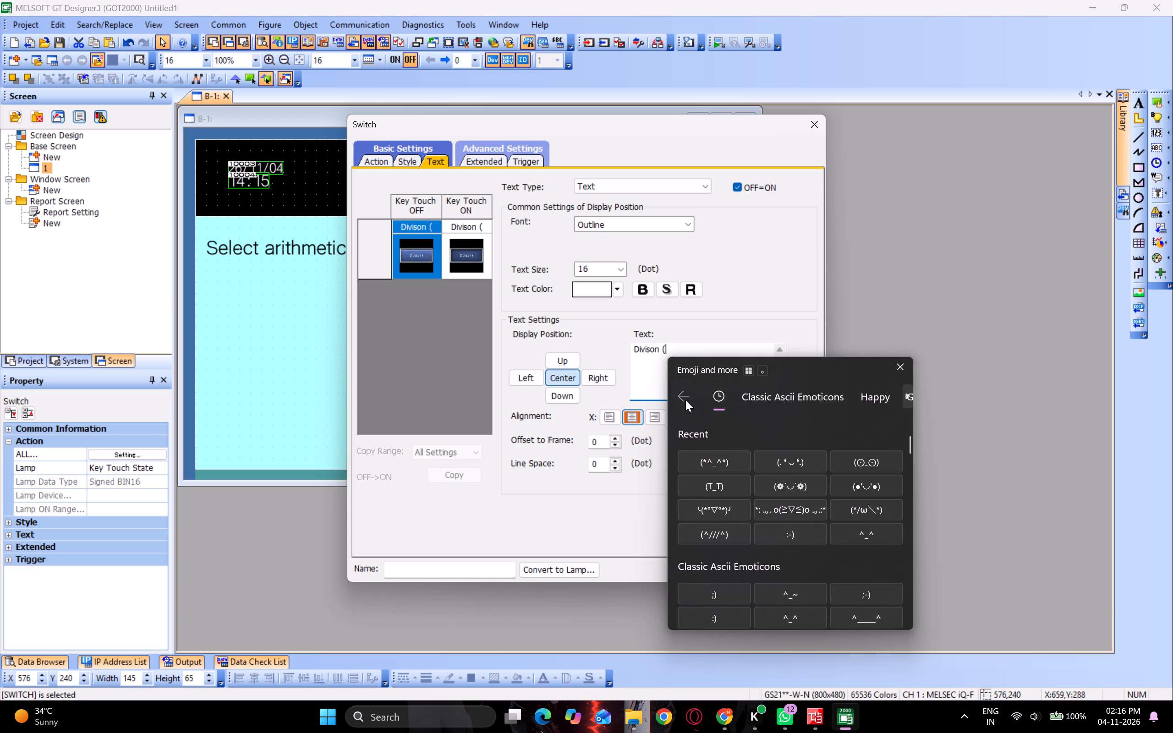
pyautogui.click(791, 401)
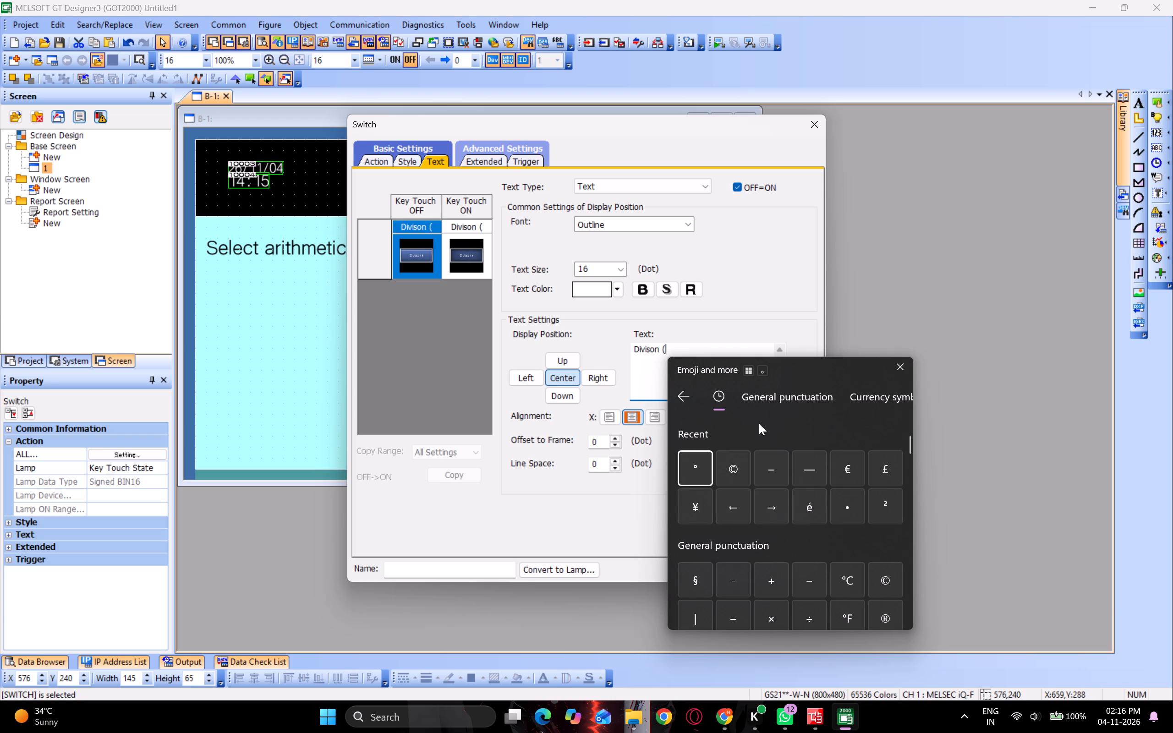
pyautogui.scroll(-1, 794, 536)
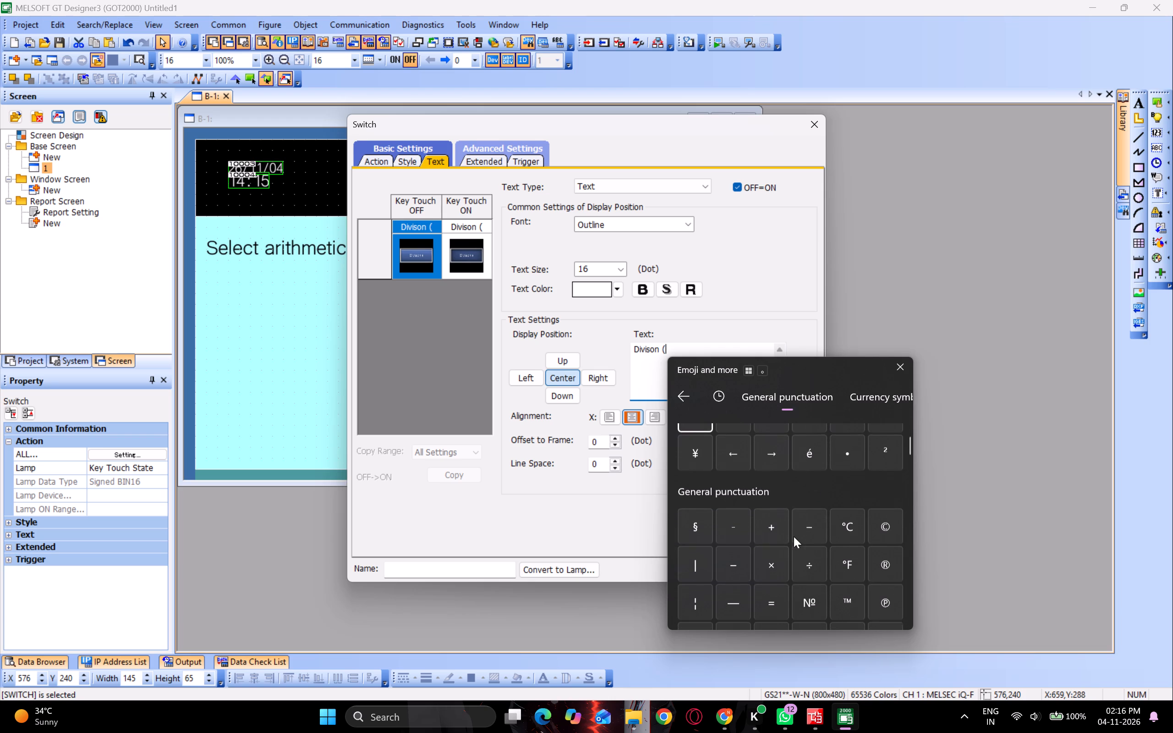
pyautogui.scroll(-1, 794, 536)
pyautogui.click(822, 568)
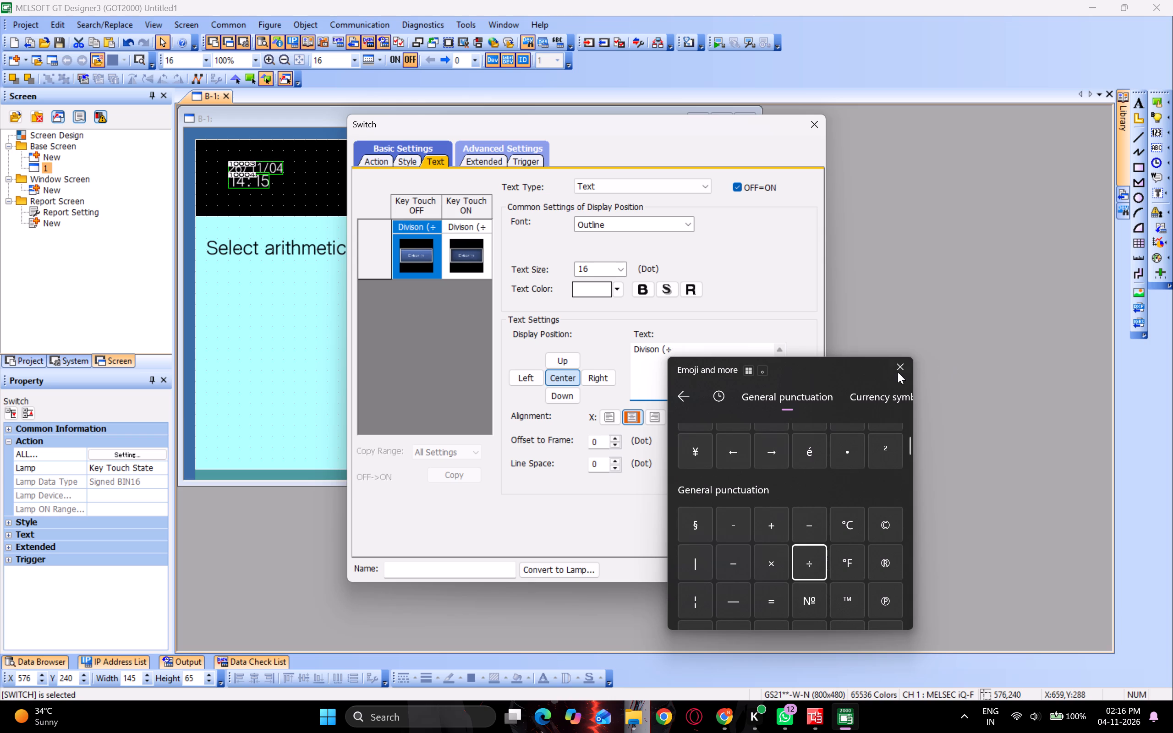
pyautogui.click(895, 373)
pyautogui.hotkey('shift', ')')
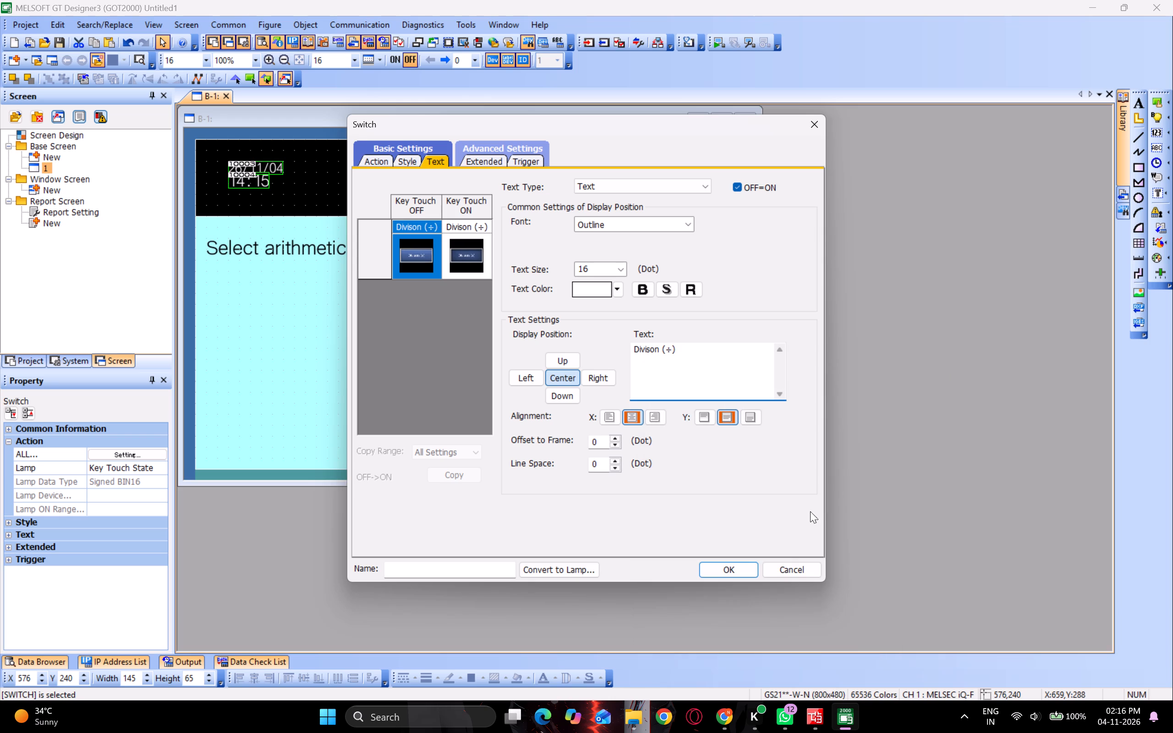
pyautogui.click(743, 566)
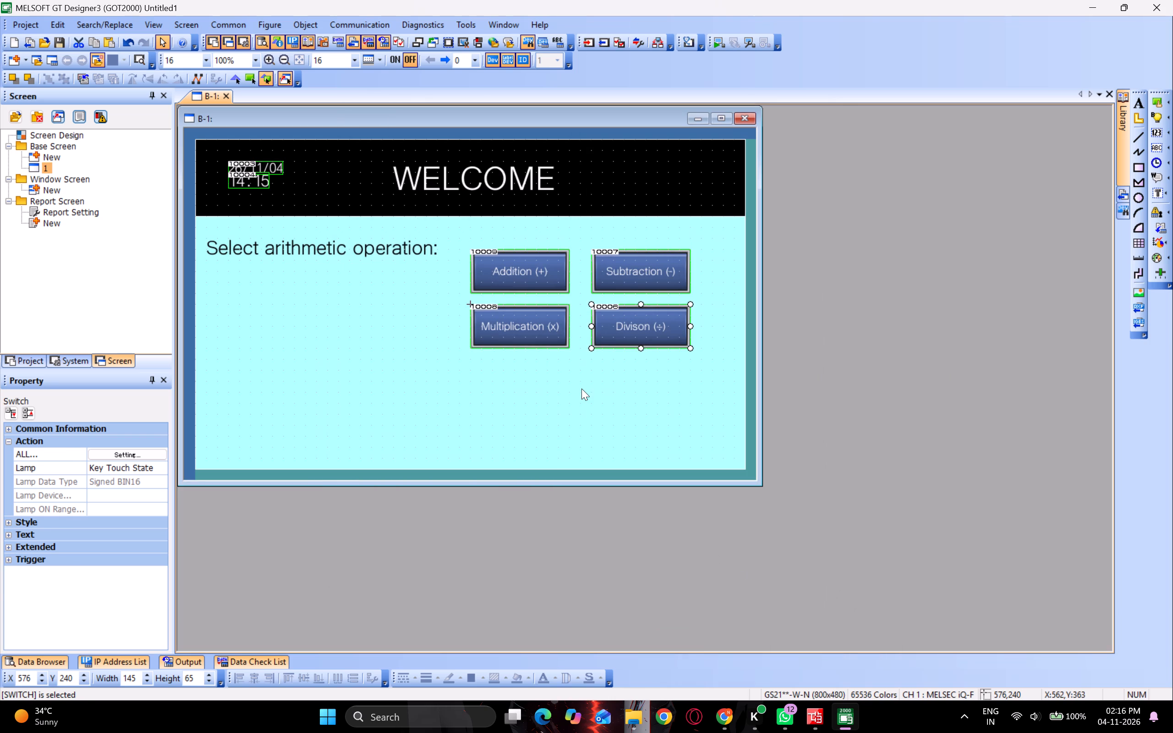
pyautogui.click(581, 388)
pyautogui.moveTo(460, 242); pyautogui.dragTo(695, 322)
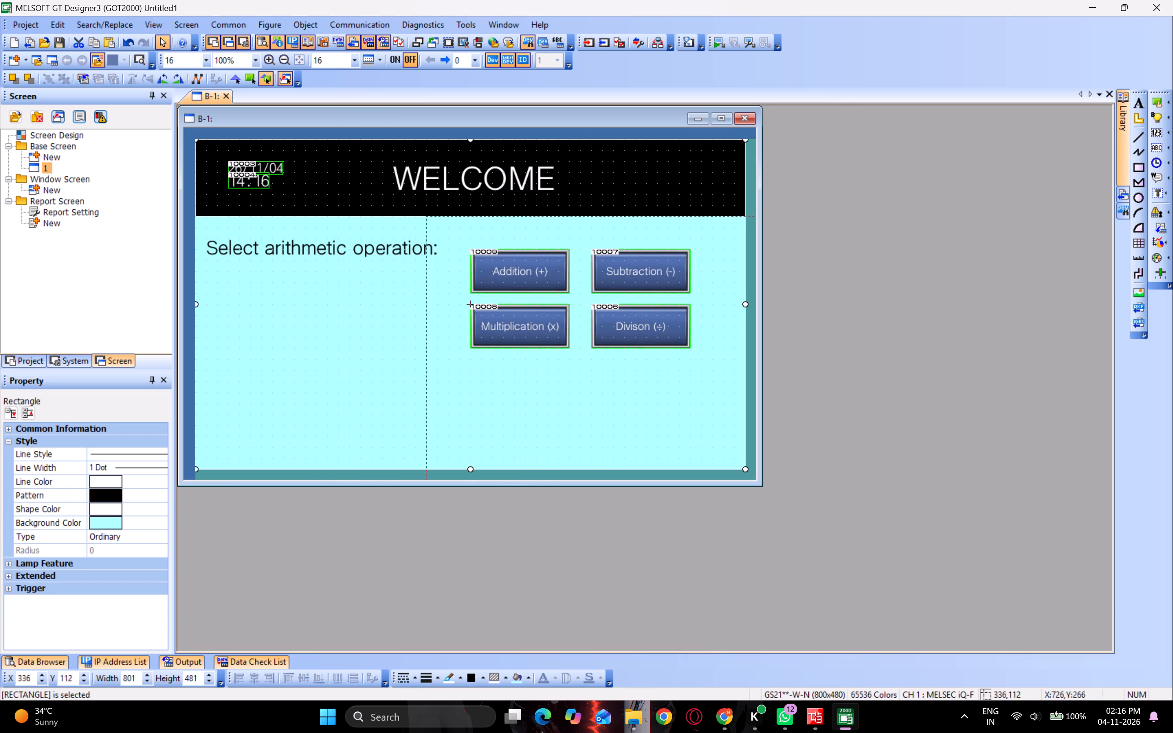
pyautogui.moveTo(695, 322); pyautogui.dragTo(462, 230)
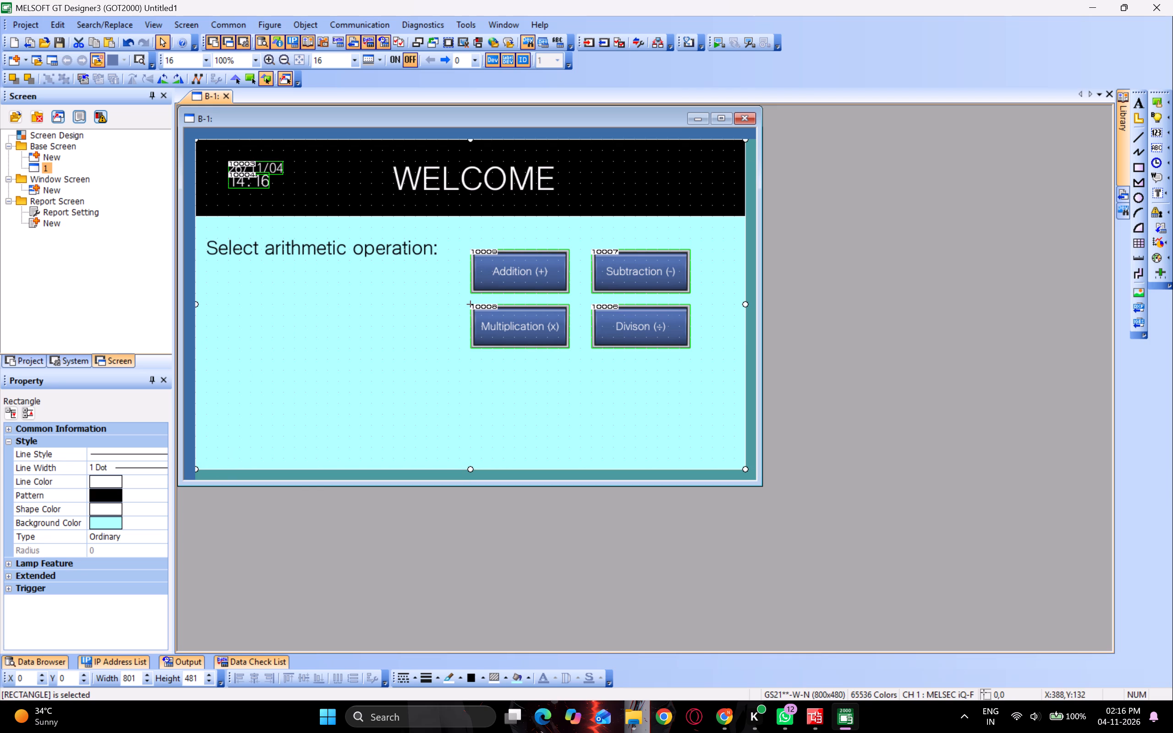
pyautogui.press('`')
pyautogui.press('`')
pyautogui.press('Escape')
# Move the four operation switches together slightly up and left, placing the Addition switch at about X 384, Y 144.
pyautogui.moveTo(457, 229); pyautogui.dragTo(732, 375)
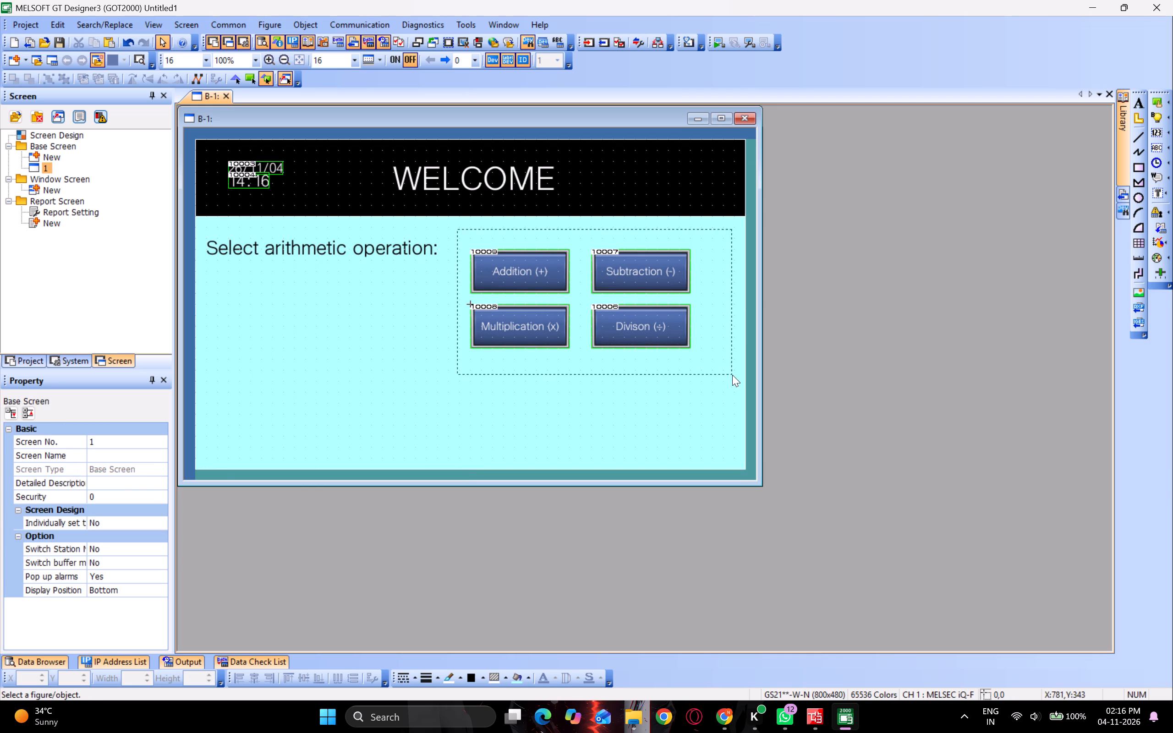
pyautogui.moveTo(732, 375); pyautogui.dragTo(717, 369)
pyautogui.moveTo(520, 273); pyautogui.dragTo(514, 263)
pyautogui.click(387, 379)
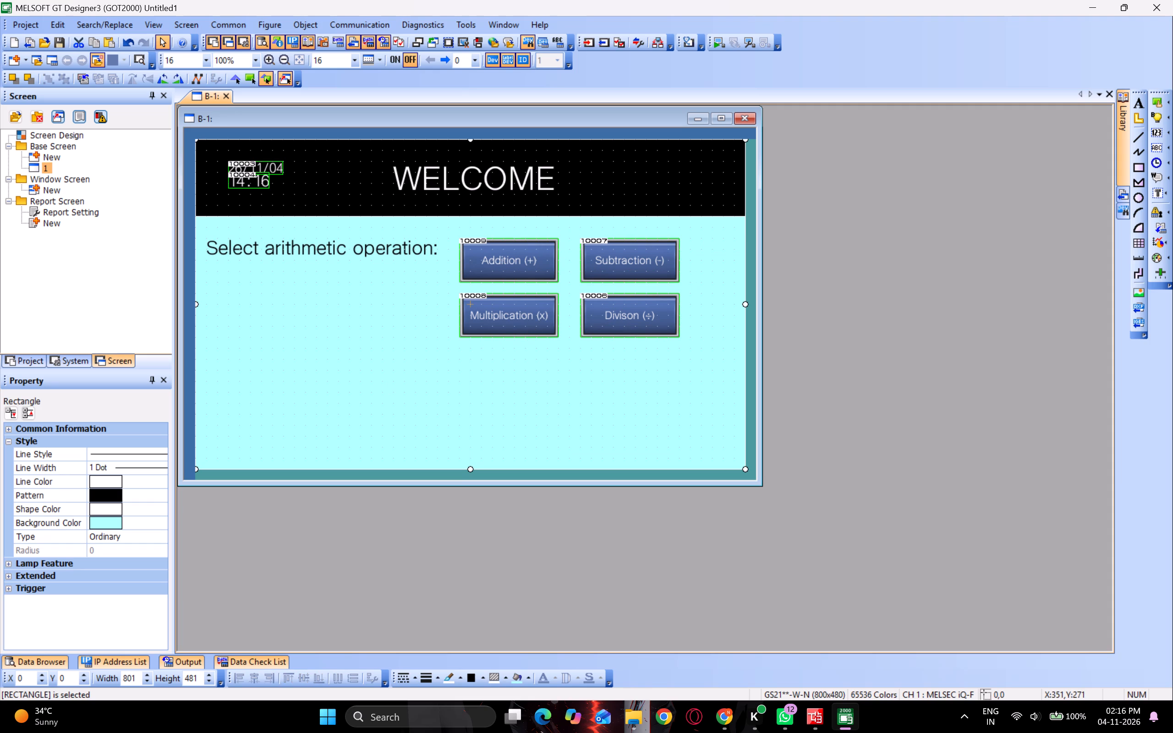
# Open the Addition (+) switch's action settings.
pyautogui.doubleClick(513, 262)
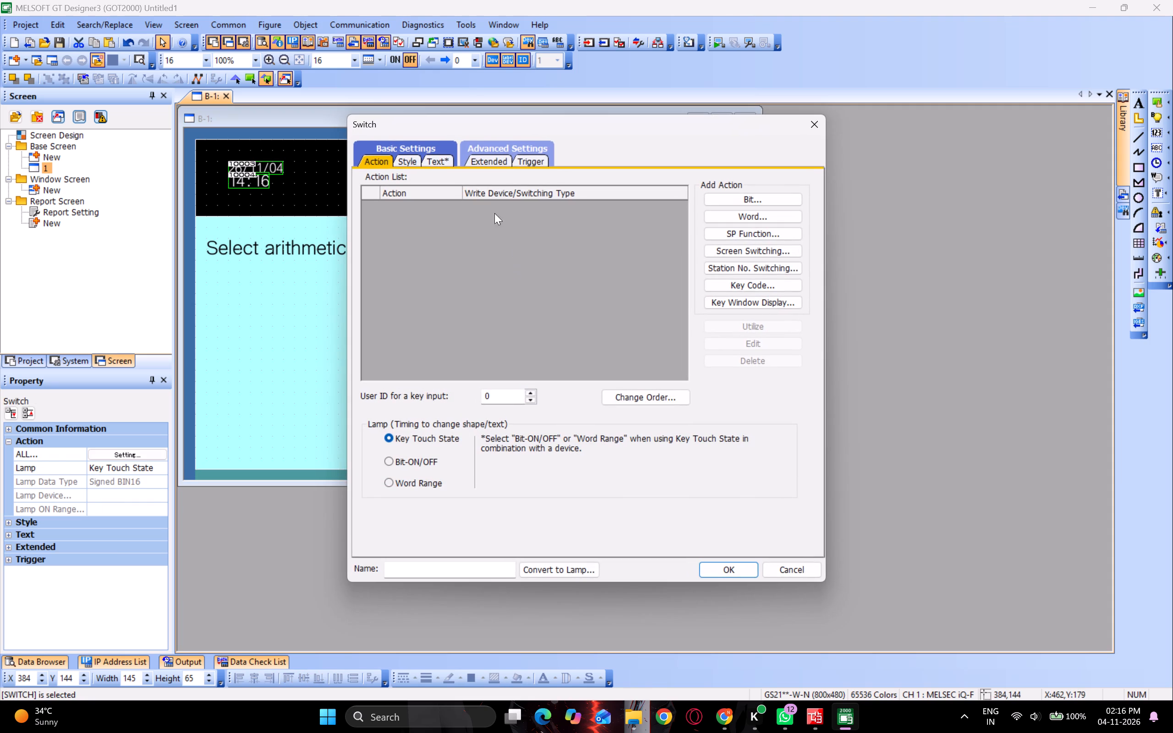
pyautogui.click(499, 162)
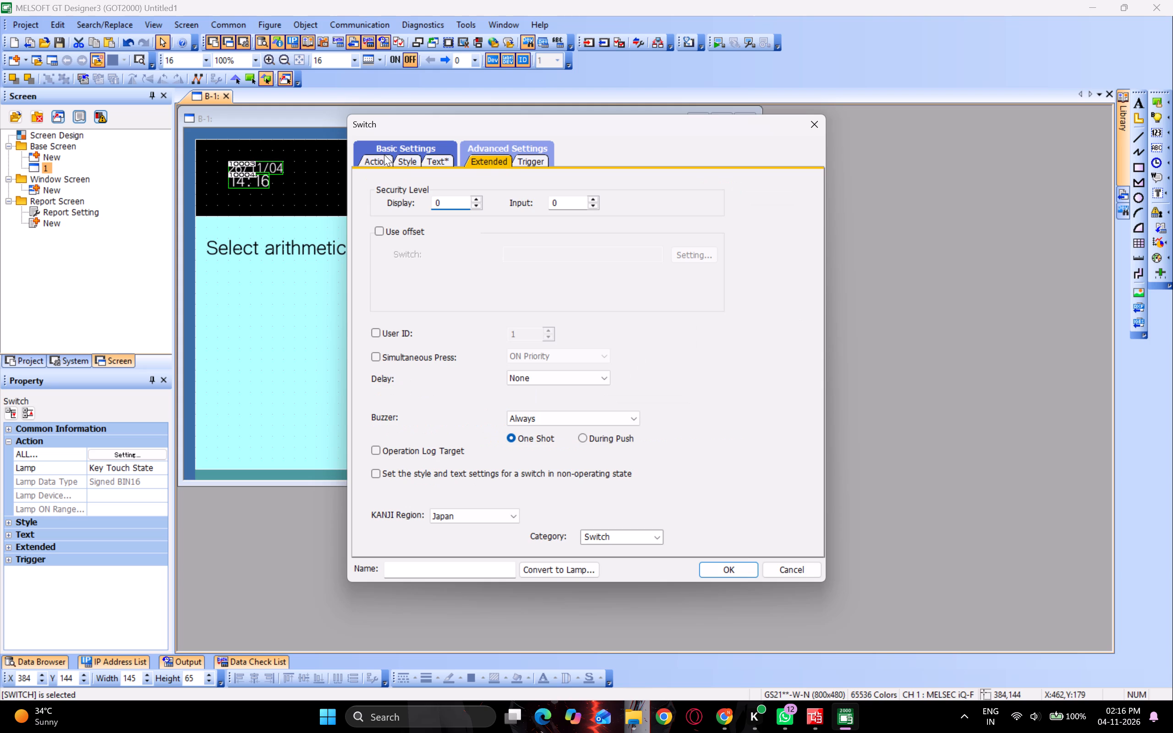
pyautogui.click(384, 156)
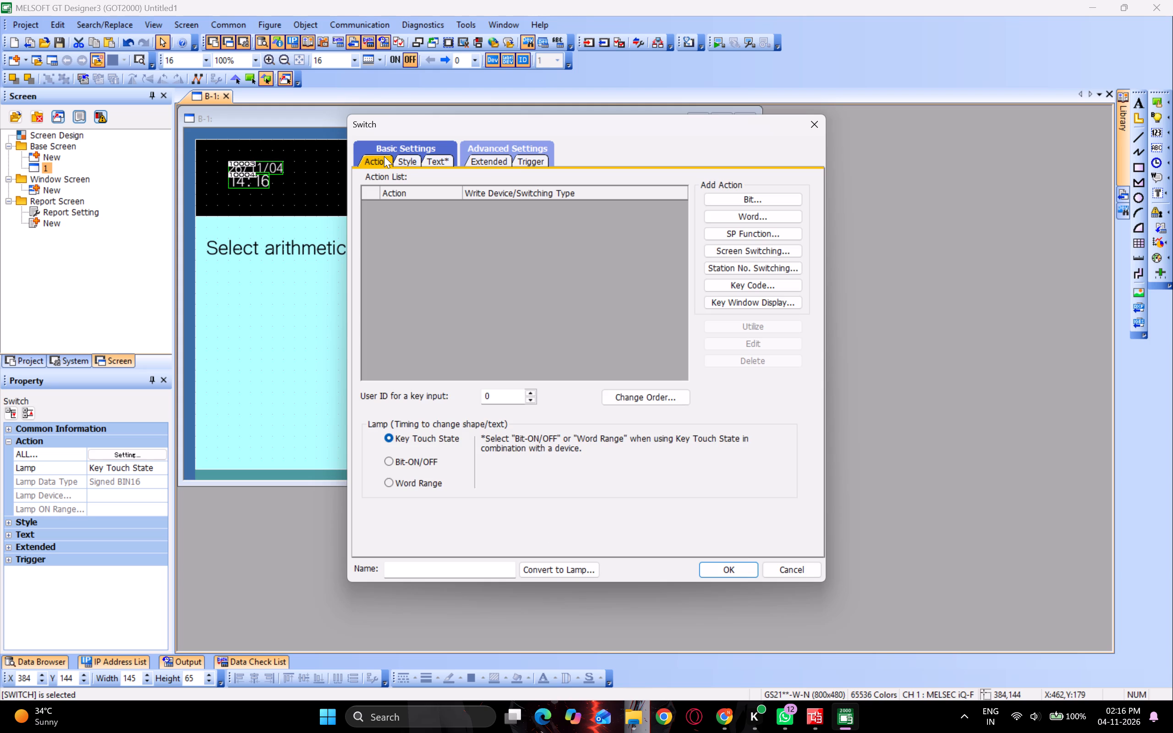
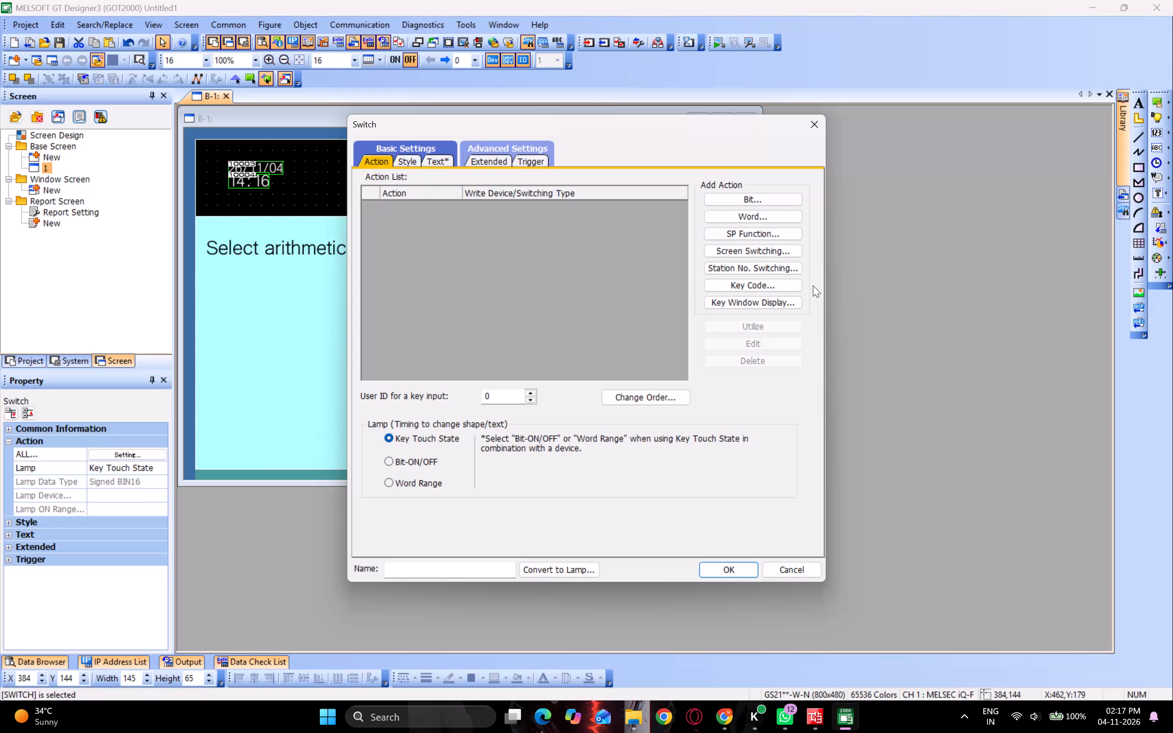
# Add a Screen Switching action to the Addition (+) switch, with fixed base screen 1 as the destination.
pyautogui.click(746, 247)
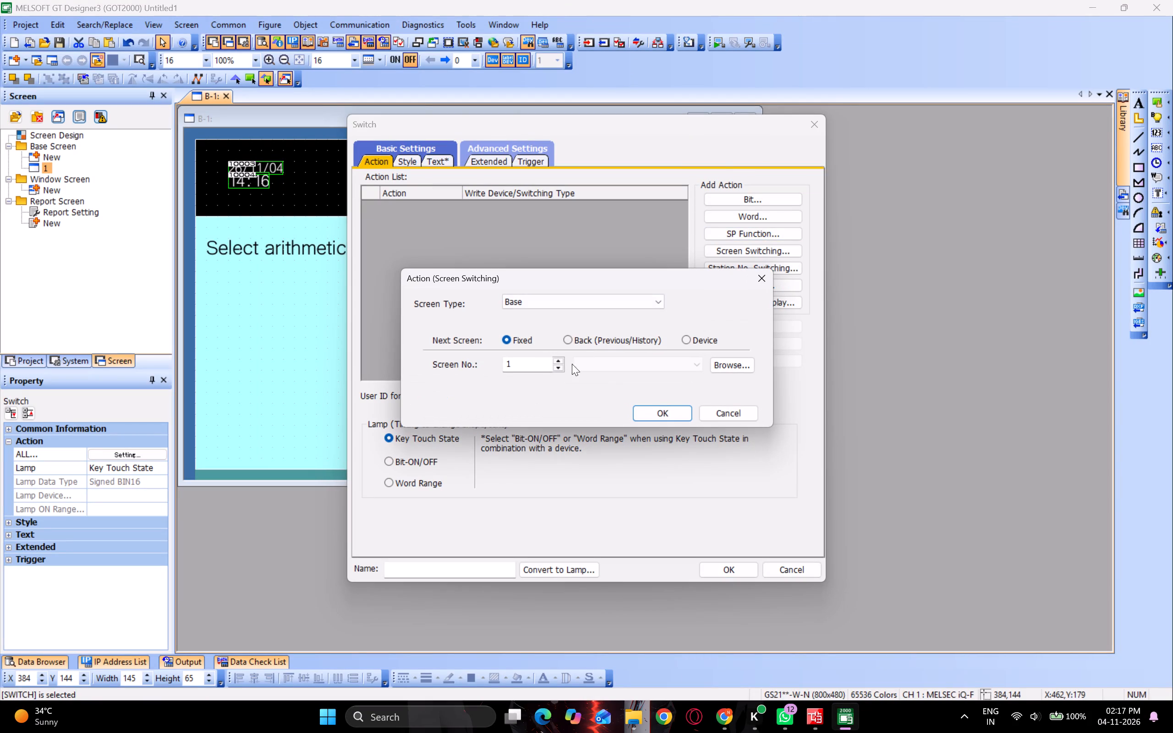
pyautogui.click(675, 416)
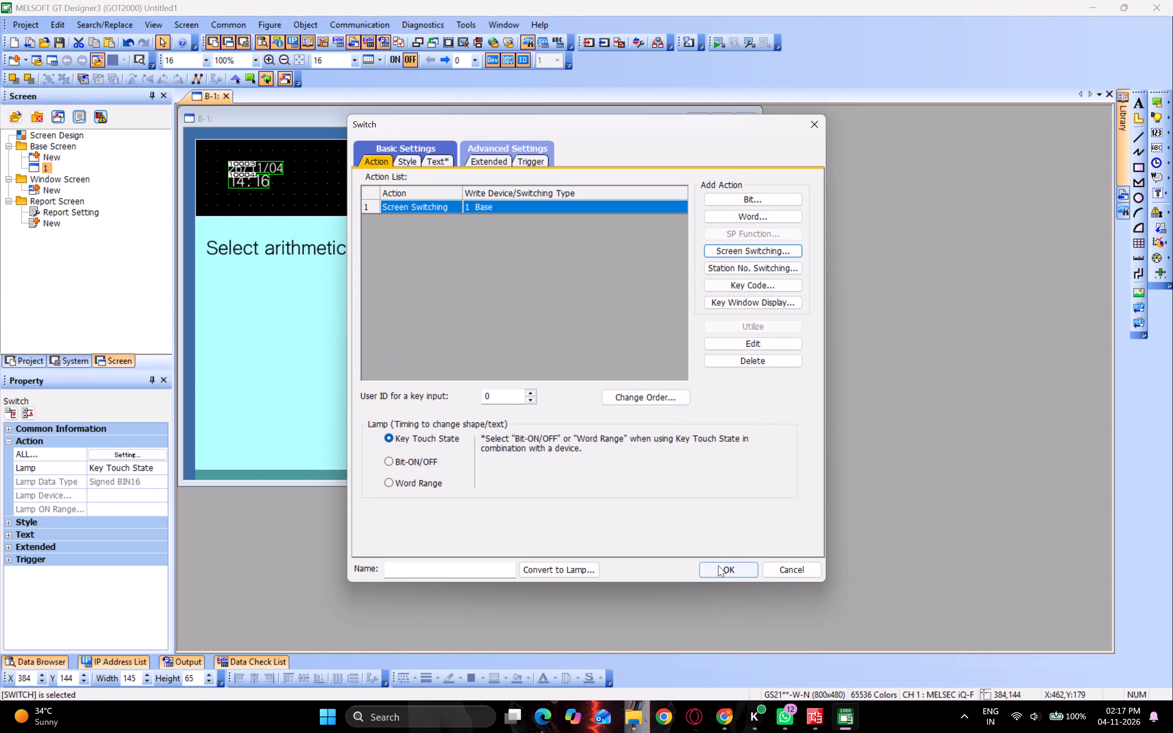
pyautogui.click(717, 565)
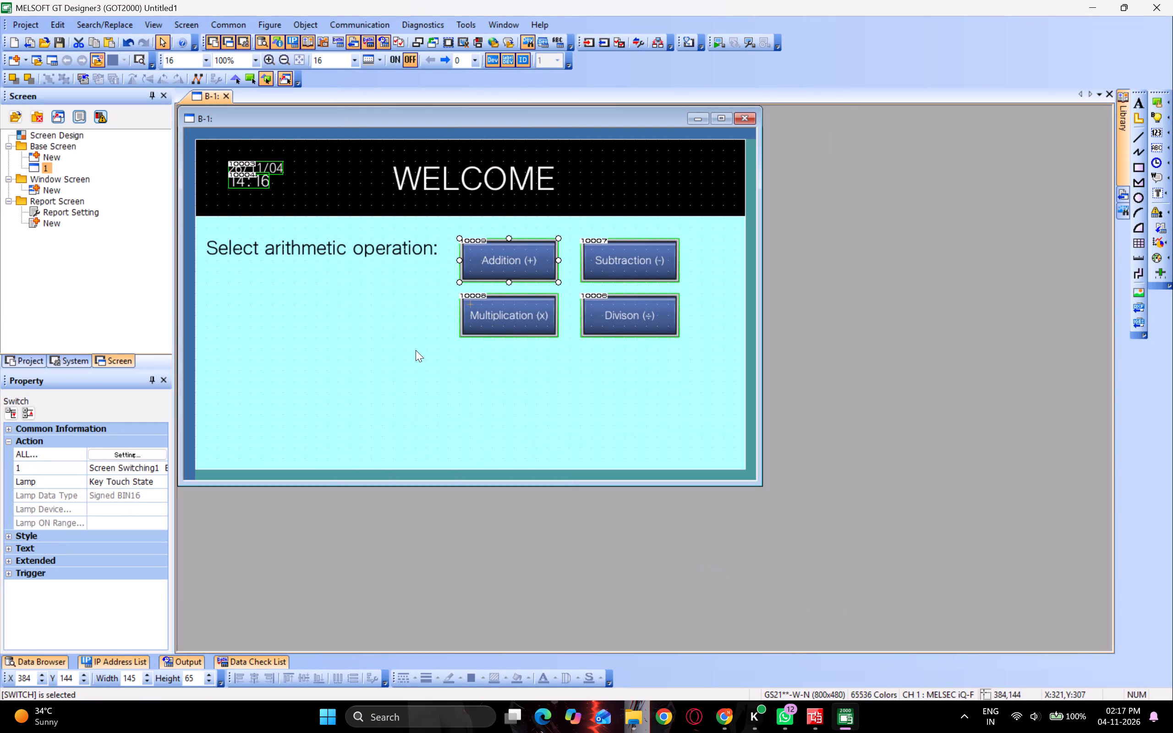
# Set the Addition (+) switch's Screen Switching destination to base screen 2 and apply the switch settings.
pyautogui.doubleClick(518, 256)
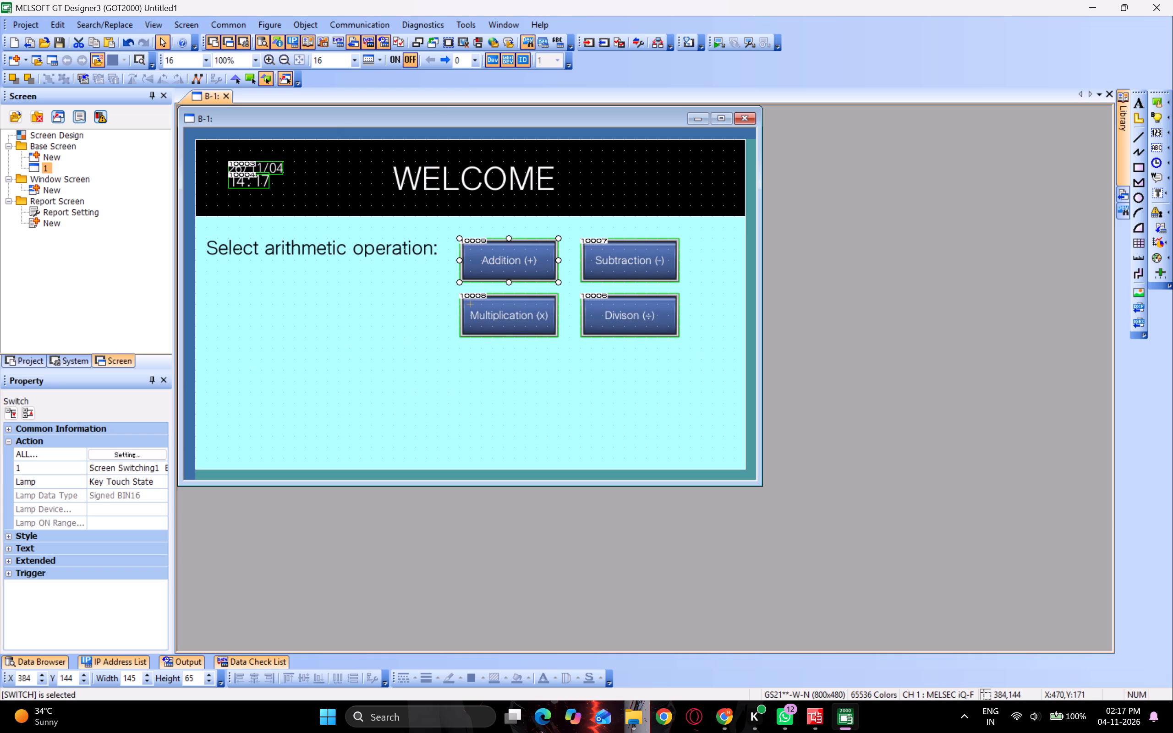
pyautogui.moveTo(508, 213); pyautogui.dragTo(508, 208)
pyautogui.doubleClick(508, 208)
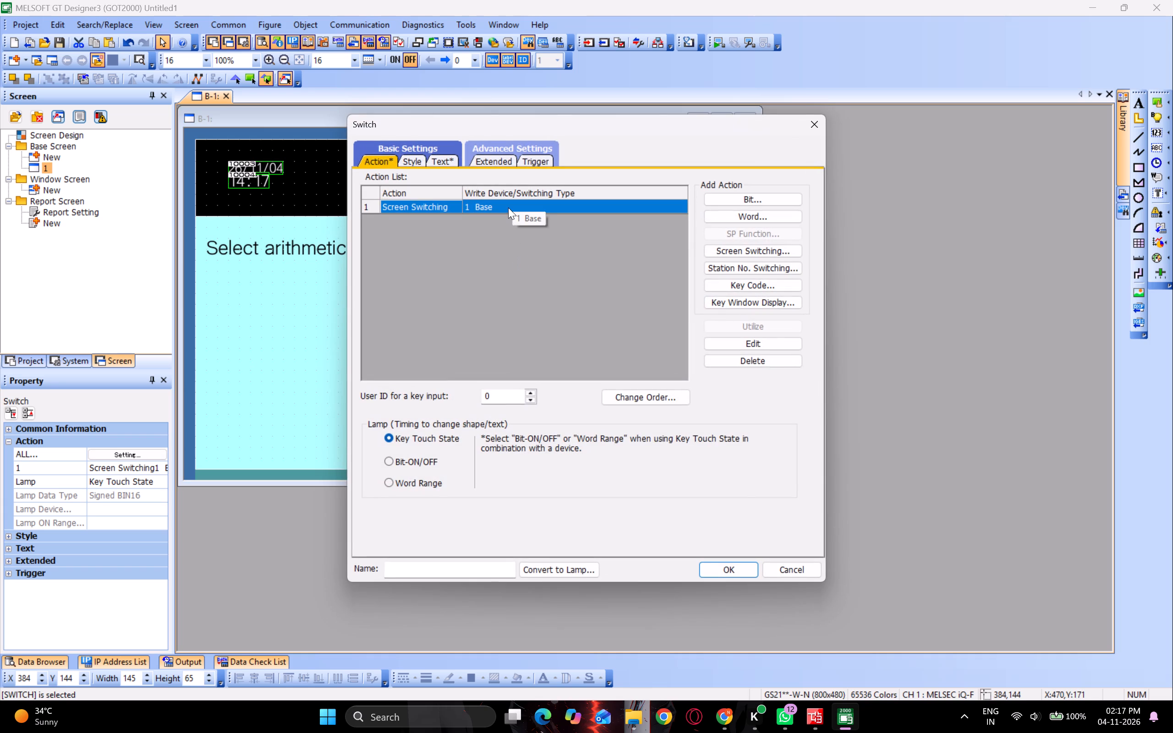
pyautogui.click(526, 360)
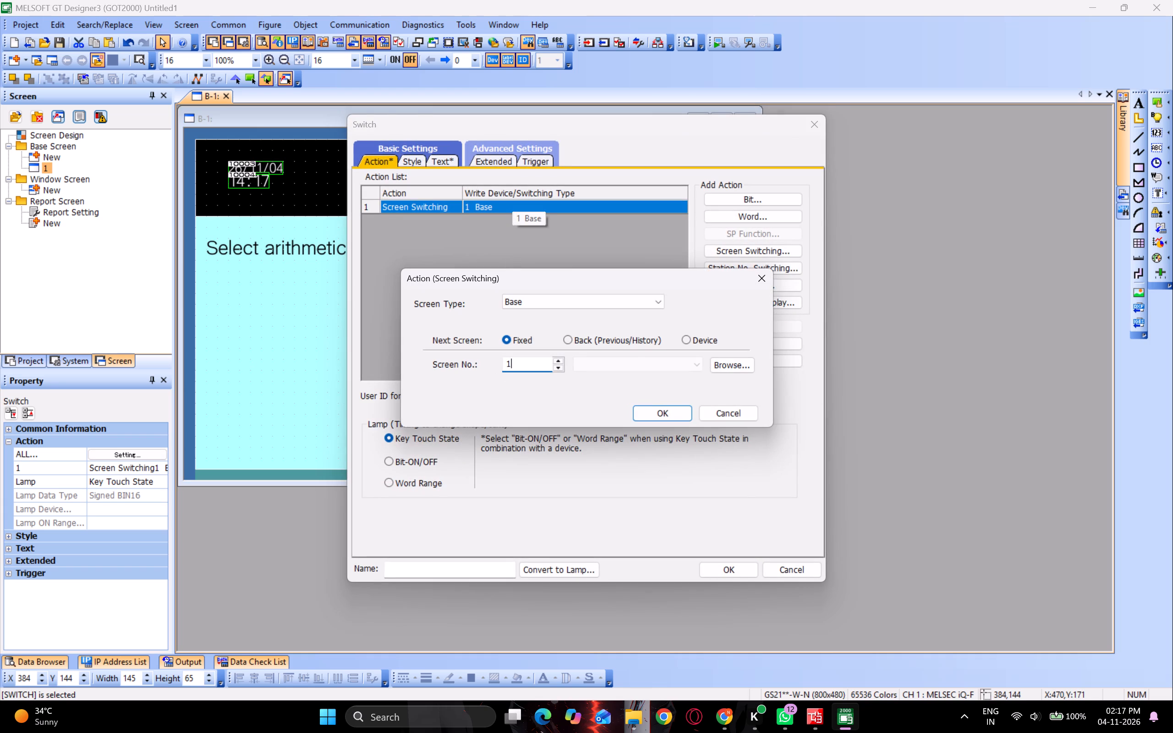
pyautogui.press('BackSpace')
pyautogui.press('2')
pyautogui.press('Return')
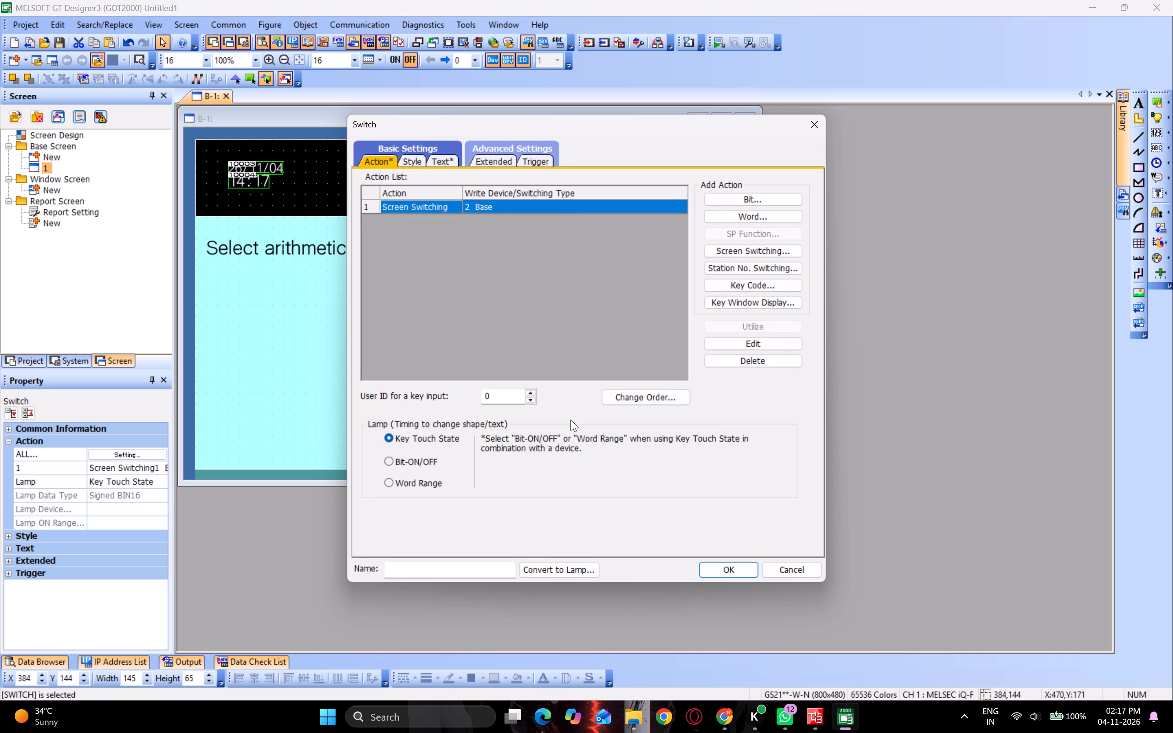
pyautogui.click(734, 575)
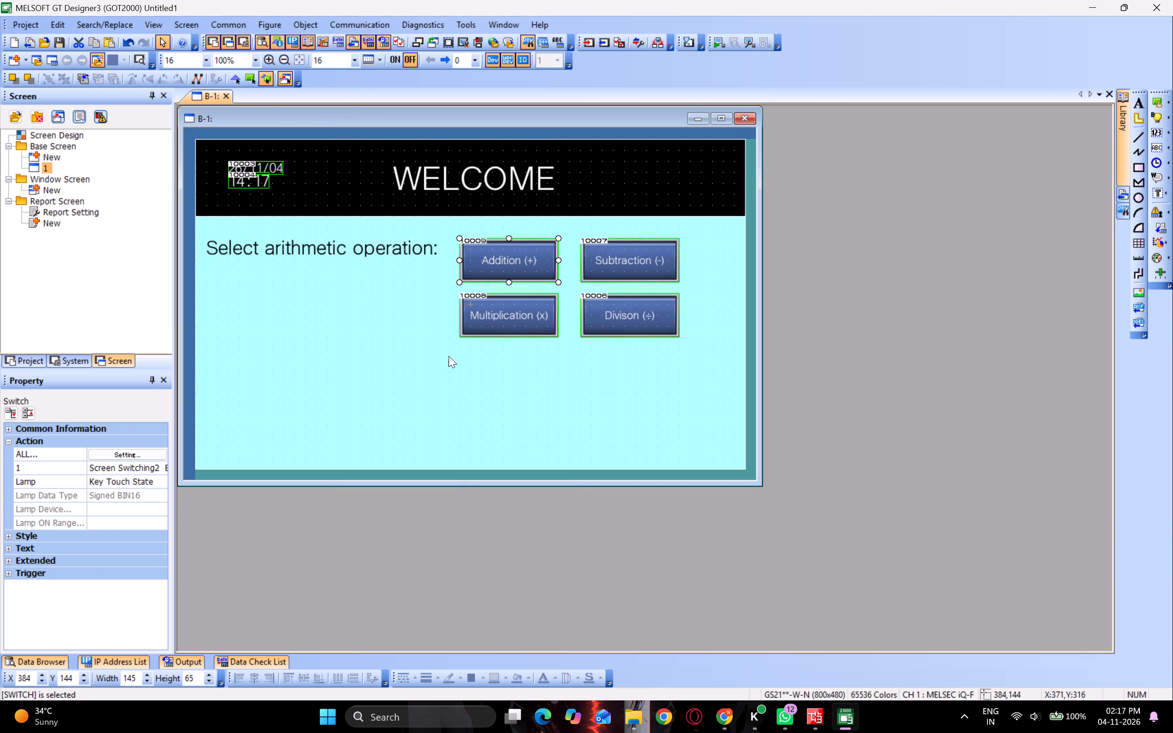
# Recheck the Addition (+) switch's action list.
pyautogui.click(485, 282)
pyautogui.click(511, 255)
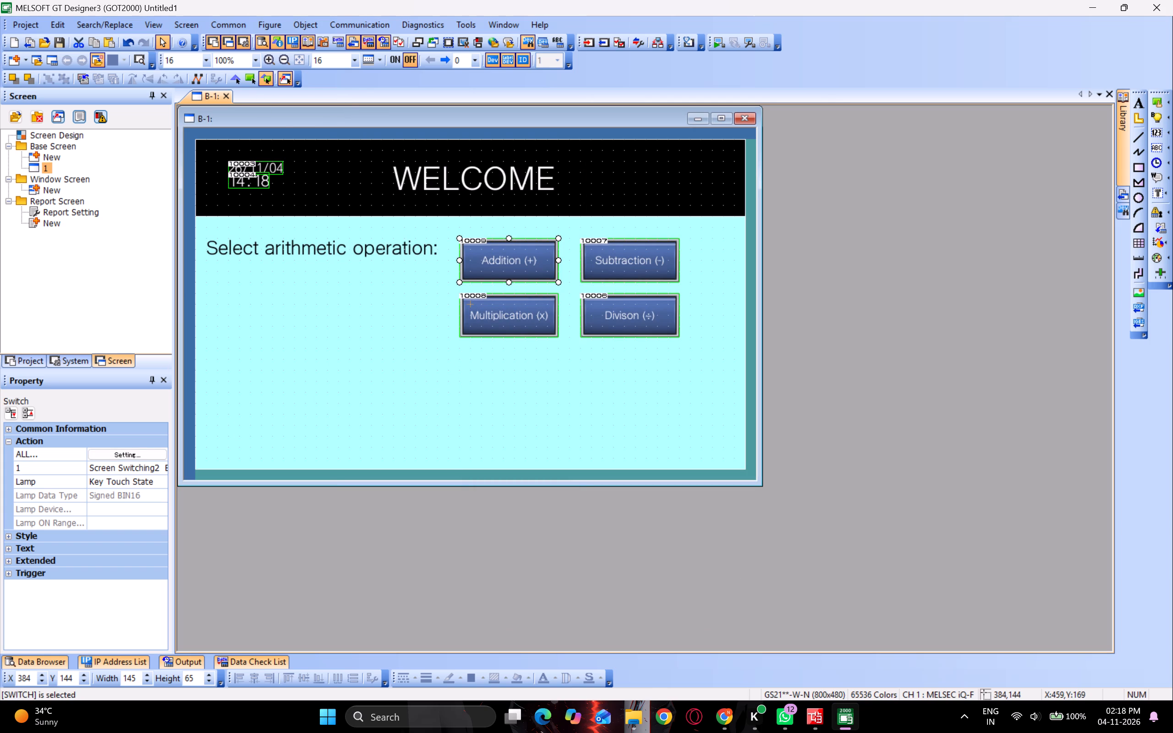
pyautogui.doubleClick(511, 255)
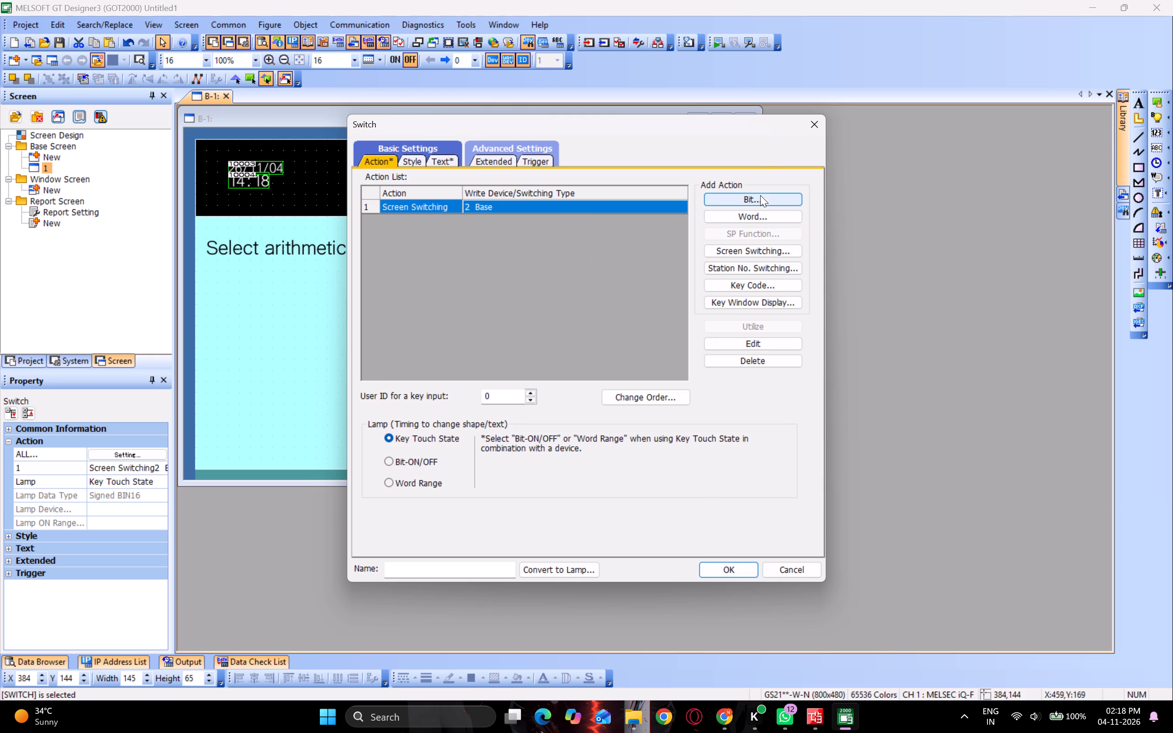
pyautogui.click(737, 574)
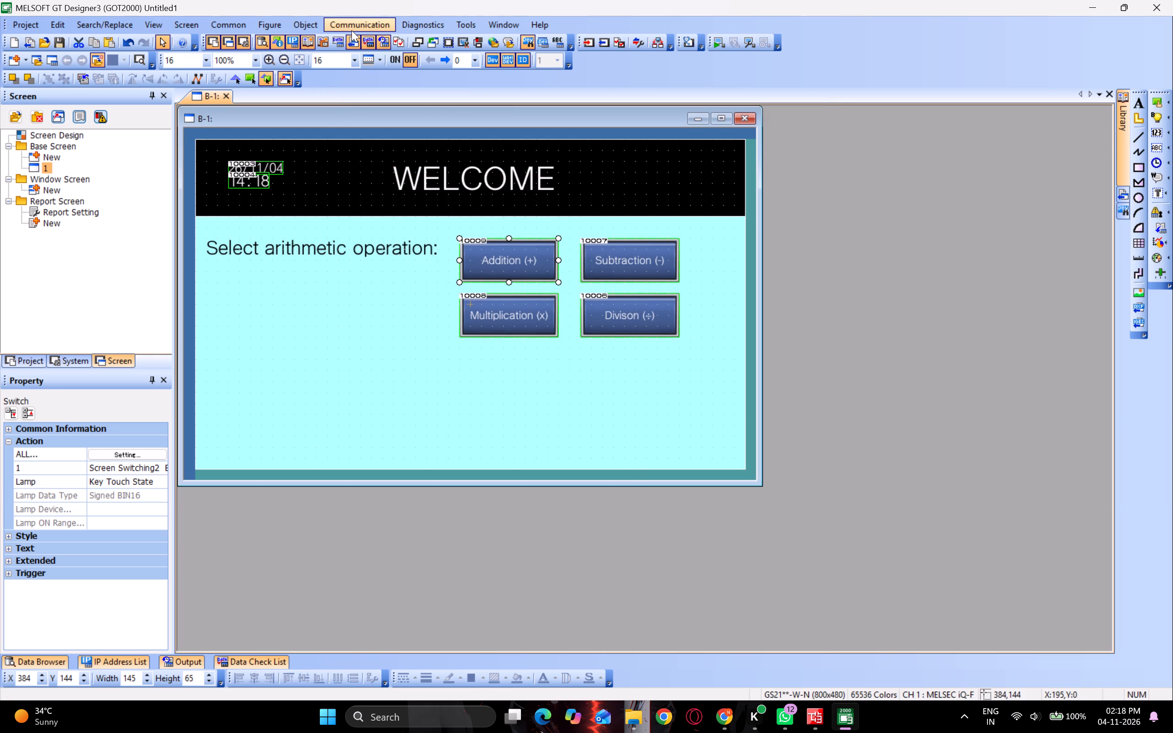
# Preview base screen B-1 and test the Addition (+) switch's screen change.
pyautogui.hotkey('ctrl', 'i')
pyautogui.click(302, 169)
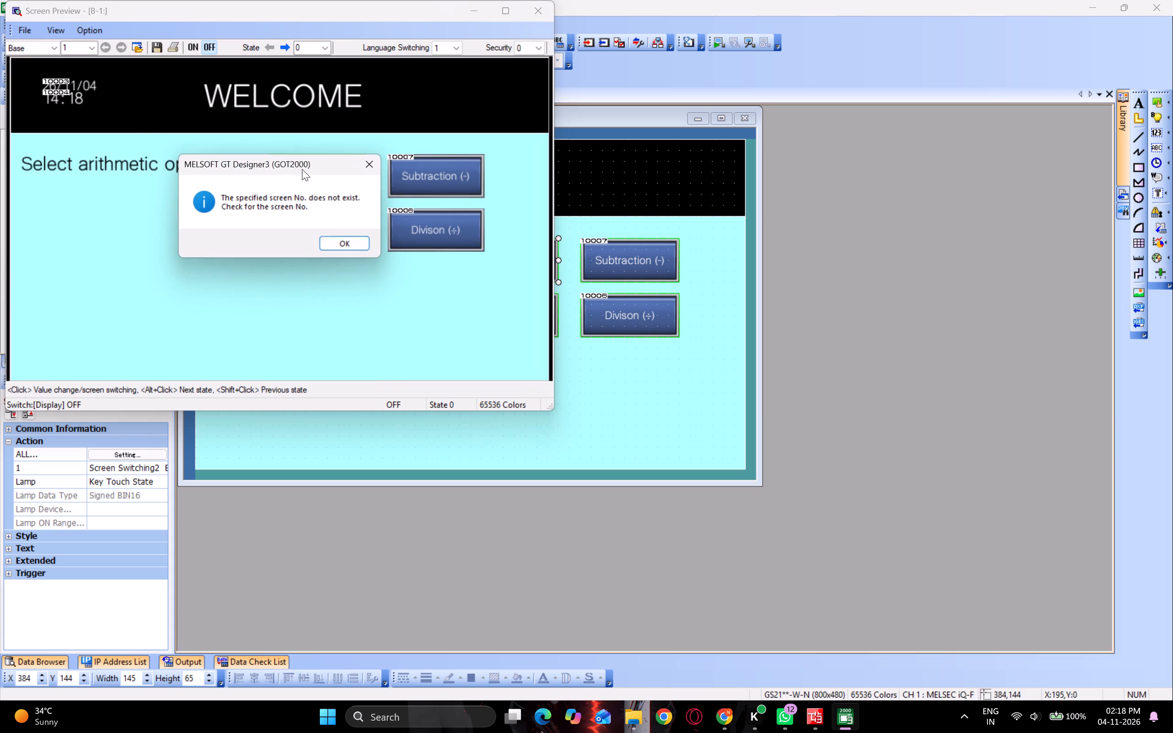
pyautogui.click(334, 237)
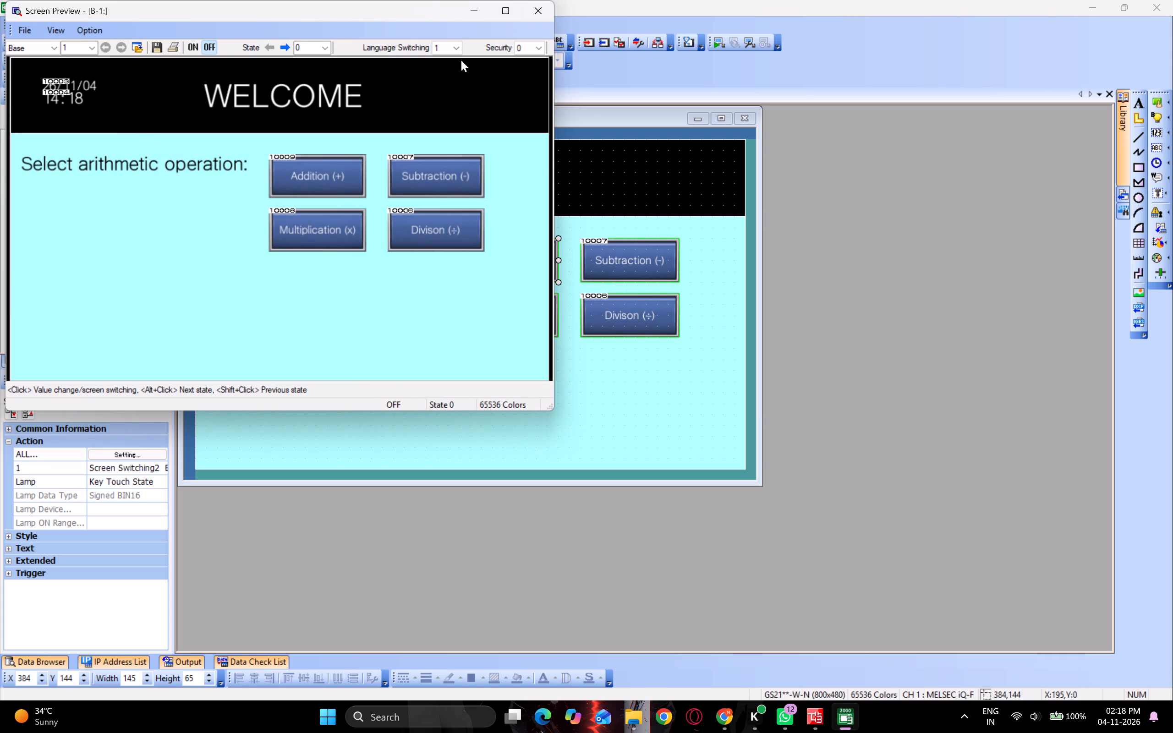
pyautogui.click(549, 13)
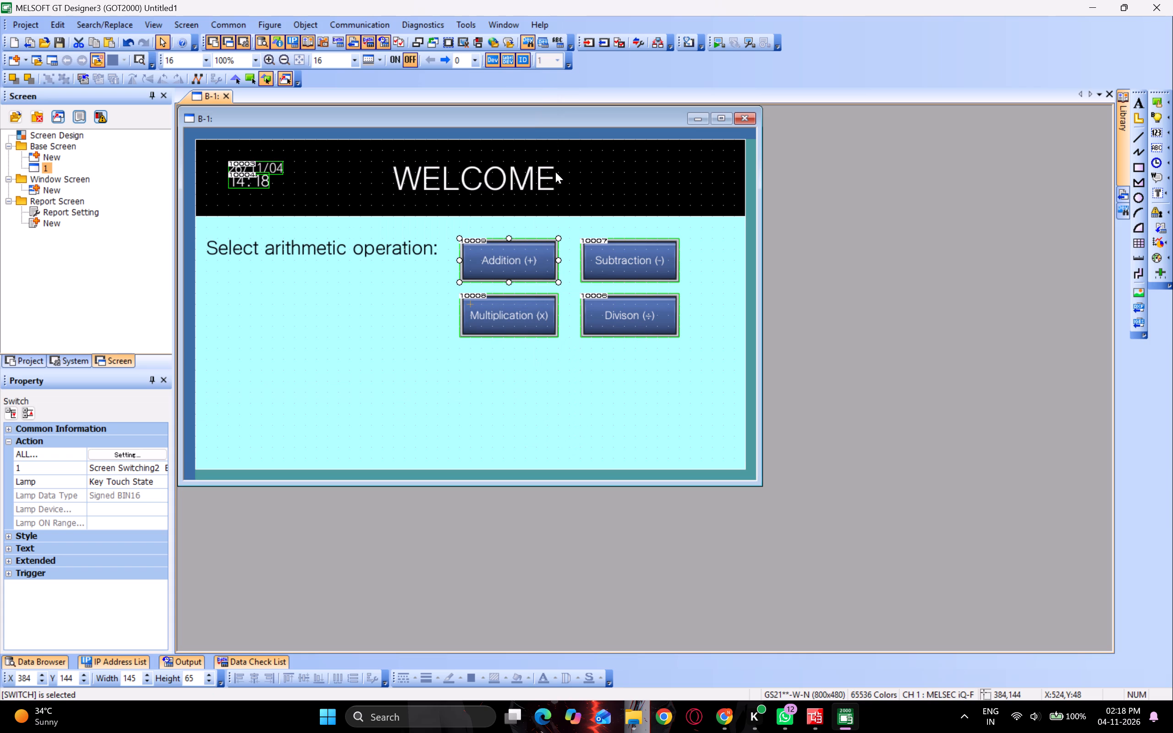
# Review the screen type options of the Addition (+) switch's Screen Switching action, keeping Base and screen number 2.
pyautogui.doubleClick(545, 252)
pyautogui.doubleClick(528, 209)
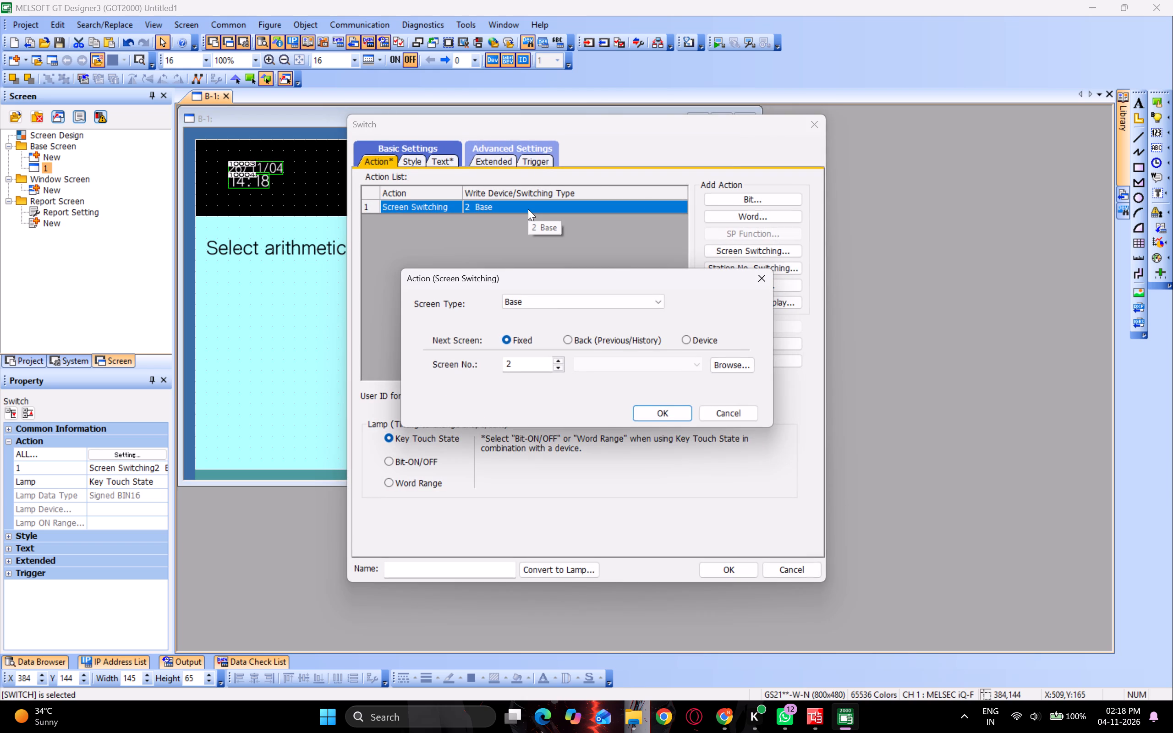
pyautogui.click(550, 302)
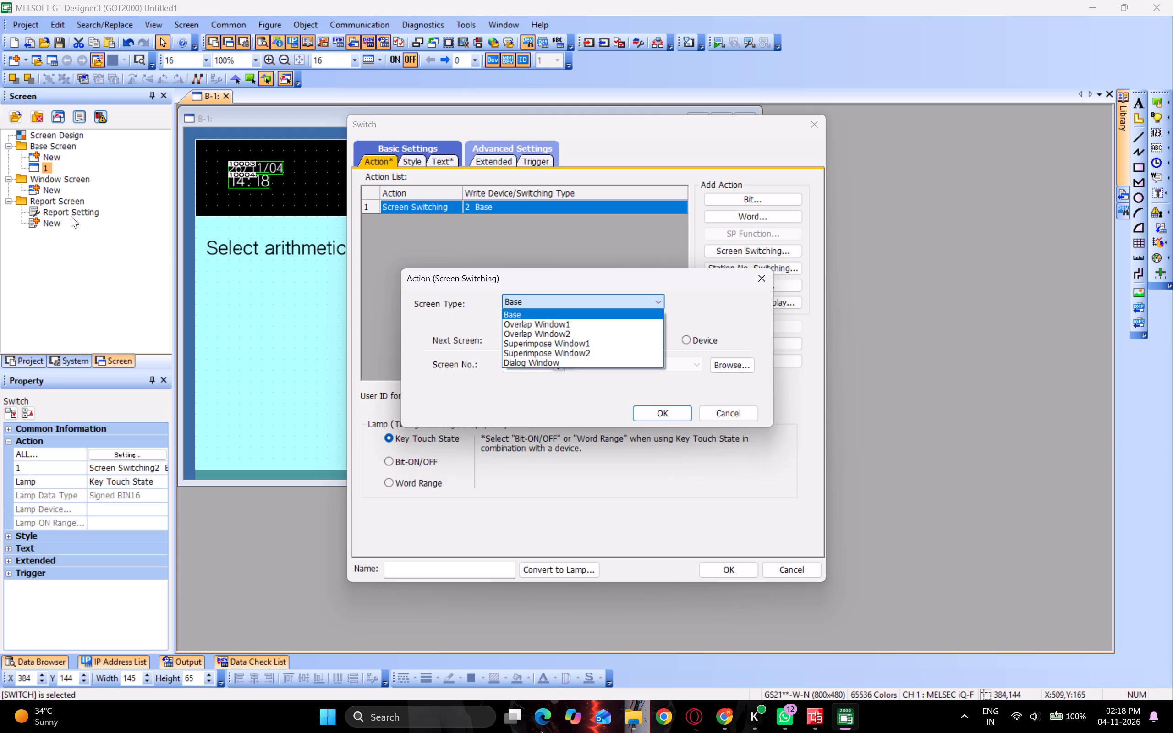
pyautogui.click(516, 309)
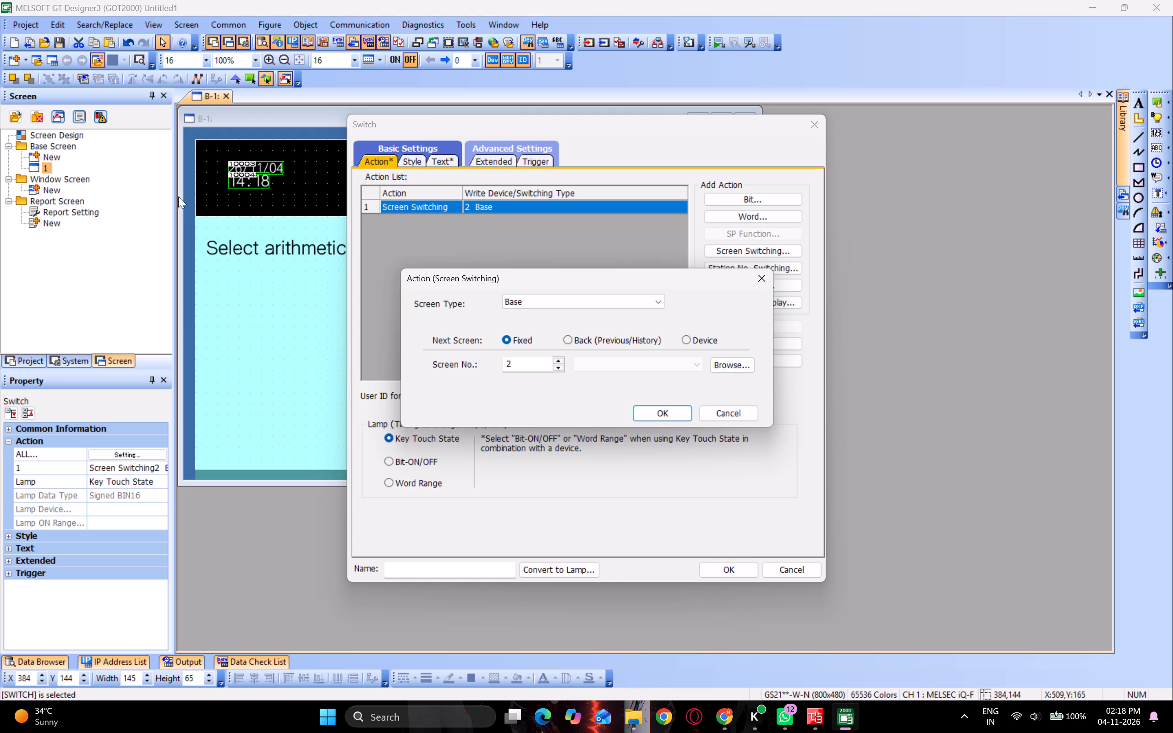
pyautogui.doubleClick(34, 155)
pyautogui.click(670, 406)
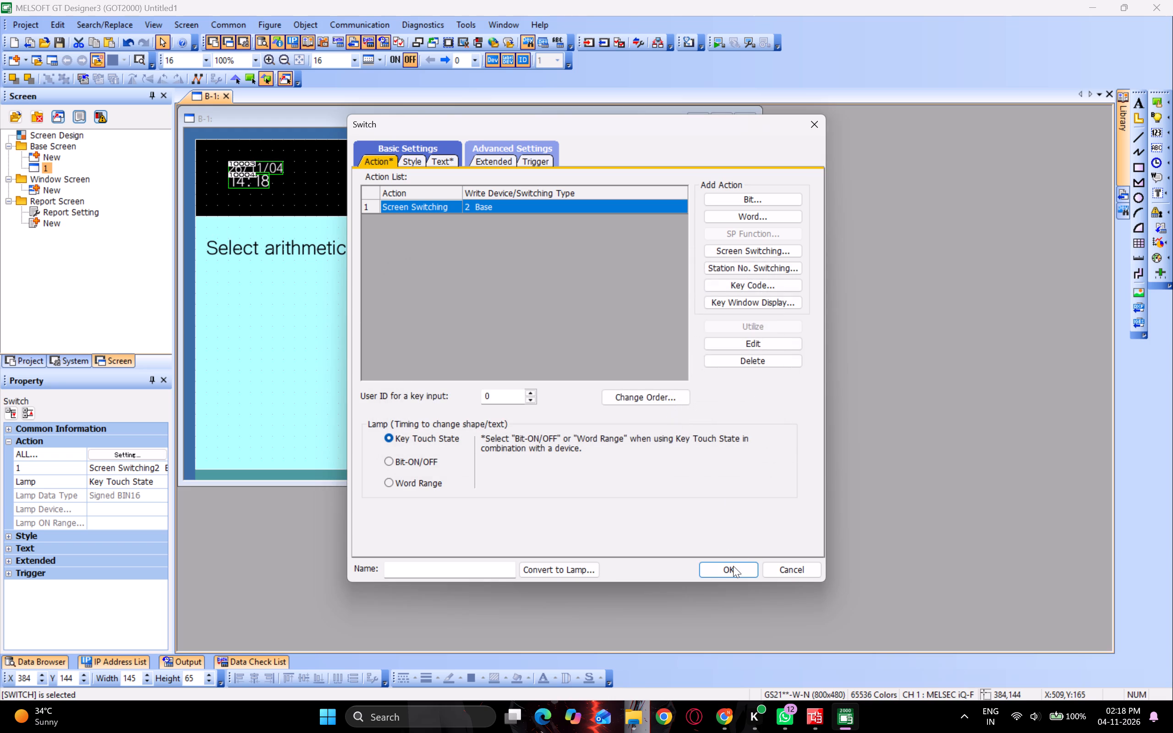
pyautogui.click(733, 568)
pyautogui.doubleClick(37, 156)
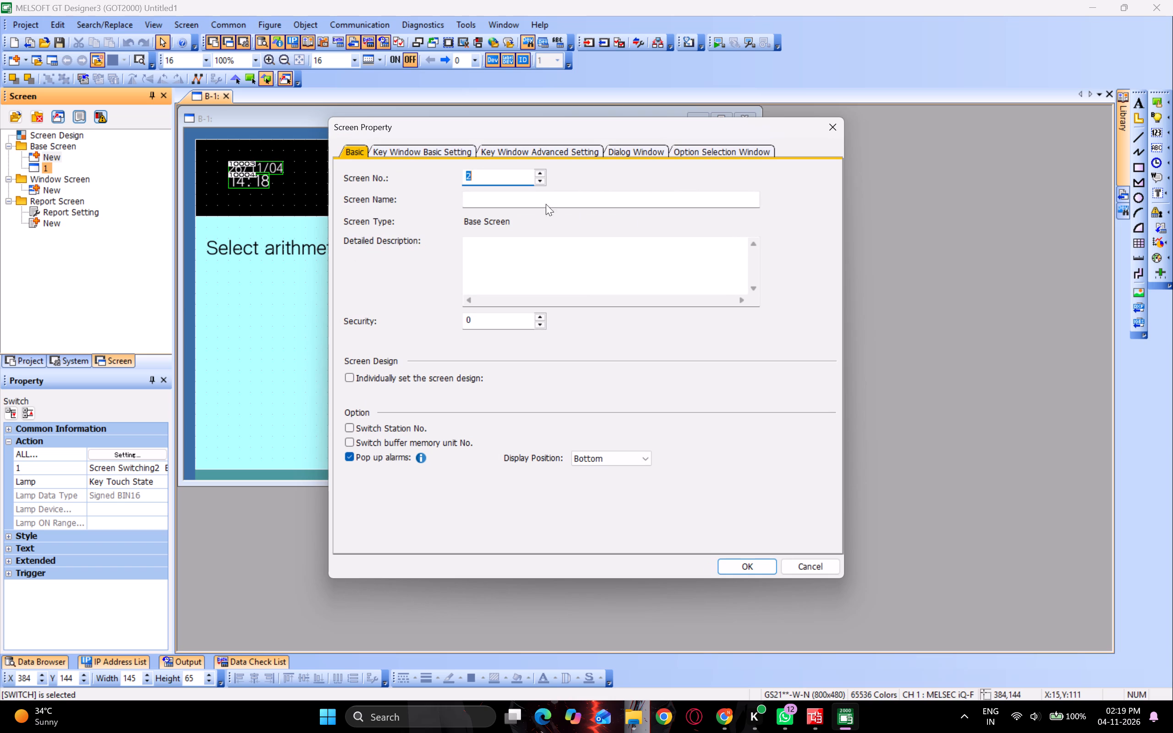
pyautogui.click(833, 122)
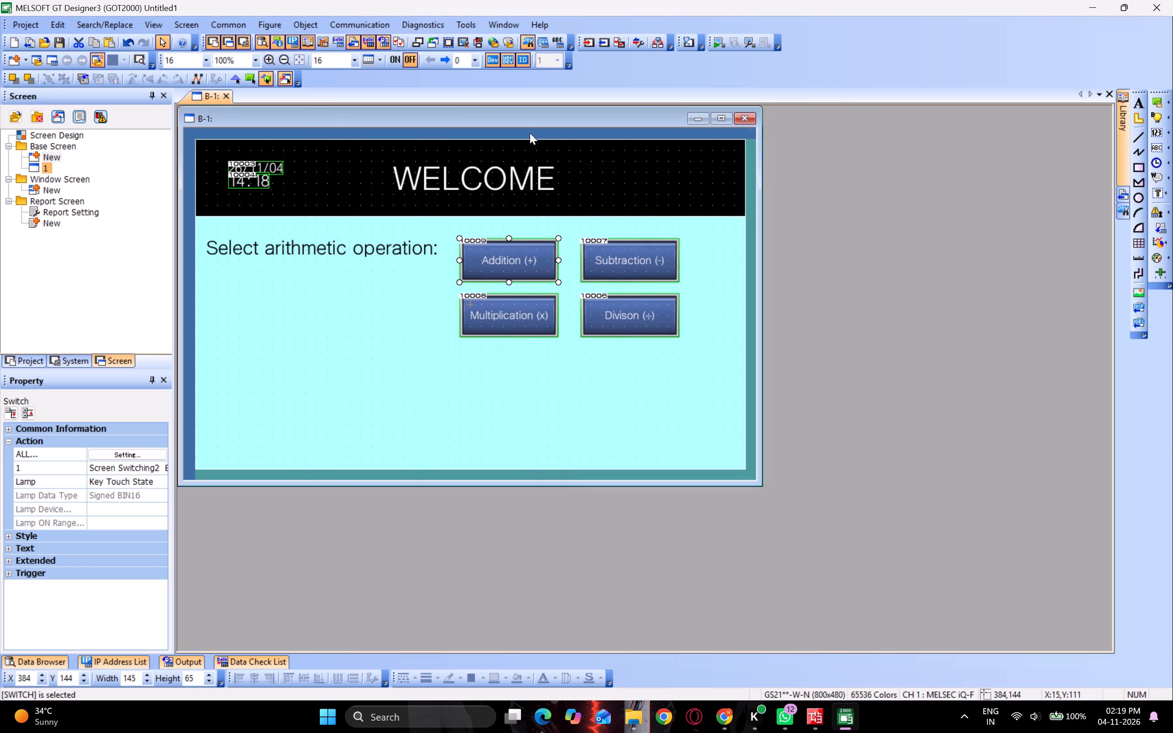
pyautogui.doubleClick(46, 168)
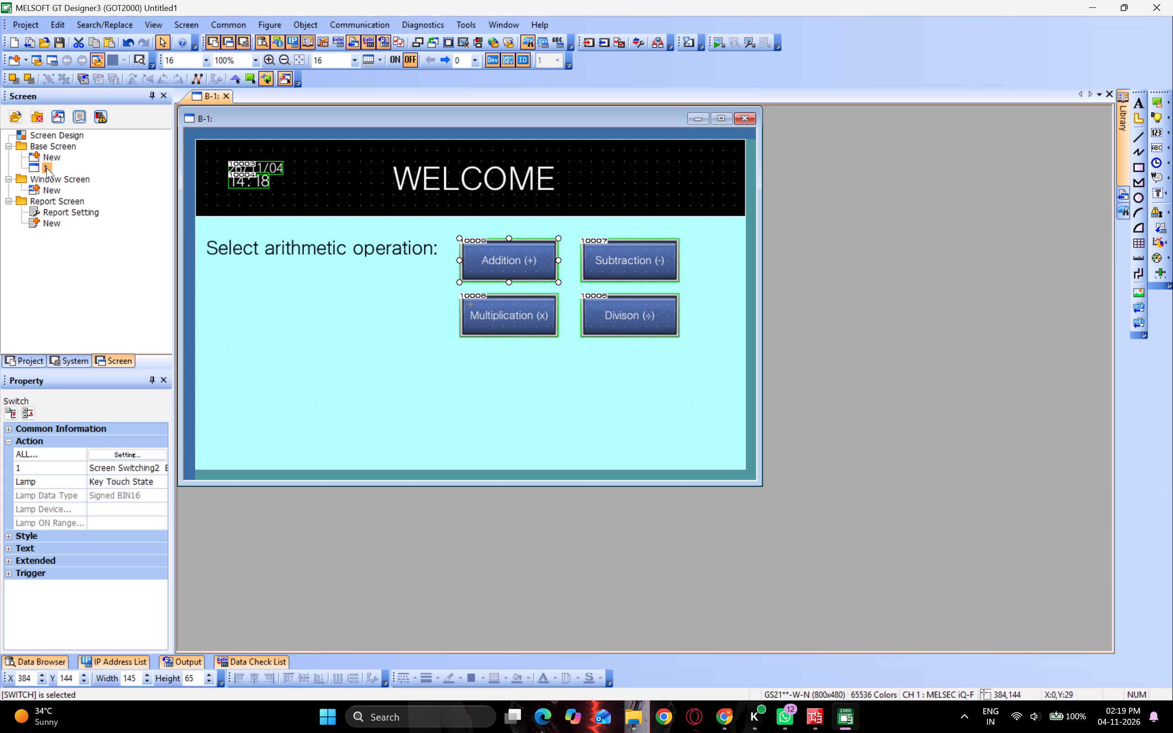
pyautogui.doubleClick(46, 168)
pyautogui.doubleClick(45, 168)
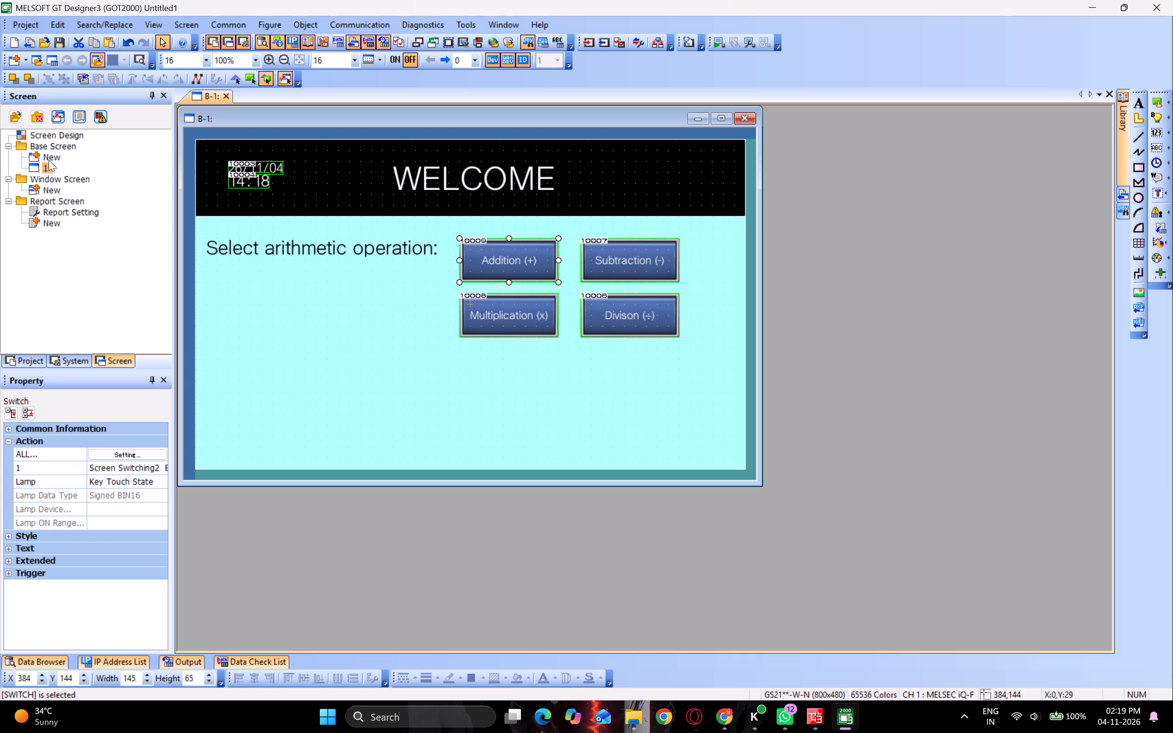
# Create base screen number 2 with the screen name "Addition".
pyautogui.doubleClick(49, 160)
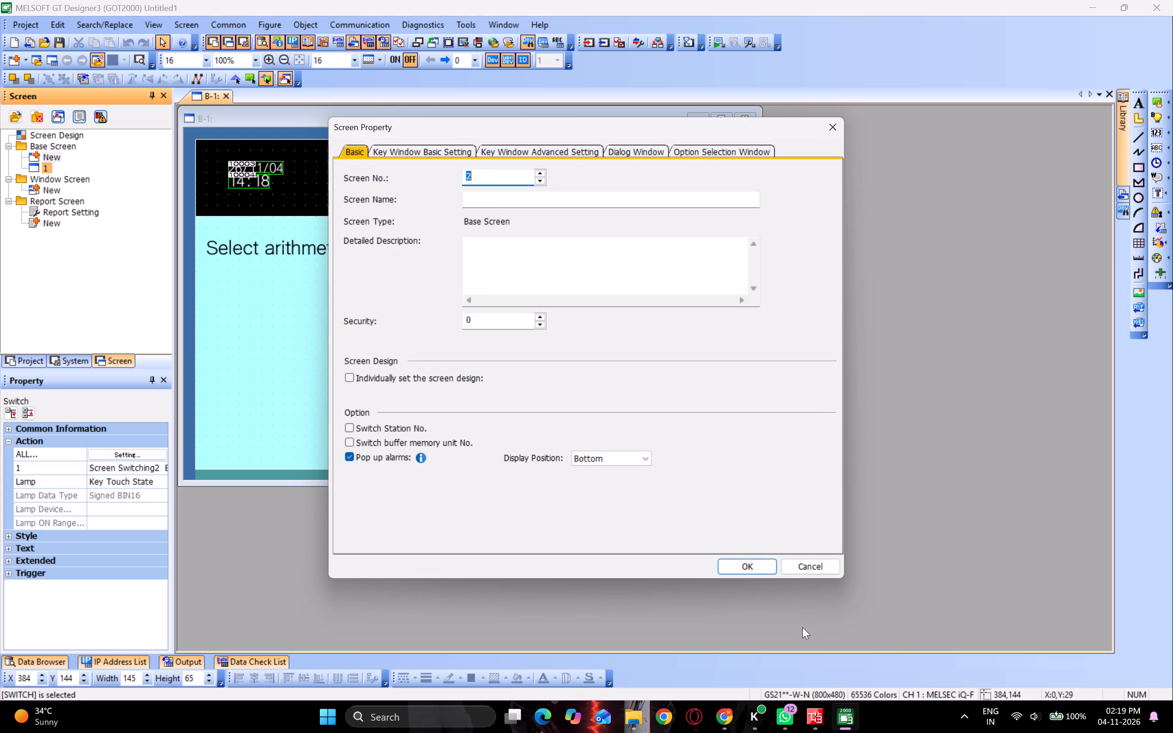
pyautogui.click(593, 194)
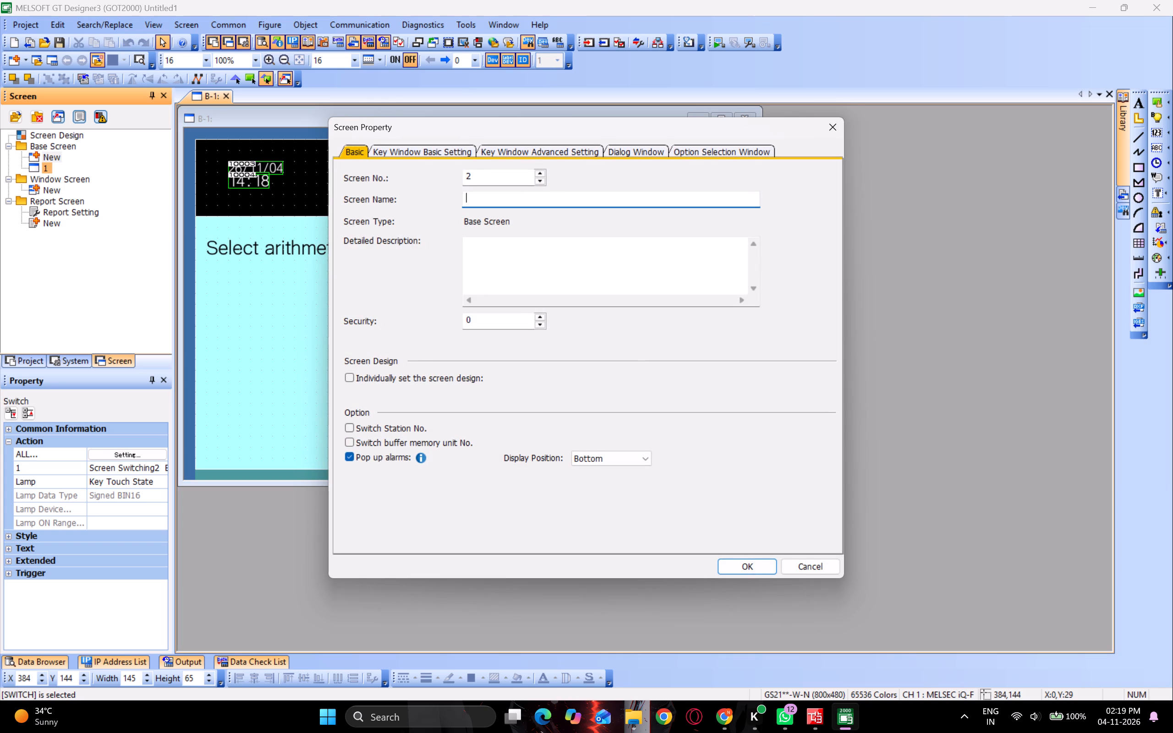
pyautogui.write('Addition')
pyautogui.press('Return')
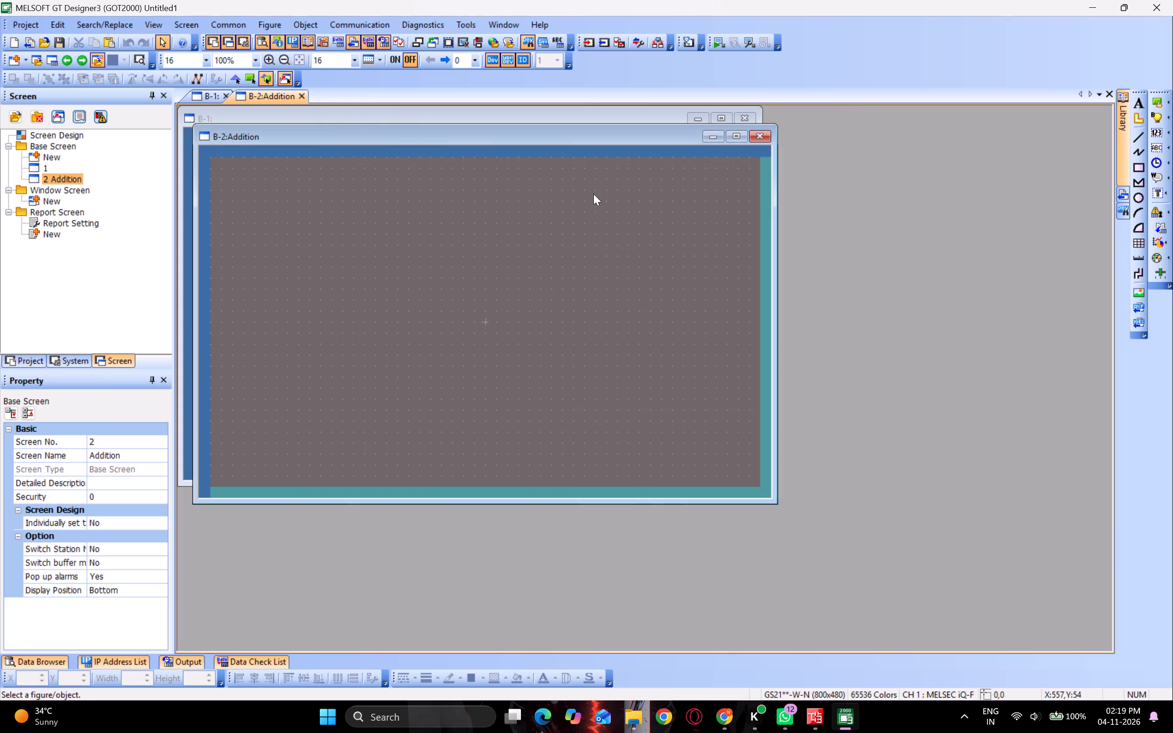
pyautogui.press('Up')
# Move the B-2 Addition window beside B-1, and copy B-1's full-screen light cyan background rectangle onto it.
pyautogui.moveTo(356, 135); pyautogui.dragTo(610, 157)
pyautogui.click(361, 187)
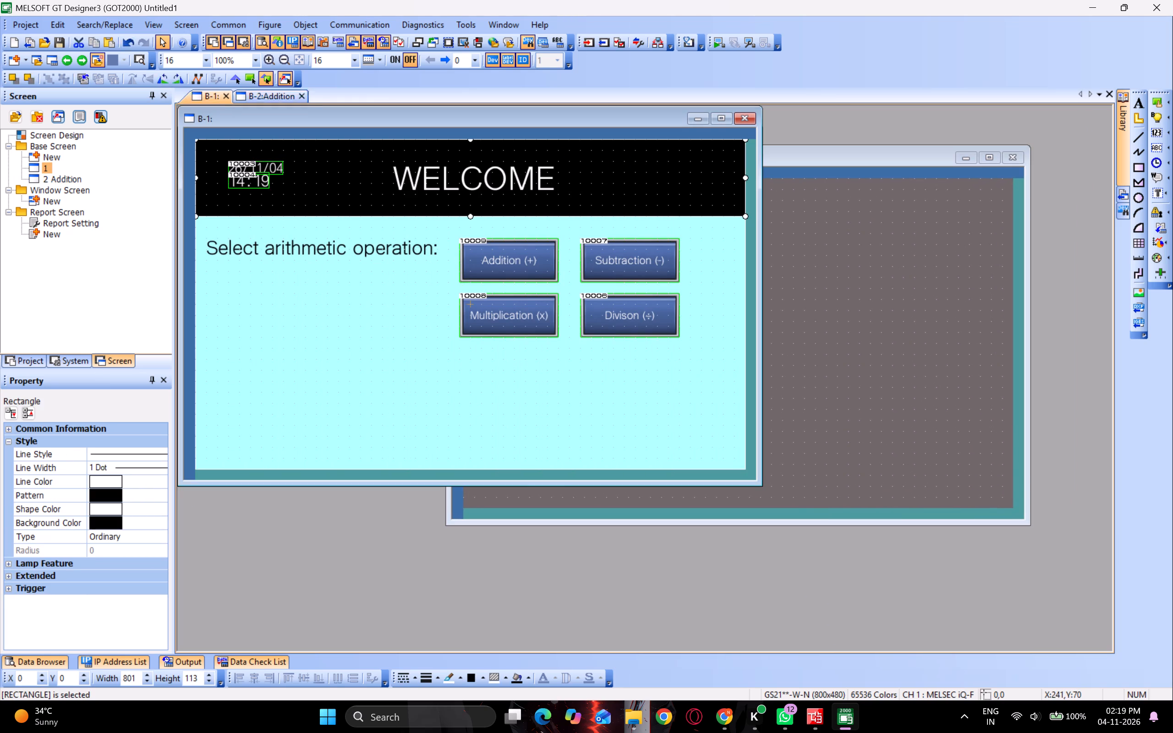
pyautogui.click(295, 324)
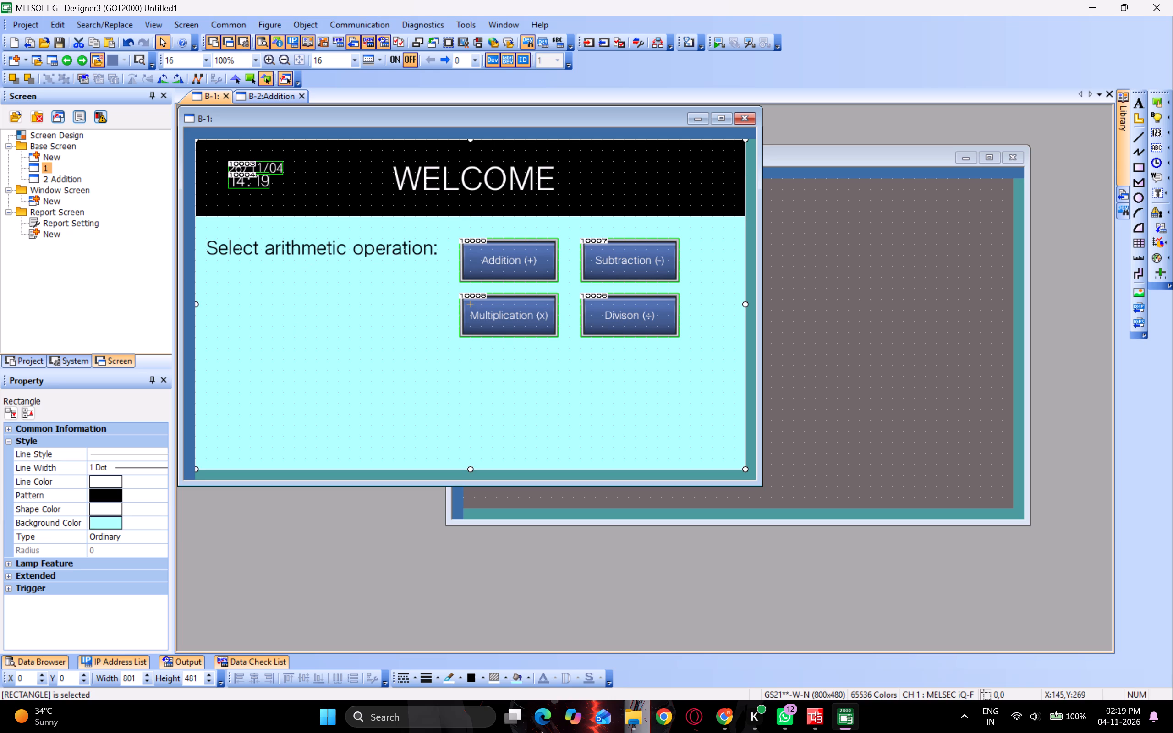
pyautogui.hotkey('ctrl', 'c')
pyautogui.click(855, 274)
pyautogui.click(855, 274)
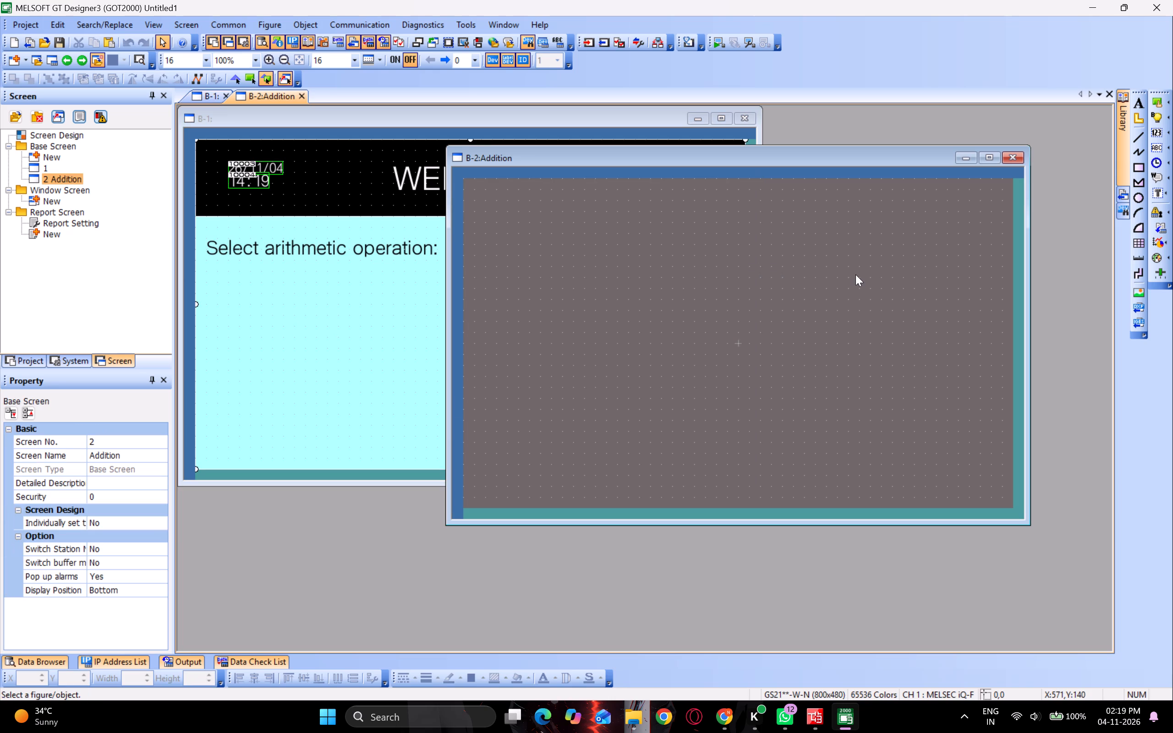
pyautogui.hotkey('ctrl', 'v')
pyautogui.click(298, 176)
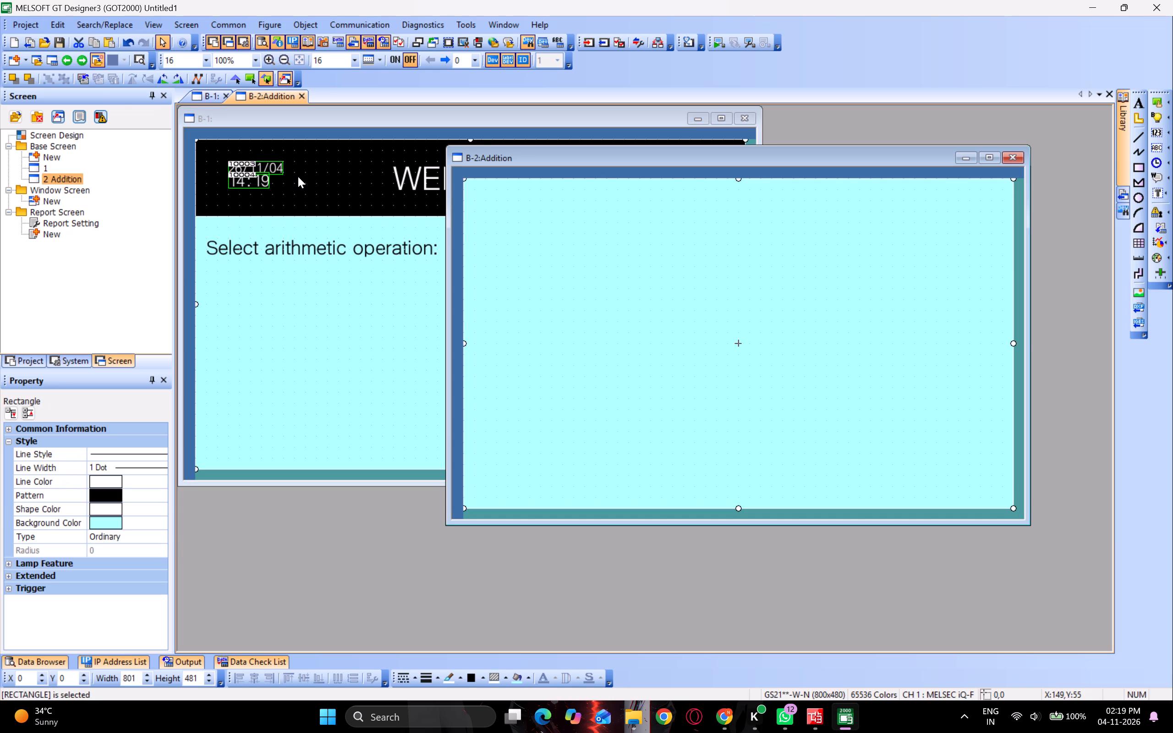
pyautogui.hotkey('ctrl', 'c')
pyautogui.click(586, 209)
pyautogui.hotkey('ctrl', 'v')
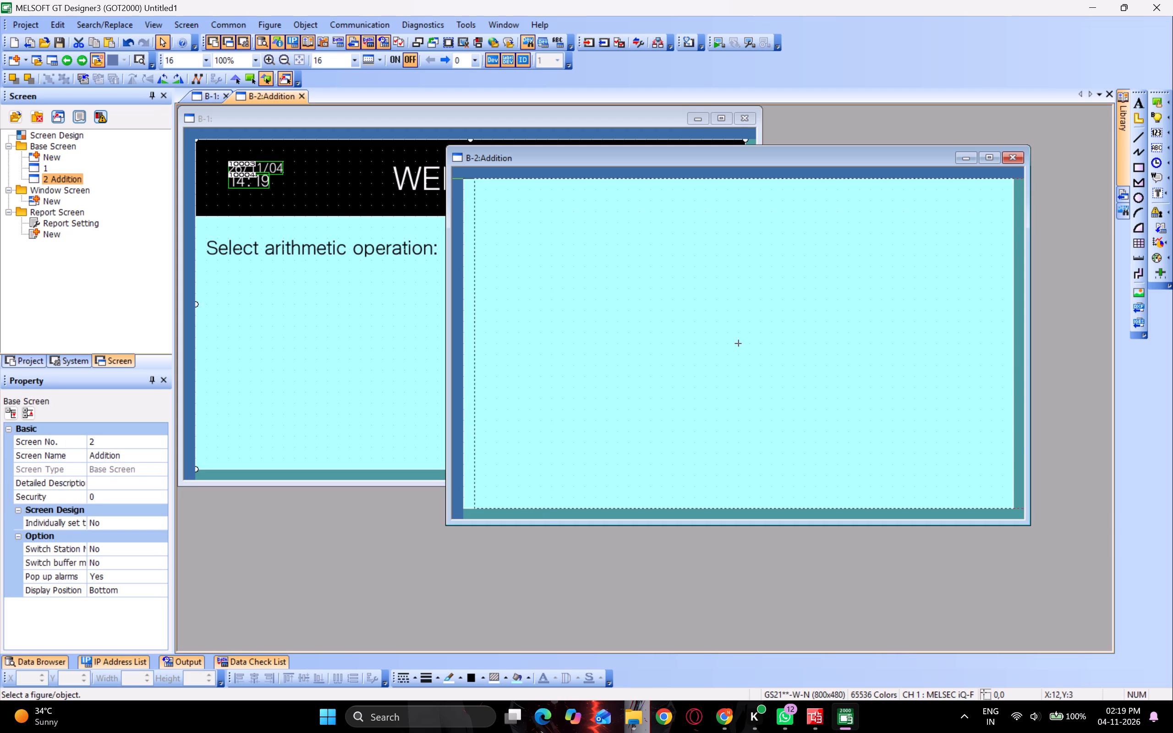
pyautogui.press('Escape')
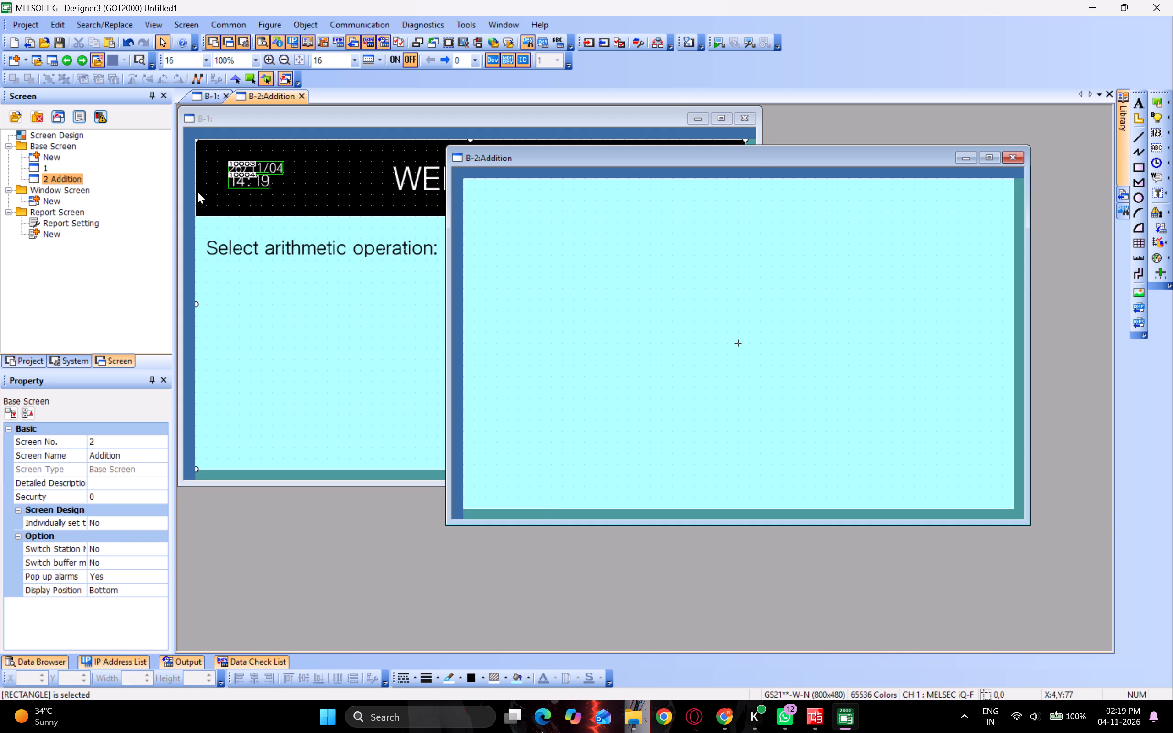
# Copy the black header rectangle from B-1 onto the B-2 Addition screen, placing it at X 0, Y 0.
pyautogui.click(200, 183)
pyautogui.hotkey('ctrl', 'c')
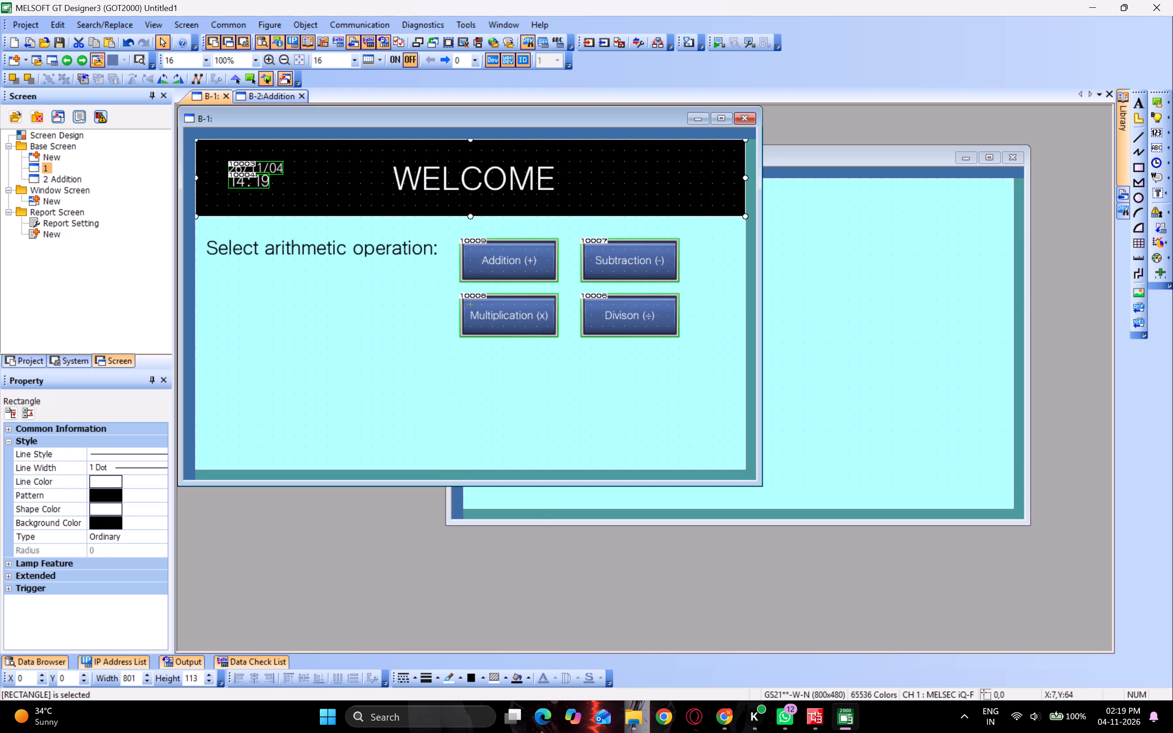
pyautogui.hotkey('alt', 'Tab')
pyautogui.hotkey('alt', 'Tab')
pyautogui.click(831, 285)
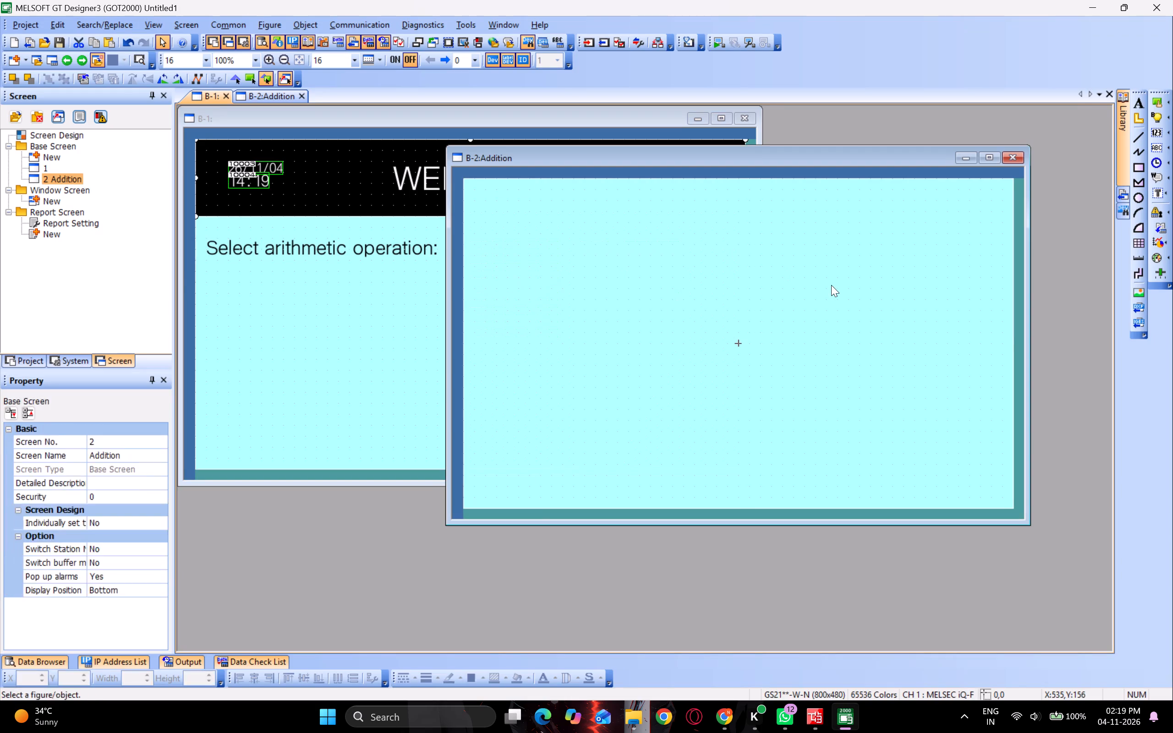
pyautogui.click(623, 235)
pyautogui.hotkey('ctrl', 'v')
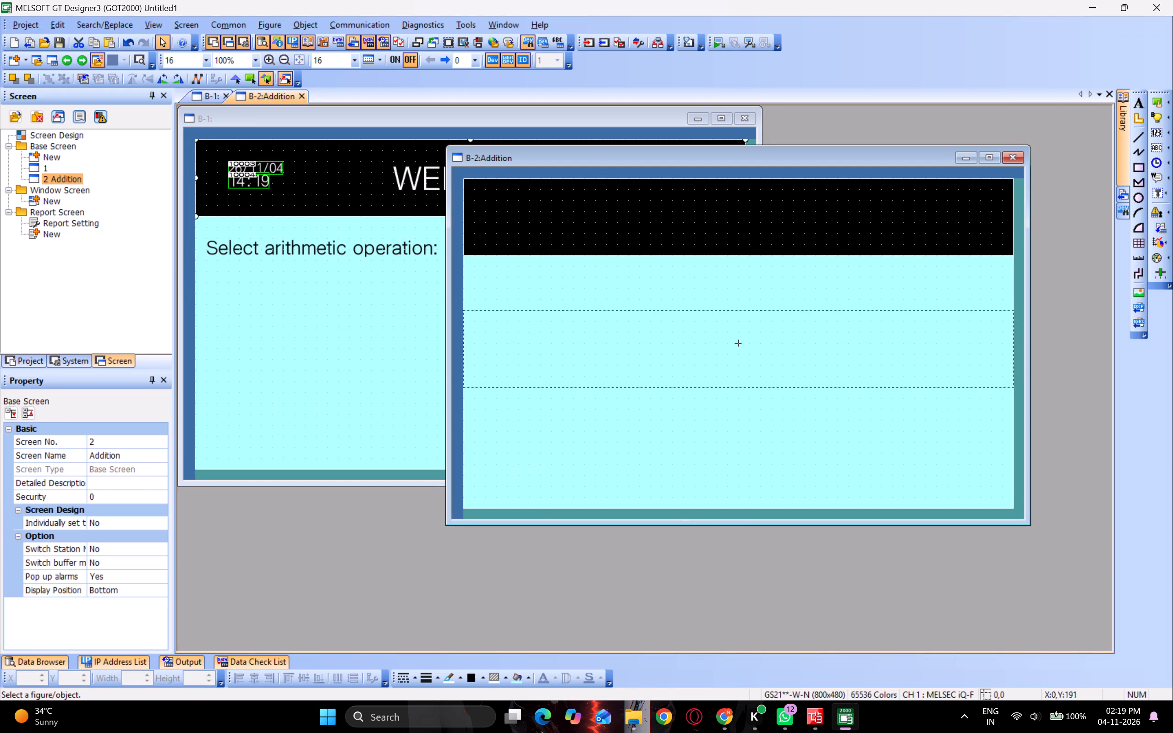
pyautogui.press('Escape')
pyautogui.hotkey('ctrl', 'v')
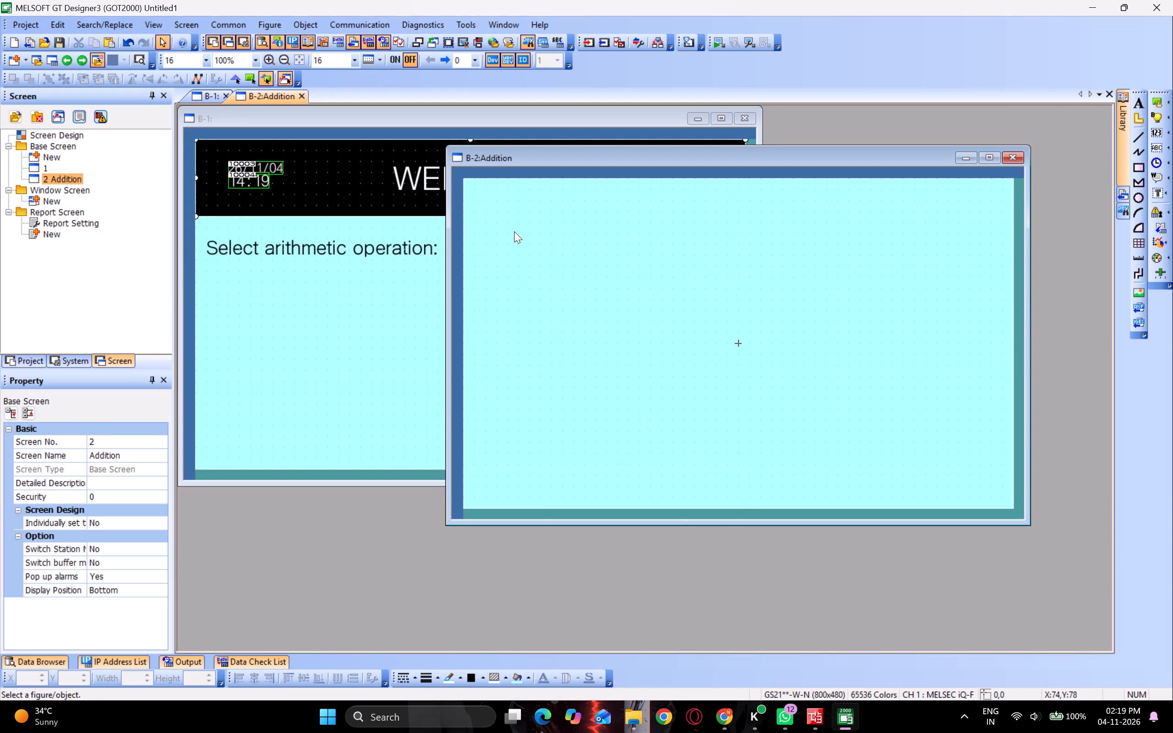
pyautogui.click(465, 178)
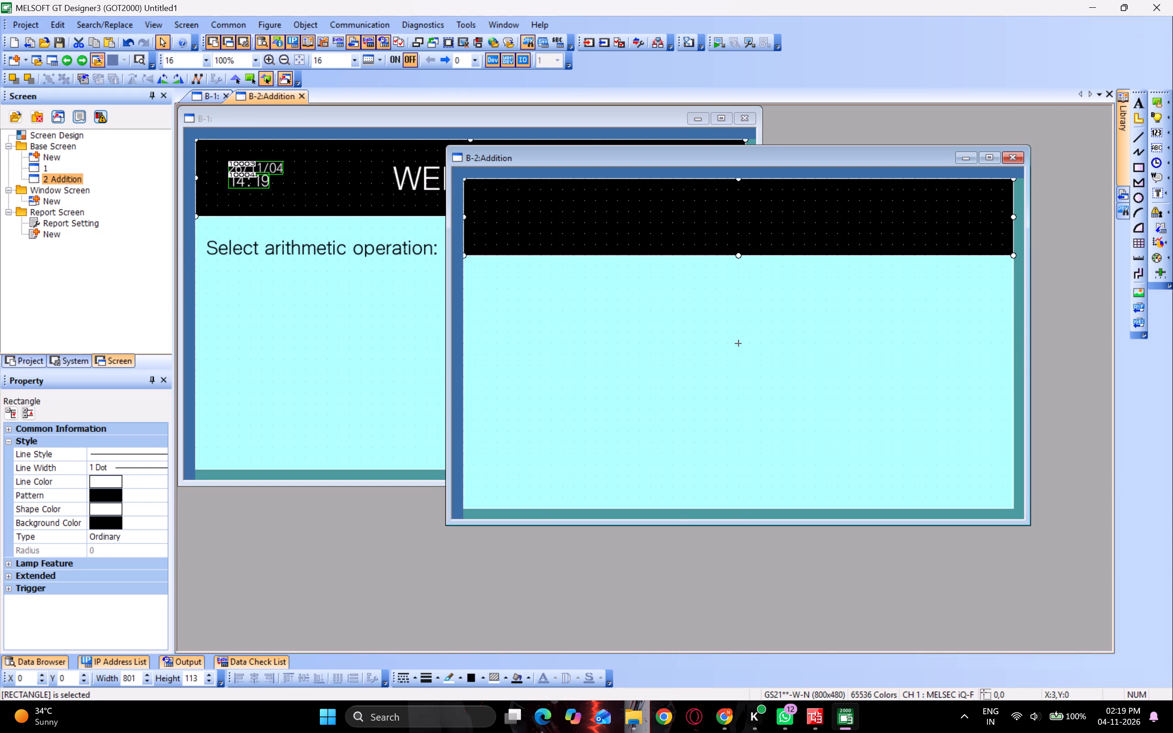
# Copy the WELCOME title text from B-1 into the B-2 Addition header, placing it at X 288, Y 32.
pyautogui.click(424, 164)
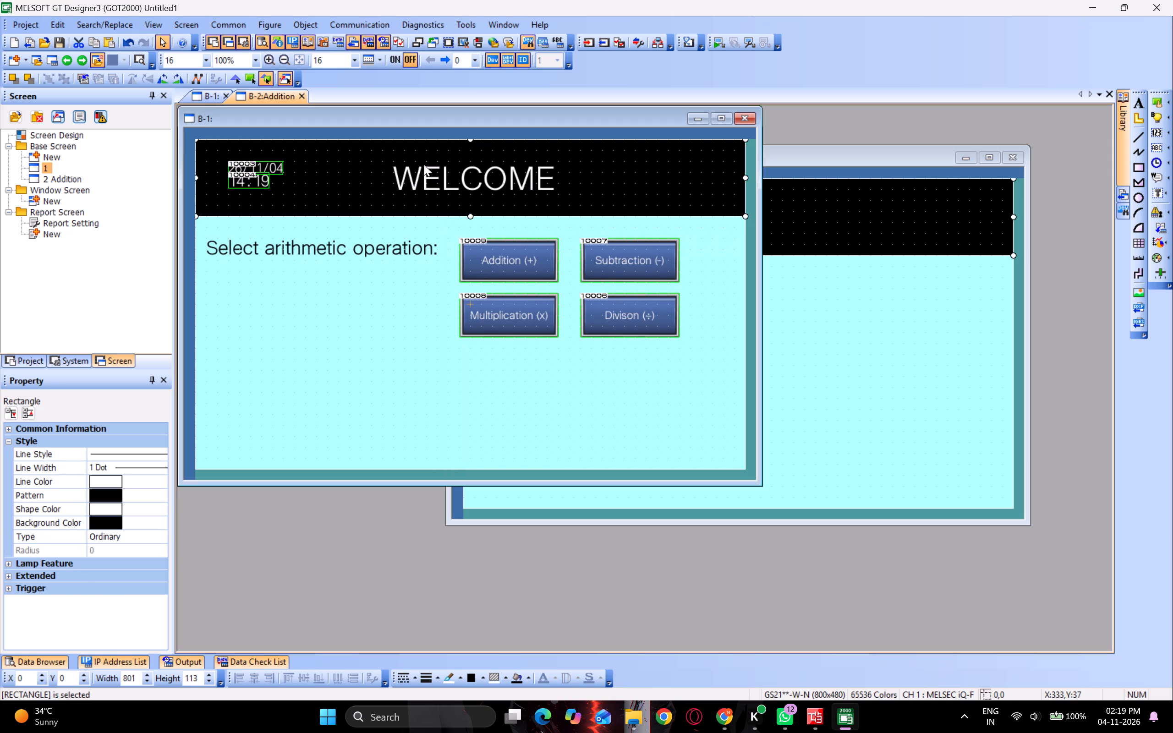
pyautogui.click(426, 172)
pyautogui.hotkey('ctrl', 'c')
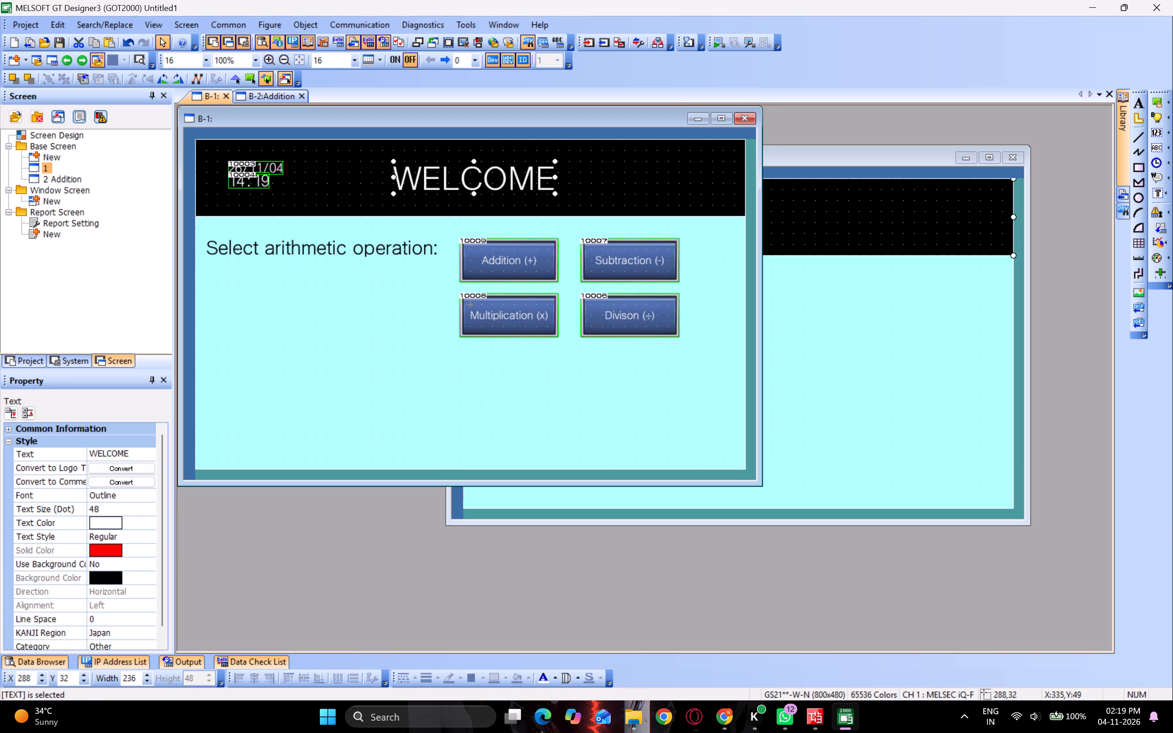
pyautogui.click(882, 188)
pyautogui.click(800, 220)
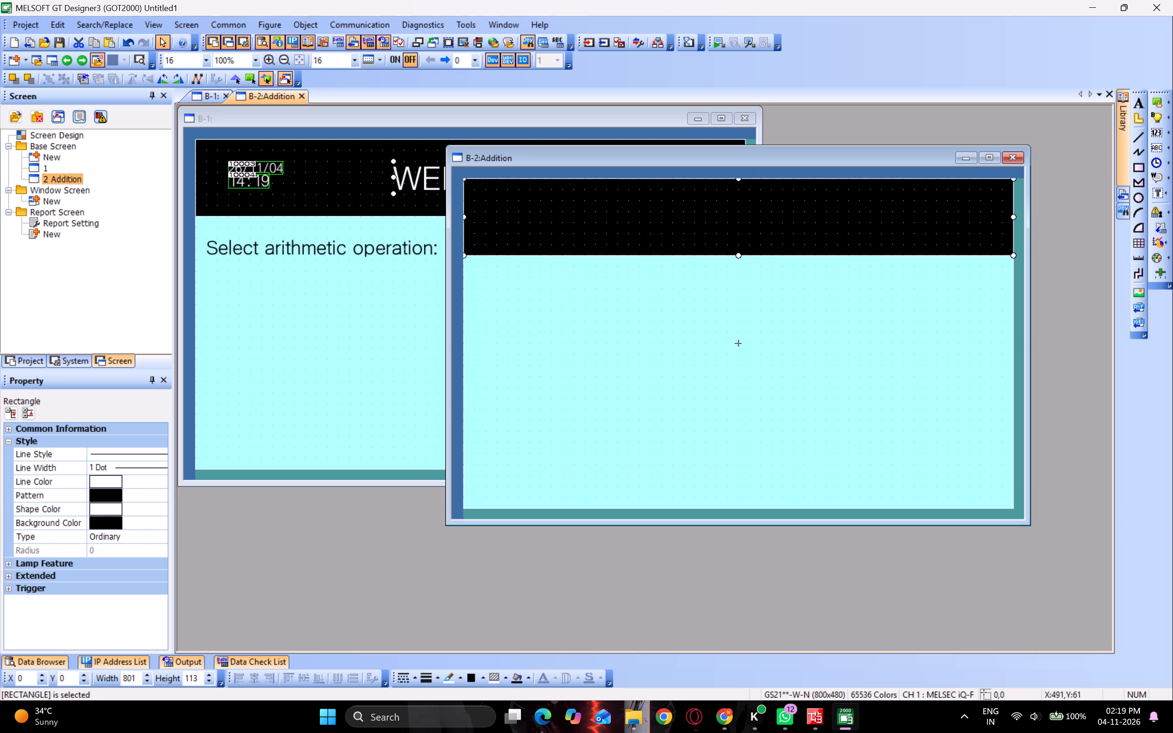
pyautogui.hotkey('ctrl', 'v')
pyautogui.click(661, 200)
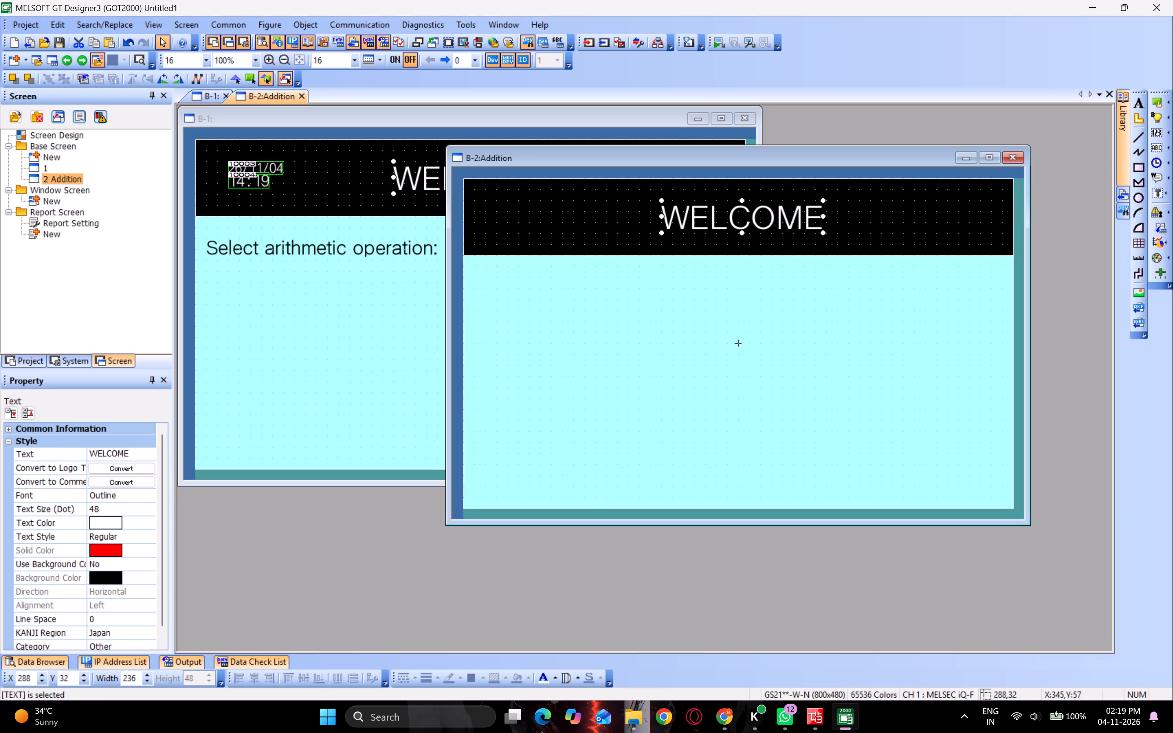
# Change the copied WELCOME title on the B-2 screen to "ADDITION".
pyautogui.doubleClick(709, 221)
pyautogui.hotkey('ctrl', 'BackSpace')
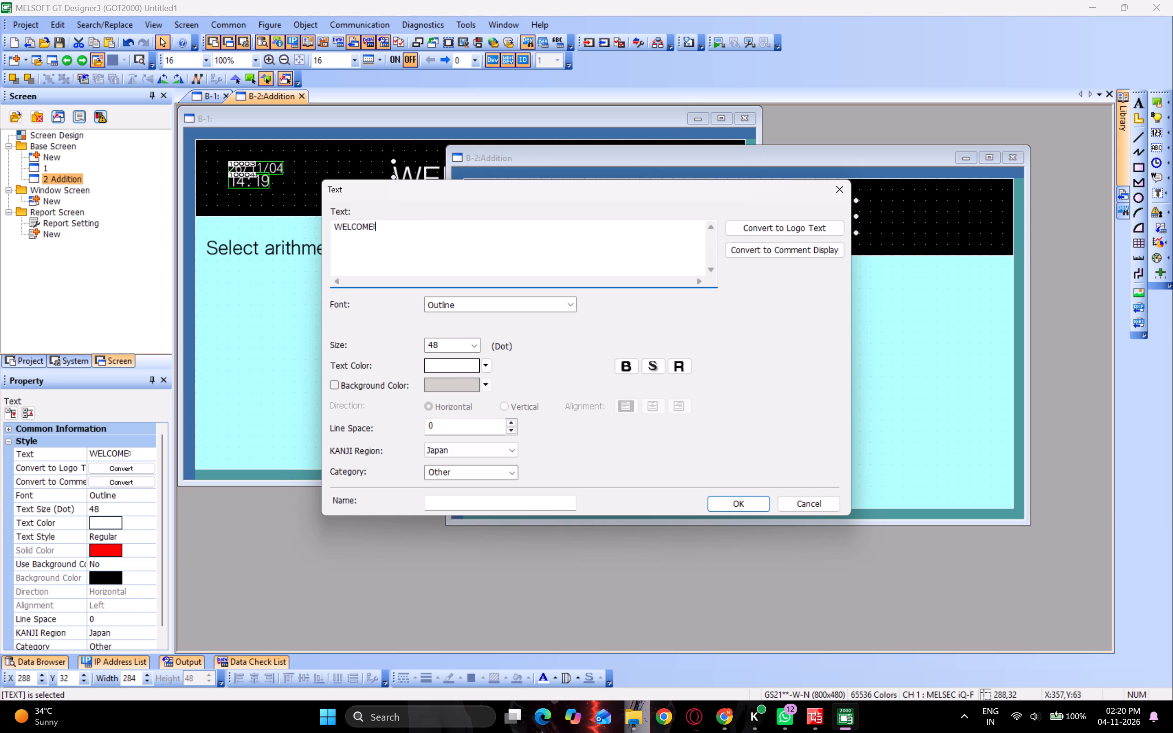
pyautogui.hotkey('ctrl', 'BackSpace')
pyautogui.press('BackSpace')
pyautogui.hotkey('shift', 'BackSpace')
pyautogui.hotkey('shift', 'BackSpace')
pyautogui.hotkey('shift', 'BackSpace')
pyautogui.hotkey('shift', 'BackSpace')
pyautogui.hotkey('shift', 'BackSpace')
pyautogui.hotkey('shift', 'BackSpace')
pyautogui.hotkey('shift', 'BackSpace')
pyautogui.hotkey('shift', 'BackSpace')
pyautogui.hotkey('shift', 'BackSpace')
pyautogui.hotkey('shift', 'BackSpace')
pyautogui.hotkey('shift', 'BackSpace')
pyautogui.hotkey('shift', 'BackSpace')
pyautogui.hotkey('shift', 'BackSpace')
pyautogui.write('ADITION')
pyautogui.press('BackSpace')
pyautogui.press('BackSpace')
pyautogui.press('BackSpace')
pyautogui.press('BackSpace')
pyautogui.press('BackSpace')
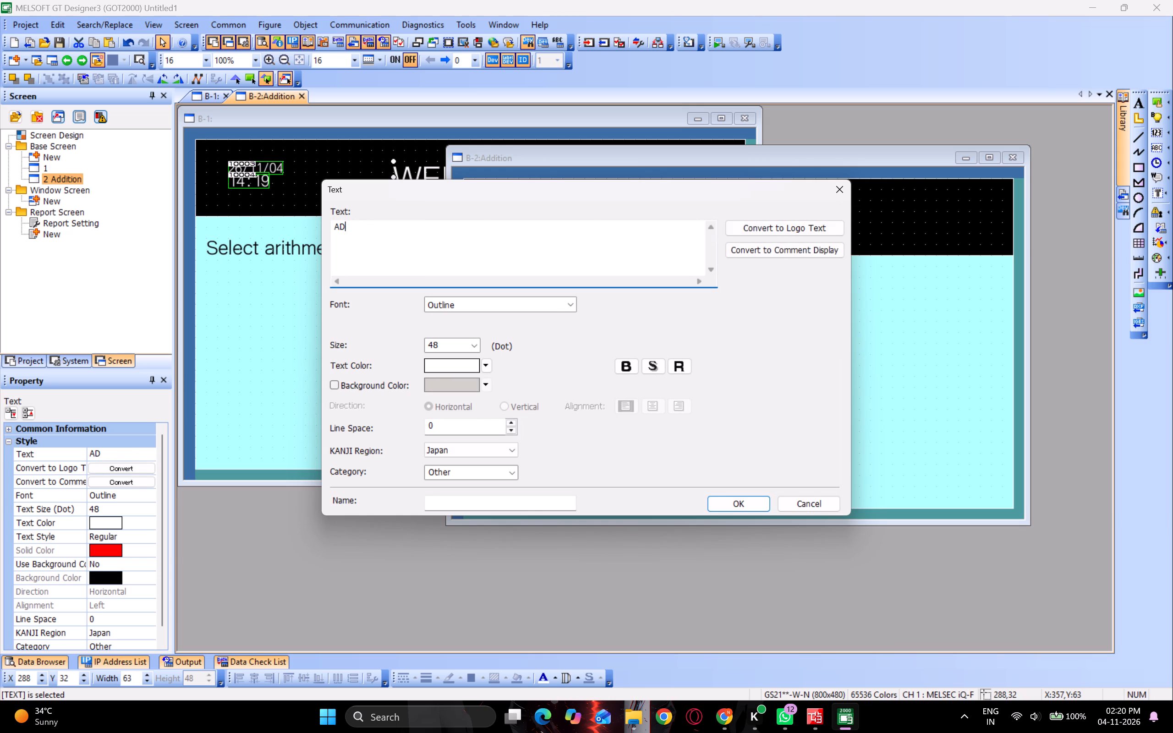
pyautogui.write('DITION')
pyautogui.click(740, 505)
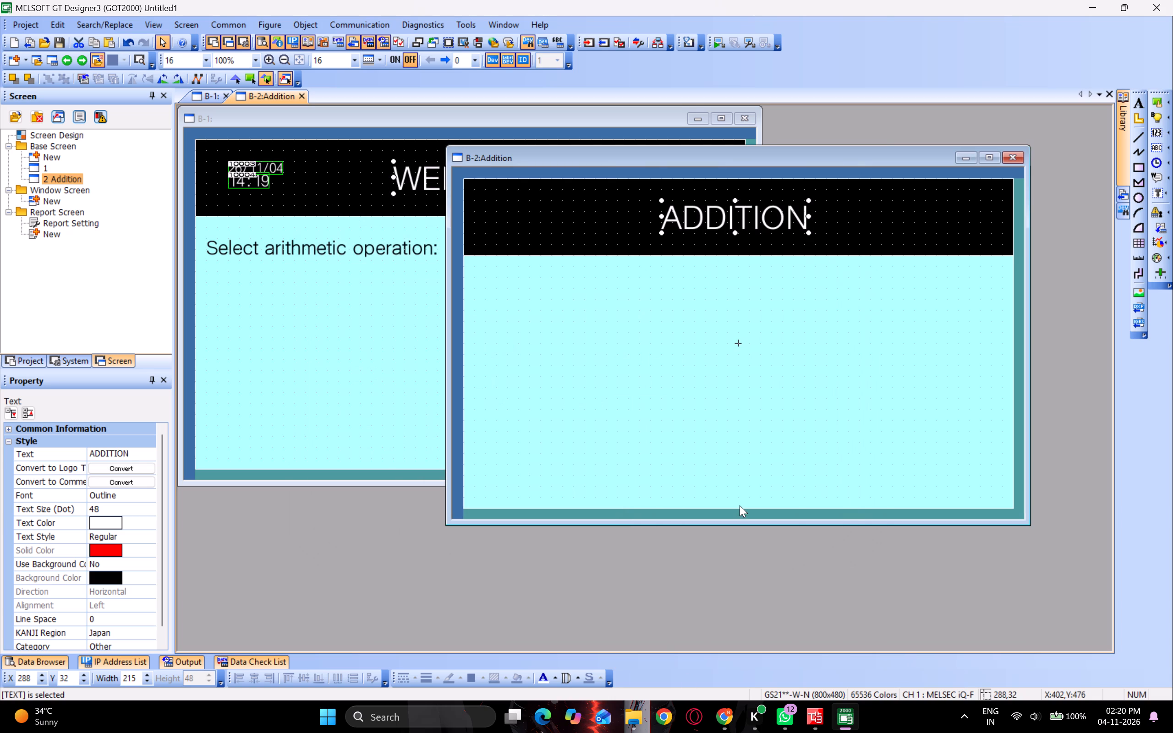
pyautogui.press('Return')
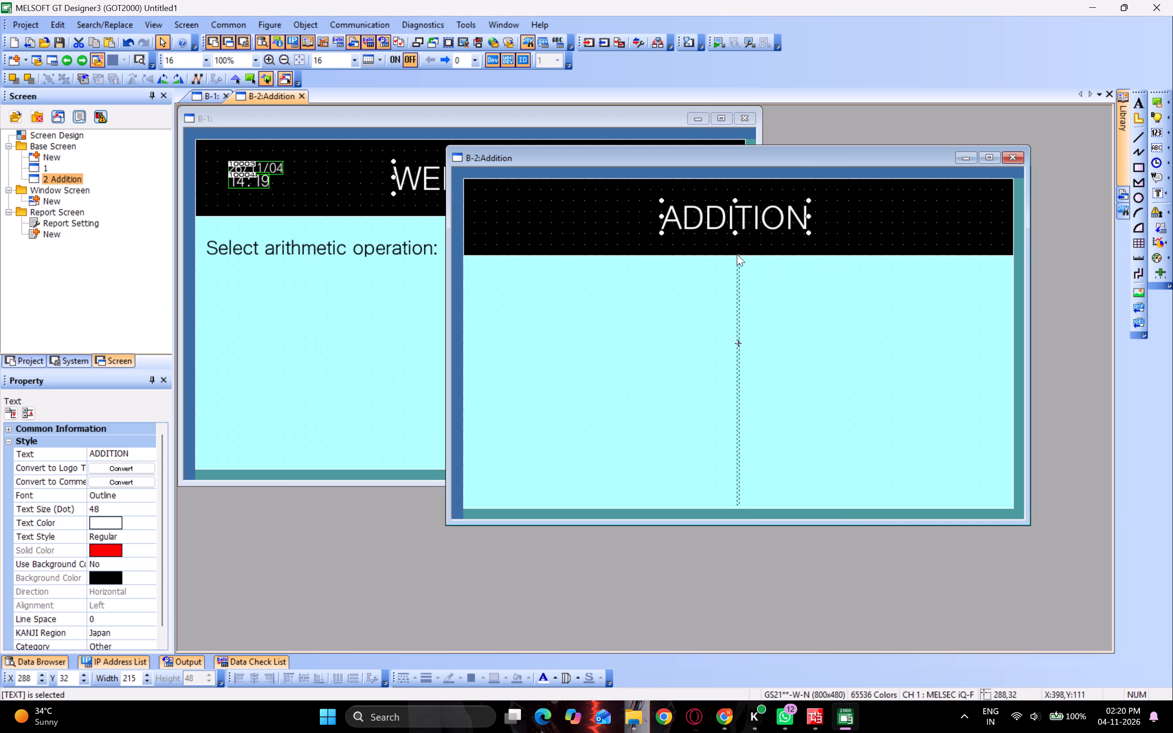
pyautogui.press('Escape')
# Reposition the B-2 Addition window slightly higher, still beside the B-1 window.
pyautogui.moveTo(897, 159); pyautogui.dragTo(806, 204)
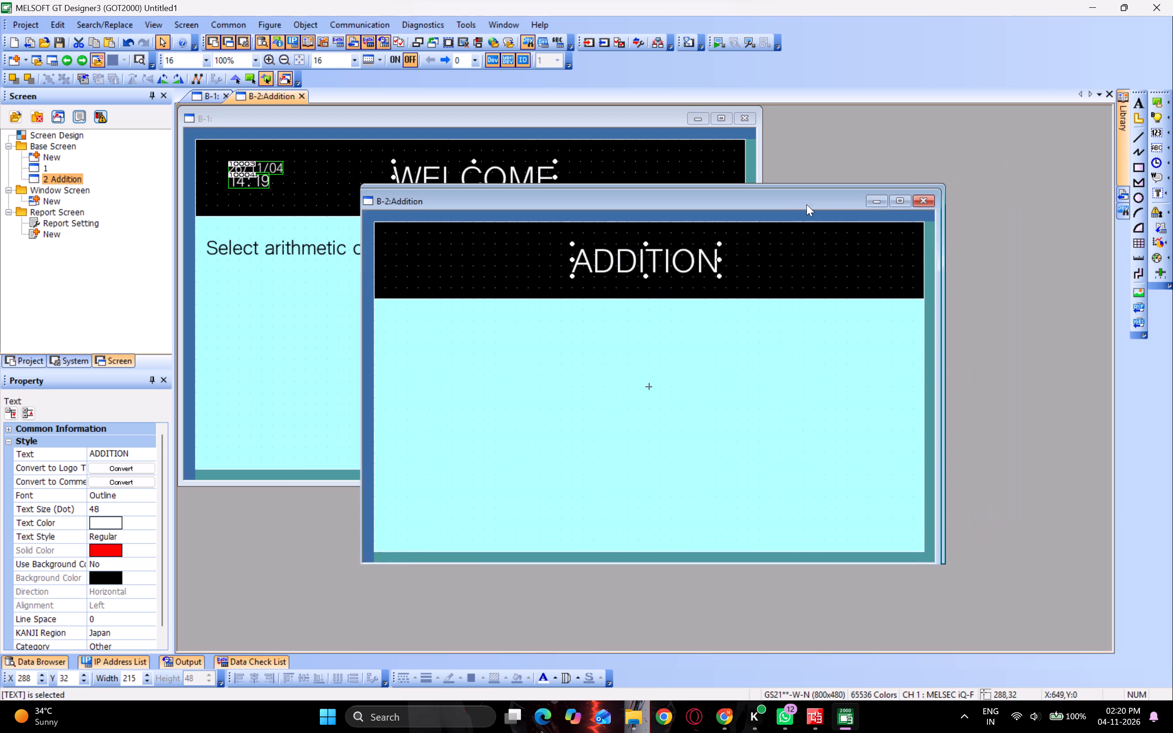
pyautogui.moveTo(806, 204); pyautogui.dragTo(908, 135)
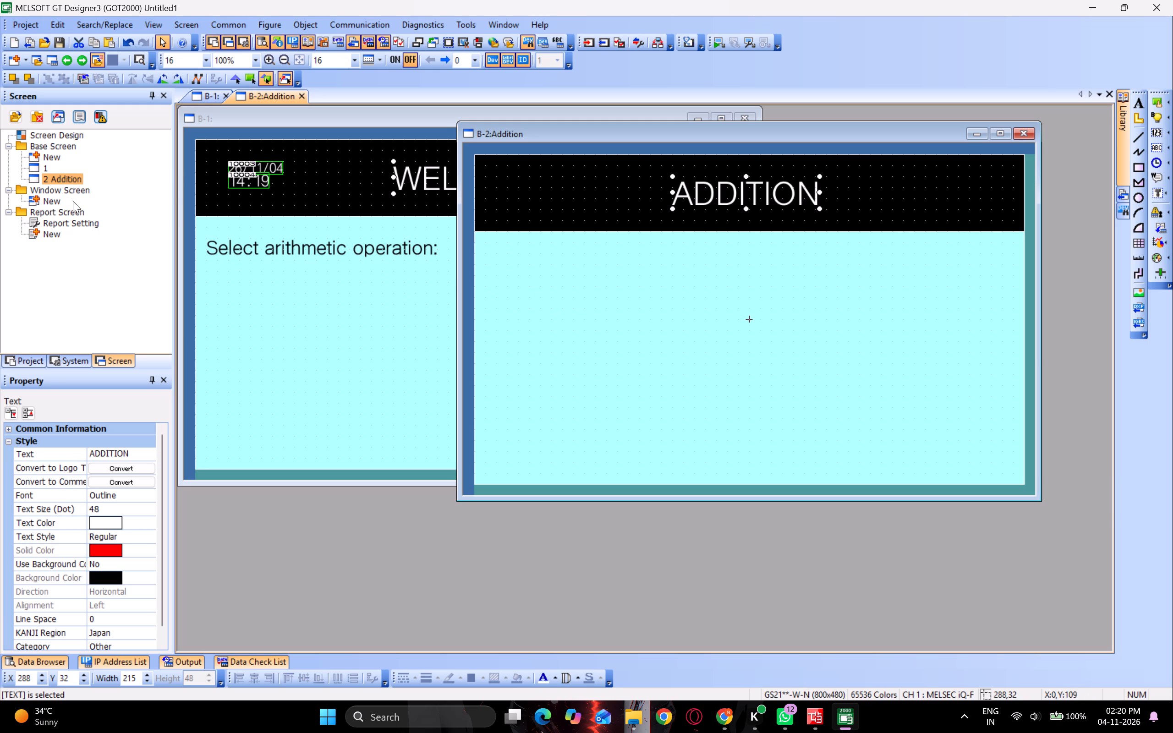
# Create base screens 3, 4 and 5 with default properties and no screen names.
pyautogui.doubleClick(49, 175)
pyautogui.doubleClick(49, 159)
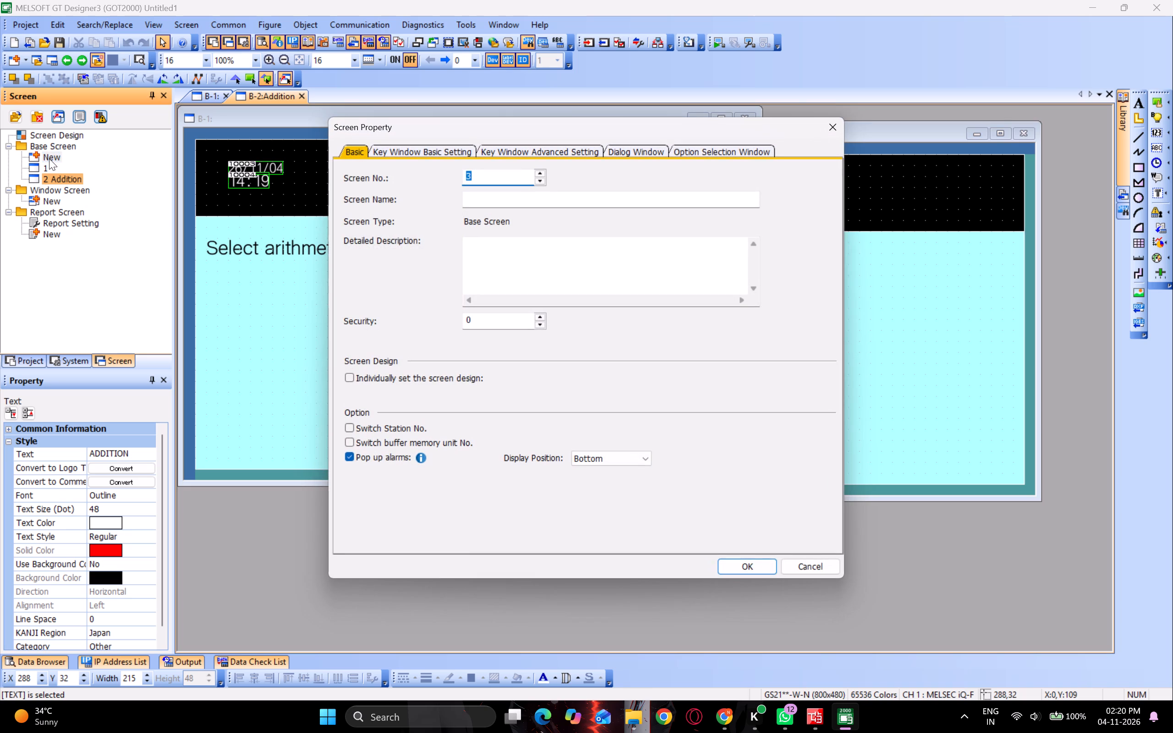
pyautogui.press('Return')
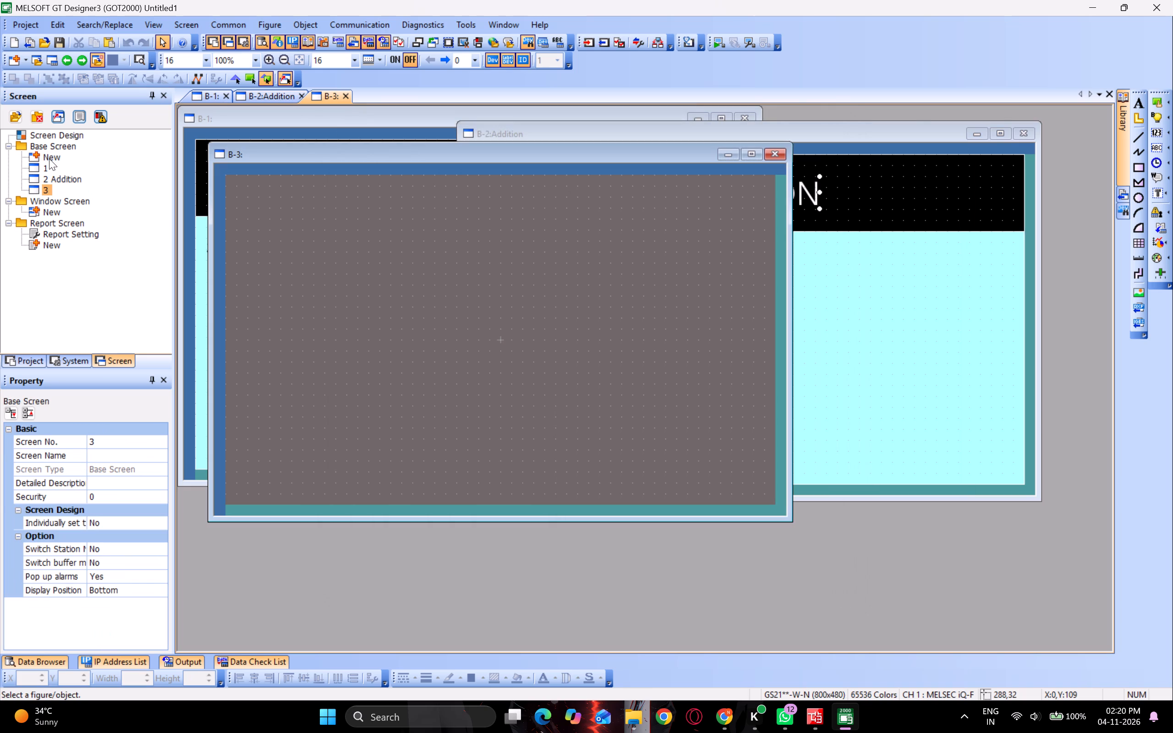
pyautogui.doubleClick(49, 159)
pyautogui.press('Return')
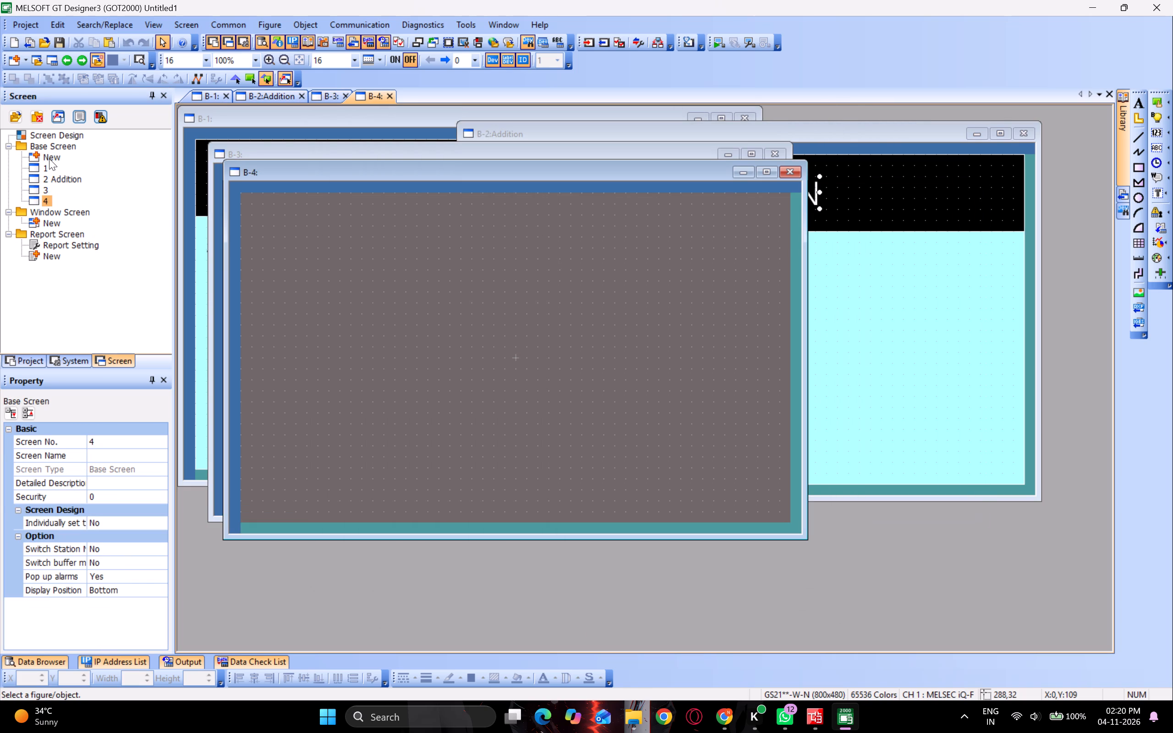
pyautogui.doubleClick(48, 155)
pyautogui.press('Return')
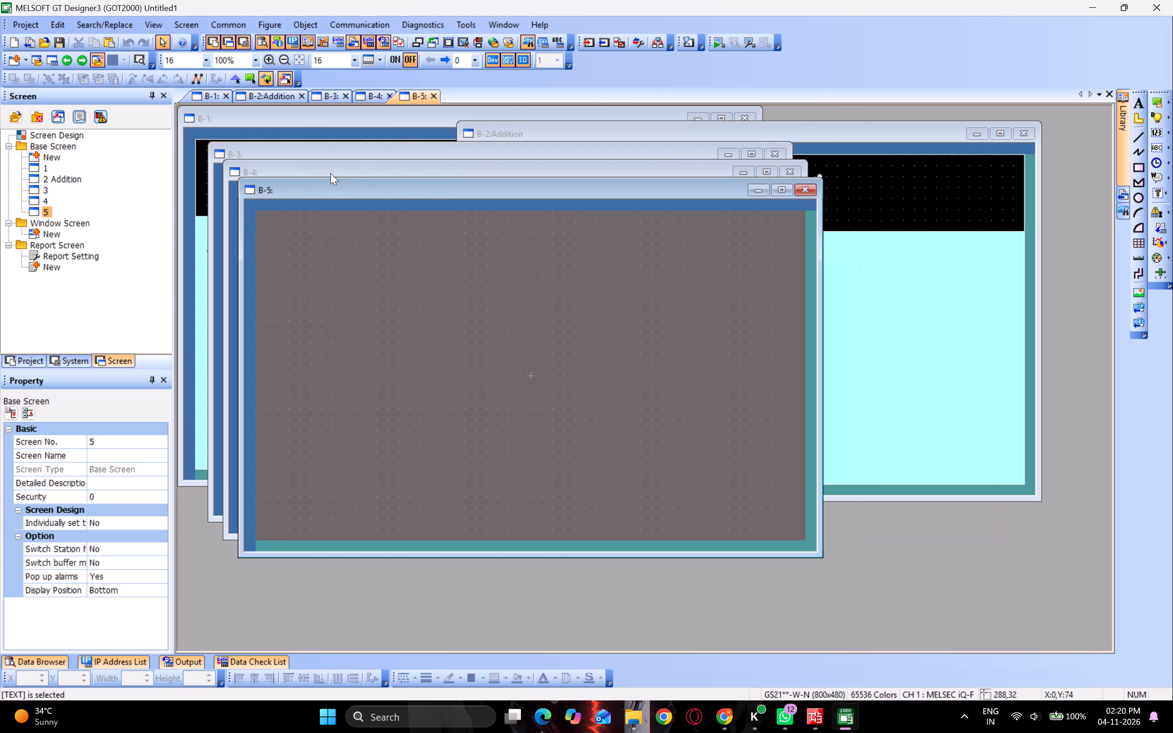
# Close the B-5 and B-4 screen windows, keeping B-3 open.
pyautogui.click(808, 197)
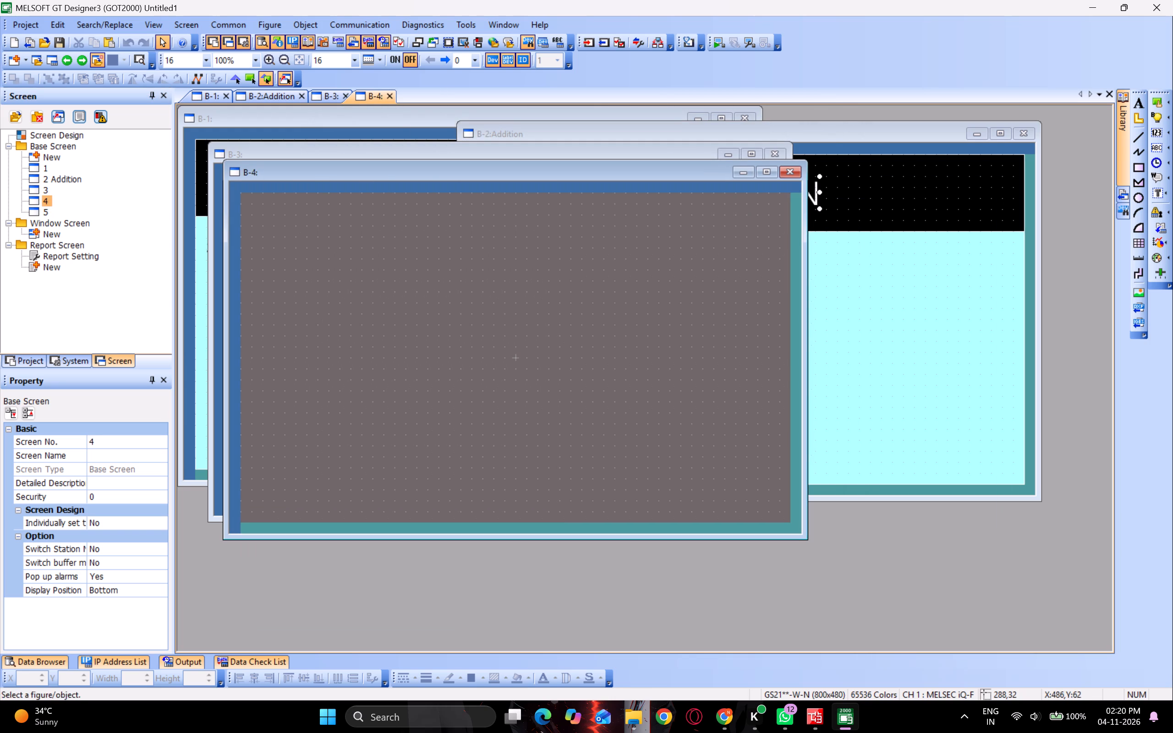
pyautogui.click(798, 177)
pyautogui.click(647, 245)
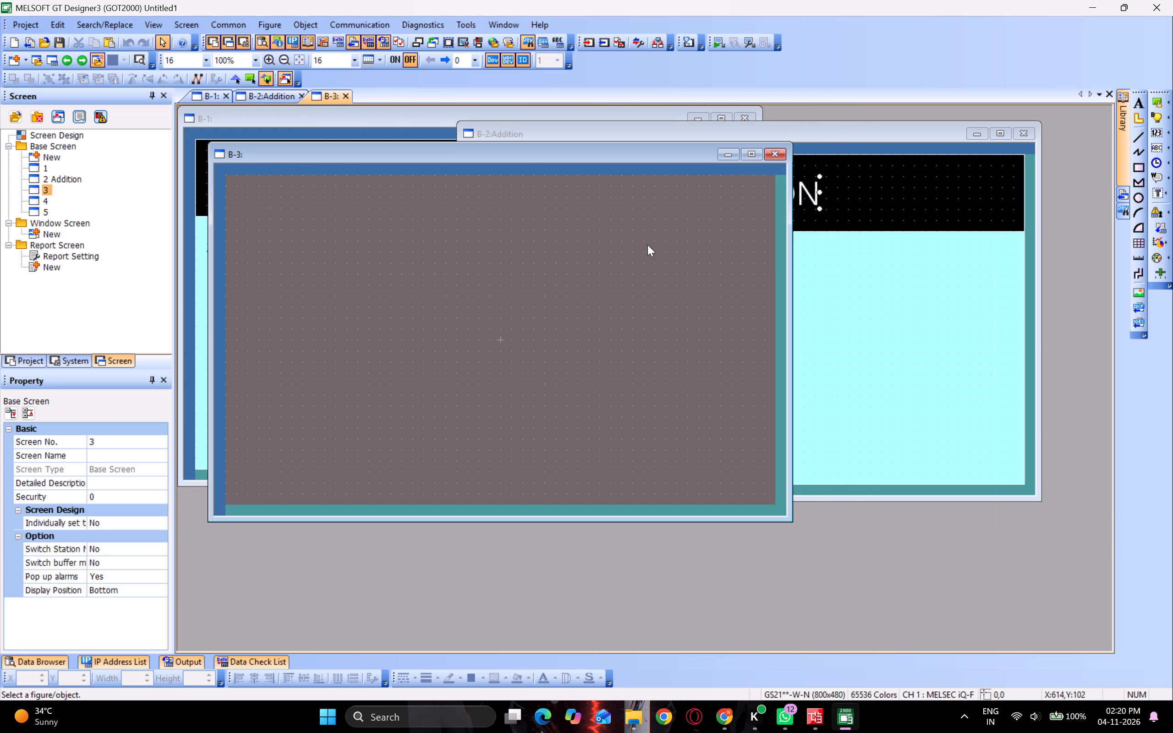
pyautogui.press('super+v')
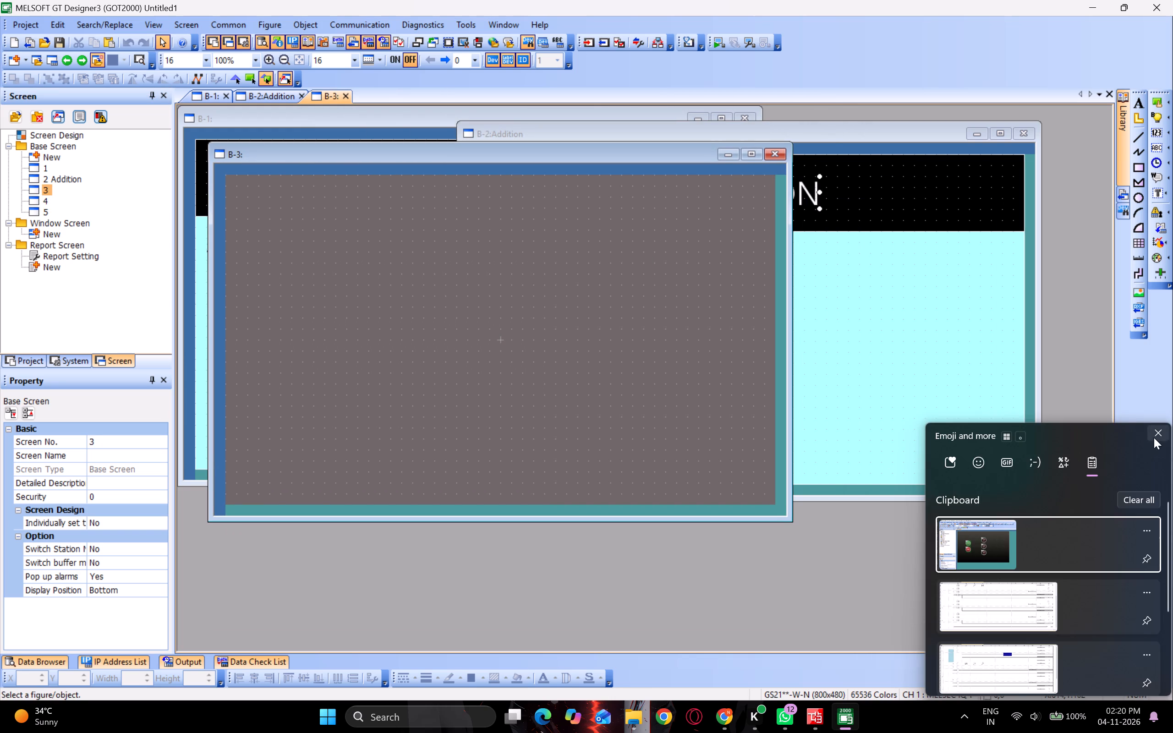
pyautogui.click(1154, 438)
# Copy the full-screen light cyan background rectangle from B-2 Addition onto B-3, placing it at X 0, Y 0.
pyautogui.click(855, 241)
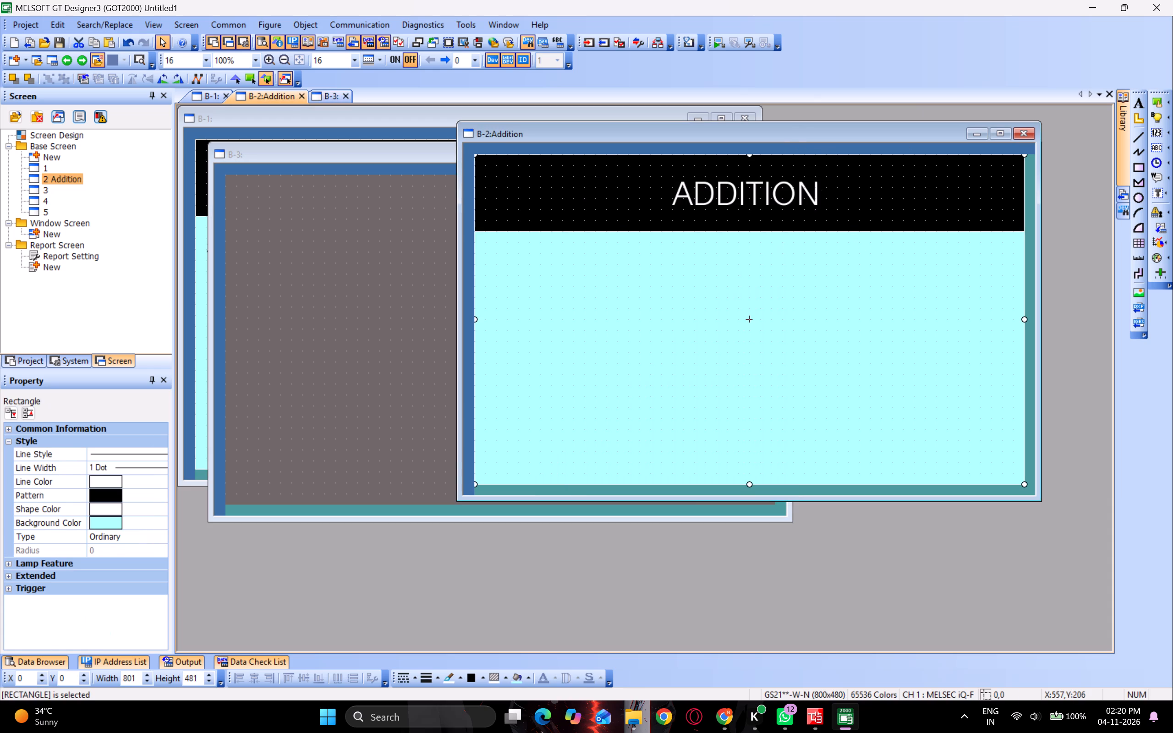
pyautogui.click(857, 295)
pyautogui.hotkey('ctrl', 'c')
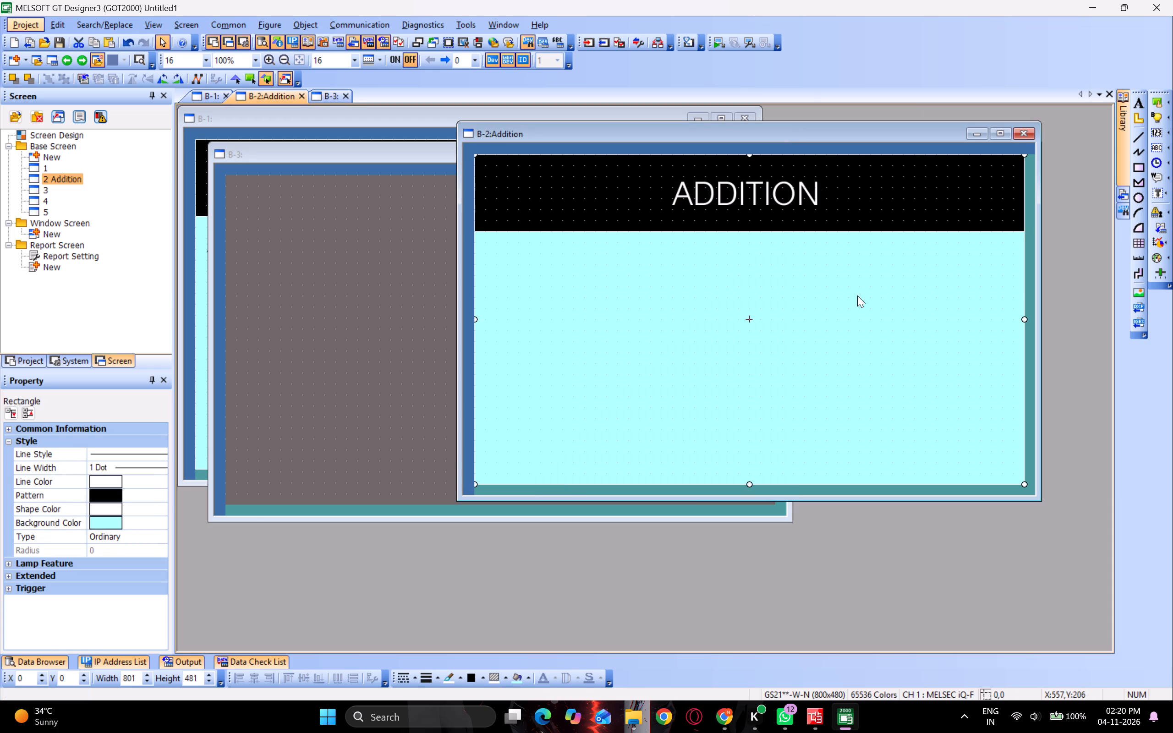
pyautogui.click(354, 199)
pyautogui.hotkey('ctrl', 'v')
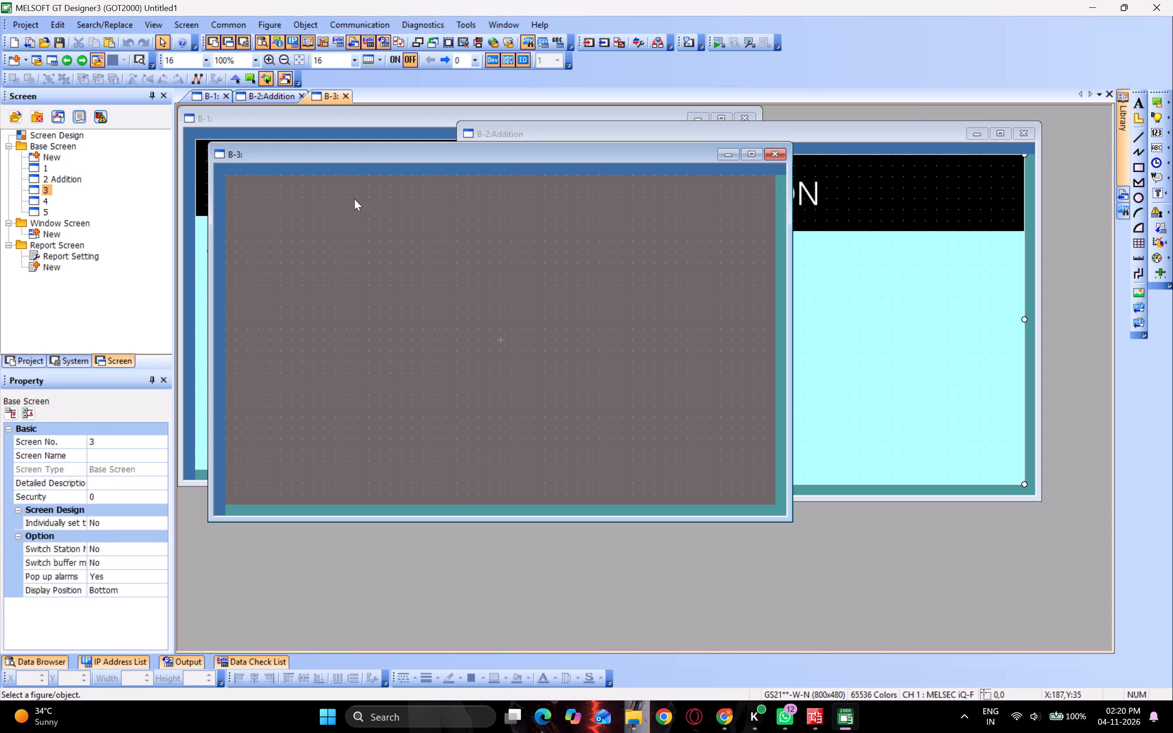
pyautogui.click(225, 175)
pyautogui.hotkey('alt', 'Tab')
pyautogui.hotkey('alt', 'Tab')
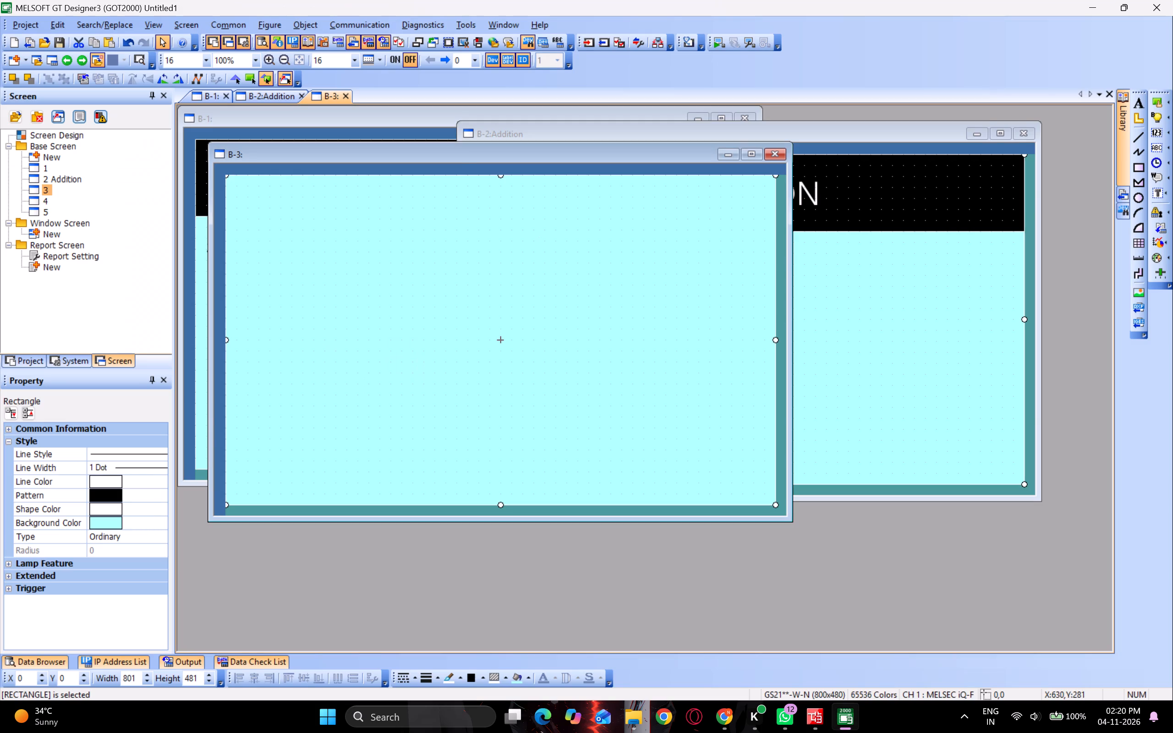
# Copy the black header rectangle from B-2 Addition onto B-3, placing it at X 0, Y 0.
pyautogui.click(907, 347)
pyautogui.click(908, 205)
pyautogui.hotkey('ctrl', 'c')
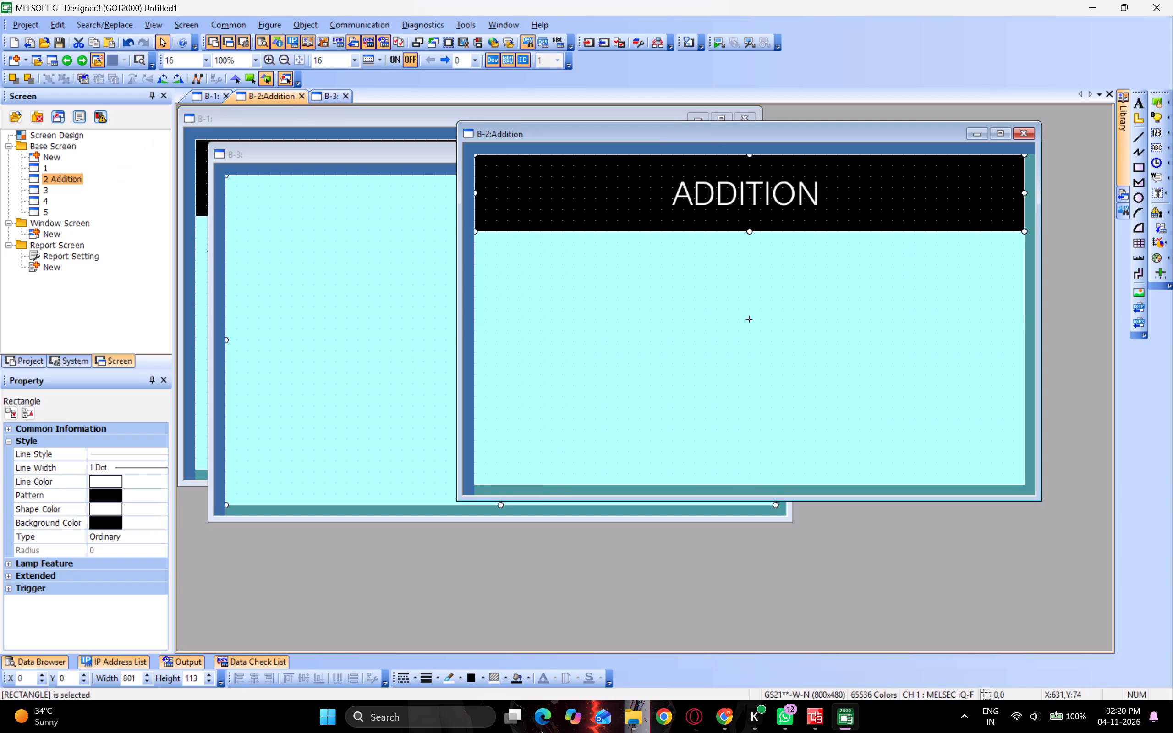
pyautogui.click(423, 248)
pyautogui.hotkey('ctrl', 'v')
pyautogui.press('Return')
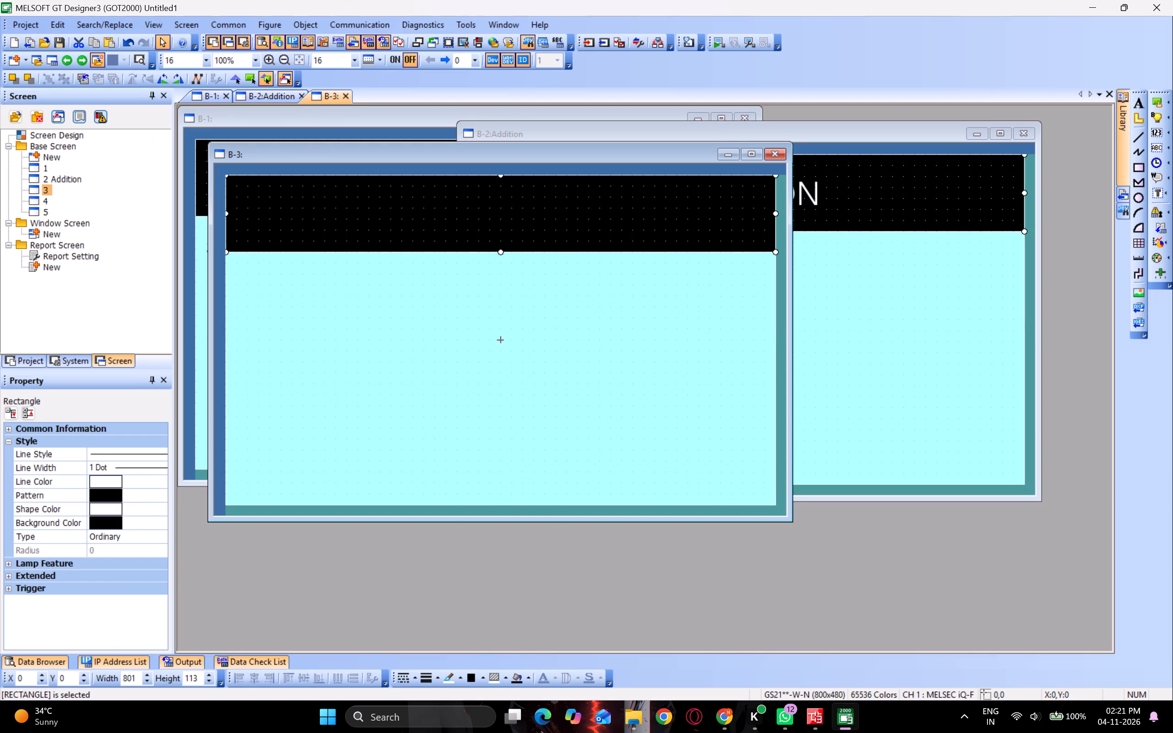
# Copy the ADDITION title text from B-2 Addition onto the B-3 header, placing it at X 288, Y 32.
pyautogui.click(803, 191)
pyautogui.hotkey('ctrl', 'c')
pyautogui.click(329, 193)
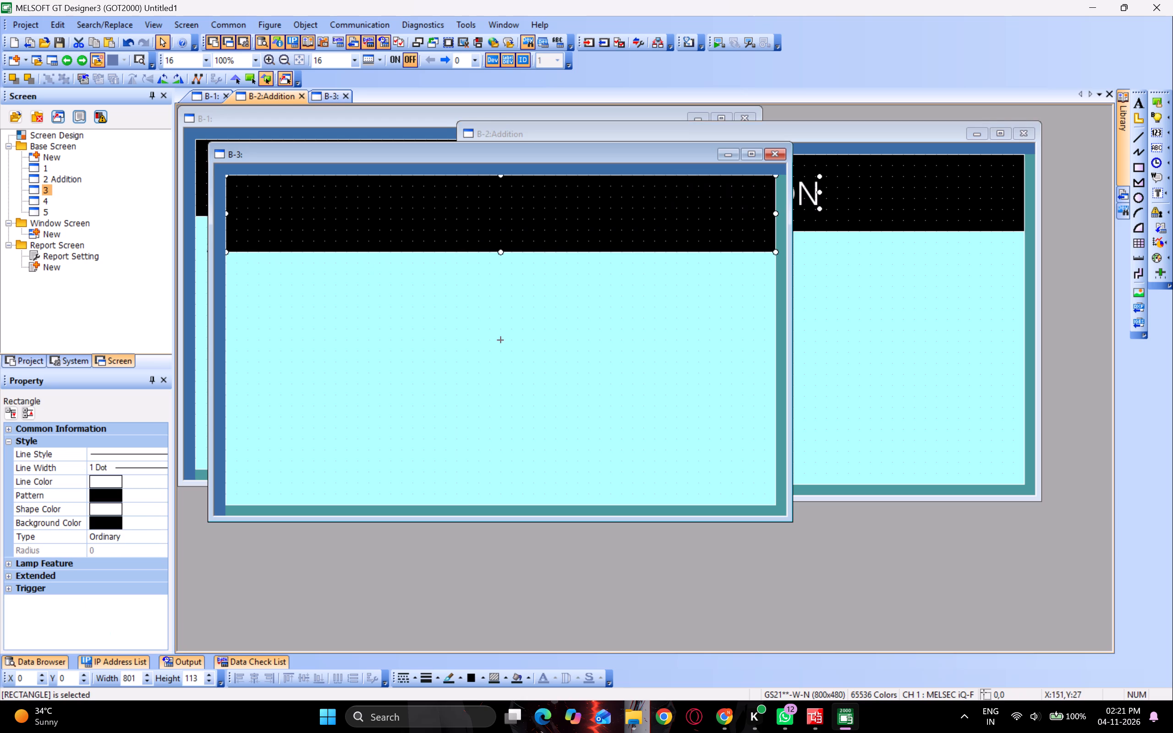
pyautogui.hotkey('ctrl', 'v')
pyautogui.click(423, 197)
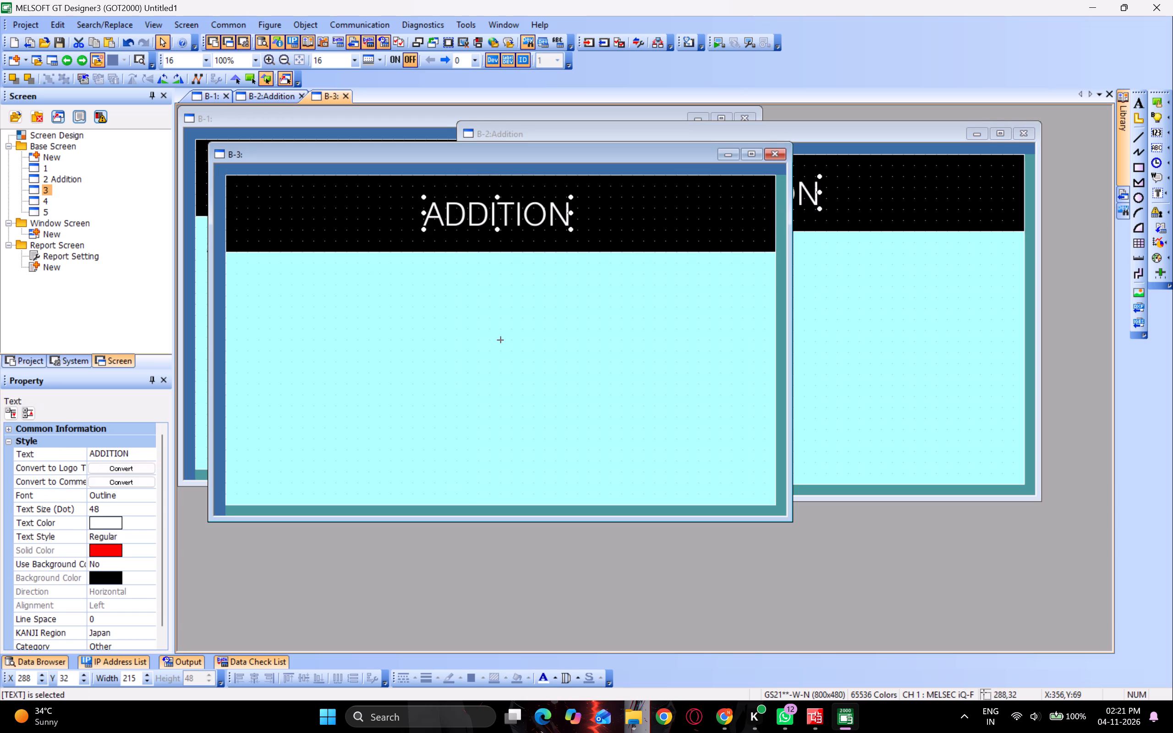
# Change the copied title text on B-3 to SUBTRACTION.
pyautogui.doubleClick(470, 222)
pyautogui.press('BackSpace')
pyautogui.press('BackSpace')
pyautogui.press('BackSpace')
pyautogui.press('BackSpace')
pyautogui.press('BackSpace')
pyautogui.press('BackSpace')
pyautogui.press('BackSpace')
pyautogui.press('BackSpace')
pyautogui.press('BackSpace')
pyautogui.press('BackSpace')
pyautogui.press('BackSpace')
pyautogui.press('BackSpace')
pyautogui.press('BackSpace')
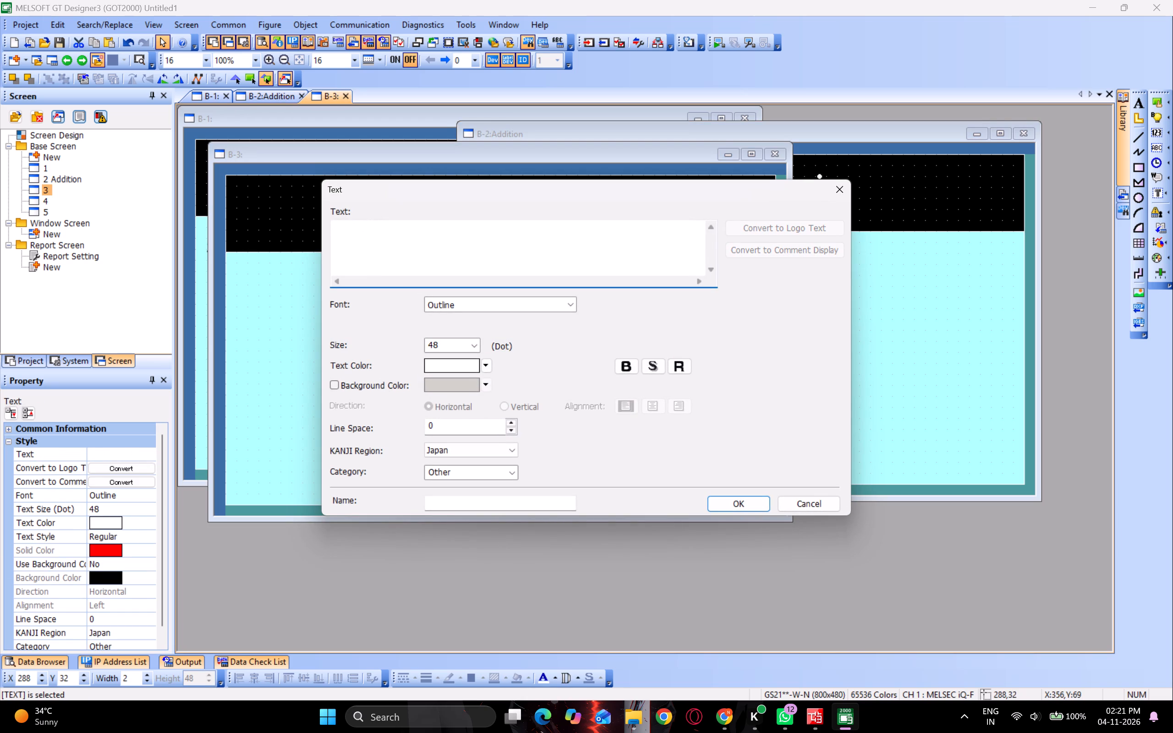
pyautogui.write('SUBTRACTION')
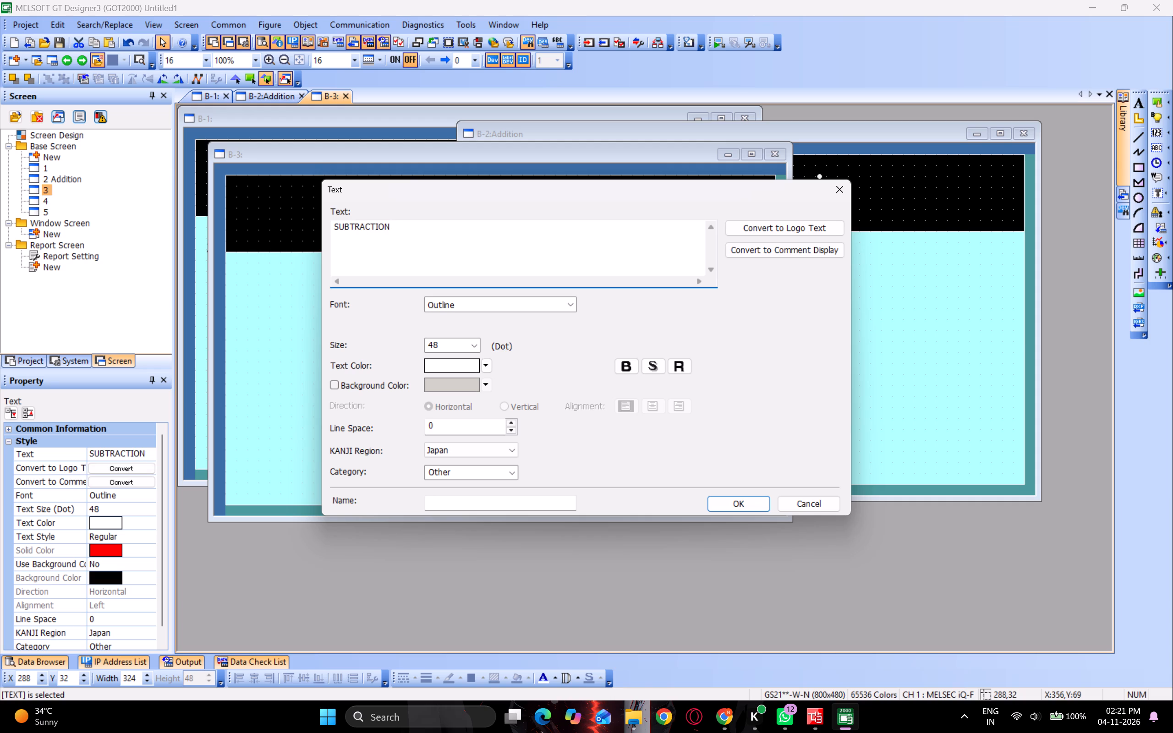
pyautogui.press('Return')
pyautogui.press('BackSpace')
pyautogui.click(755, 505)
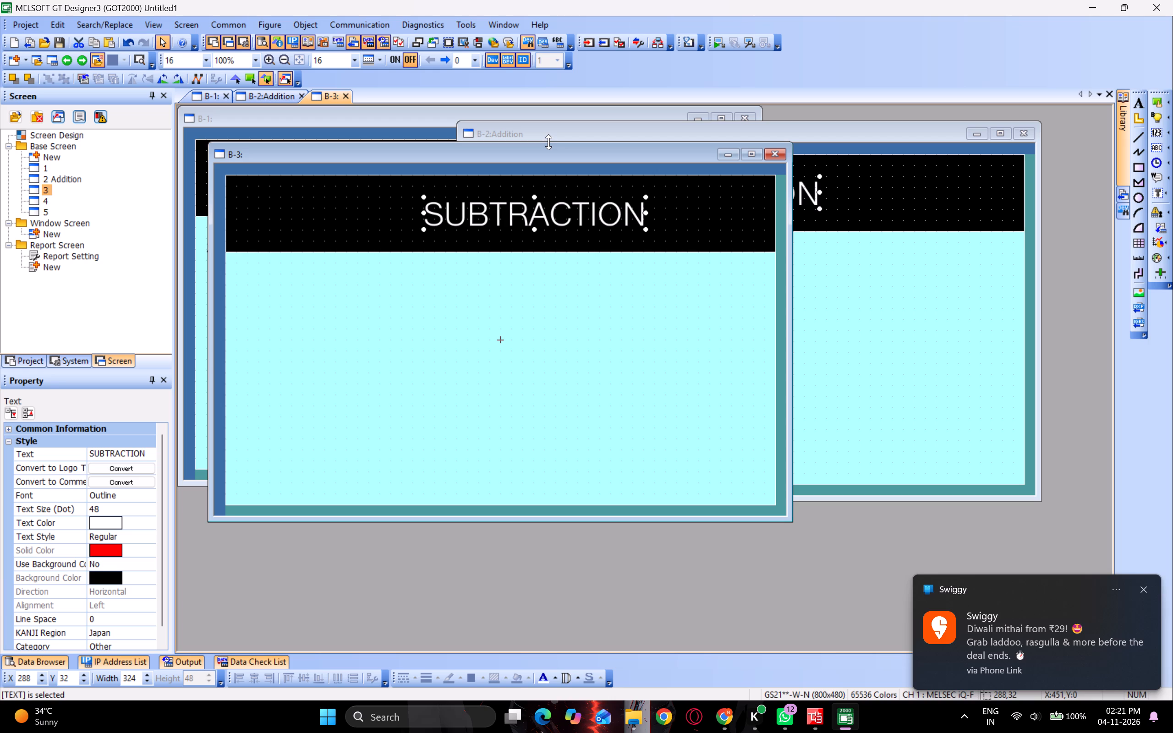
# Centre the SUBTRACTION title in the B-3 header at X 240, Y 32, and close the B-3 window.
pyautogui.moveTo(560, 205); pyautogui.dragTo(541, 206)
pyautogui.click(605, 334)
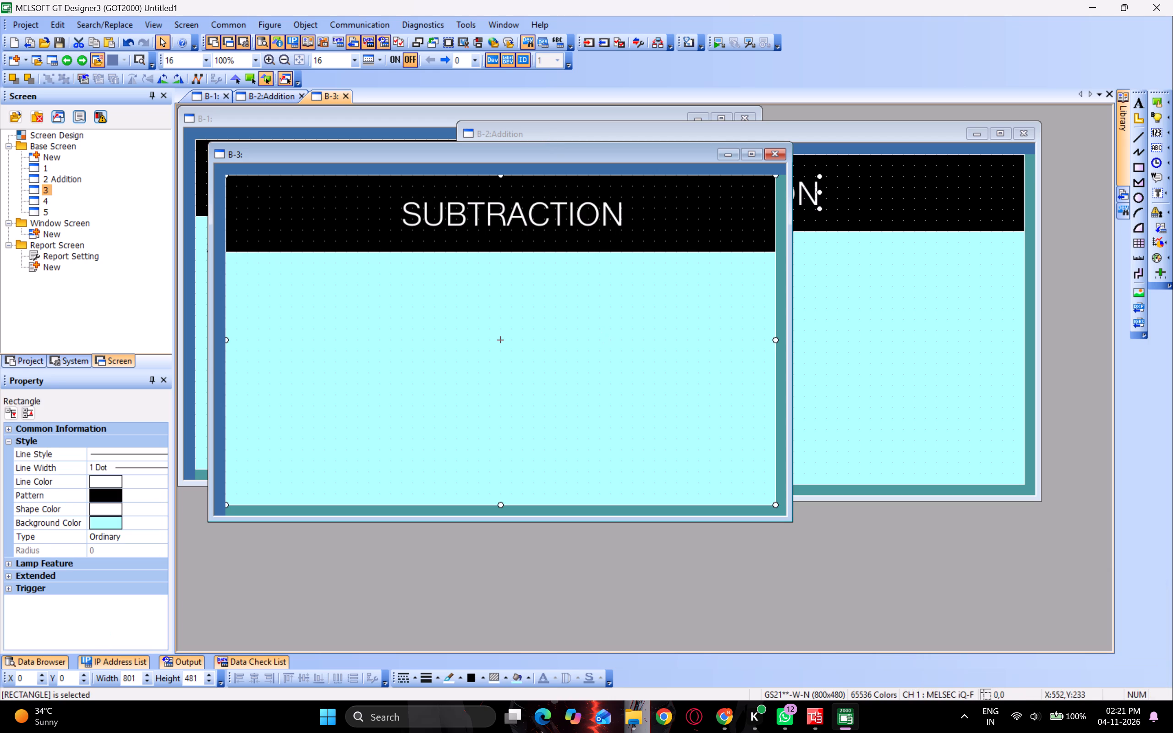
pyautogui.click(520, 204)
pyautogui.moveTo(520, 204); pyautogui.dragTo(469, 199)
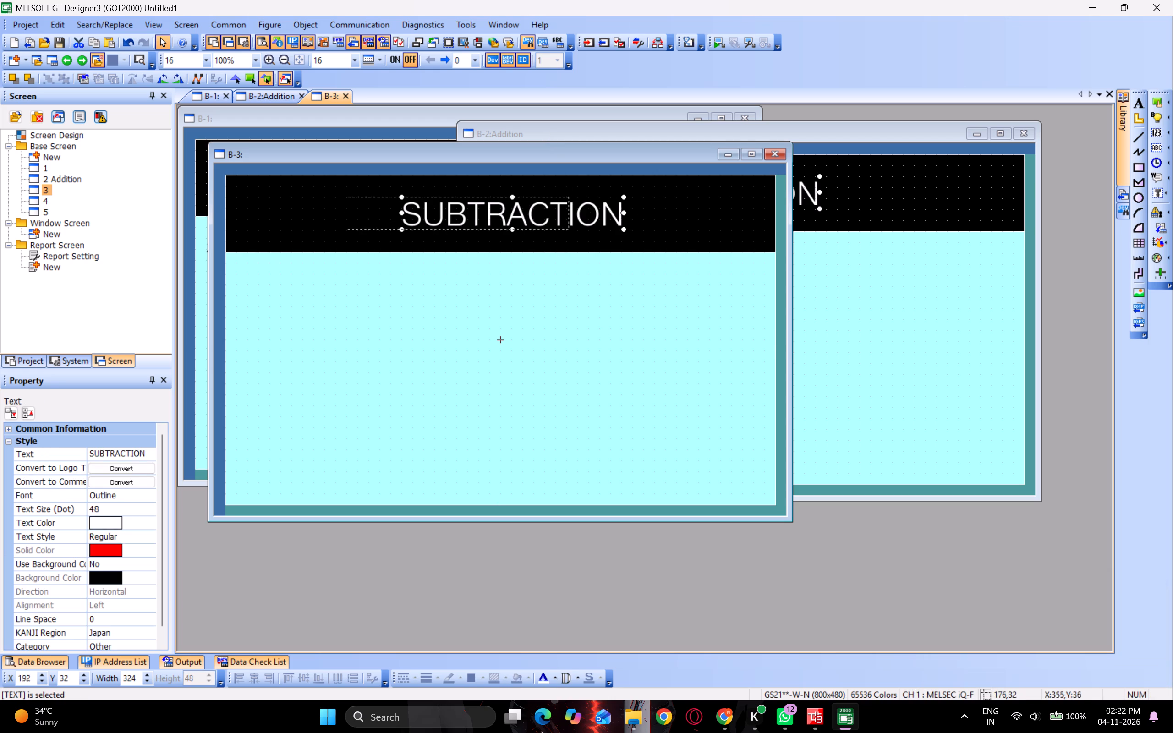
pyautogui.moveTo(469, 199); pyautogui.dragTo(499, 206)
pyautogui.moveTo(501, 207); pyautogui.dragTo(510, 208)
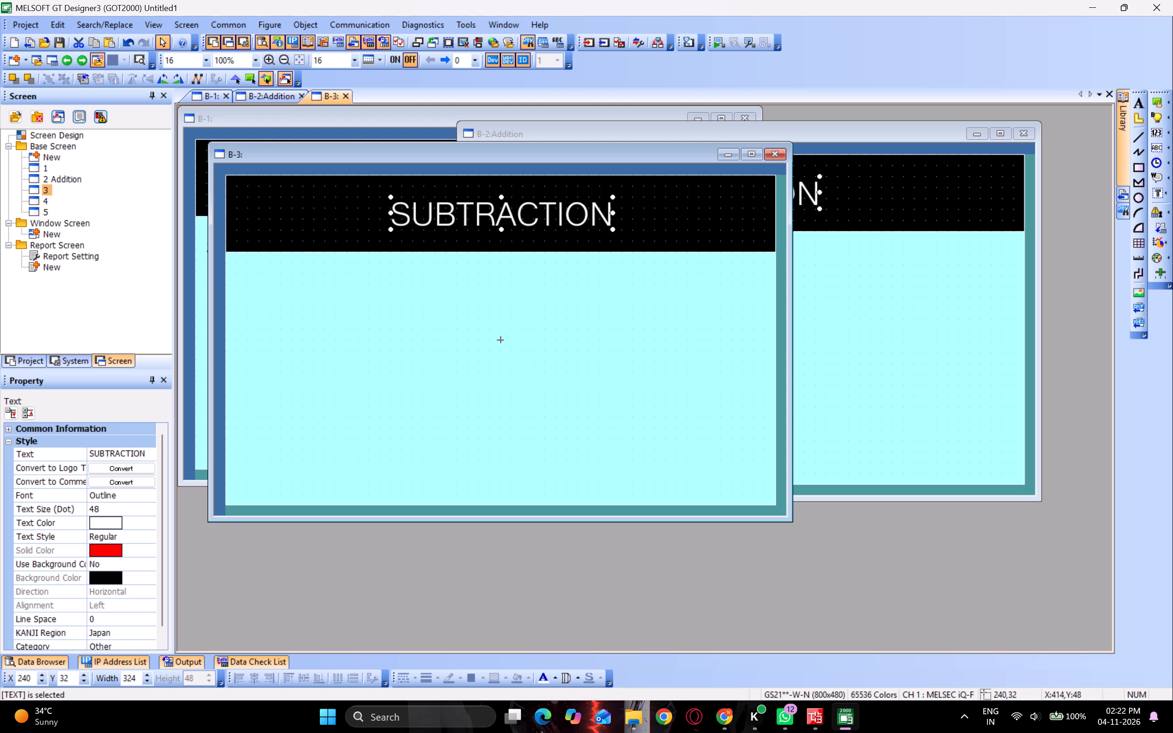
pyautogui.click(775, 153)
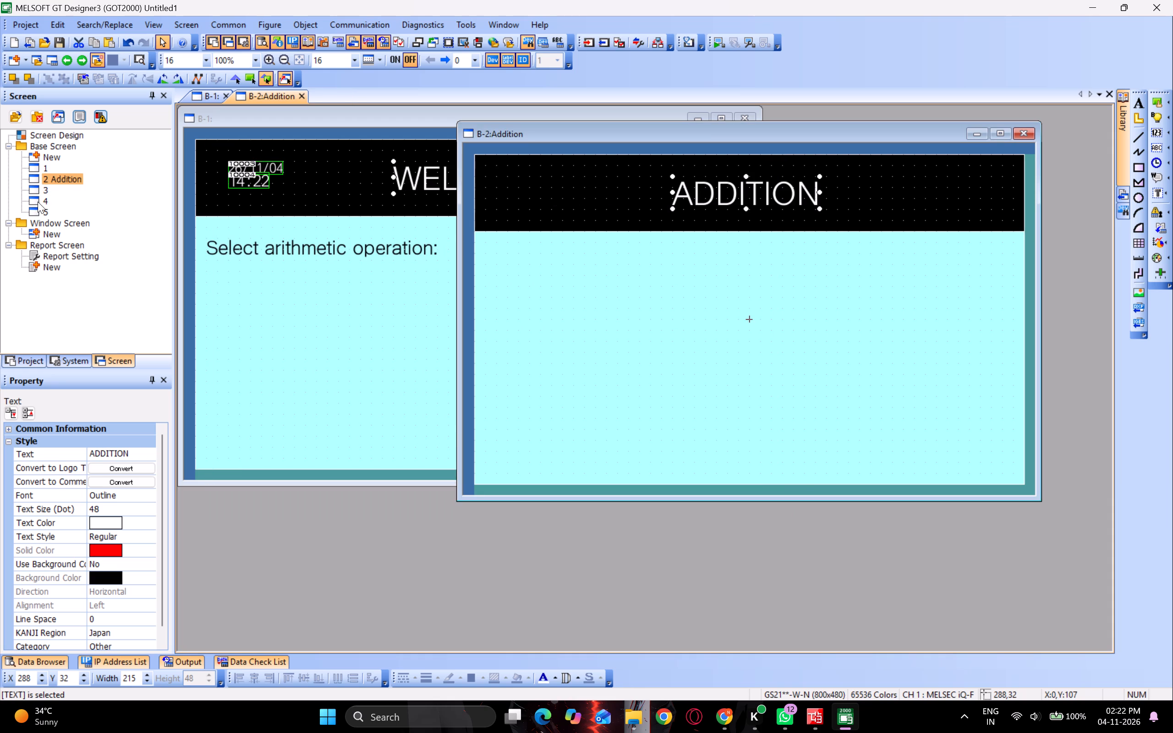
# Open B-4 and copy the light cyan background rectangle from B-2 Addition onto it, placing it at X 848, Y 0.
pyautogui.click(38, 202)
pyautogui.click(38, 202)
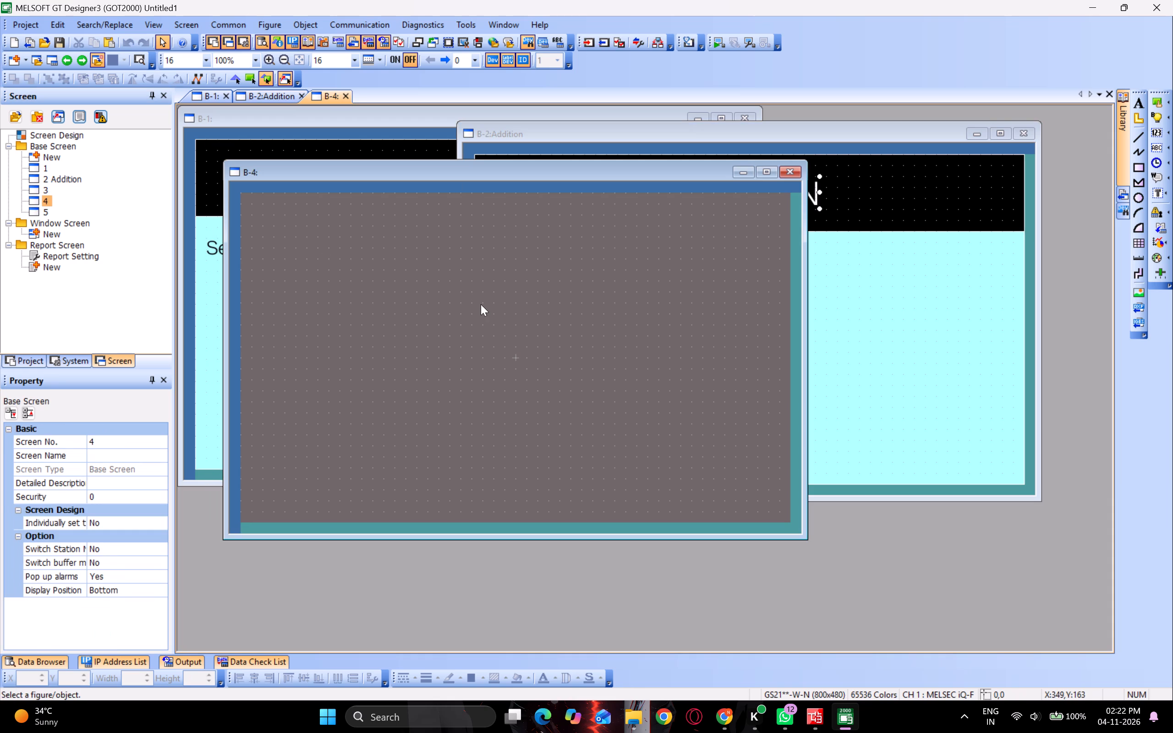
pyautogui.doubleClick(481, 304)
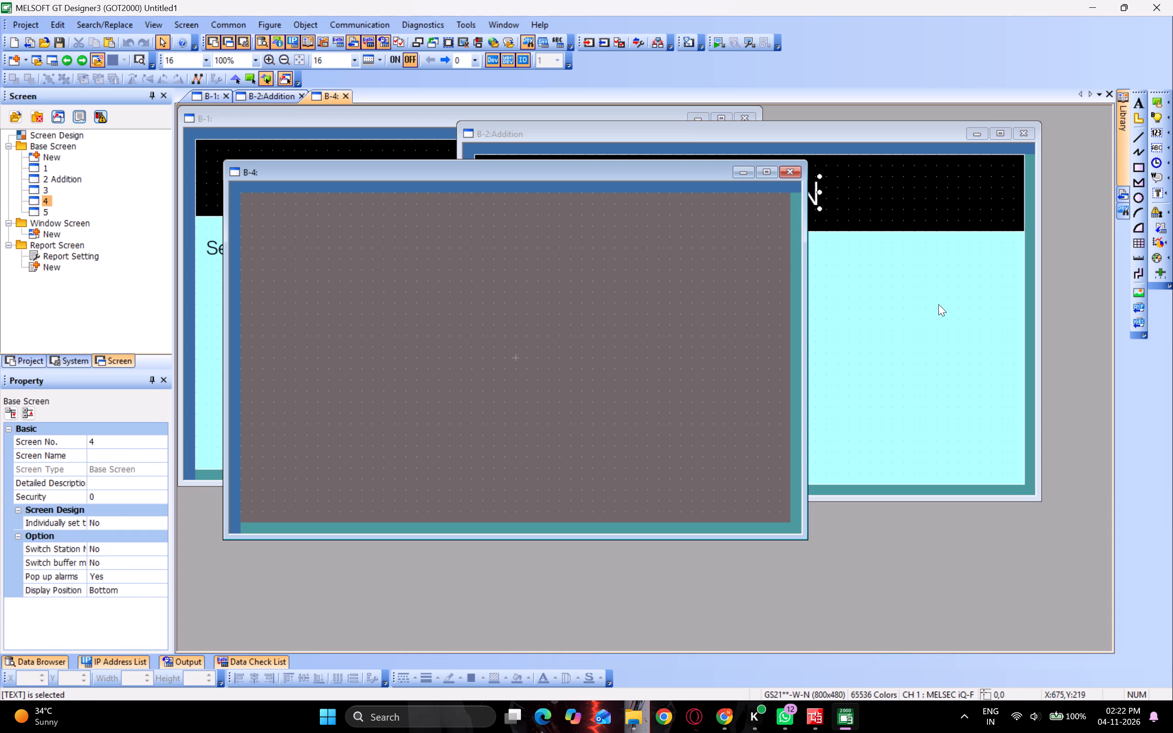
pyautogui.click(938, 304)
pyautogui.hotkey('ctrl', 'v')
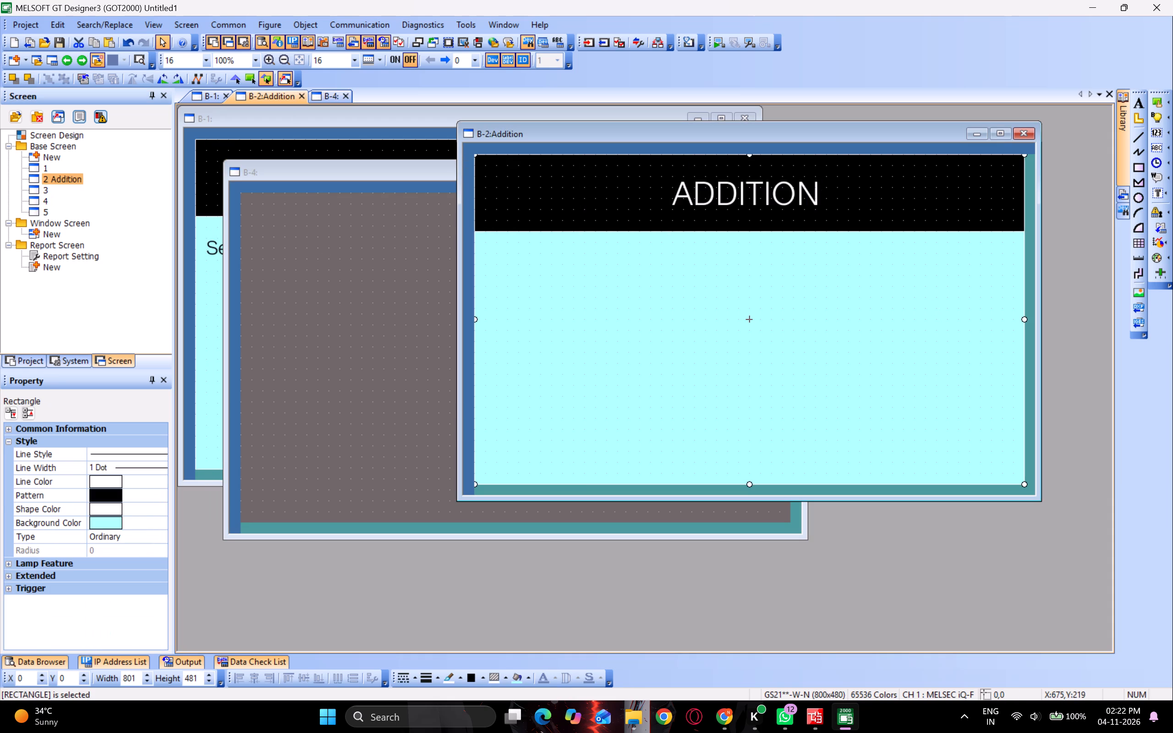
pyautogui.press('Escape')
pyautogui.click(756, 410)
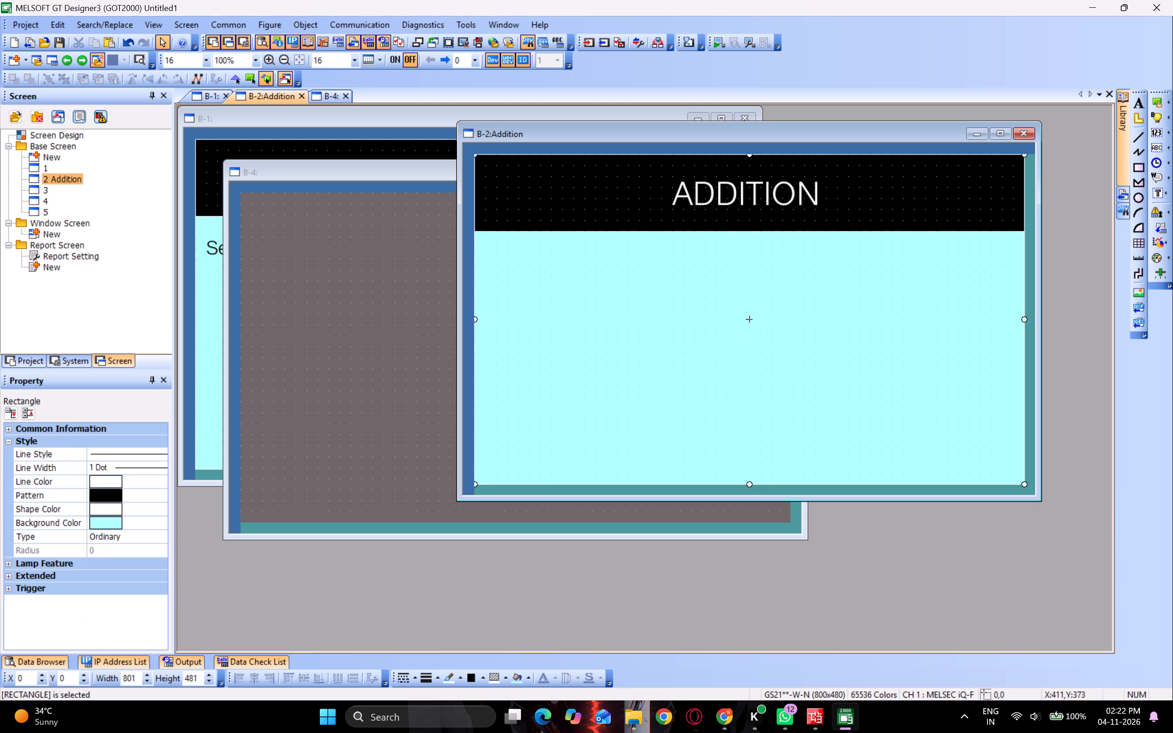
pyautogui.hotkey('ctrl', 'c')
pyautogui.click(323, 322)
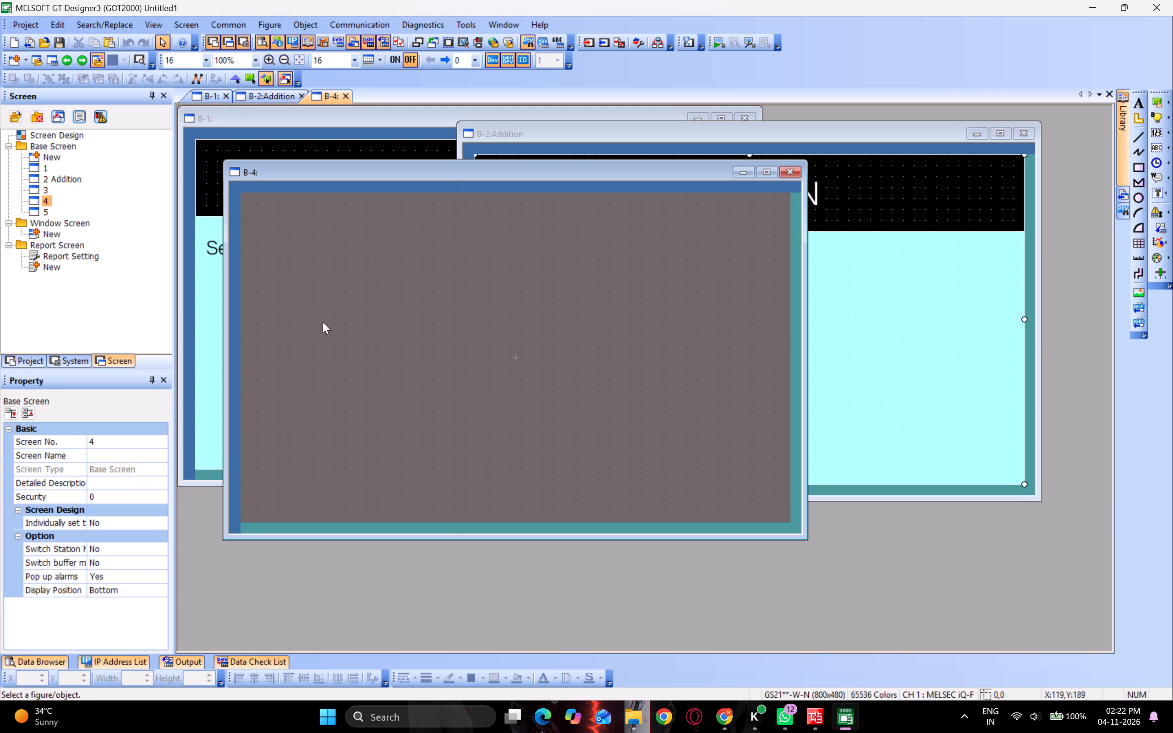
pyautogui.hotkey('ctrl', 'v')
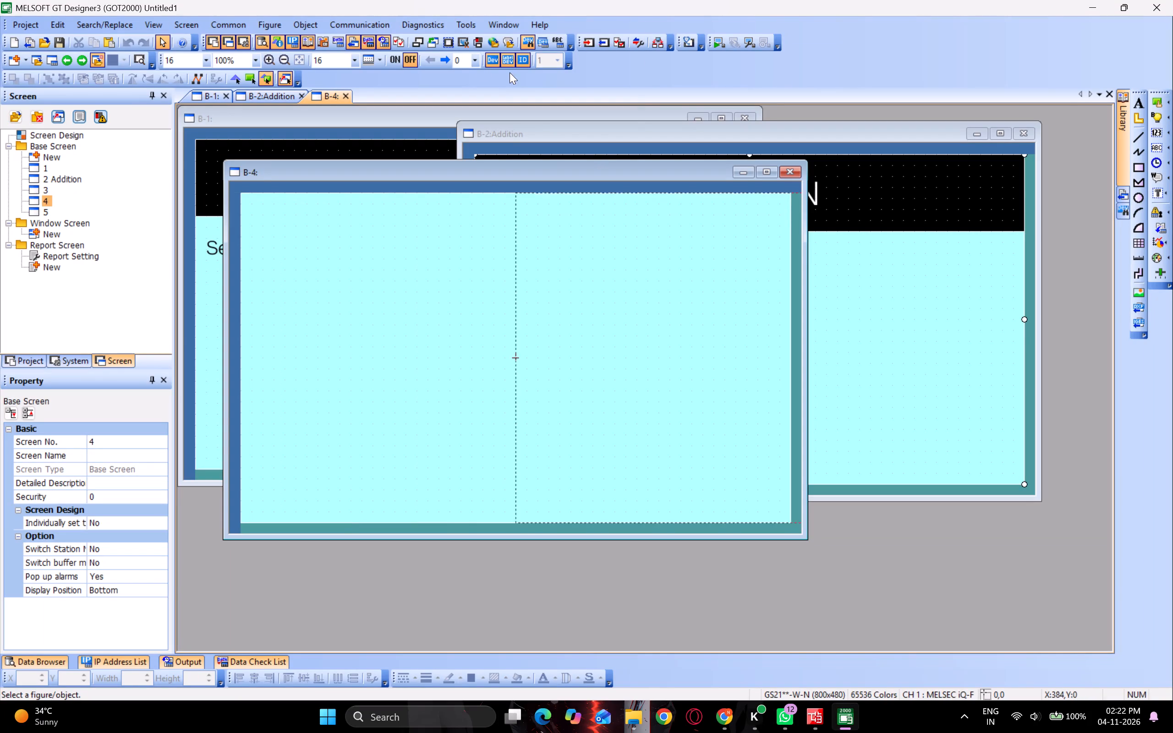
pyautogui.click(821, 181)
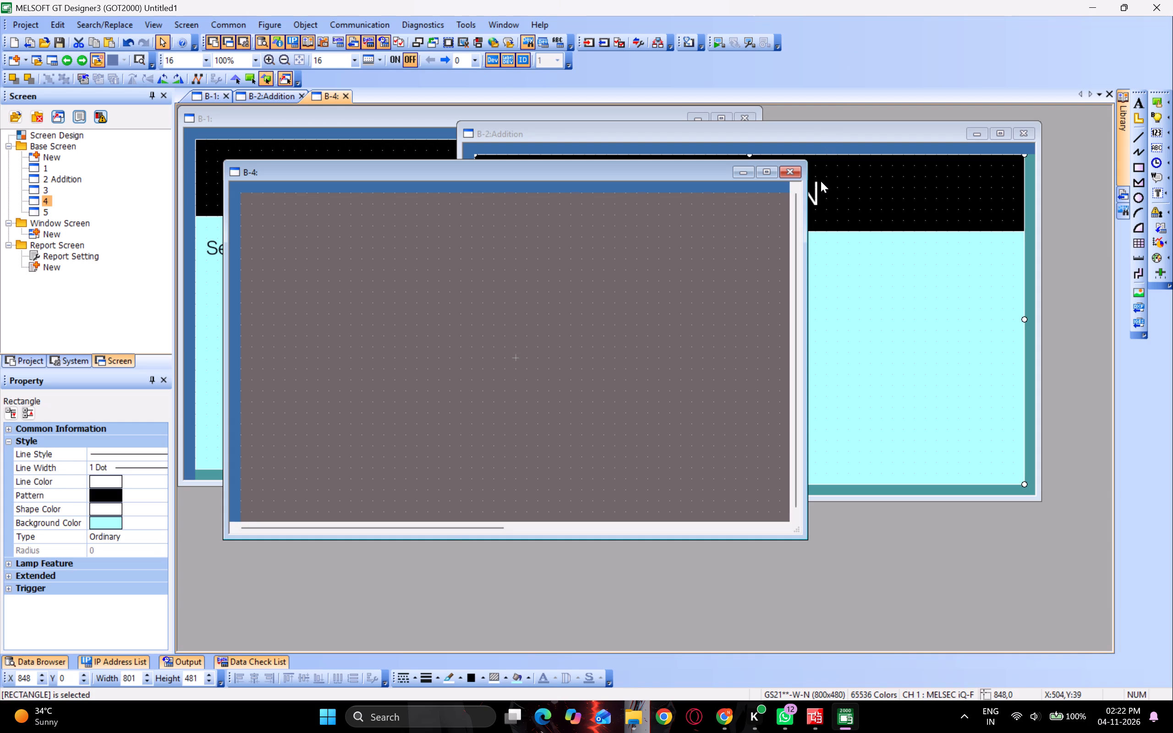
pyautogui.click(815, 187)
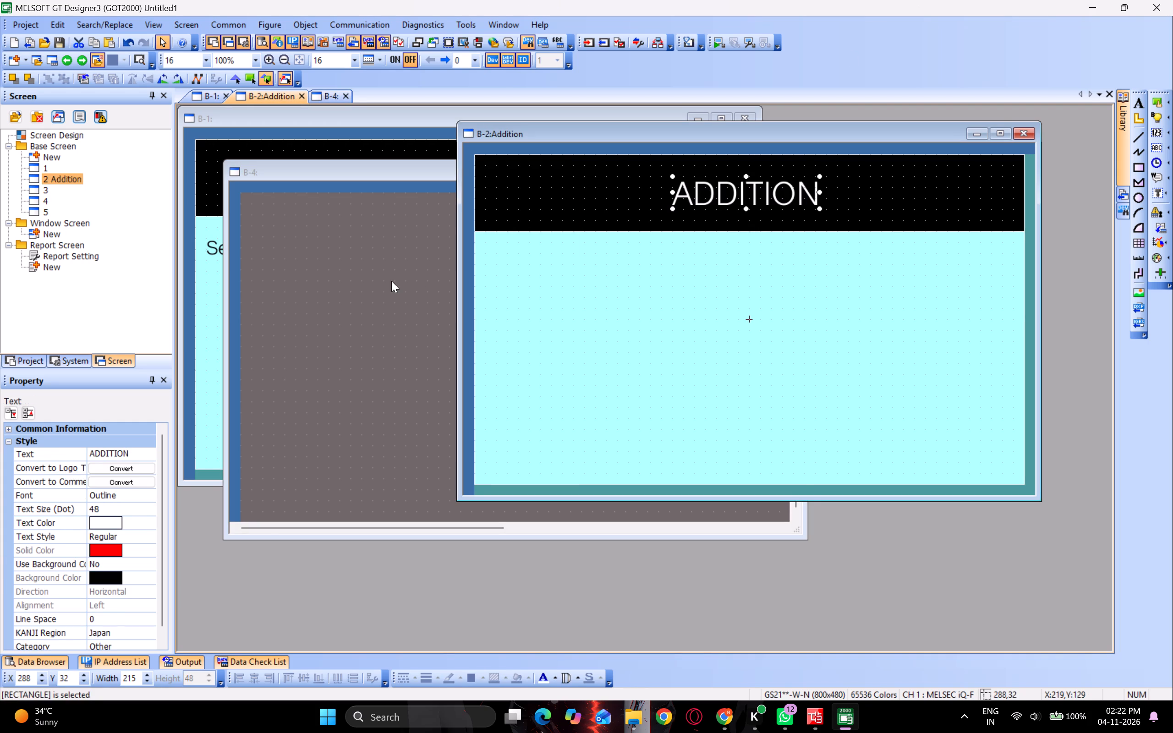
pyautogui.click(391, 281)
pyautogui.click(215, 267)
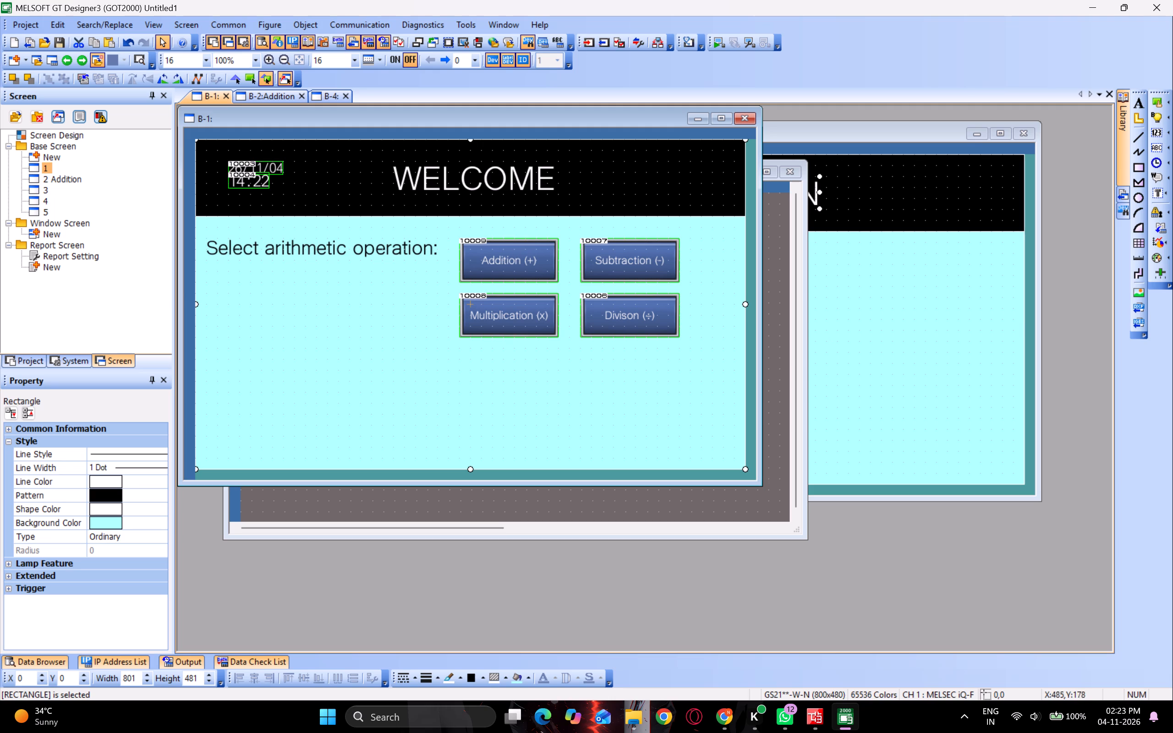
# Minimize the B-2 Addition window and close the B-4 window.
pyautogui.click(940, 320)
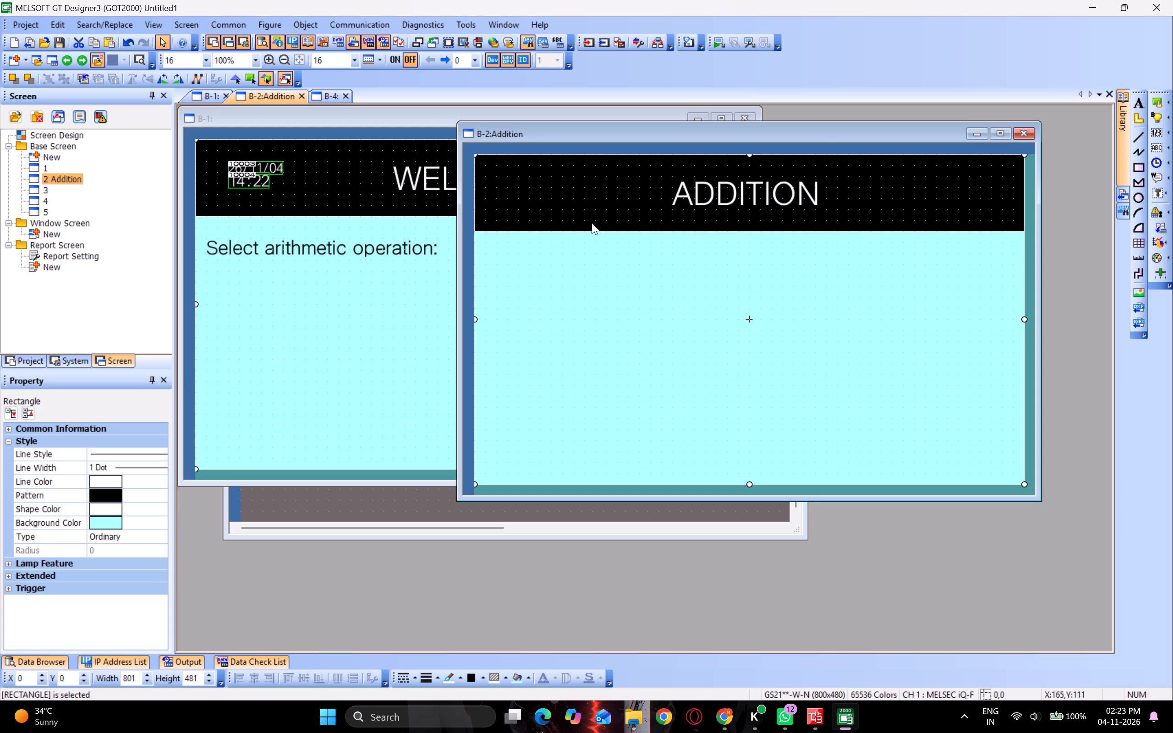
pyautogui.click(980, 134)
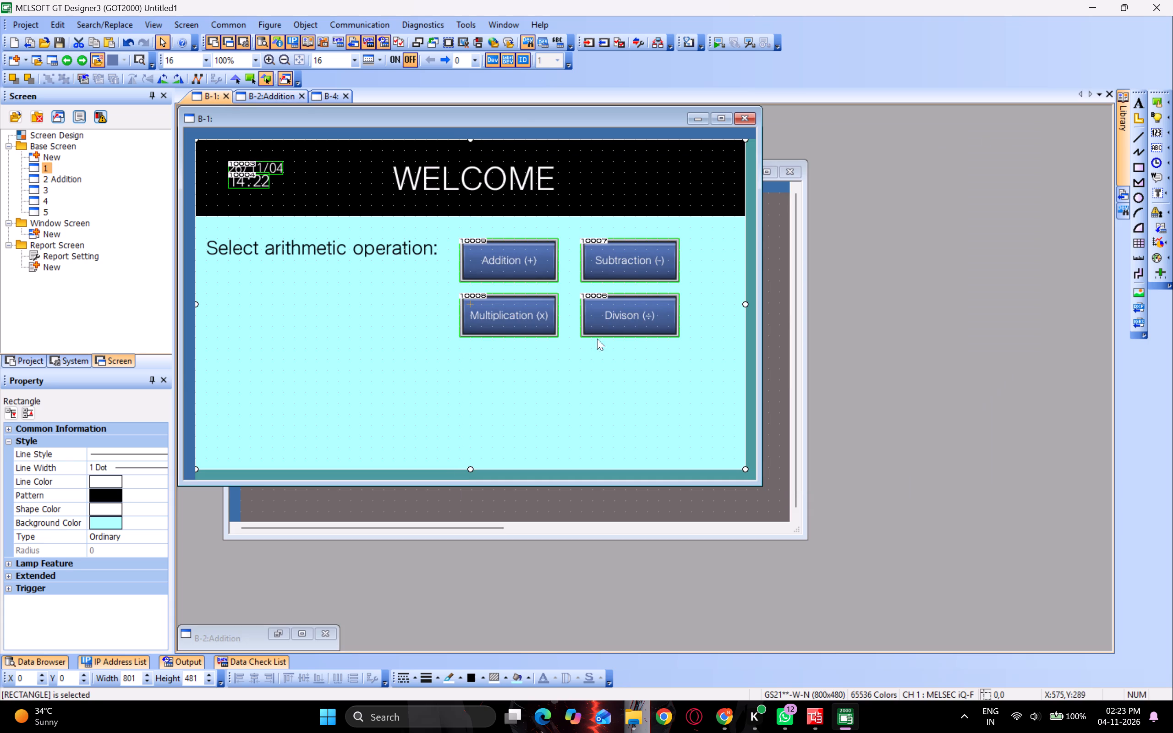
pyautogui.click(783, 298)
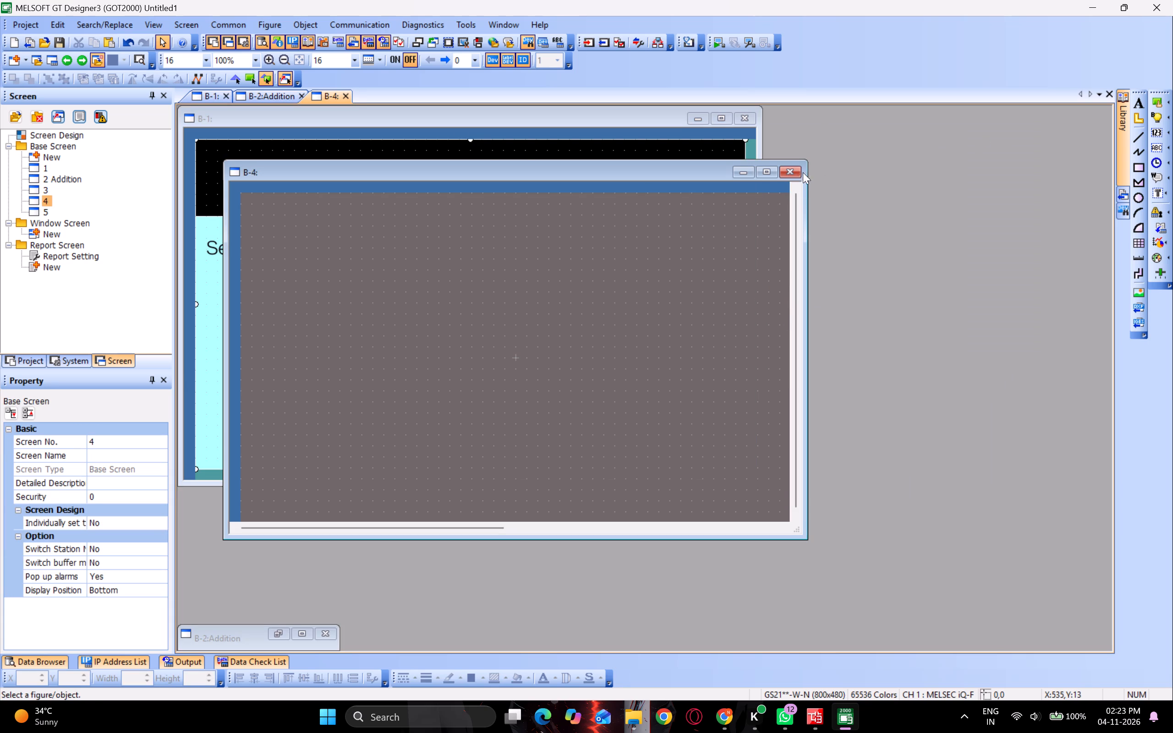
pyautogui.click(790, 170)
# Open base screen 3 and name it Subtraction.
pyautogui.click(73, 179)
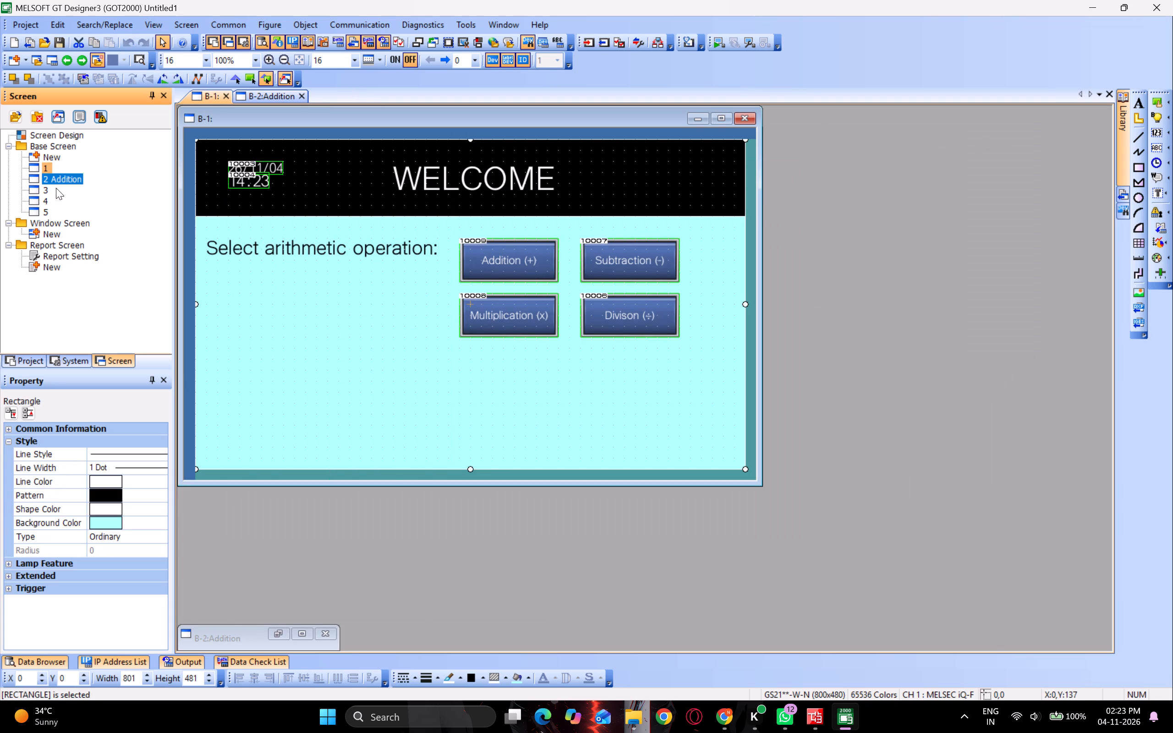
pyautogui.click(51, 193)
pyautogui.doubleClick(49, 193)
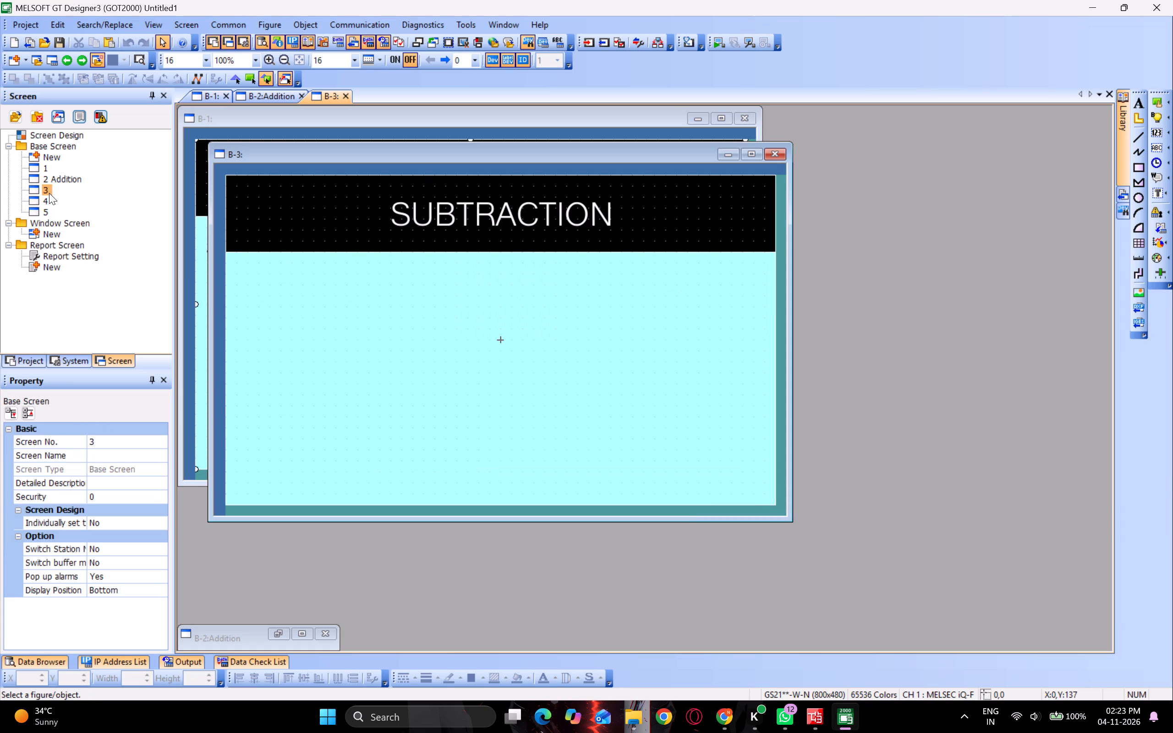
pyautogui.rightClick(49, 193)
pyautogui.click(63, 186)
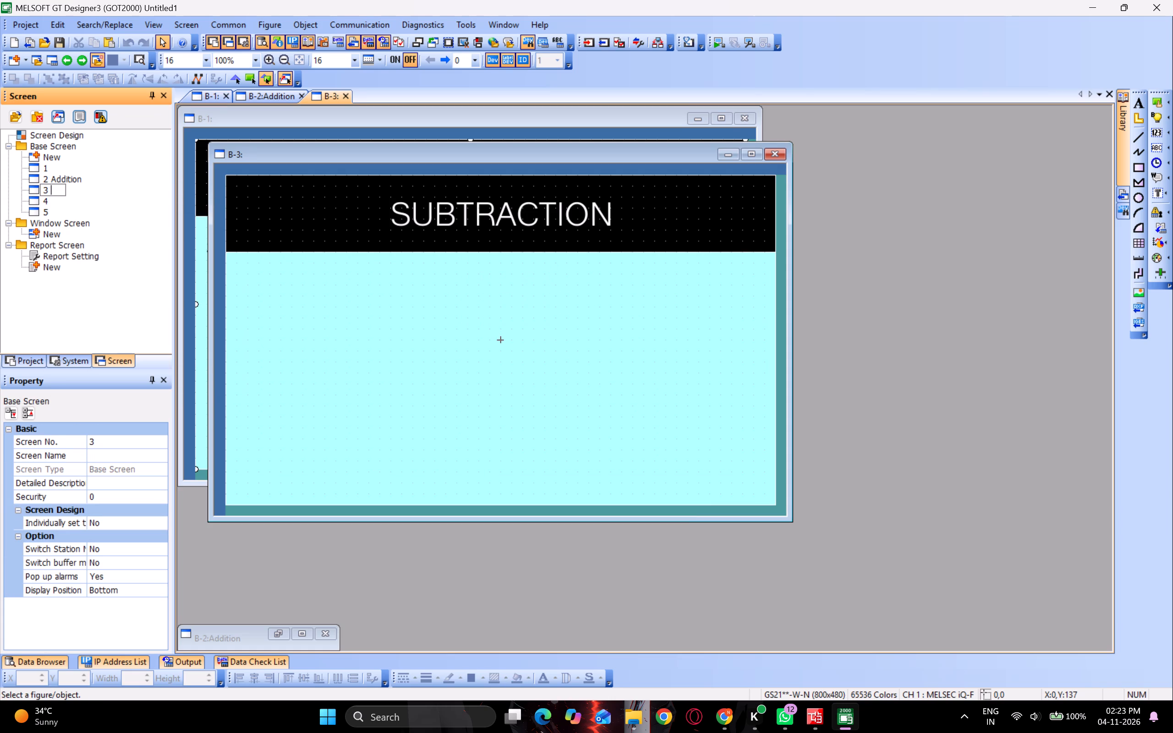
pyautogui.write('Su')
pyautogui.write('btraction')
pyautogui.press('Return')
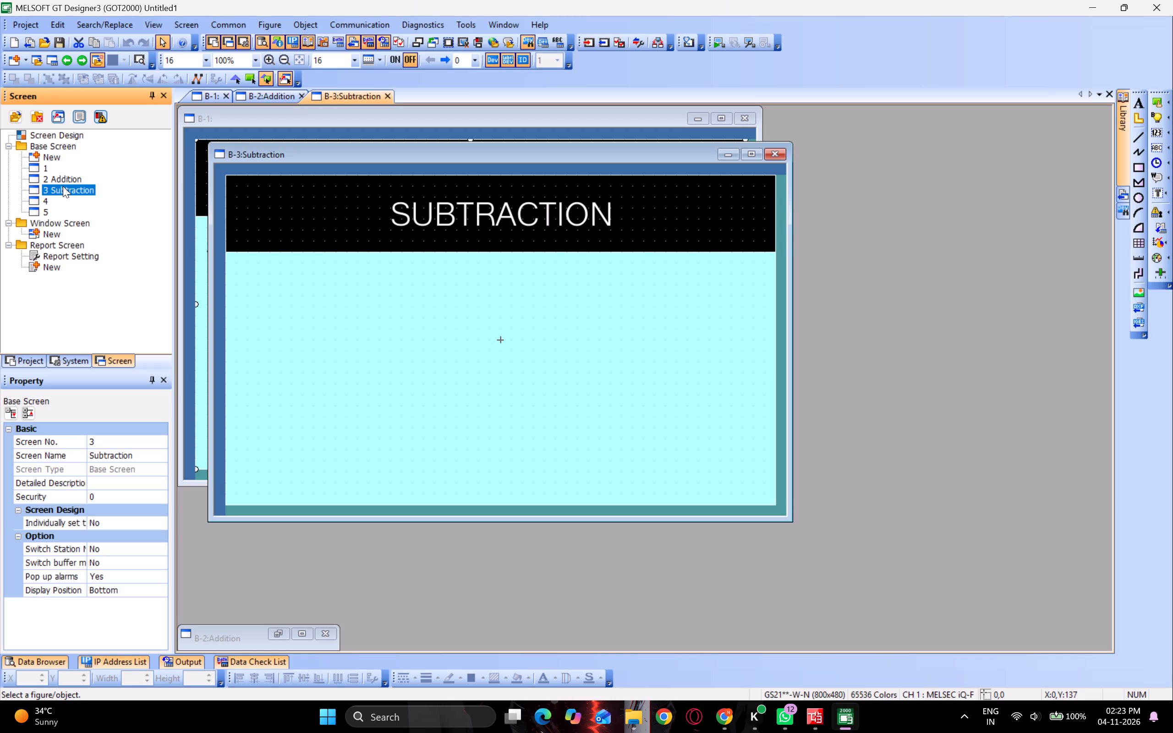
# Open base screen 4 and name it Multiplication.
pyautogui.doubleClick(46, 203)
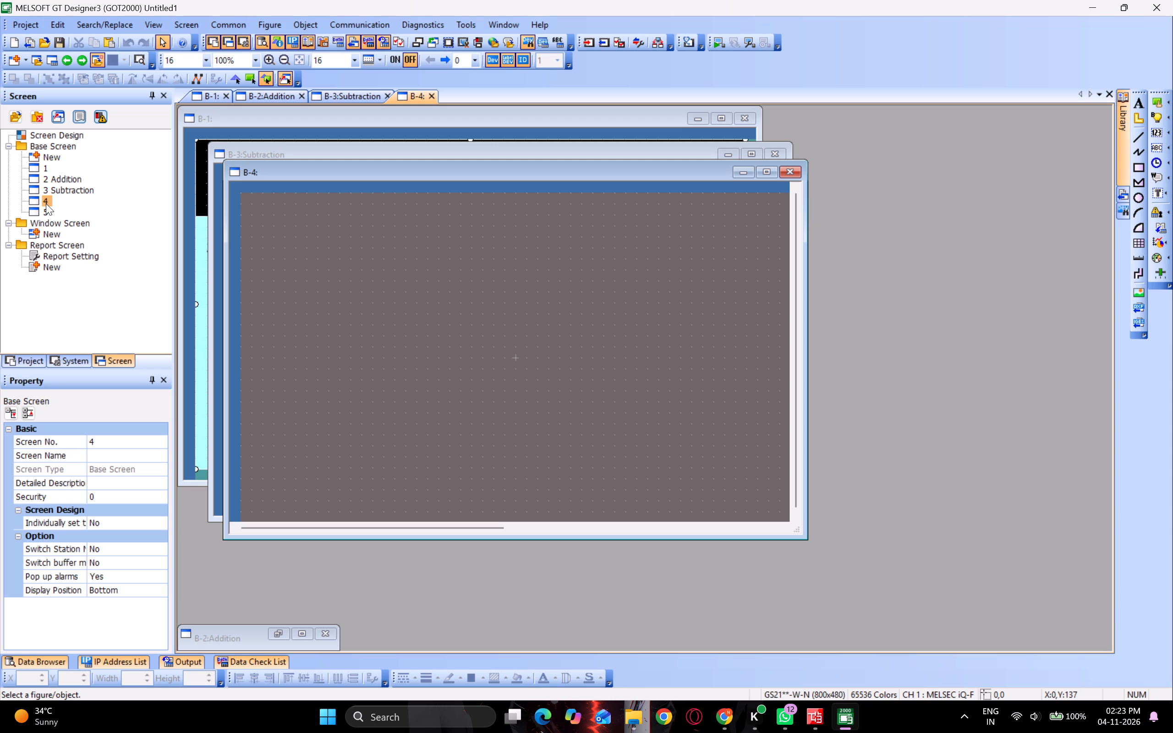
pyautogui.click(46, 203)
pyautogui.click(46, 203)
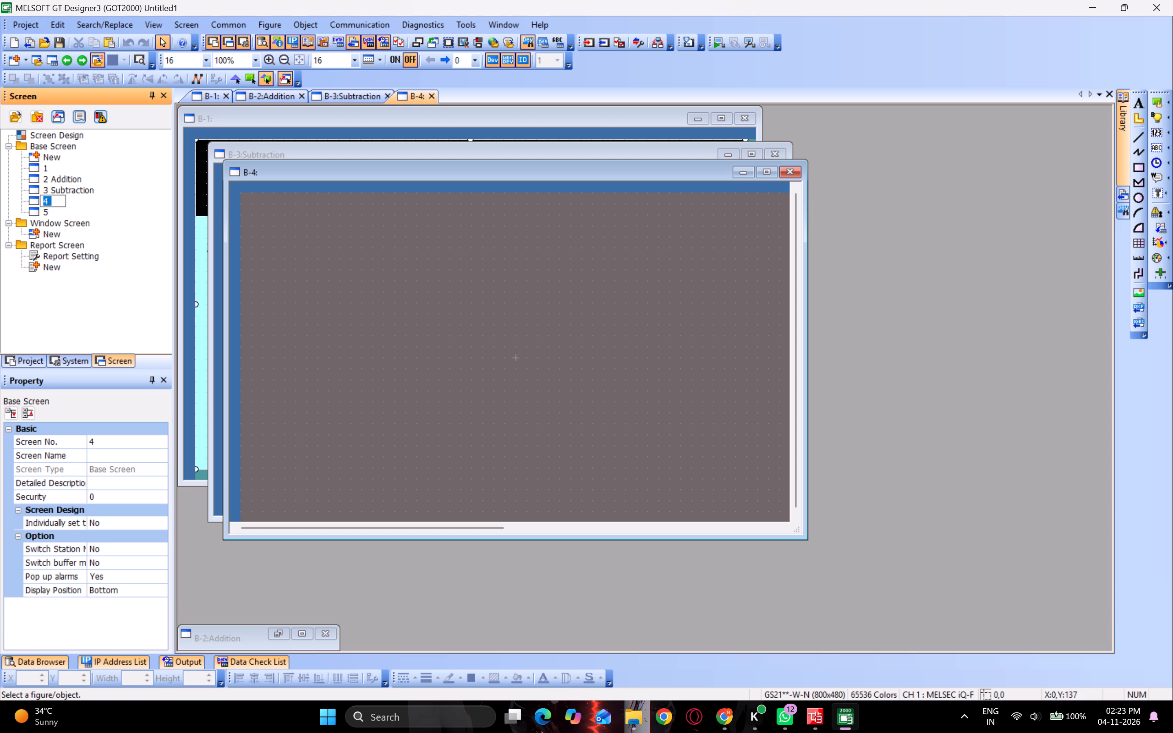
pyautogui.press('Right')
pyautogui.write('Mult')
pyautogui.write('iplication')
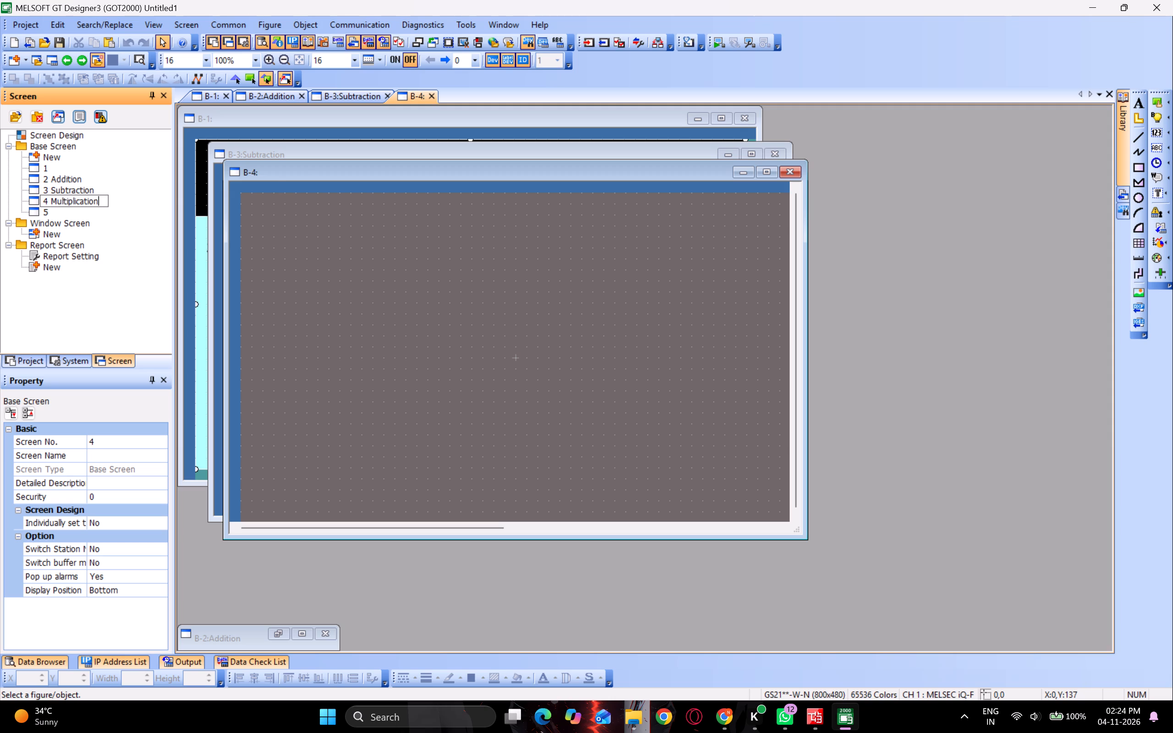
pyautogui.press('Return')
# Name base screen 5 Division.
pyautogui.click(49, 212)
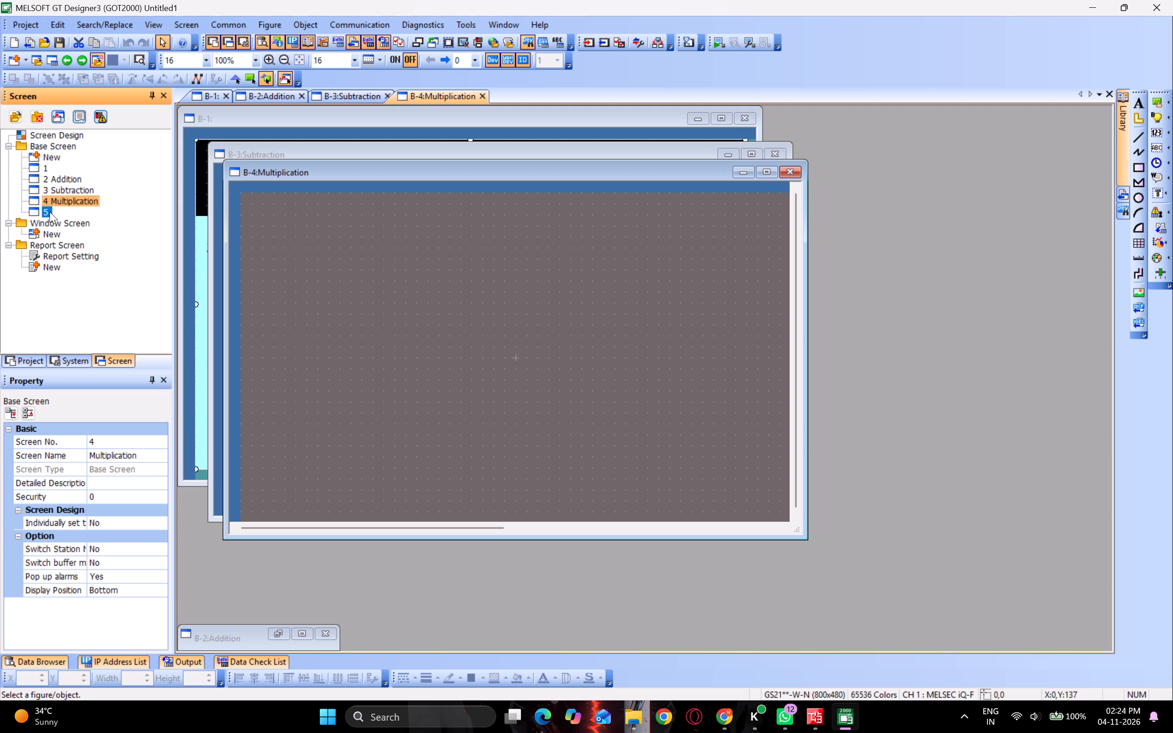
pyautogui.click(49, 212)
pyautogui.press('Right')
pyautogui.write('Civision')
pyautogui.press('Return')
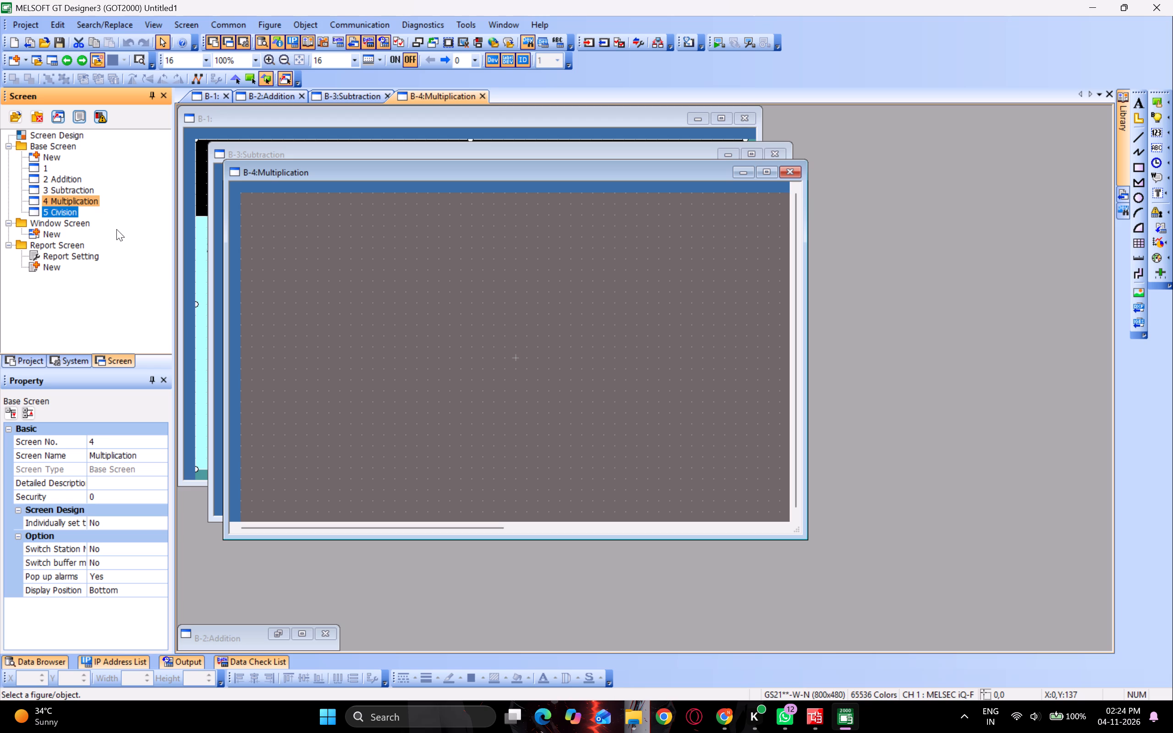
pyautogui.click(116, 229)
pyautogui.click(79, 213)
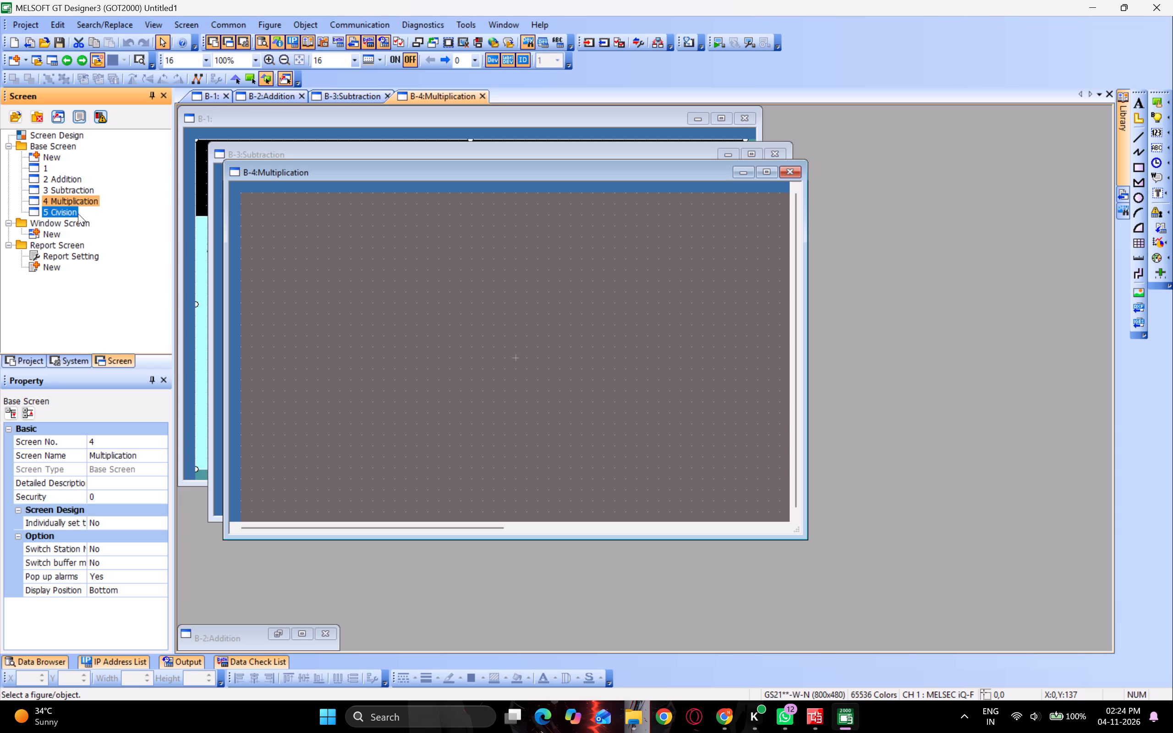
pyautogui.click(75, 213)
pyautogui.click(75, 213)
pyautogui.click(75, 213)
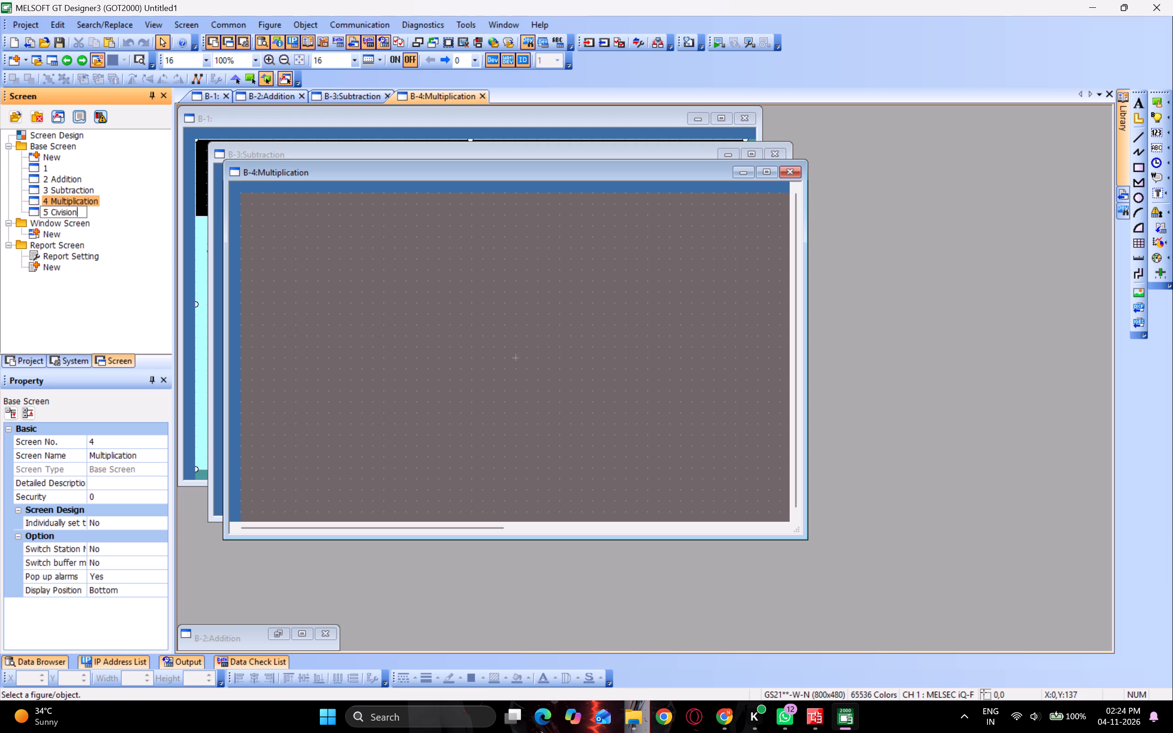
pyautogui.press('Left')
pyautogui.press('Left')
pyautogui.press('Left')
pyautogui.press('Left')
pyautogui.press('Left')
pyautogui.press('Left')
pyautogui.press('Left')
pyautogui.press('BackSpace')
pyautogui.hotkey('shift', 'd')
pyautogui.press('Return')
pyautogui.click(156, 352)
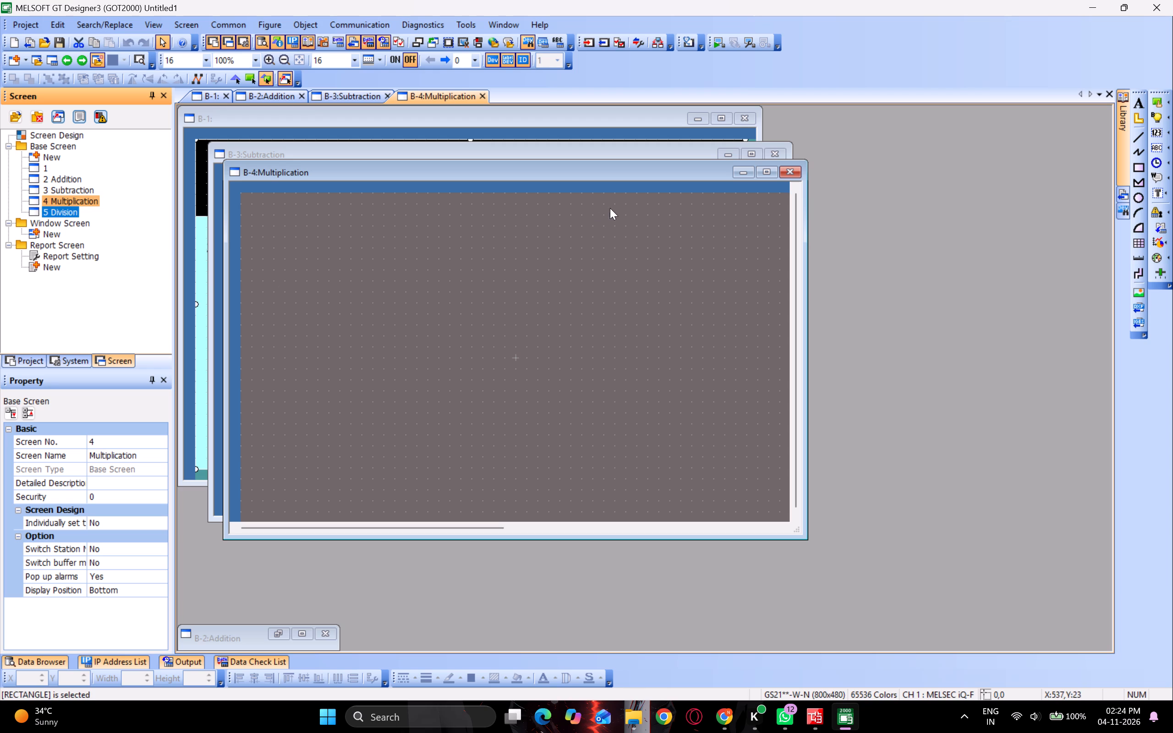
# Minimize the B-4 Multiplication and B-3 Subtraction windows.
pyautogui.click(752, 171)
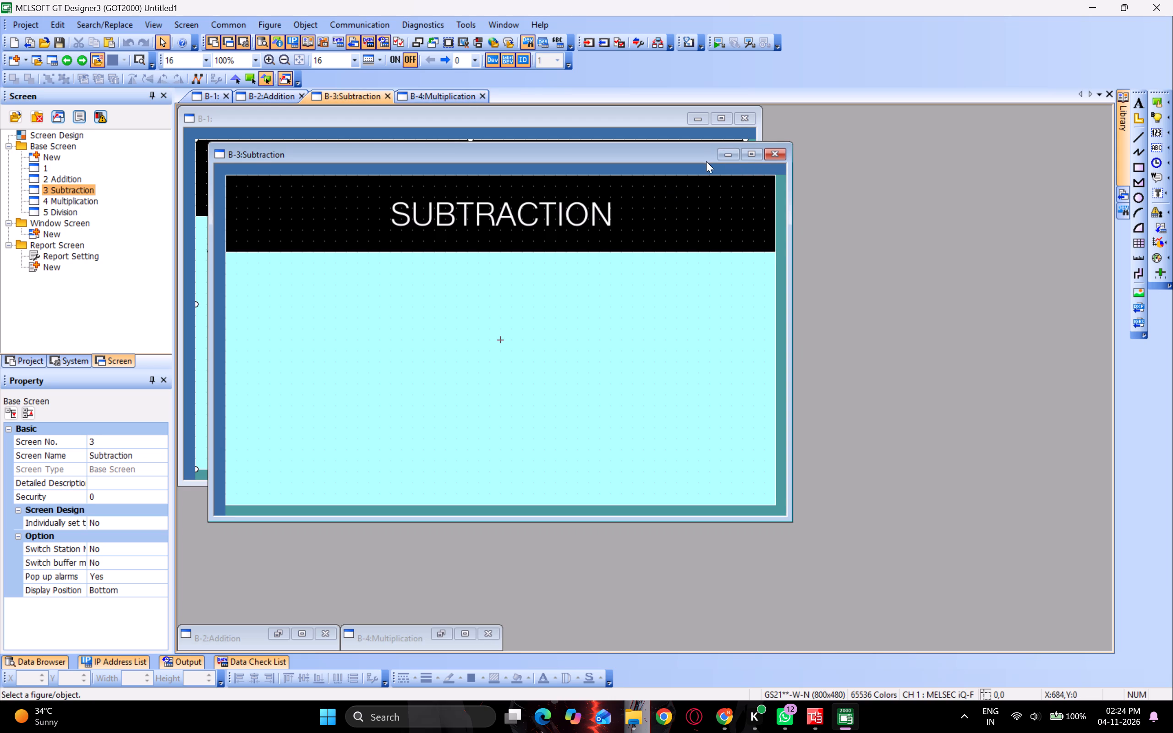
pyautogui.click(722, 158)
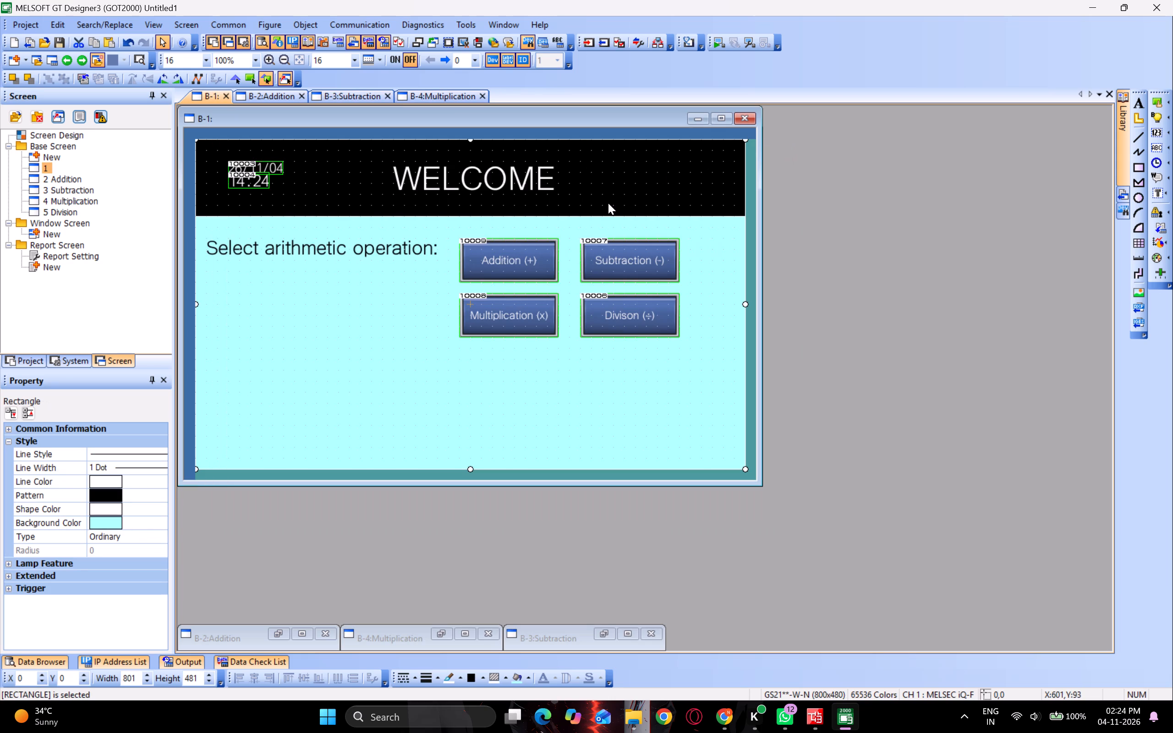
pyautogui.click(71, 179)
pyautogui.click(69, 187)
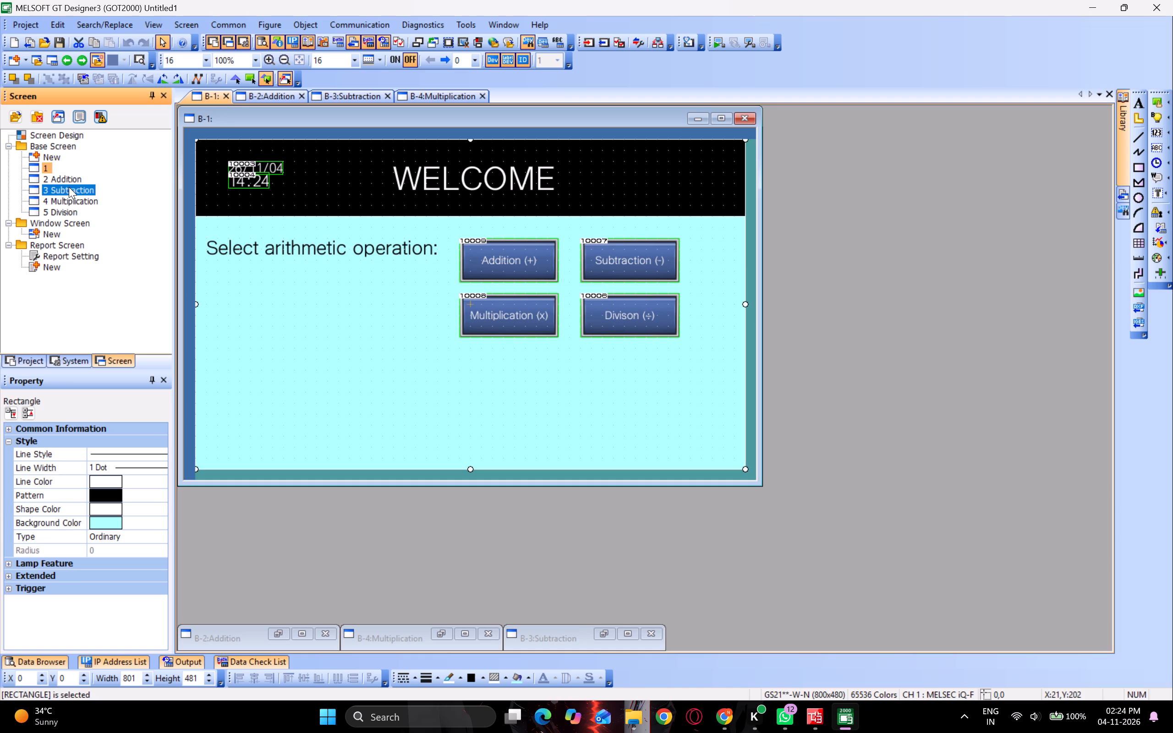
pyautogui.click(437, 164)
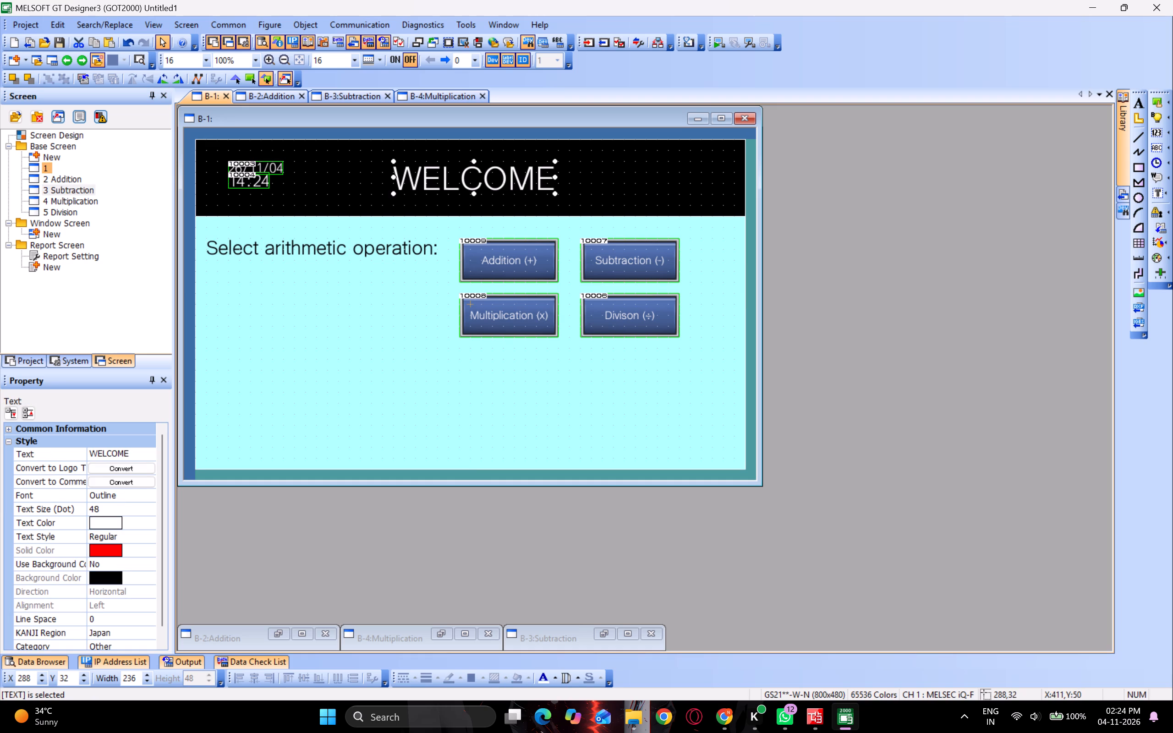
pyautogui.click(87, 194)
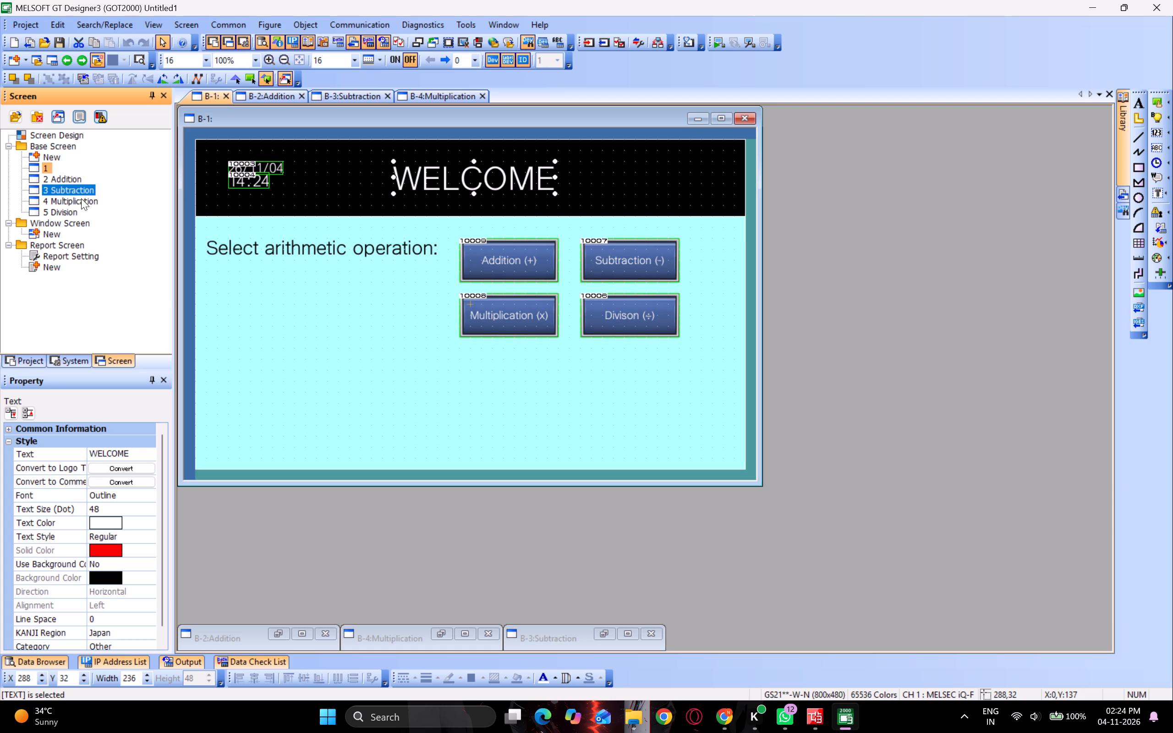
# Bring B-4 Multiplication back beside B-1 and copy B-1's light cyan background rectangle onto it at X 0, Y 0.
pyautogui.click(409, 100)
pyautogui.click(418, 174)
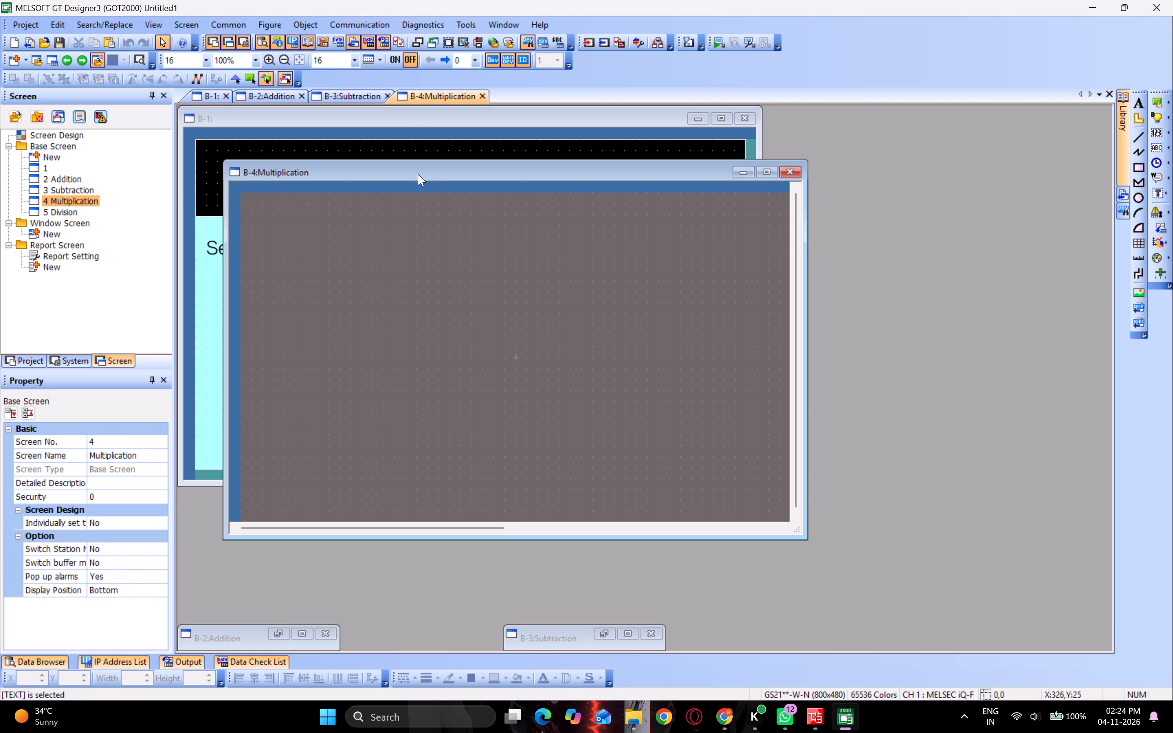
pyautogui.moveTo(696, 172); pyautogui.dragTo(1057, 159)
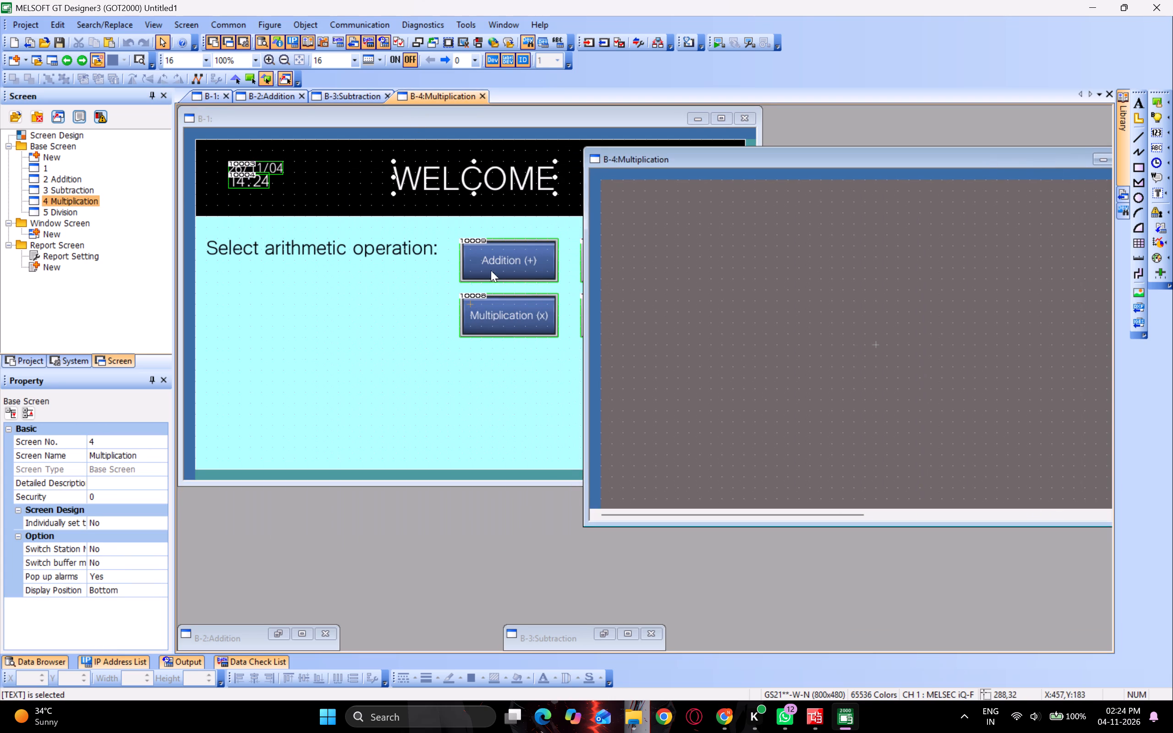
pyautogui.click(364, 361)
pyautogui.hotkey('ctrl', 'c')
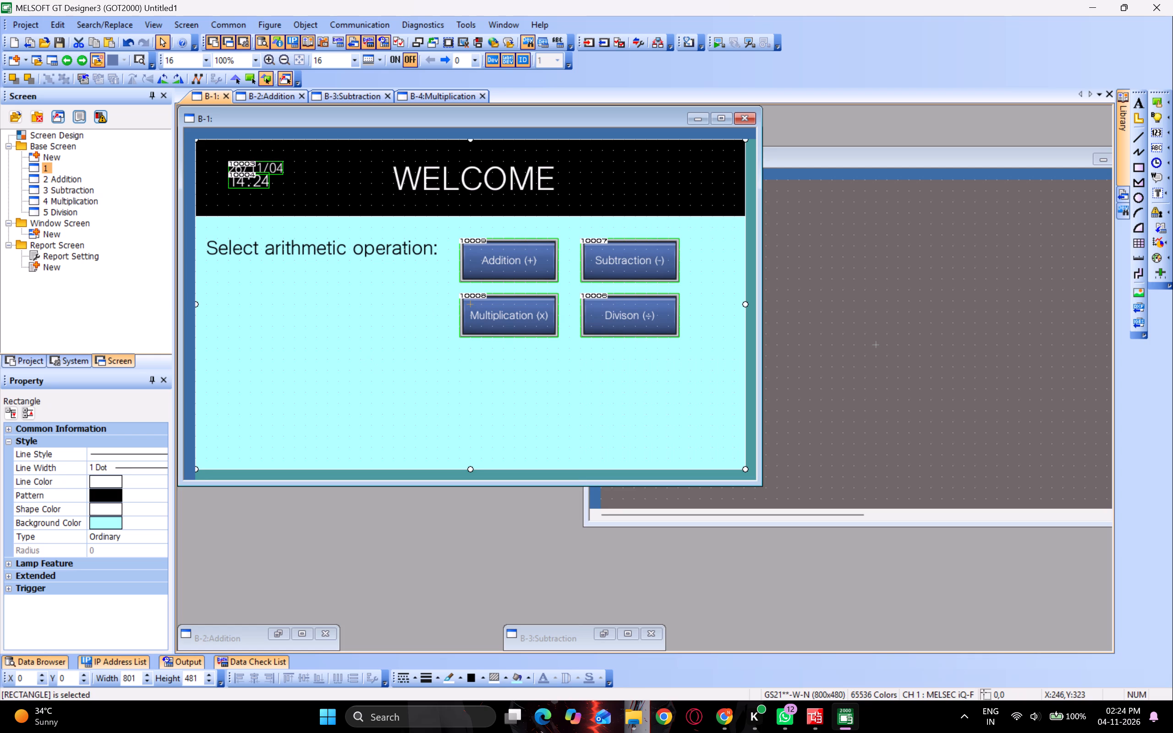
pyautogui.click(953, 264)
pyautogui.hotkey('ctrl', 'v')
pyautogui.click(601, 180)
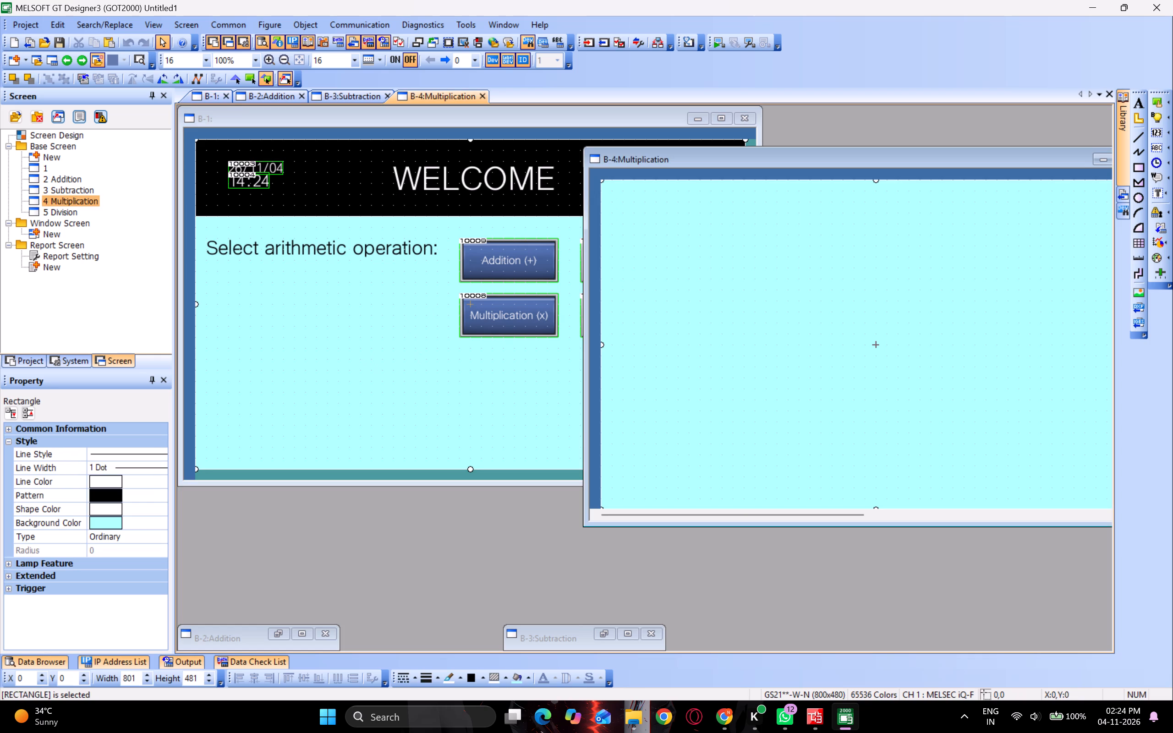
# Copy the black header rectangle from B-1 onto B-4 Multiplication at X 0, Y 0.
pyautogui.click(298, 173)
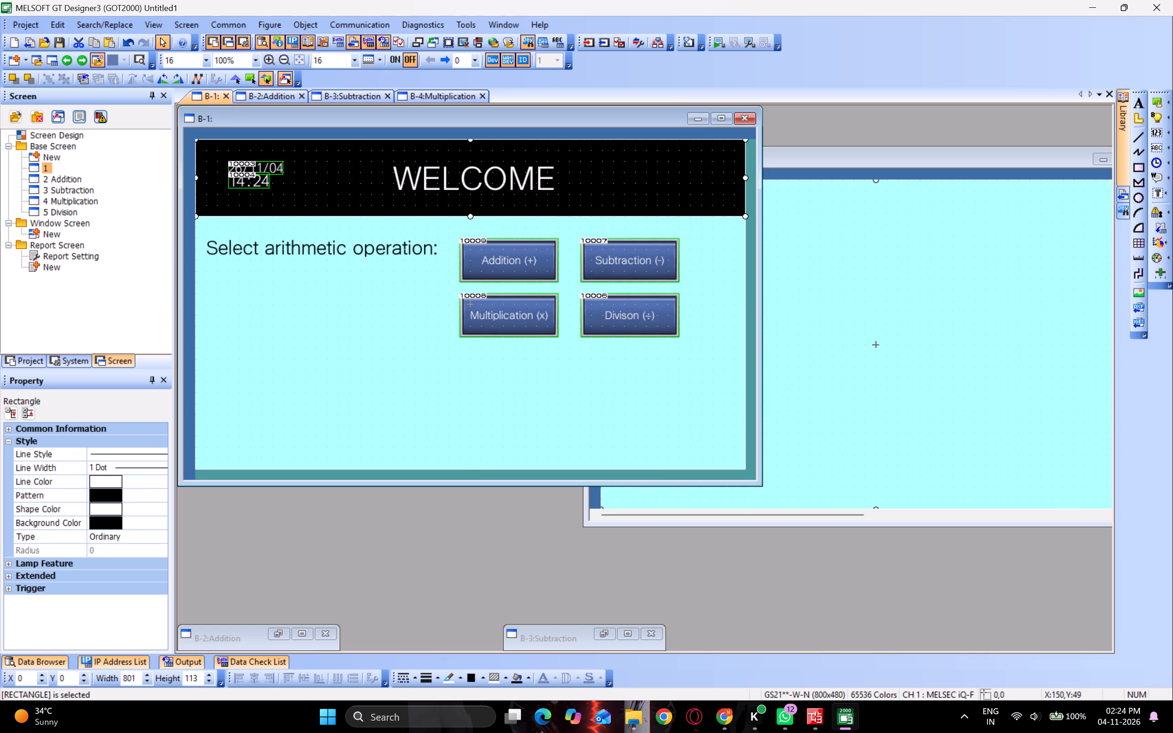
pyautogui.hotkey('ctrl', 'c')
pyautogui.click(828, 244)
pyautogui.hotkey('ctrl', 'v')
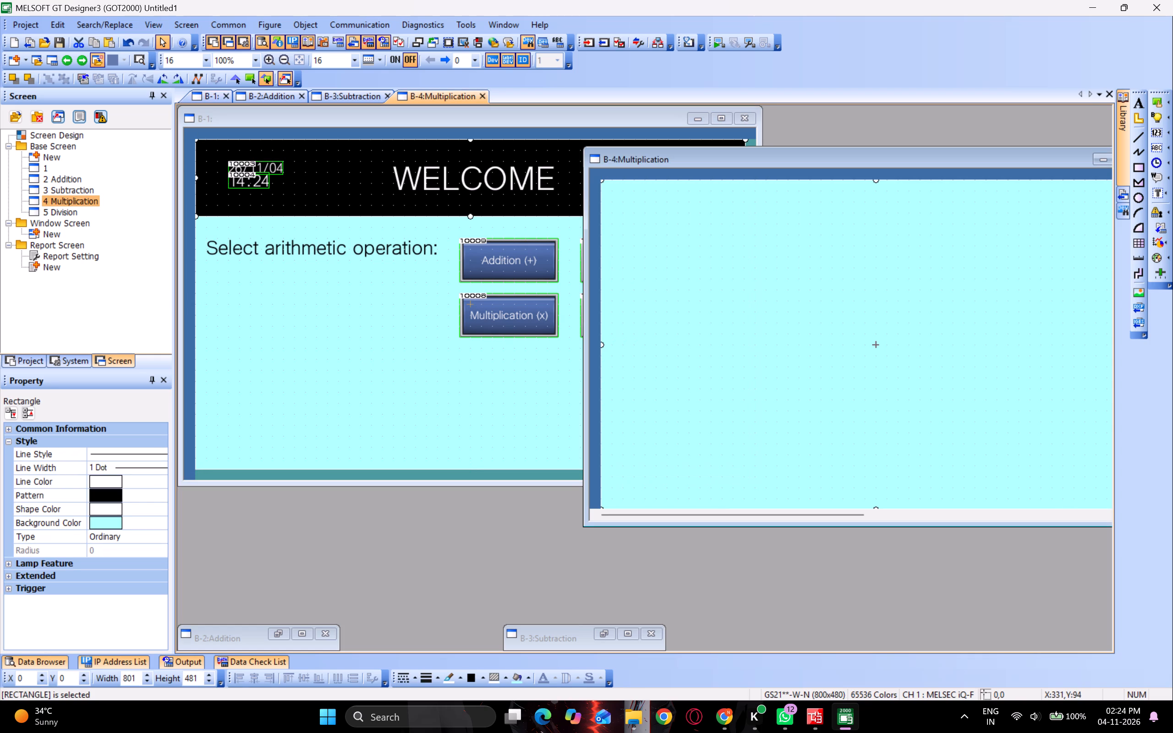
pyautogui.press('Return')
# Copy the WELCOME title text from B-1 into the B-4 Multiplication header at X 288, Y 32.
pyautogui.click(535, 191)
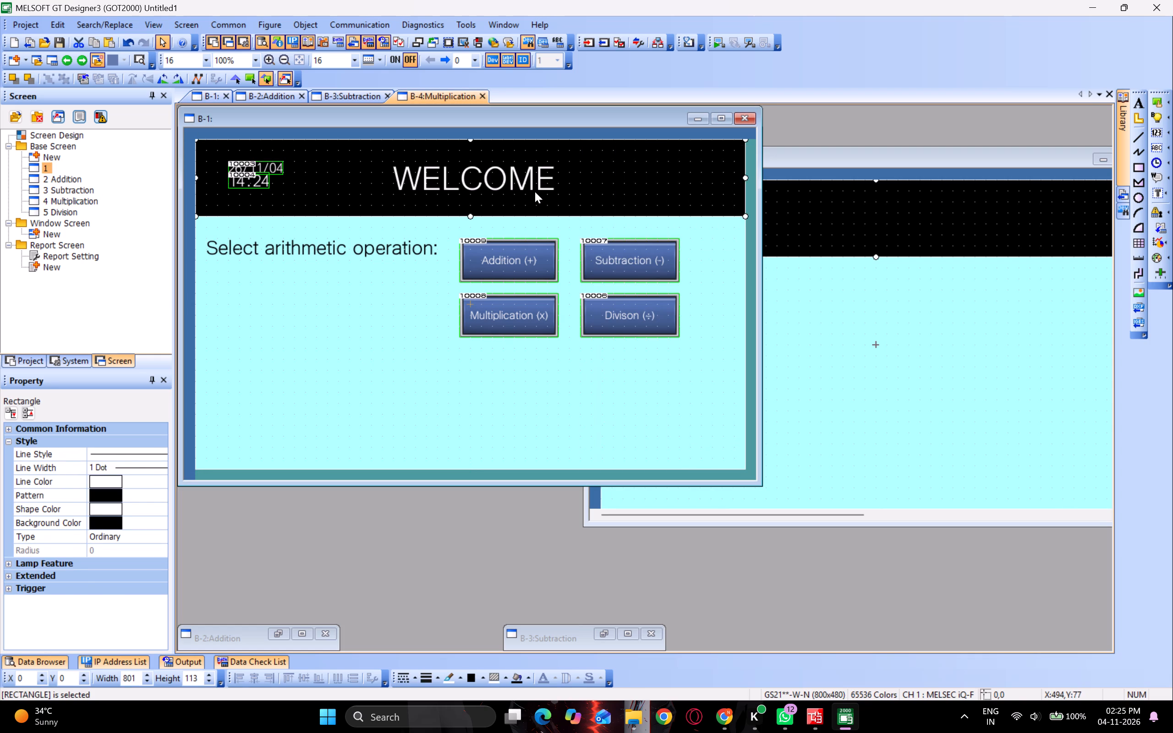
pyautogui.hotkey('ctrl', 'c')
pyautogui.click(917, 197)
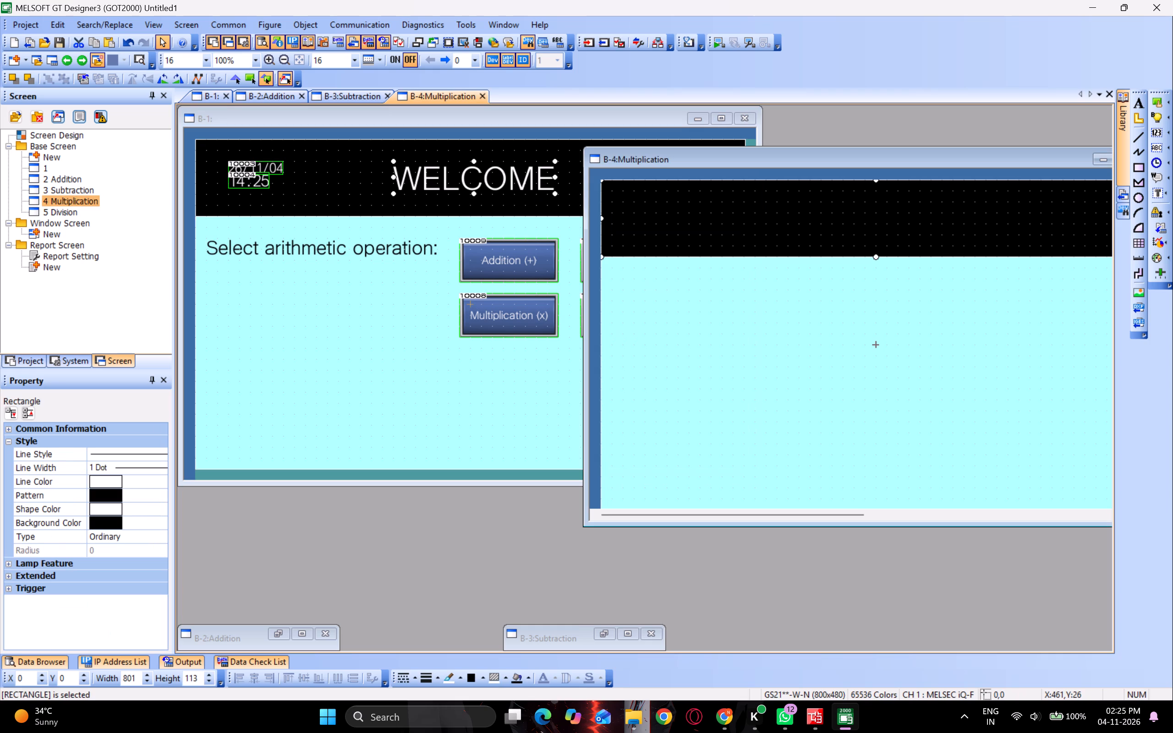
pyautogui.hotkey('ctrl', 'v')
pyautogui.press('Return')
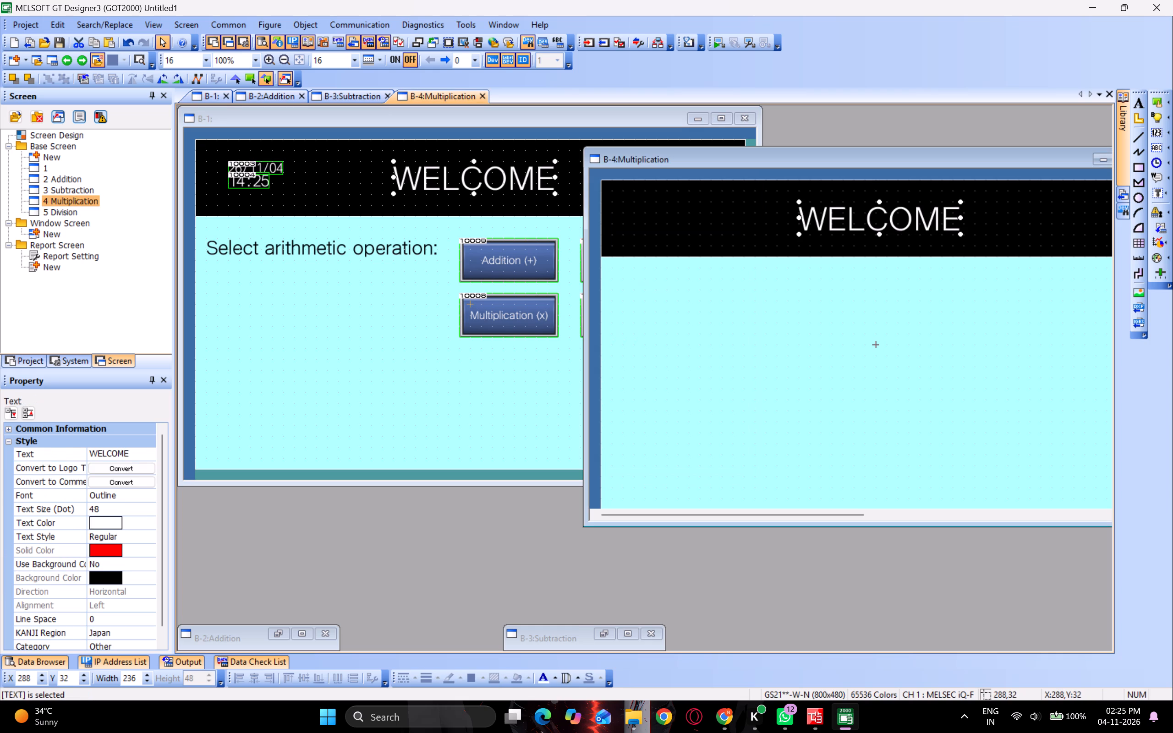
# Change the copied title text on B-4 to MULTIPLICATION.
pyautogui.doubleClick(808, 218)
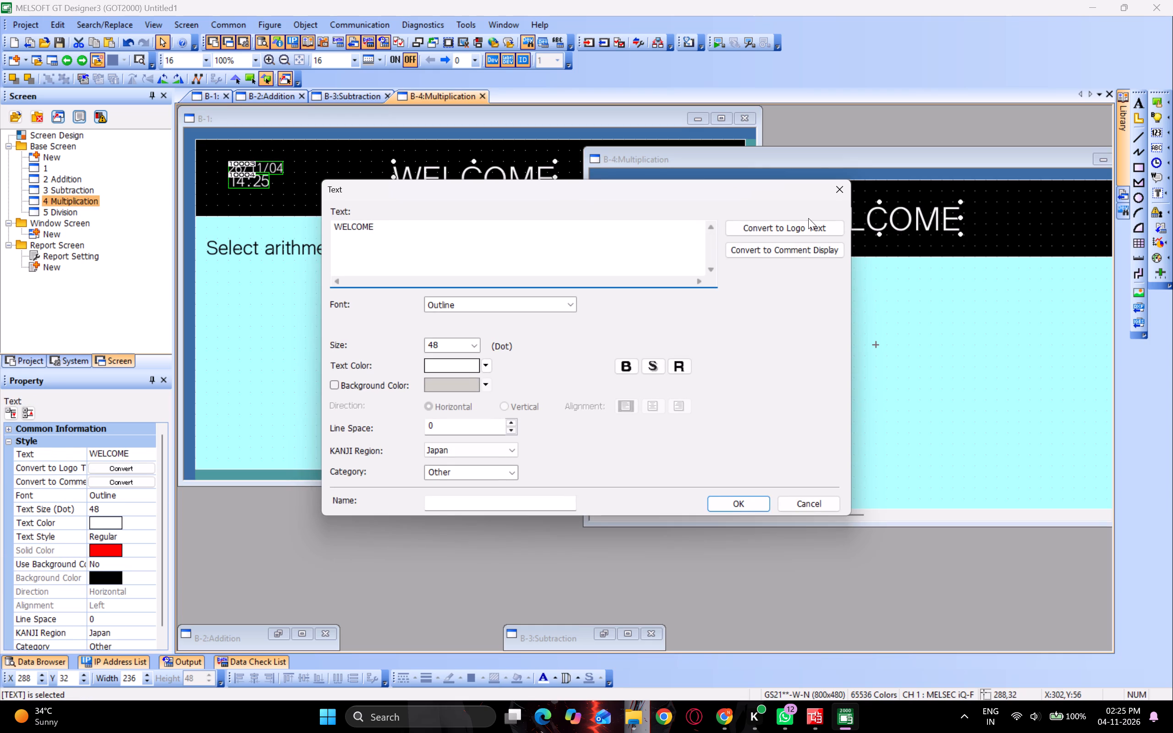
pyautogui.press('BackSpace')
pyautogui.press('BackSpace')
pyautogui.press('BackSpace')
pyautogui.press('BackSpace')
pyautogui.press('BackSpace')
pyautogui.press('BackSpace')
pyautogui.press('BackSpace')
pyautogui.press('BackSpace')
pyautogui.press('BackSpace')
pyautogui.press('BackSpace')
pyautogui.press('BackSpace')
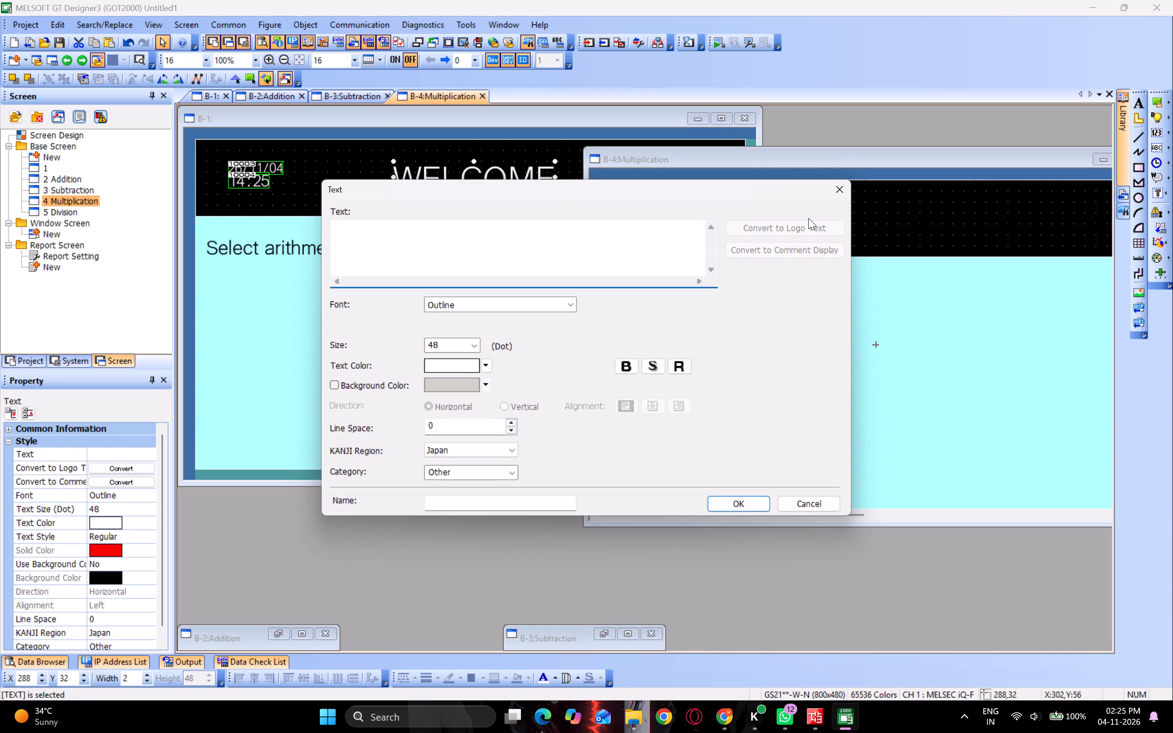
pyautogui.write('MULTIPL')
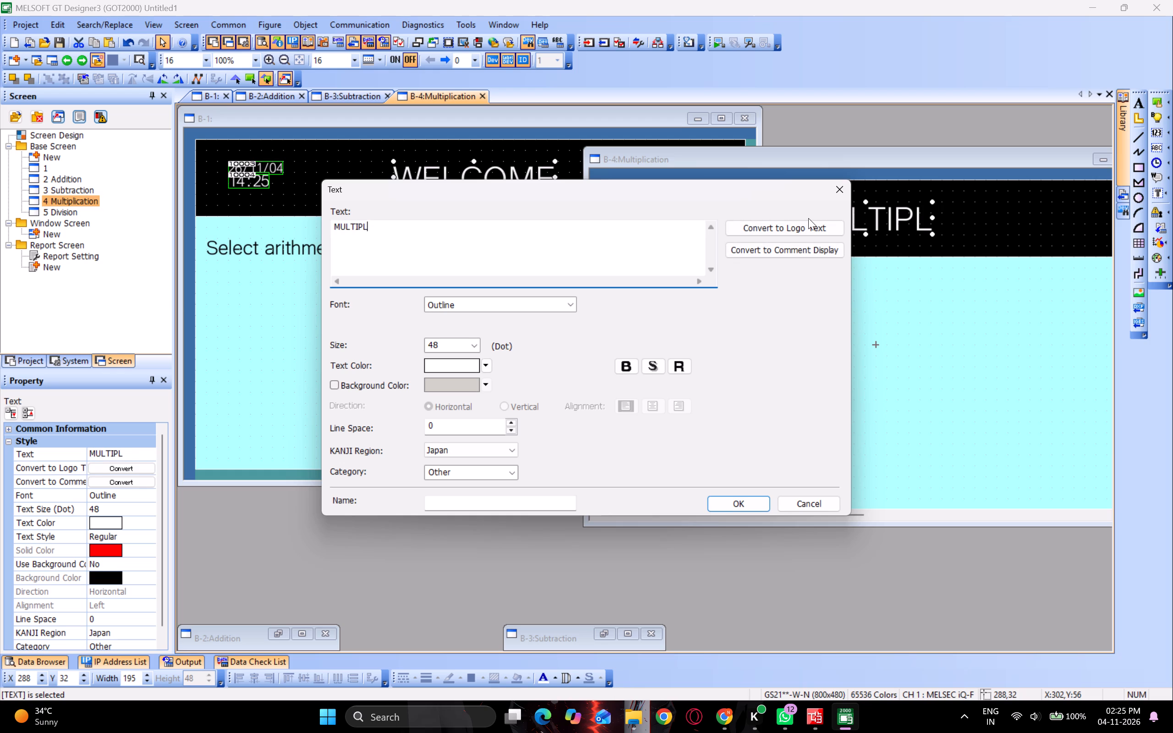
pyautogui.write('ICATION4')
pyautogui.press('BackSpace')
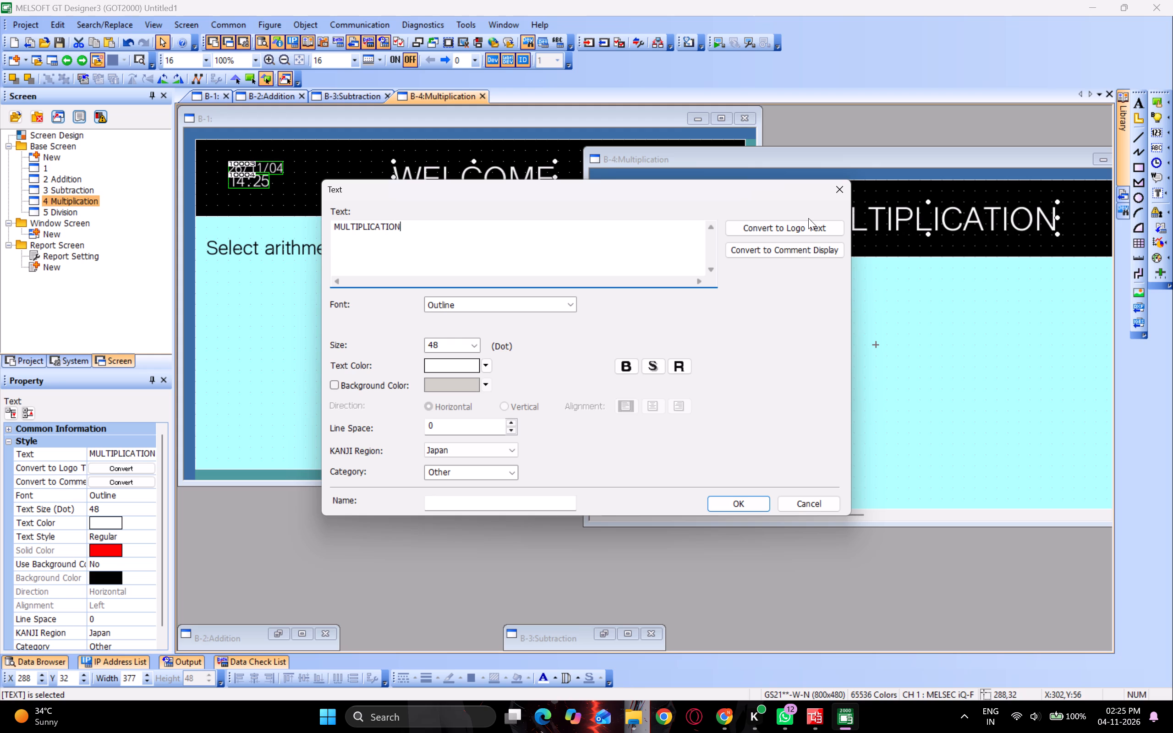
pyautogui.press('Return')
pyautogui.press('BackSpace')
pyautogui.click(753, 501)
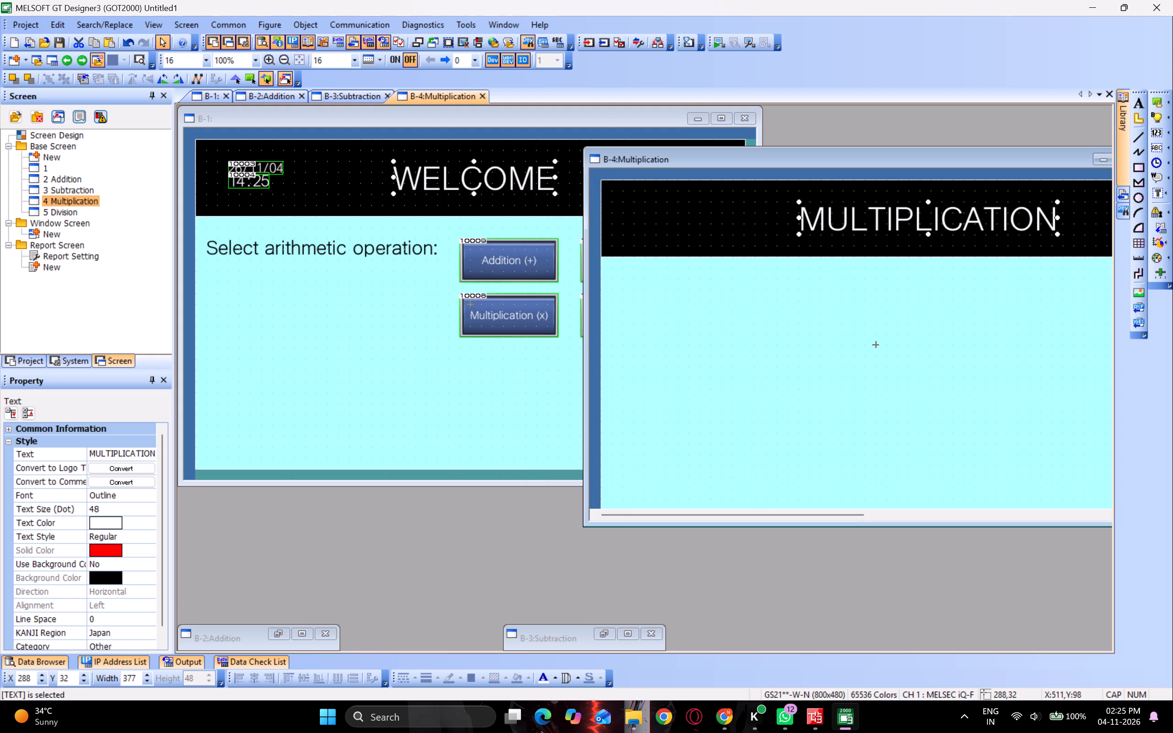
# Move the MULTIPLICATION title within the black header to X 208, Y 32.
pyautogui.moveTo(968, 211); pyautogui.dragTo(924, 213)
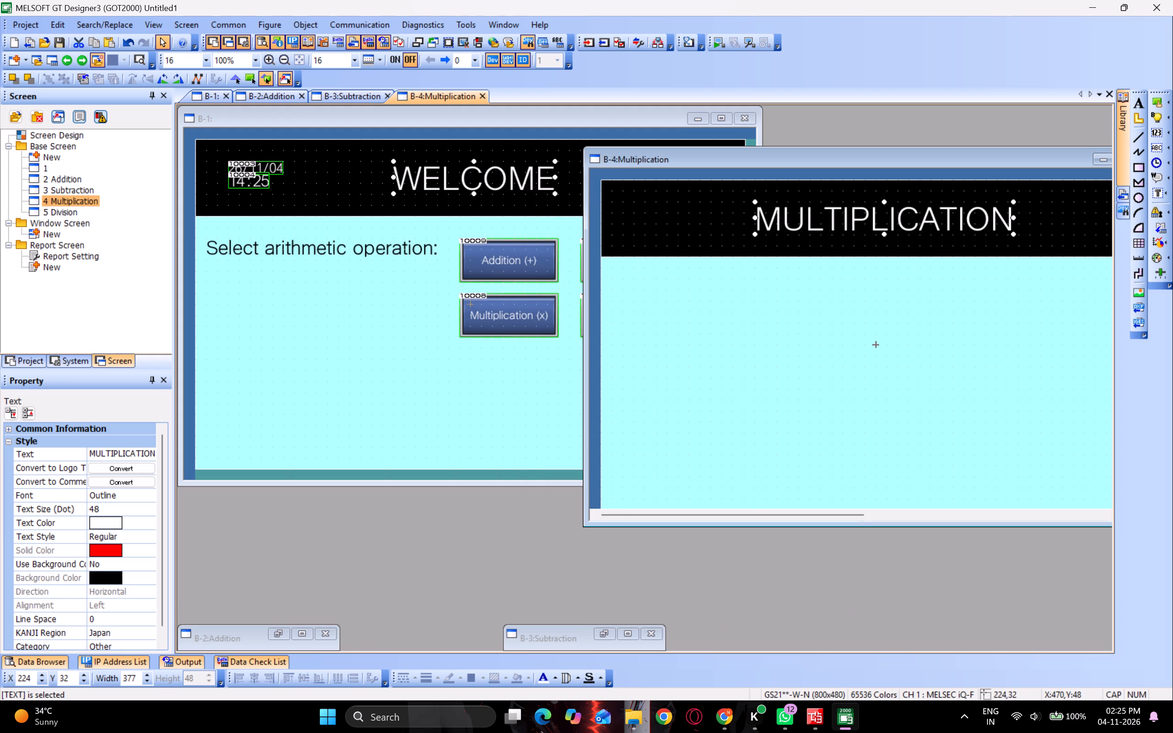
pyautogui.moveTo(924, 213); pyautogui.dragTo(915, 213)
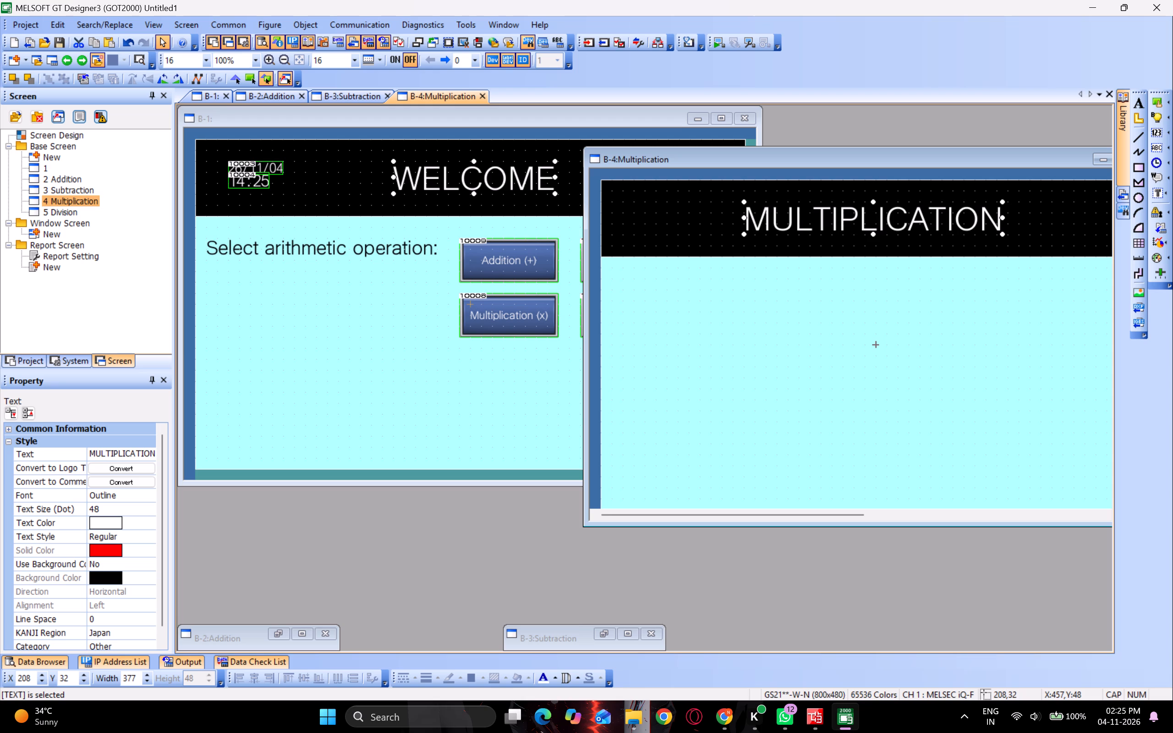
# Close the B-4 Multiplication window.
pyautogui.moveTo(926, 155); pyautogui.dragTo(768, 165)
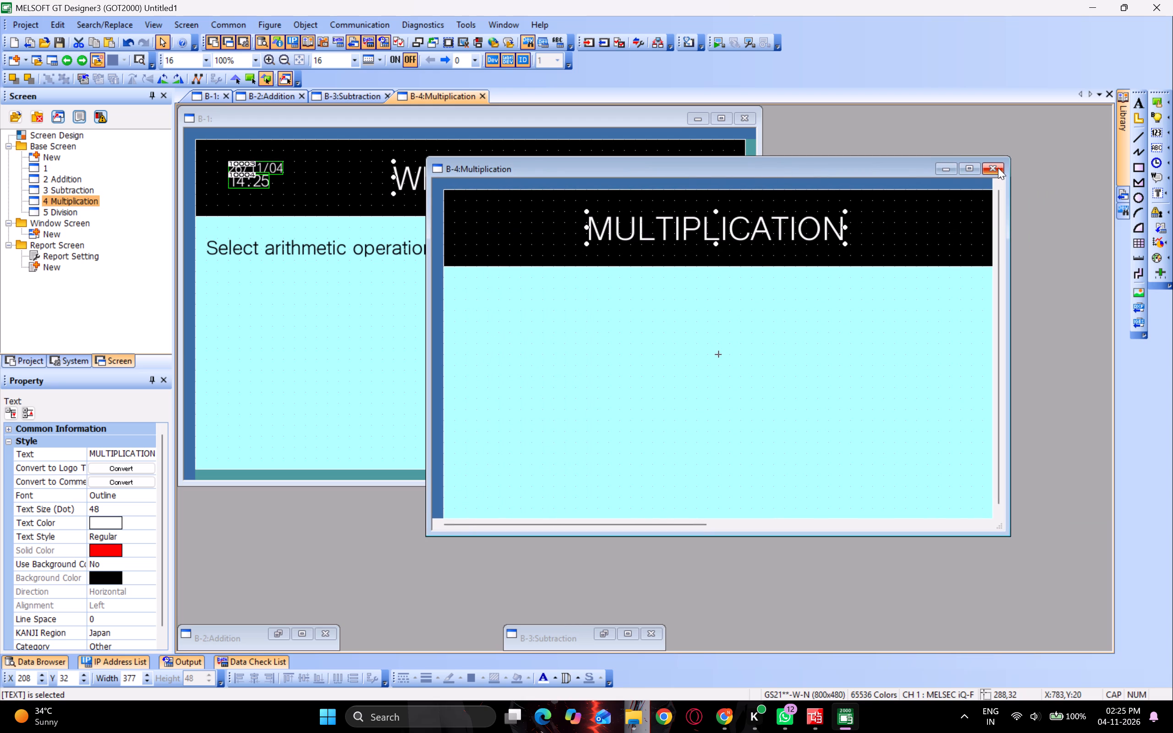
pyautogui.click(998, 168)
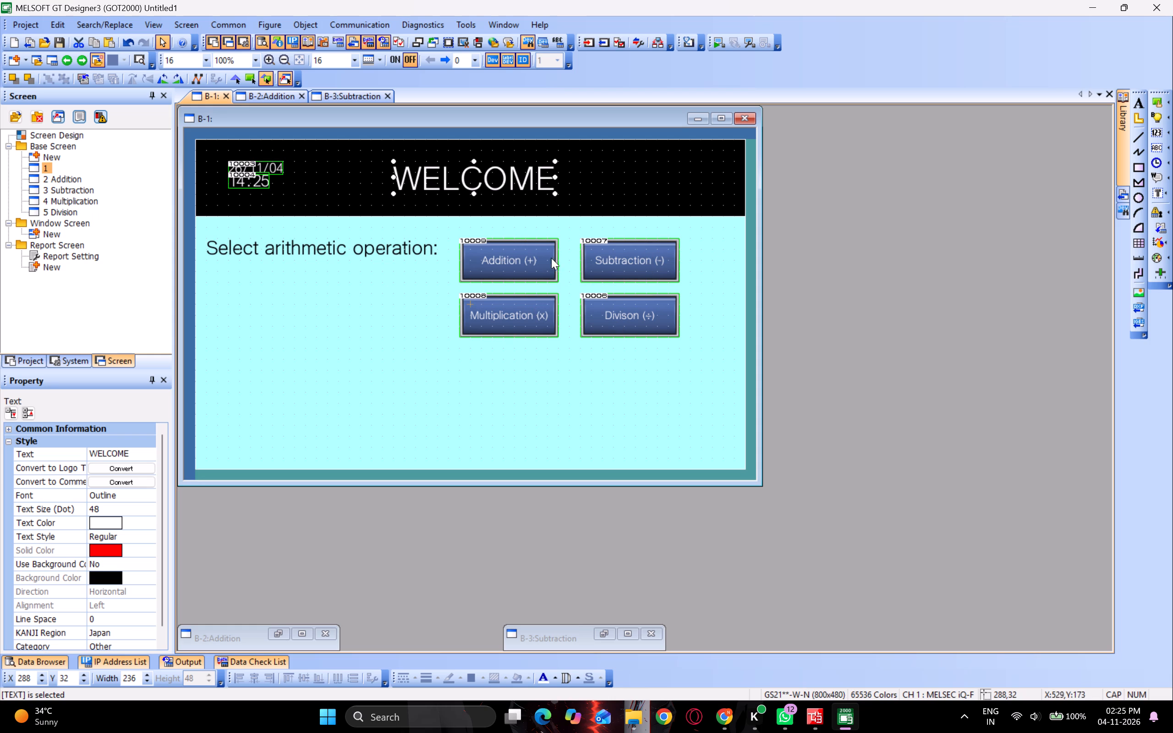
# Open the B-5 Division screen and copy the full-screen light cyan background rectangle from B-1 into it at X 0, Y 0.
pyautogui.doubleClick(67, 206)
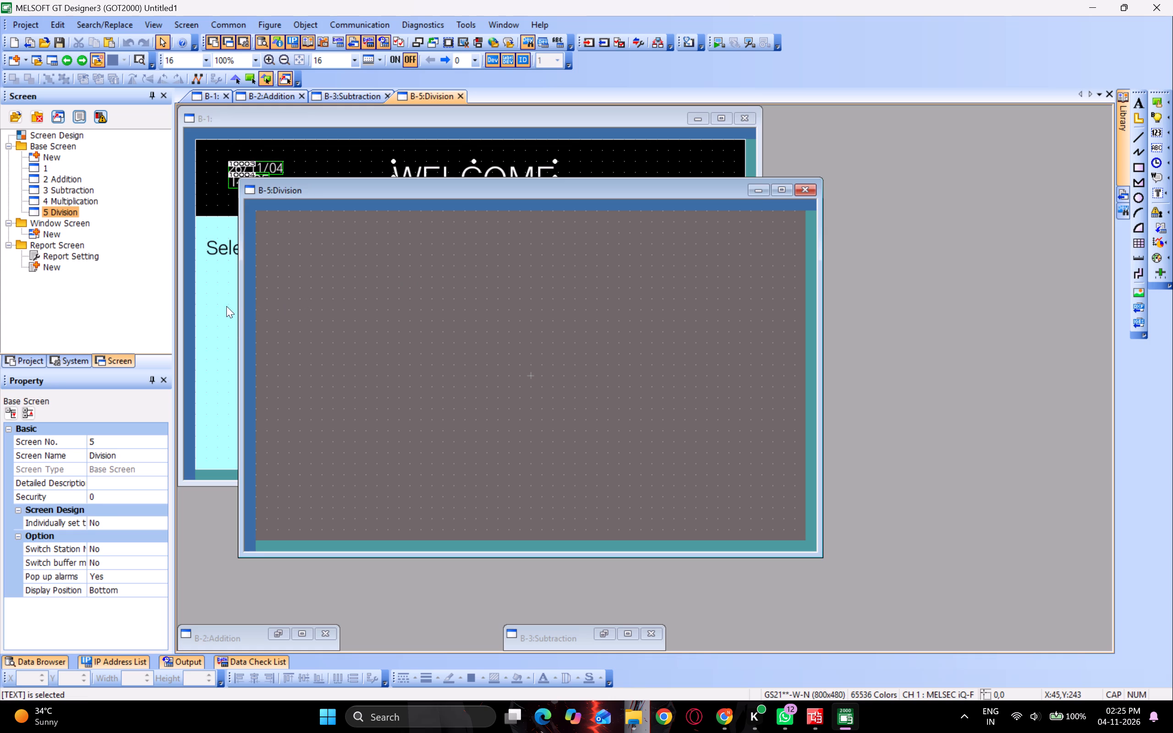
pyautogui.click(226, 306)
pyautogui.hotkey('ctrl', 'c')
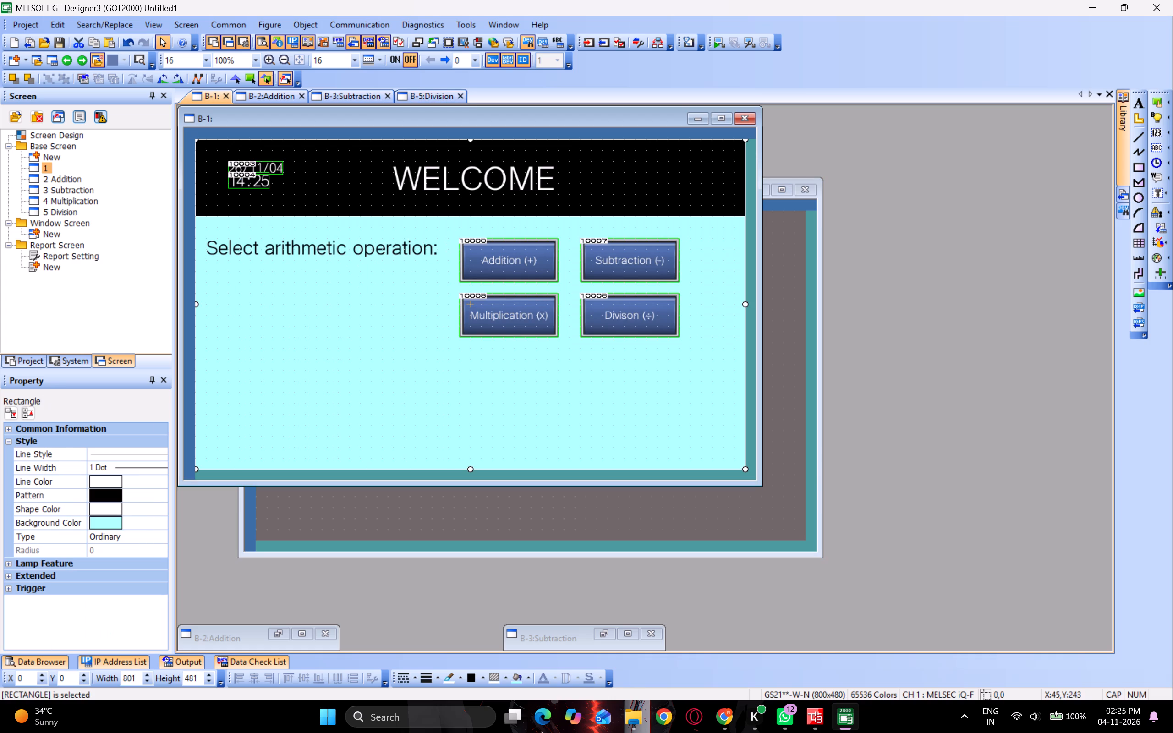
pyautogui.click(813, 245)
pyautogui.click(620, 287)
pyautogui.hotkey('ctrl', 'v')
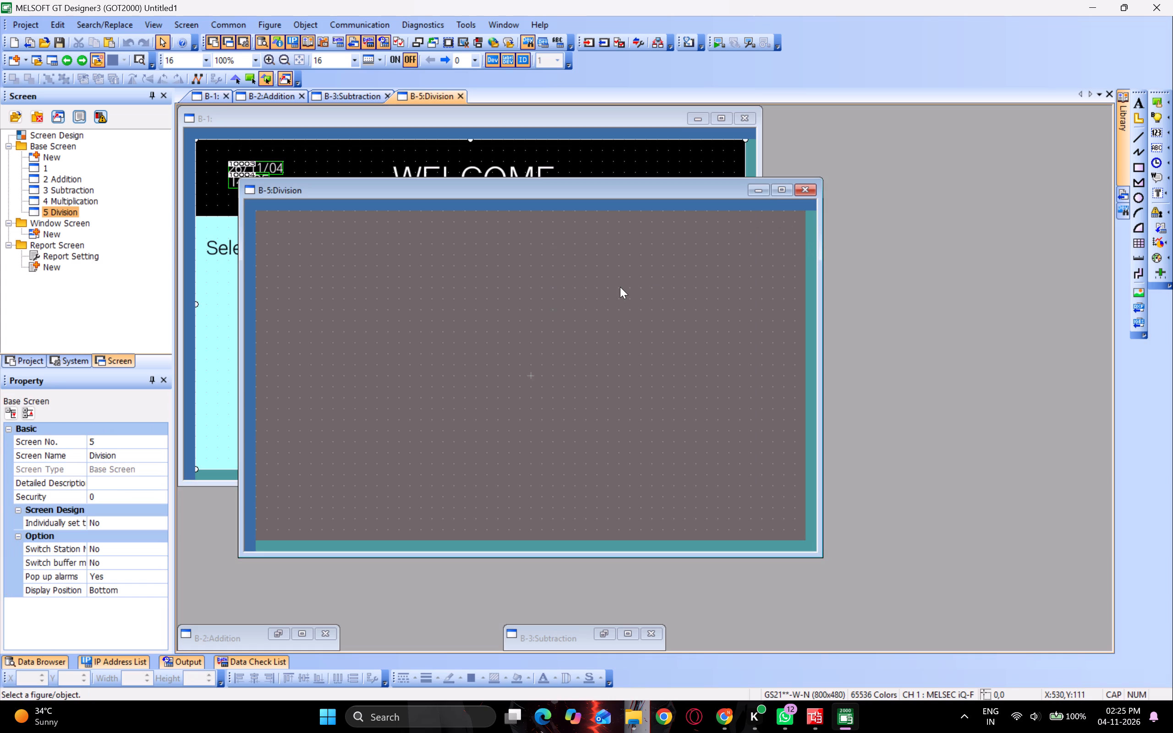
pyautogui.click(256, 210)
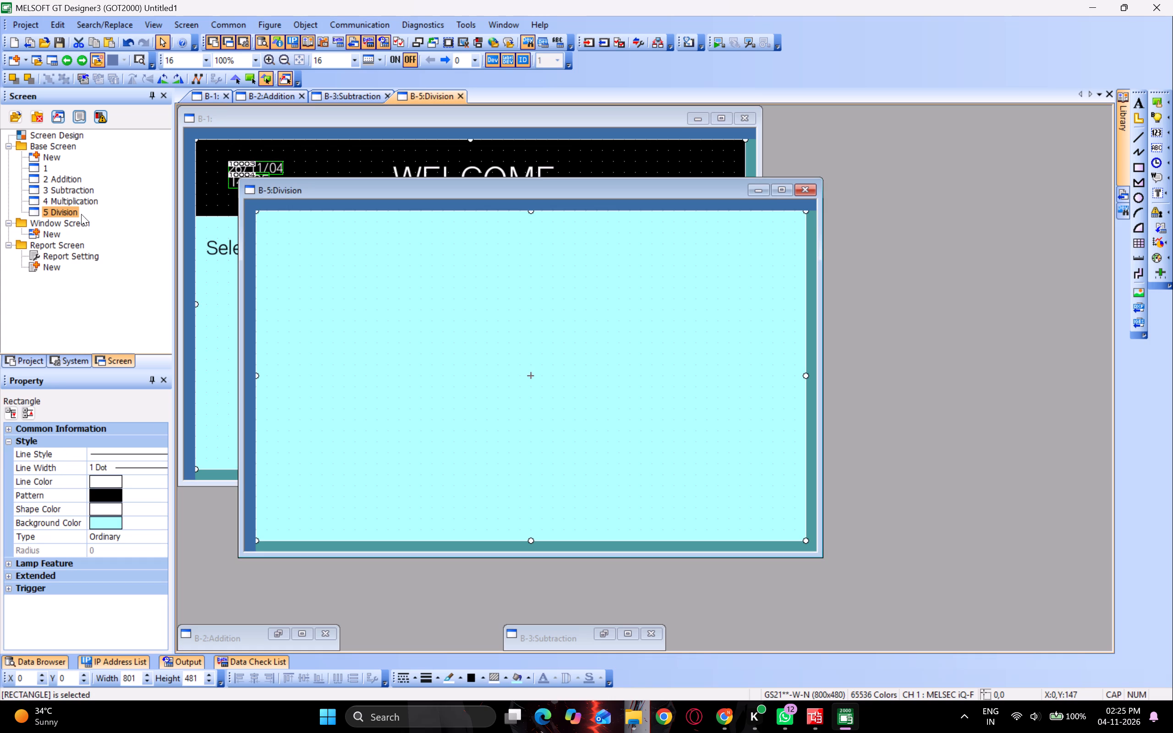
# Copy the black header rectangle from B-1 onto the B-5 Division screen at X 0, Y 0.
pyautogui.click(216, 197)
pyautogui.hotkey('ctrl', 'c')
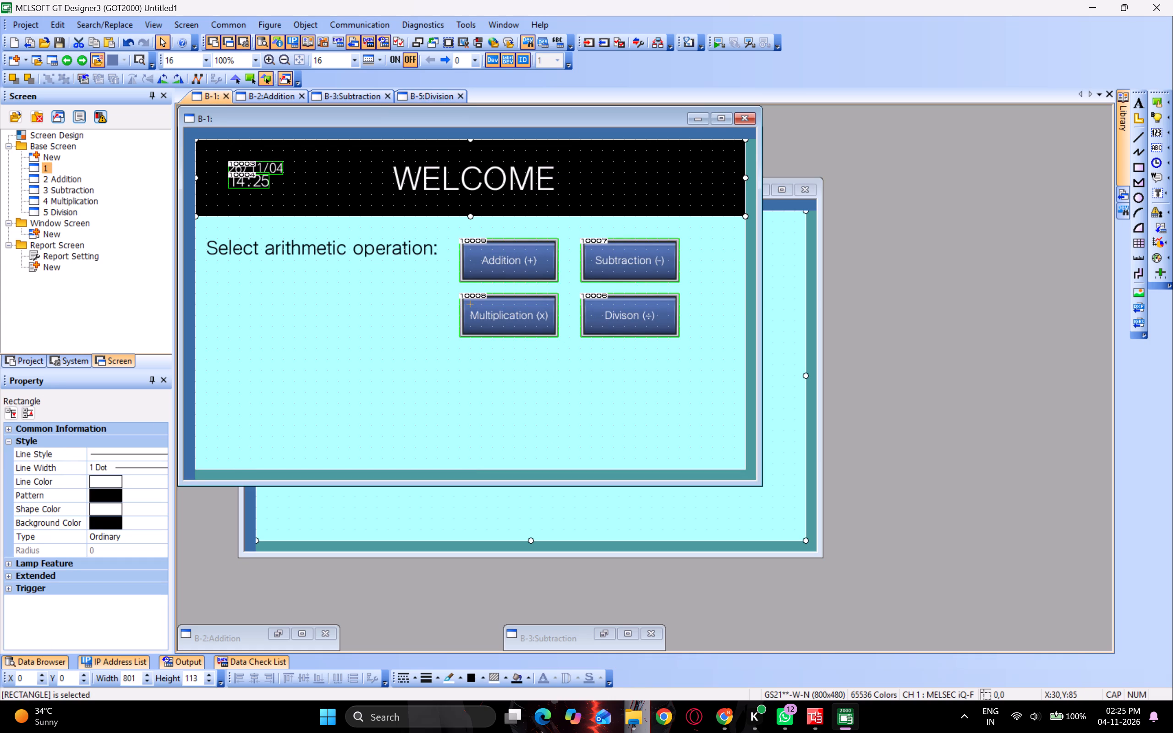
pyautogui.click(770, 328)
pyautogui.hotkey('ctrl', 'v')
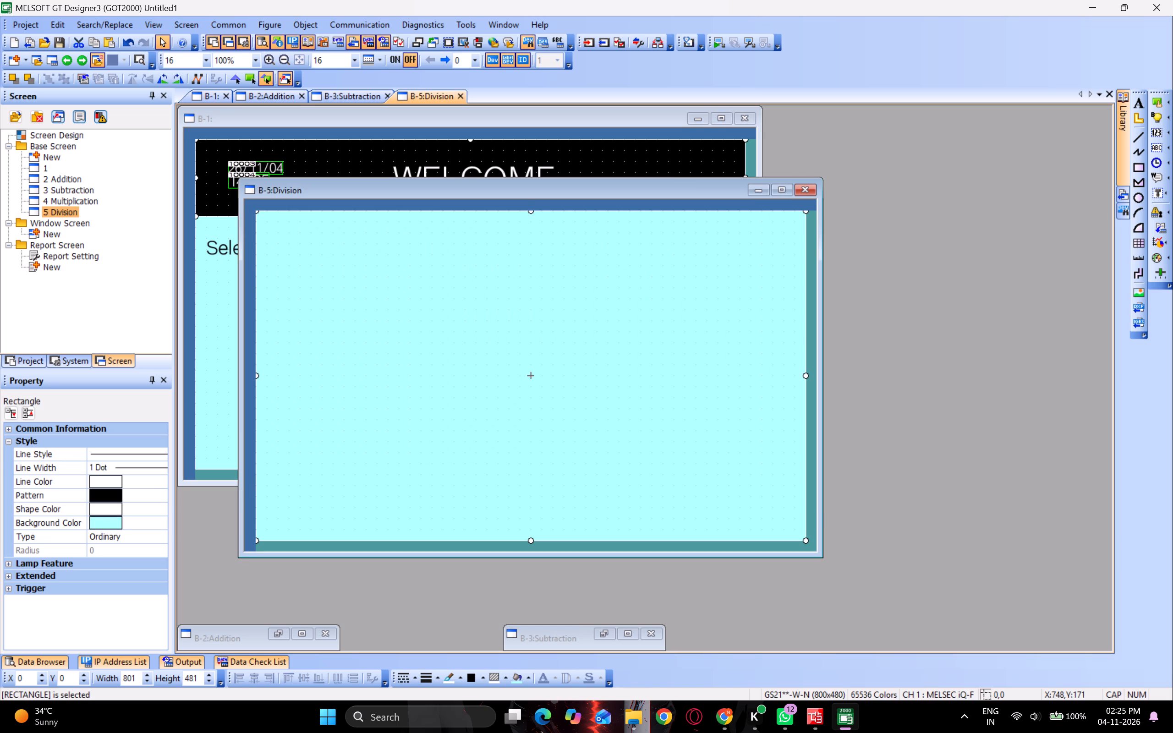
pyautogui.click(256, 210)
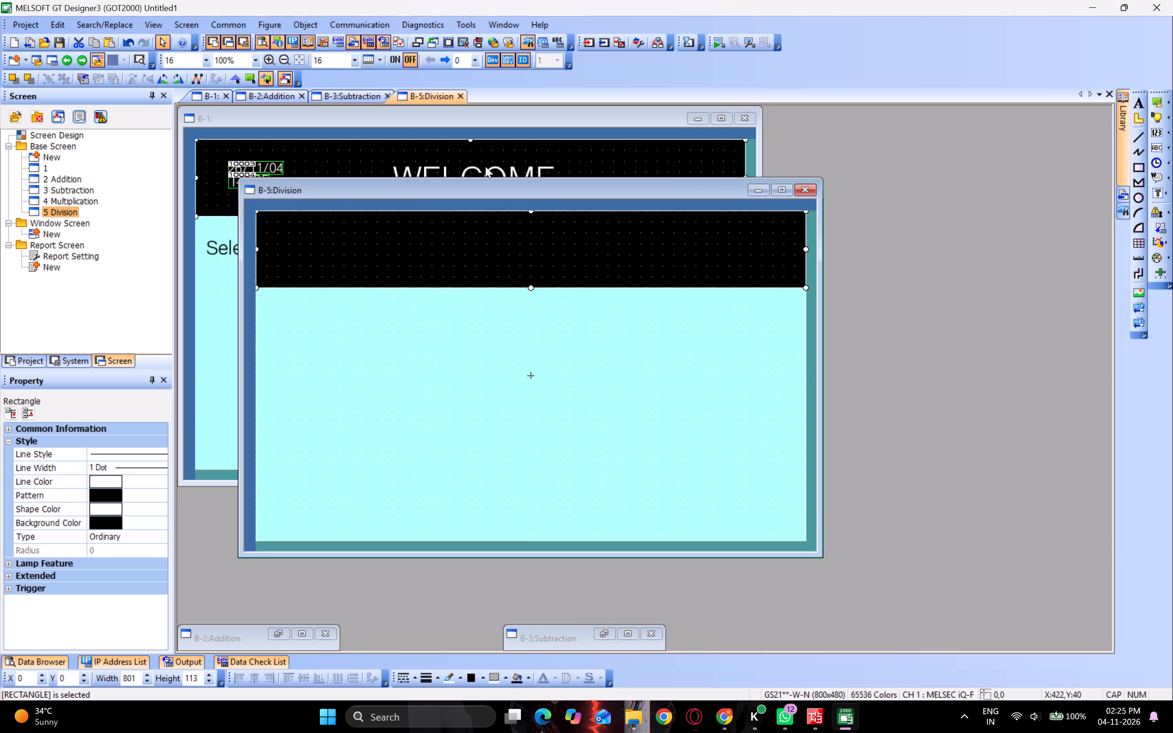
# Copy the WELCOME title text from B-1 into the B-5 Division header at X 288, Y 32.
pyautogui.click(485, 166)
pyautogui.hotkey('ctrl', 'c')
pyautogui.click(790, 232)
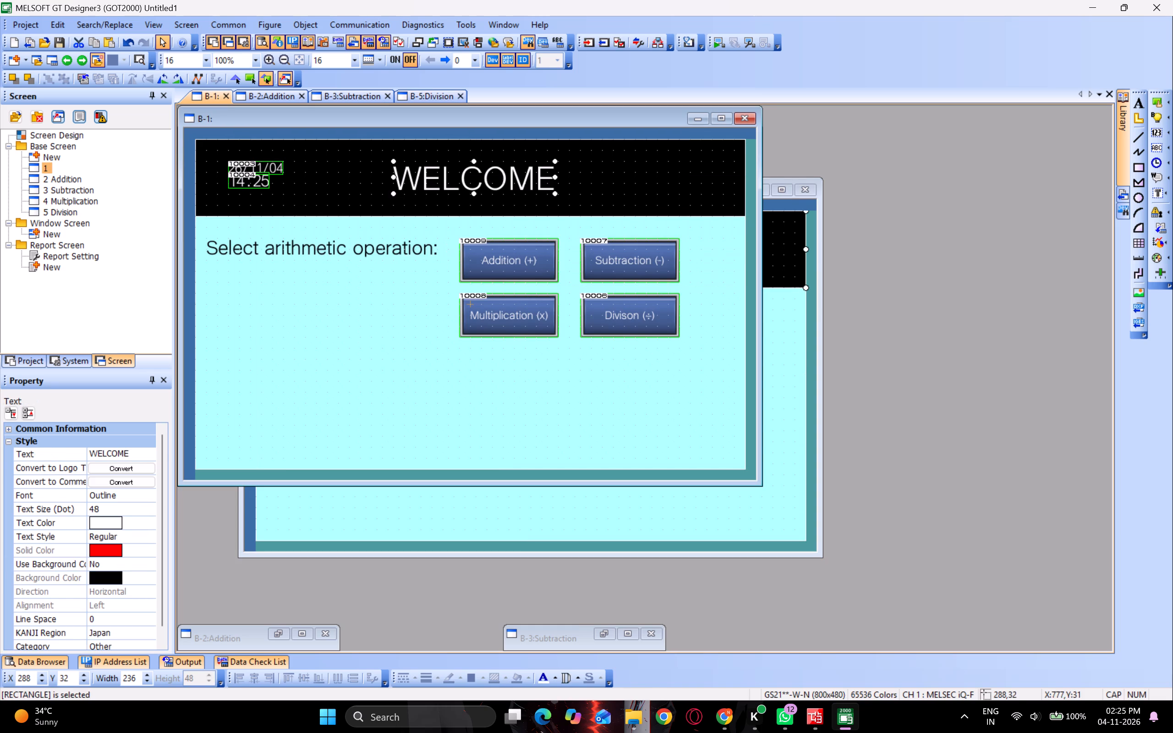
pyautogui.hotkey('ctrl', 'v')
pyautogui.press('Return')
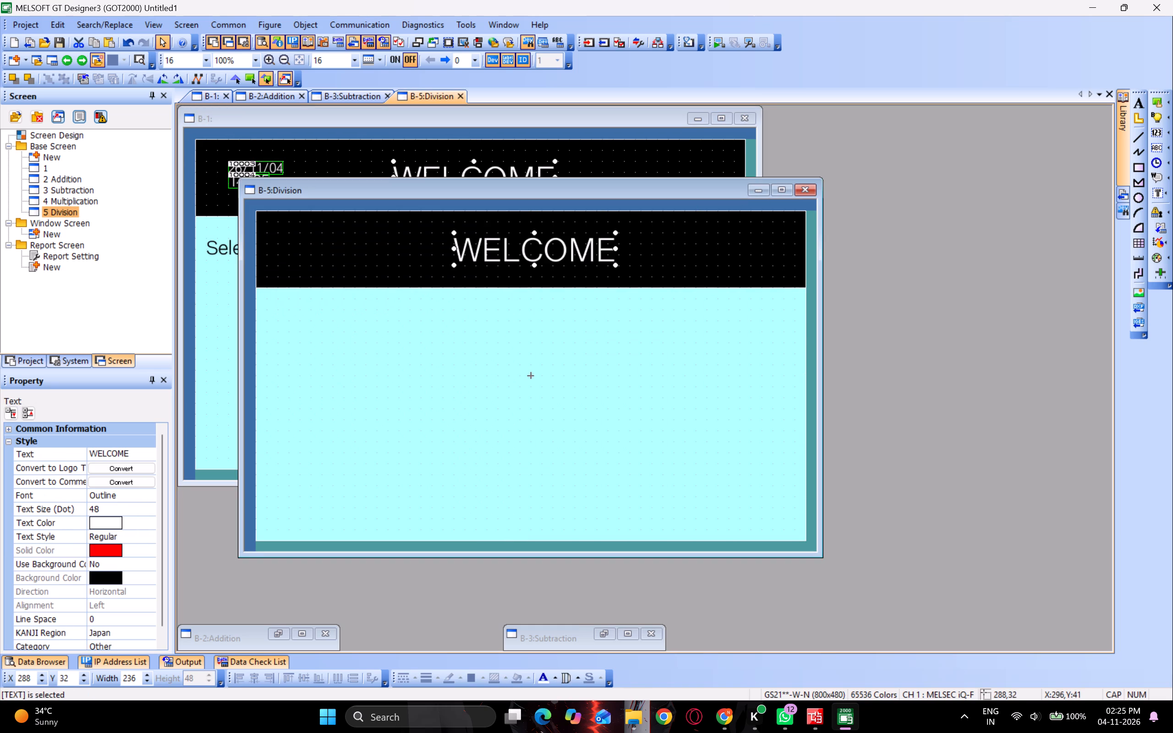
# Change the copied title text on B-5 to DIVISION.
pyautogui.doubleClick(481, 262)
pyautogui.press('BackSpace')
pyautogui.press('BackSpace')
pyautogui.press('BackSpace')
pyautogui.press('BackSpace')
pyautogui.press('BackSpace')
pyautogui.press('BackSpace')
pyautogui.press('BackSpace')
pyautogui.press('BackSpace')
pyautogui.press('BackSpace')
pyautogui.press('BackSpace')
pyautogui.press('BackSpace')
pyautogui.press('BackSpace')
pyautogui.press('BackSpace')
pyautogui.press('BackSpace')
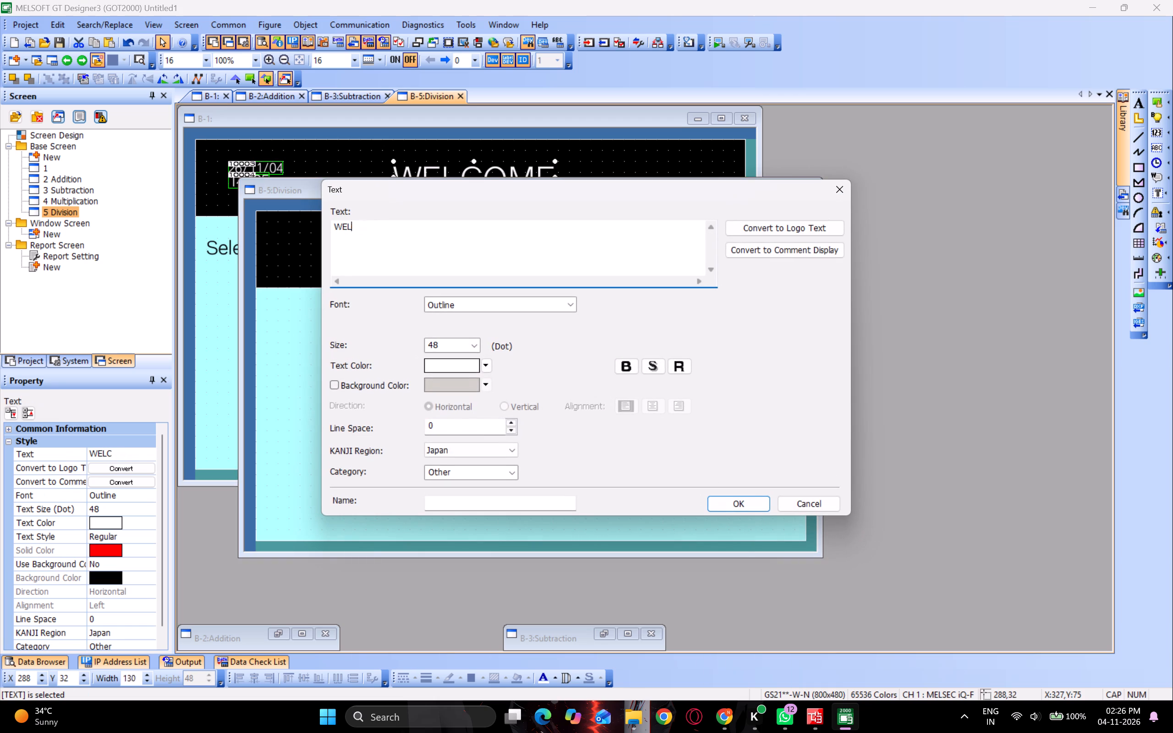
pyautogui.write('DIVIION')
pyautogui.press('BackSpace')
pyautogui.press('BackSpace')
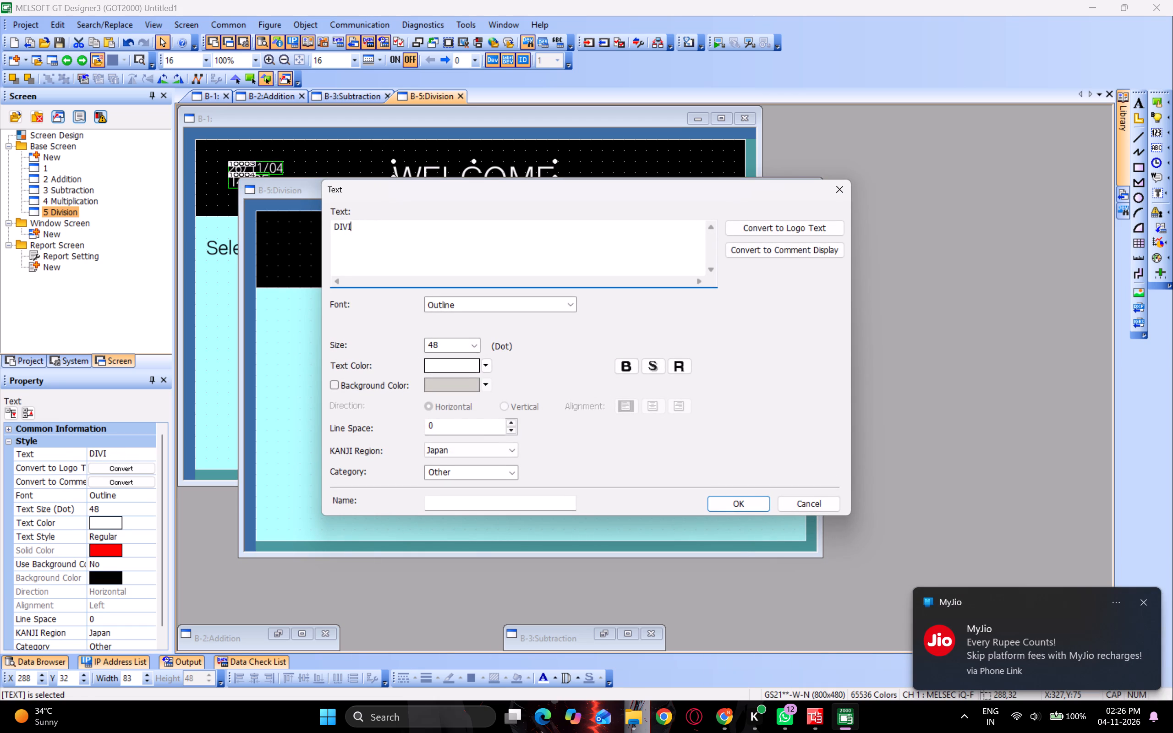
pyautogui.write('SIOB')
pyautogui.press('BackSpace')
pyautogui.press('BackSpace')
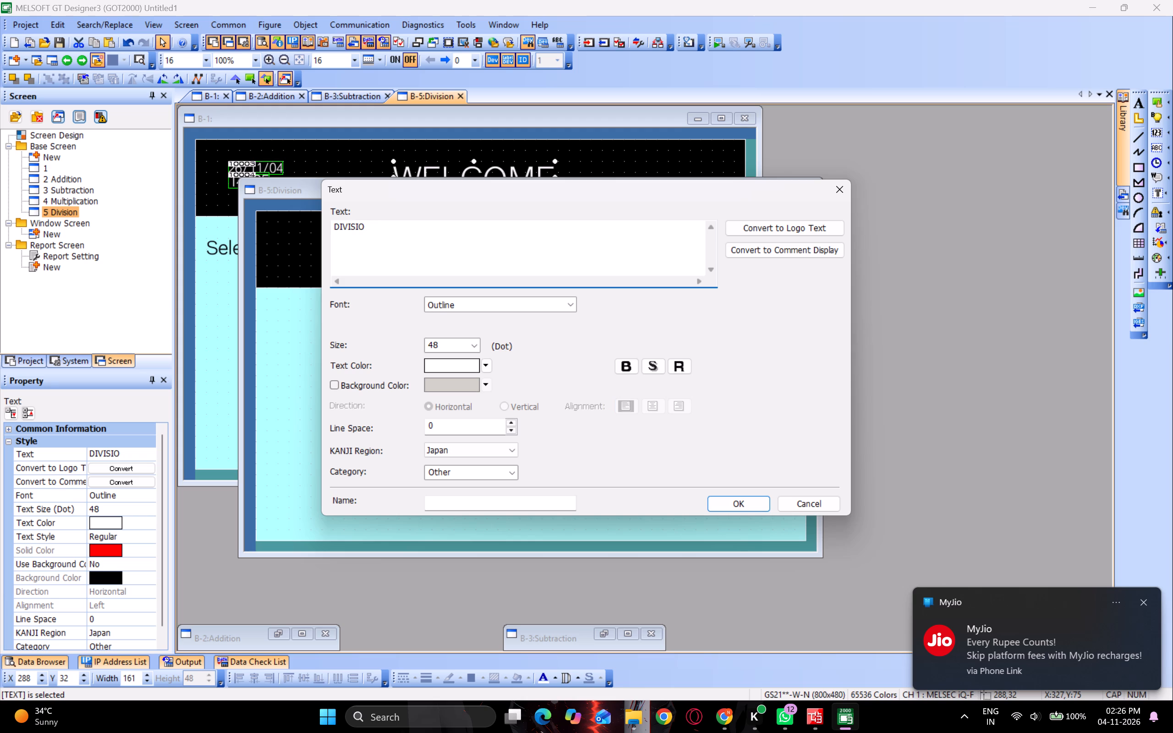
pyautogui.press('n')
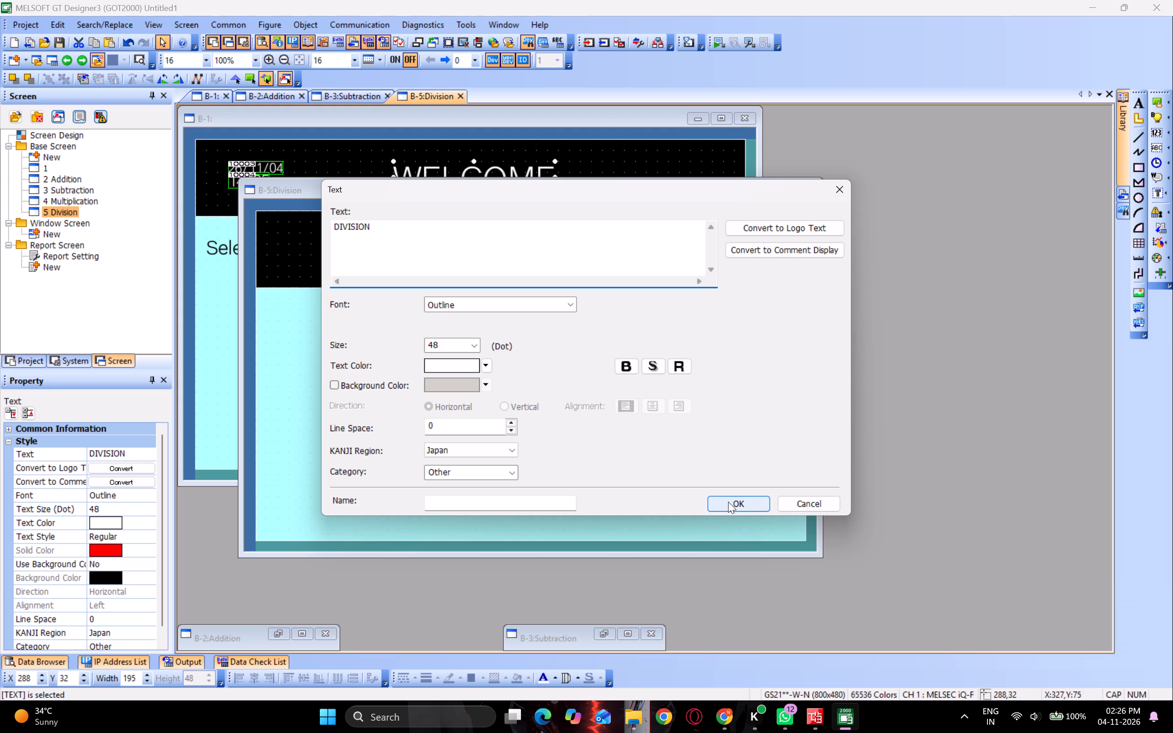
pyautogui.click(728, 502)
# Move the DIVISION title within the black header to X 304, Y 32.
pyautogui.moveTo(553, 249); pyautogui.dragTo(563, 250)
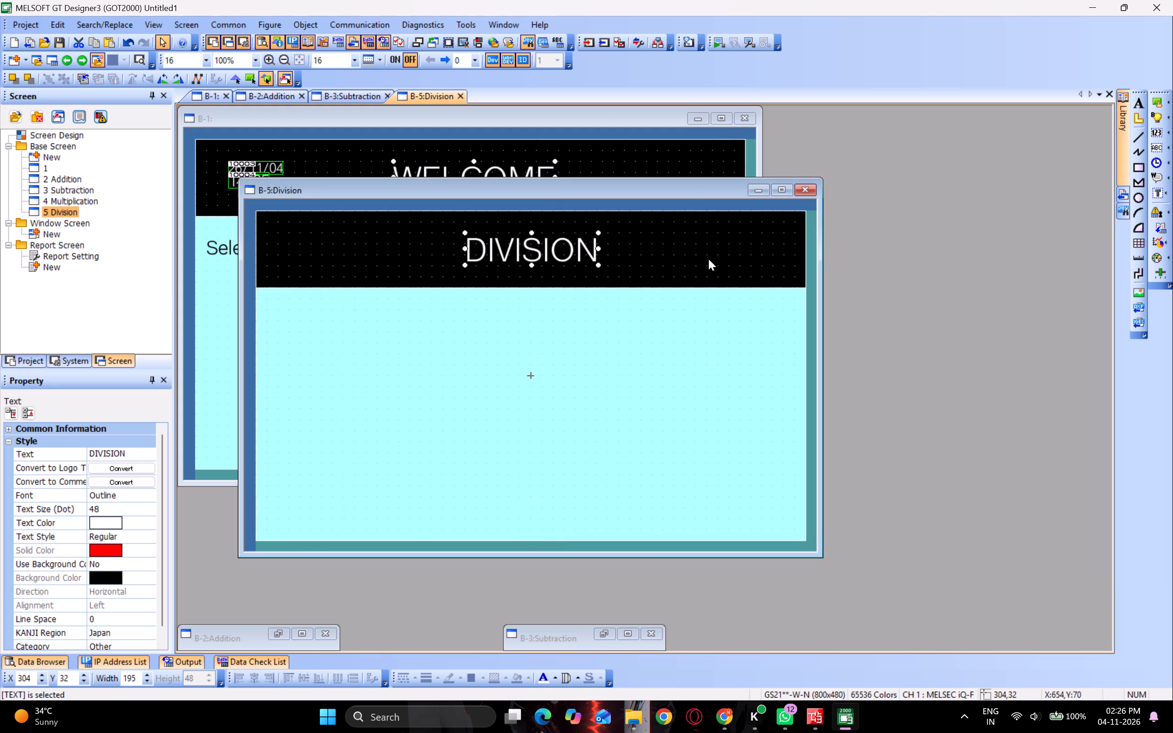
# Close the B-5 Division, B-3 Subtraction and B-2 Addition windows, leaving B-1 open.
pyautogui.moveTo(688, 189); pyautogui.dragTo(931, 195)
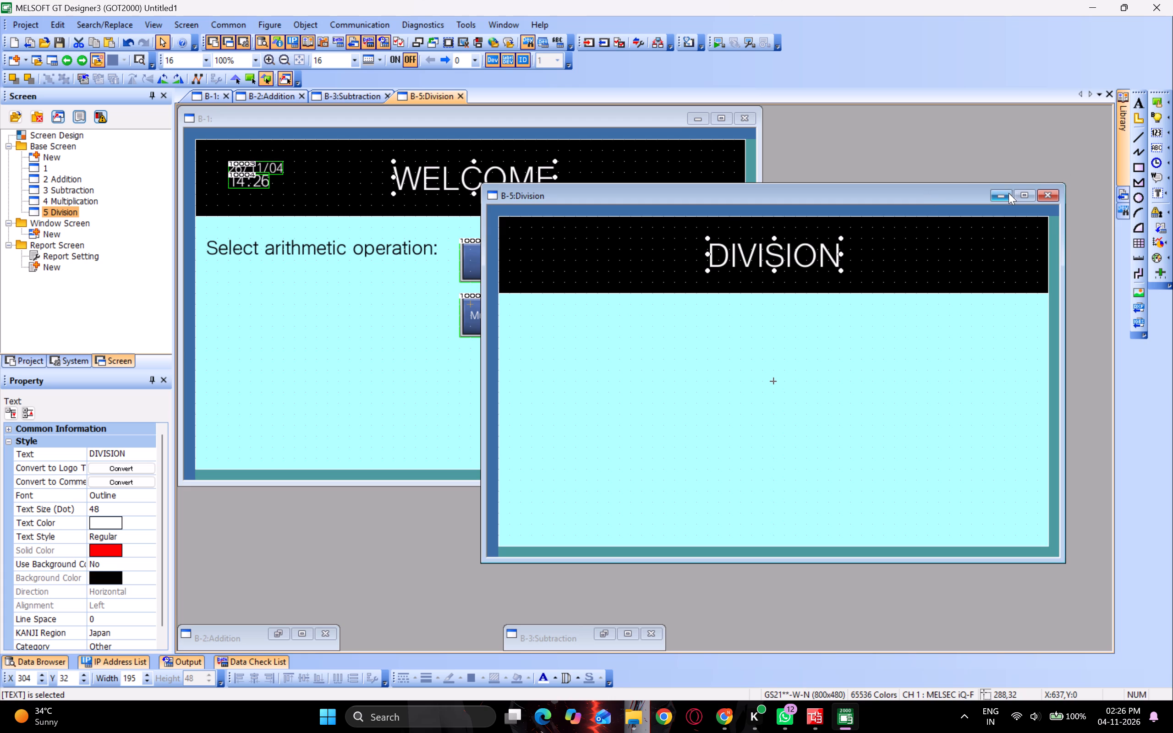
pyautogui.click(1046, 193)
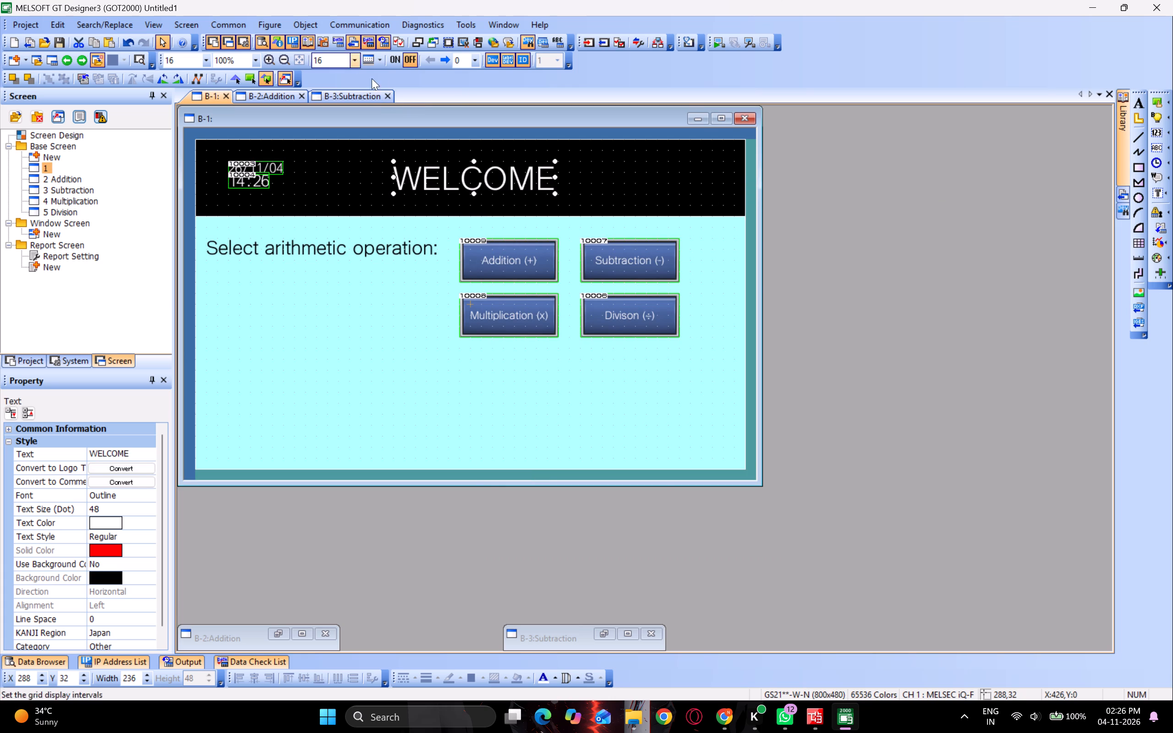
pyautogui.click(384, 98)
pyautogui.click(300, 97)
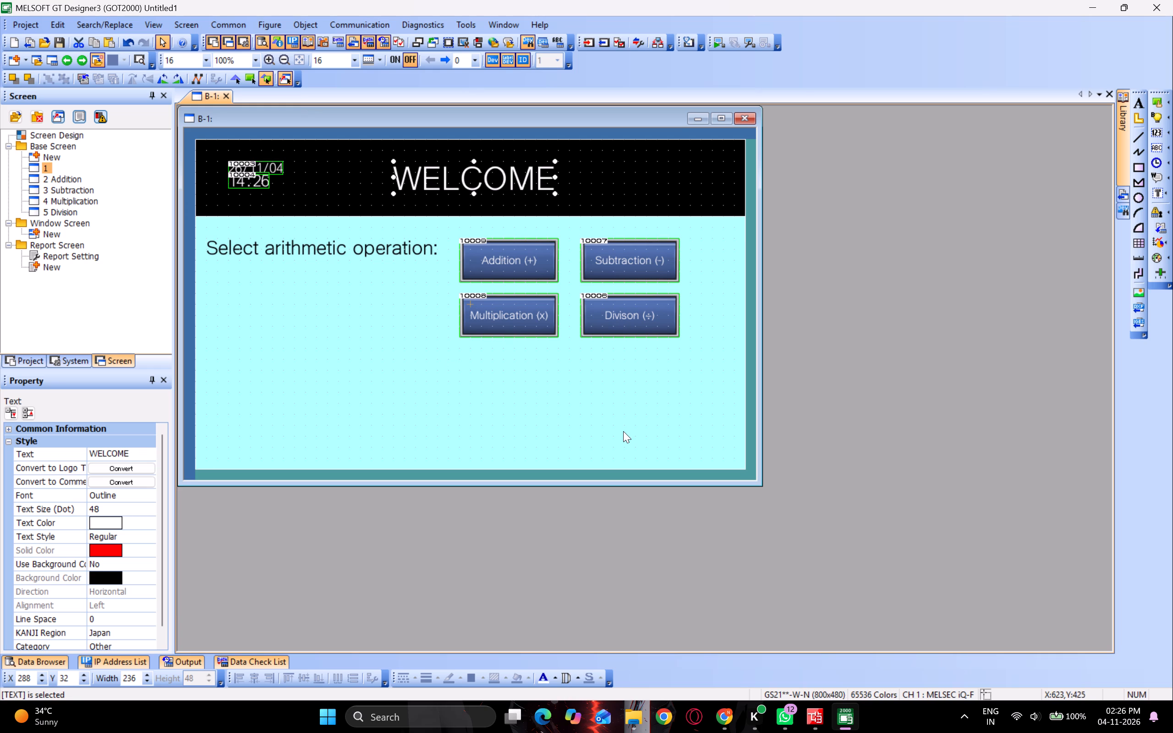
# Check the action configured for the Addition (+) switch on B-1.
pyautogui.doubleClick(530, 253)
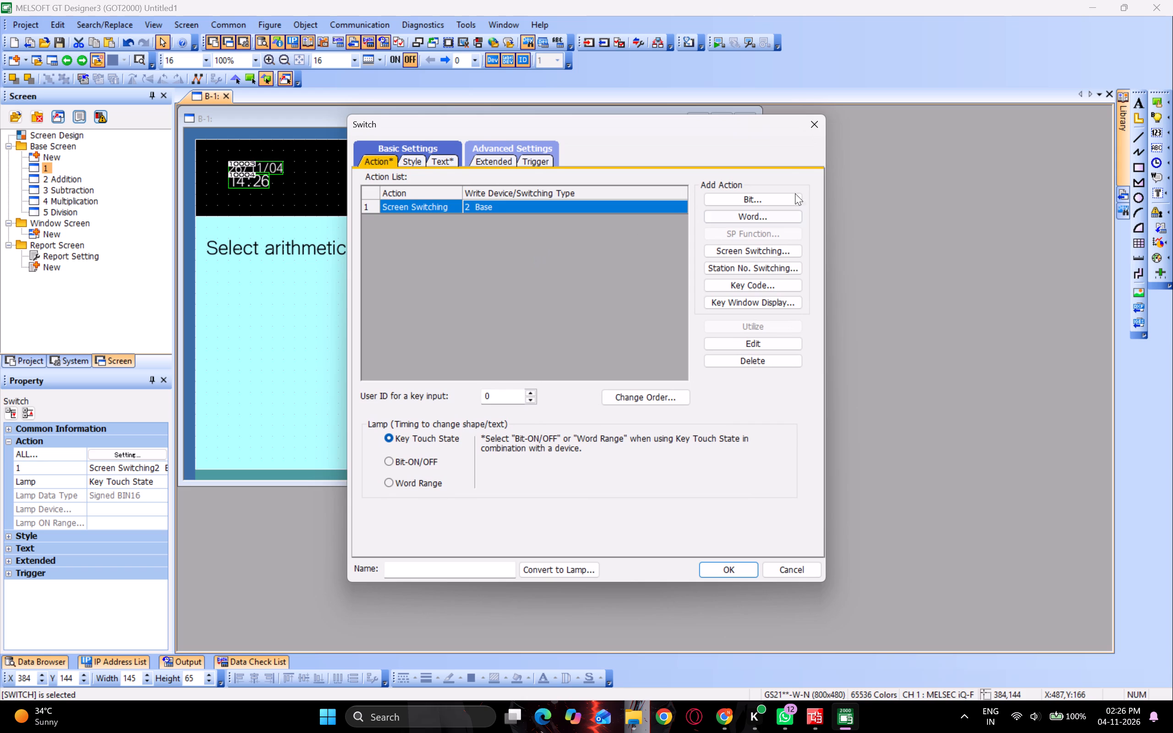
pyautogui.click(803, 128)
# Add a Screen Switching action to the Subtraction (-) switch on B-1, going to fixed base screen 3.
pyautogui.doubleClick(636, 248)
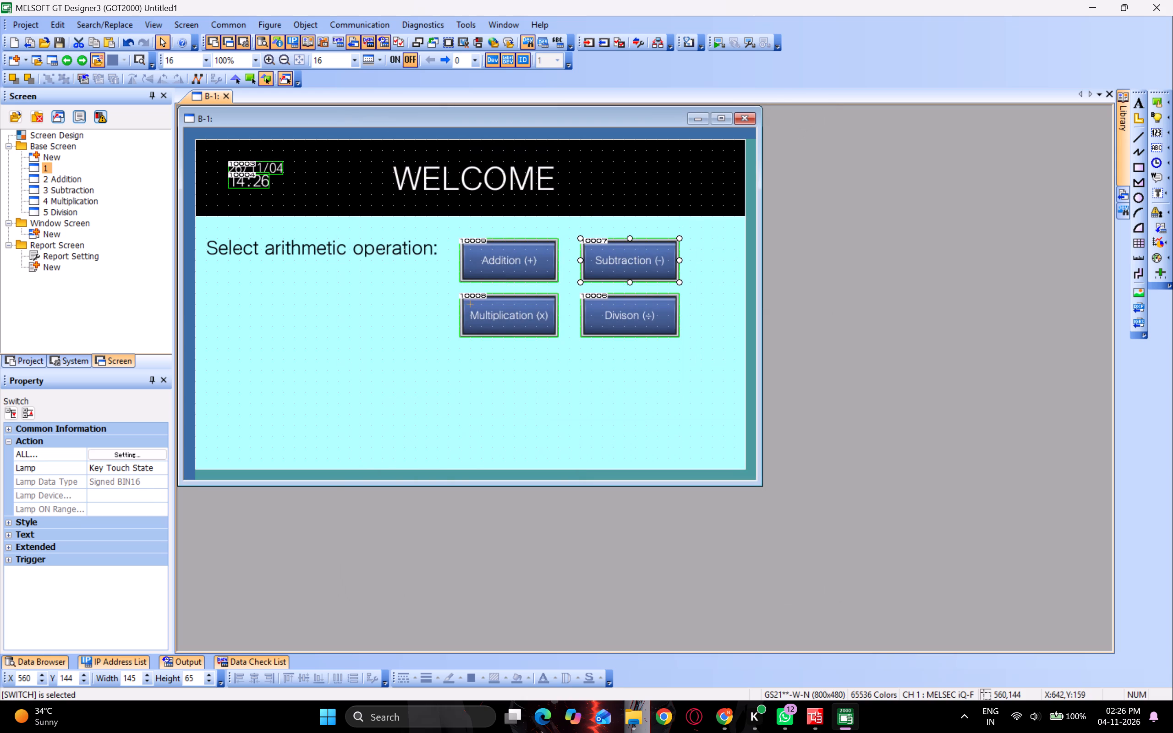
pyautogui.click(774, 252)
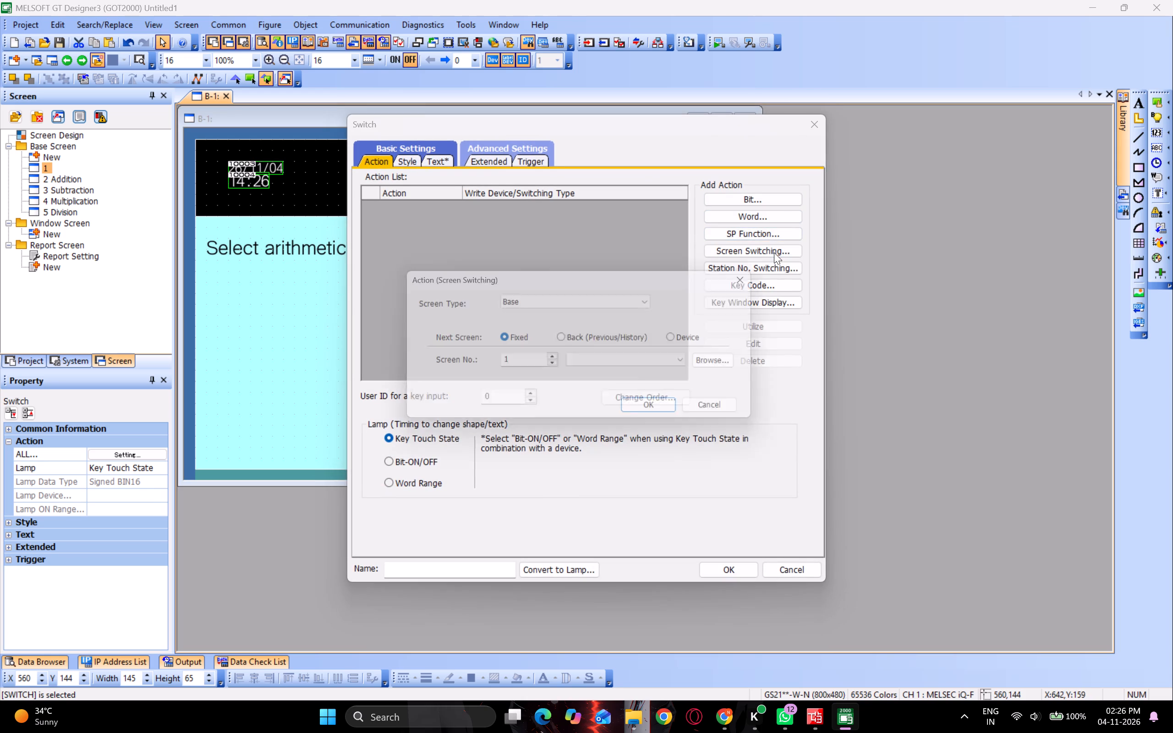
pyautogui.click(532, 358)
pyautogui.press('BackSpace')
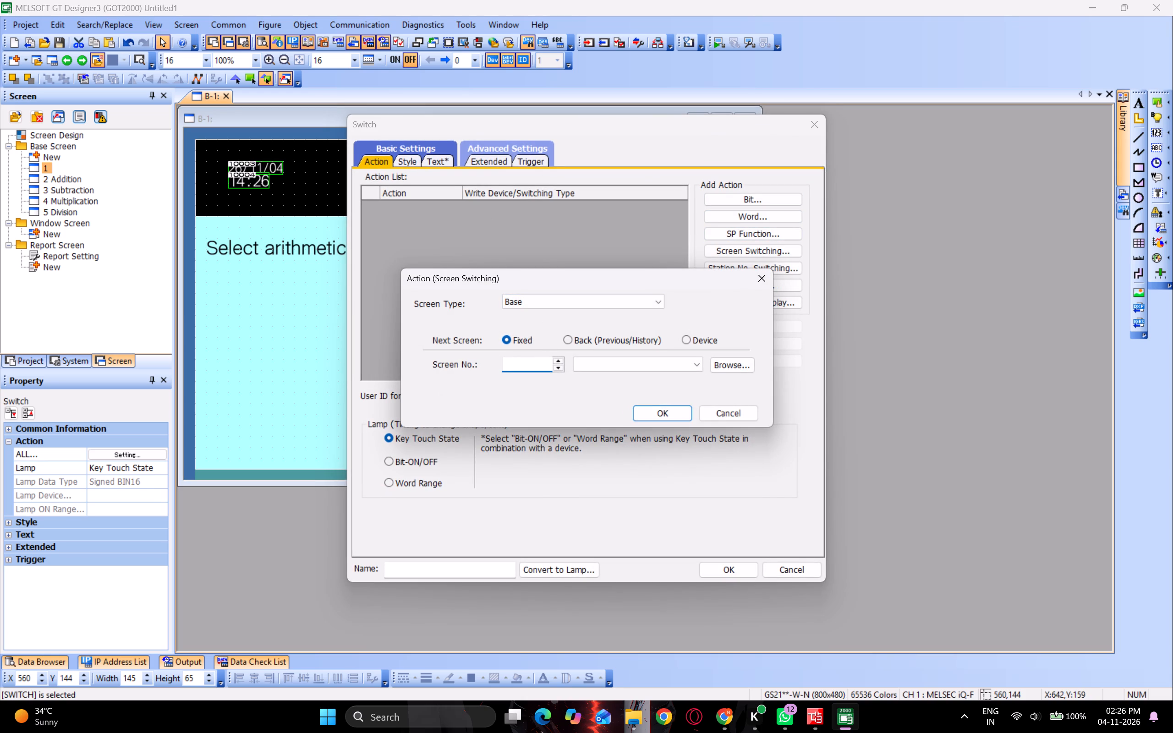
pyautogui.press('3')
pyautogui.press('Return')
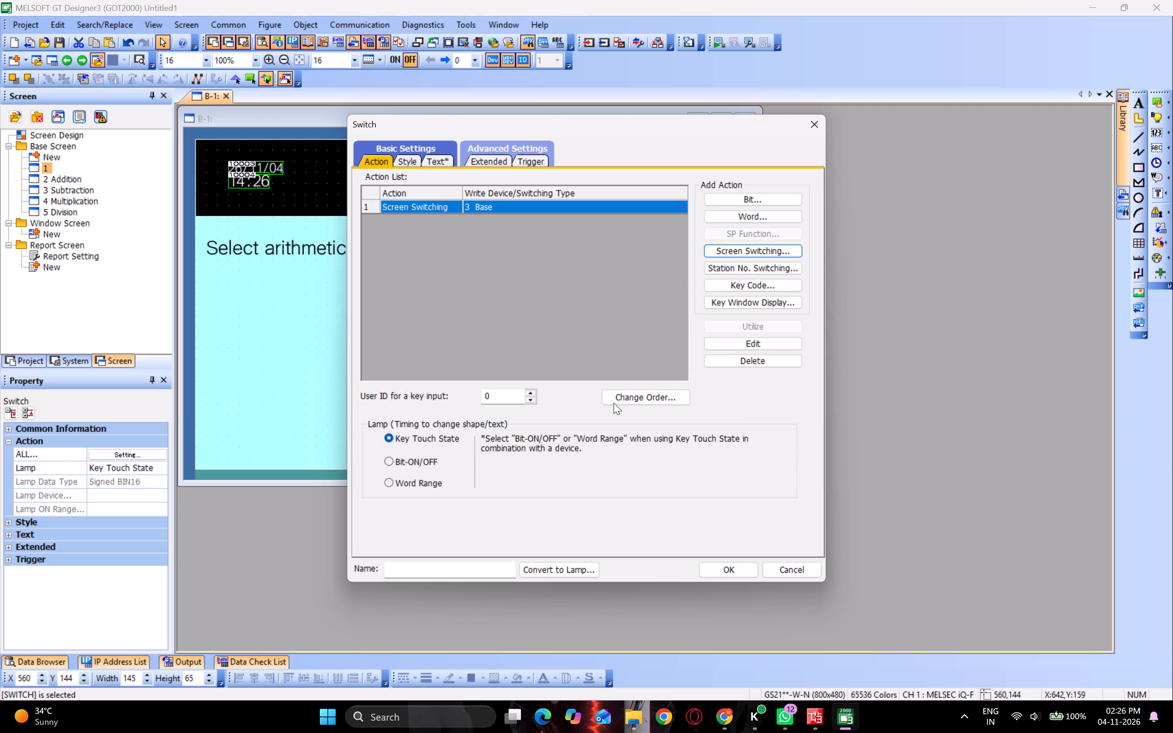
pyautogui.click(718, 567)
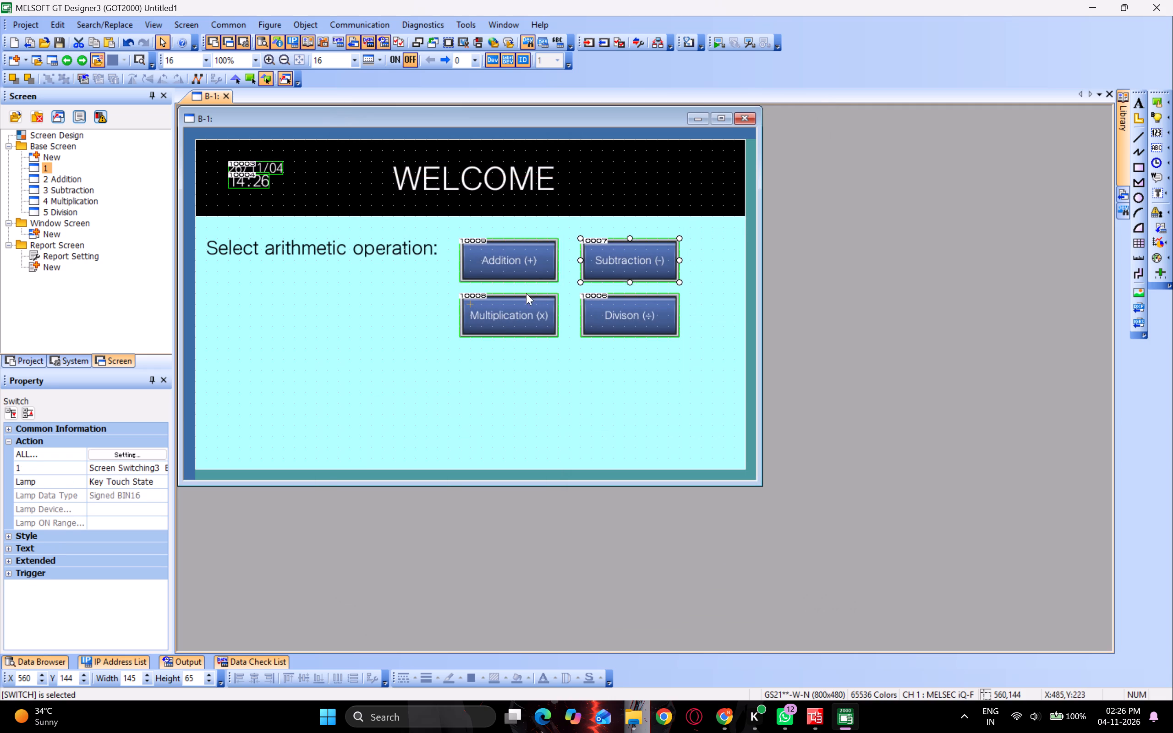
# Add a Screen Switching action to the Multiplication (x) switch on B-1, going to fixed base screen 4.
pyautogui.doubleClick(520, 297)
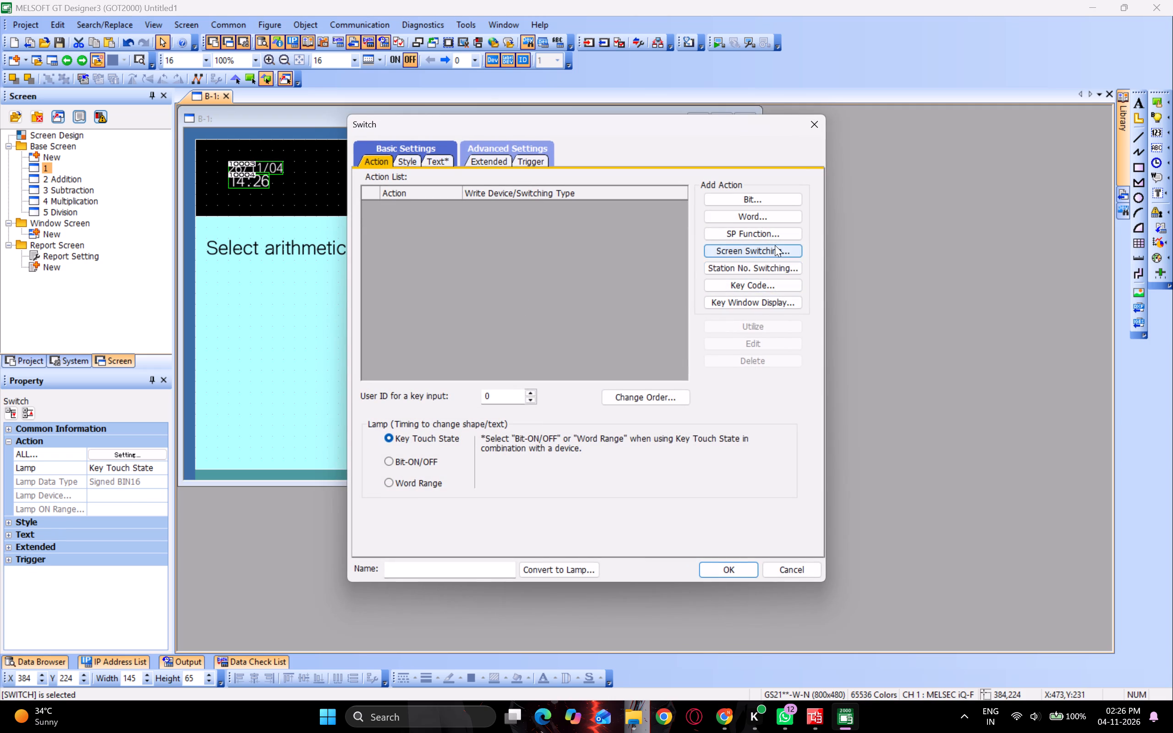
pyautogui.click(775, 245)
pyautogui.click(526, 366)
pyautogui.press('BackSpace')
pyautogui.press('4')
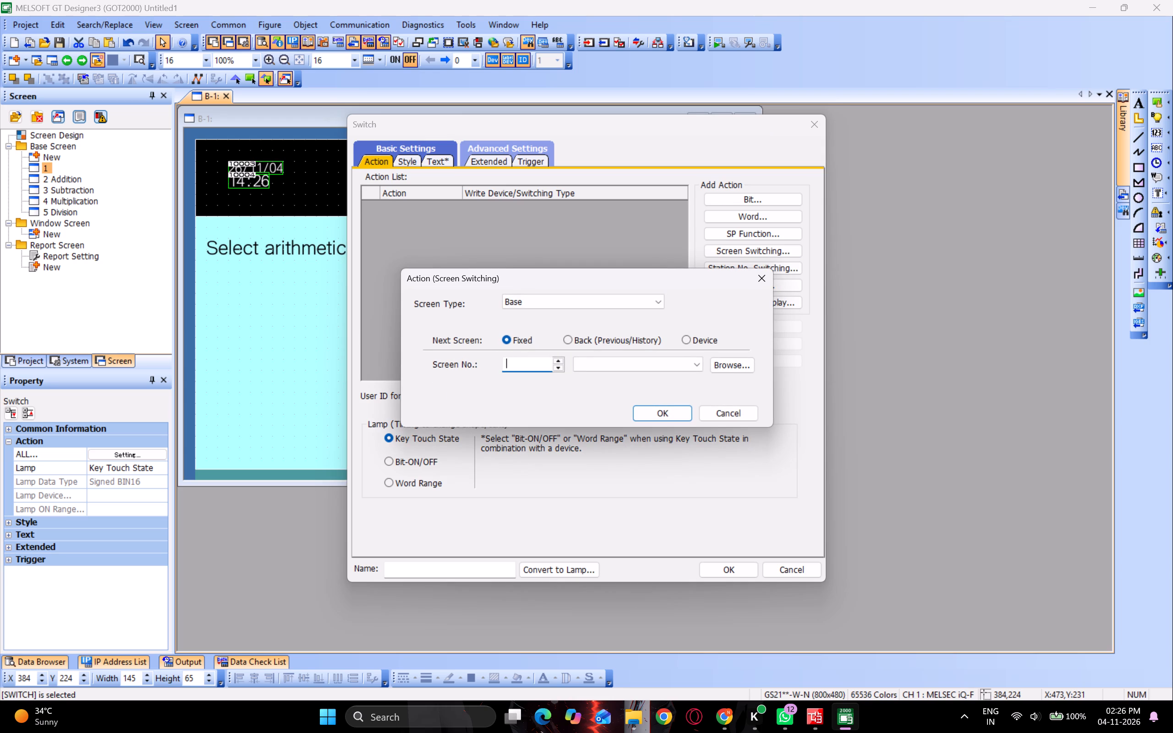
pyautogui.press('Return')
pyautogui.press('Return')
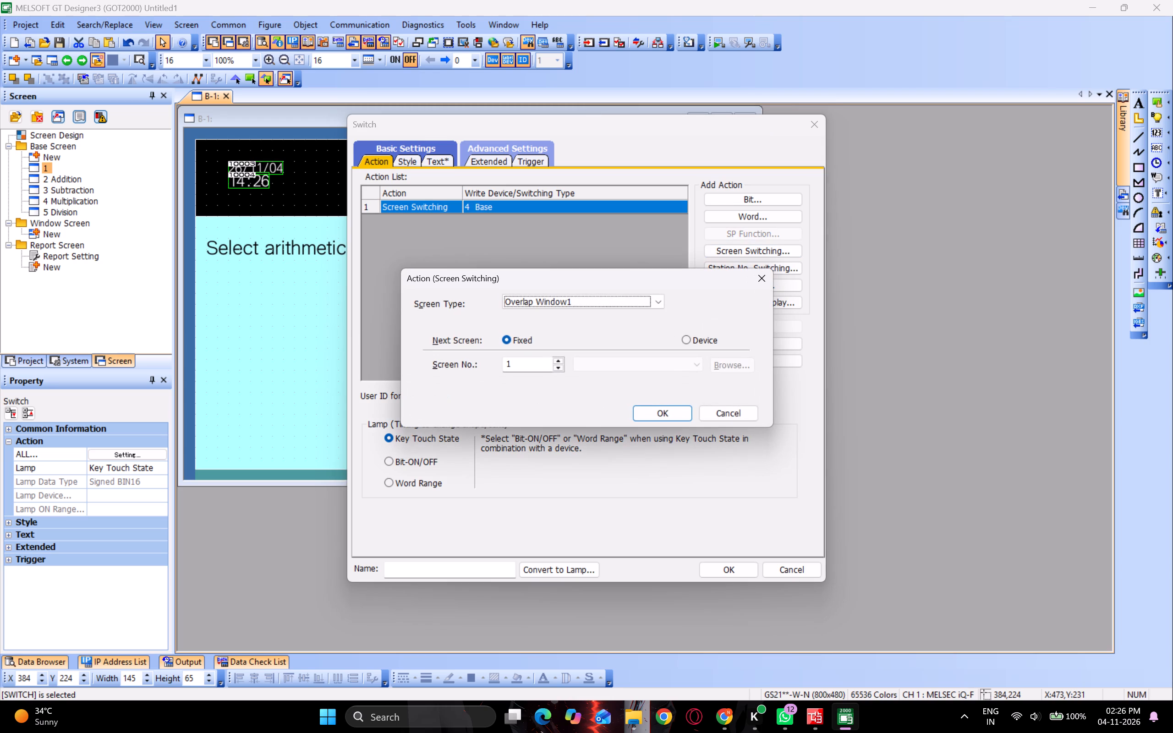
pyautogui.press('Escape')
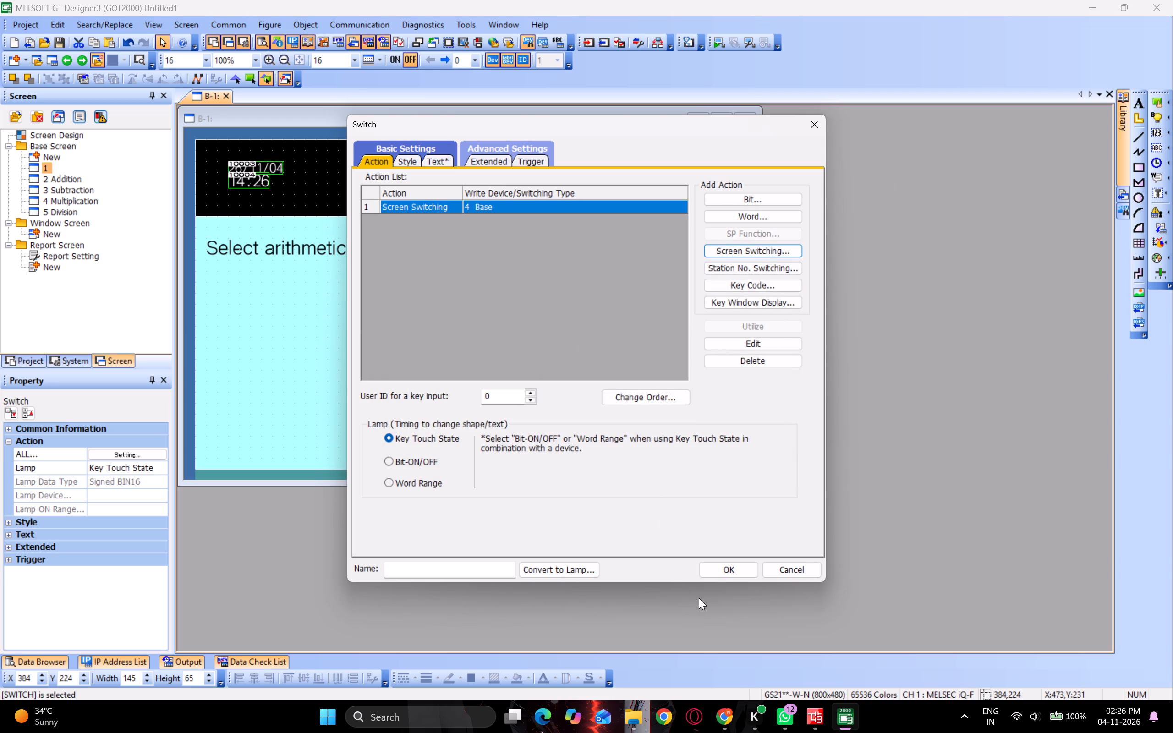
pyautogui.click(713, 568)
# Add a Screen Switching action to the Division (÷) switch on B-1, going to fixed base screen 5.
pyautogui.doubleClick(625, 314)
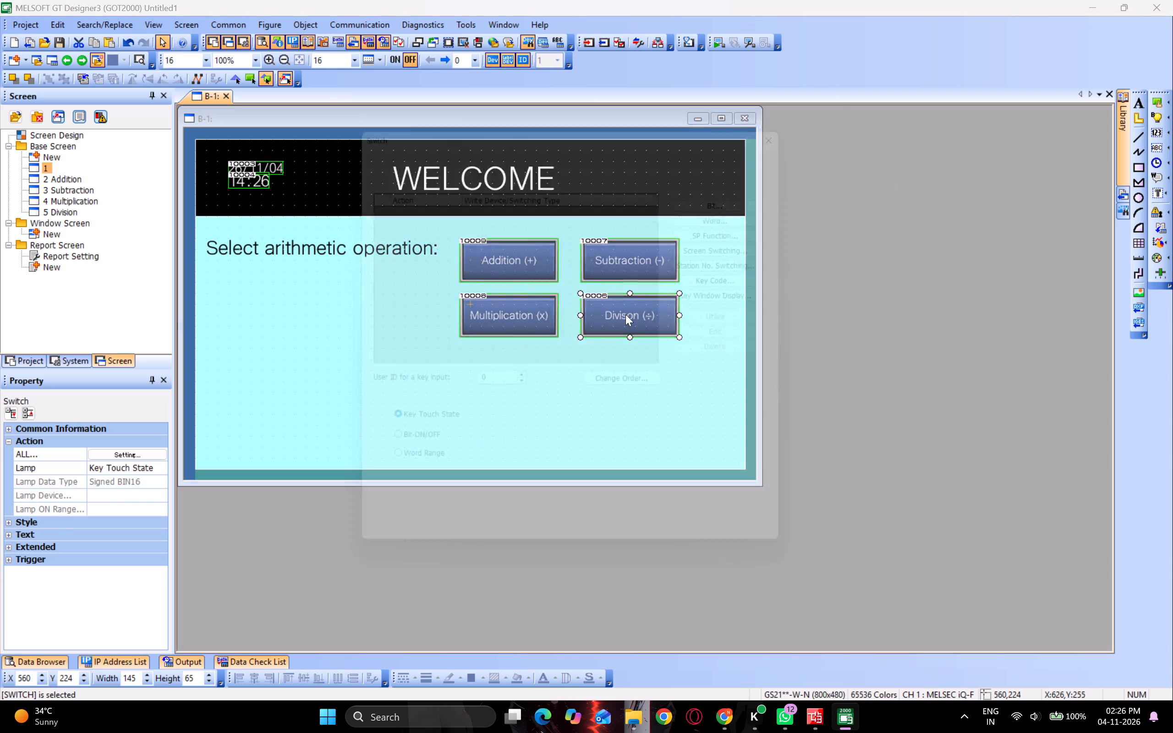
pyautogui.click(762, 248)
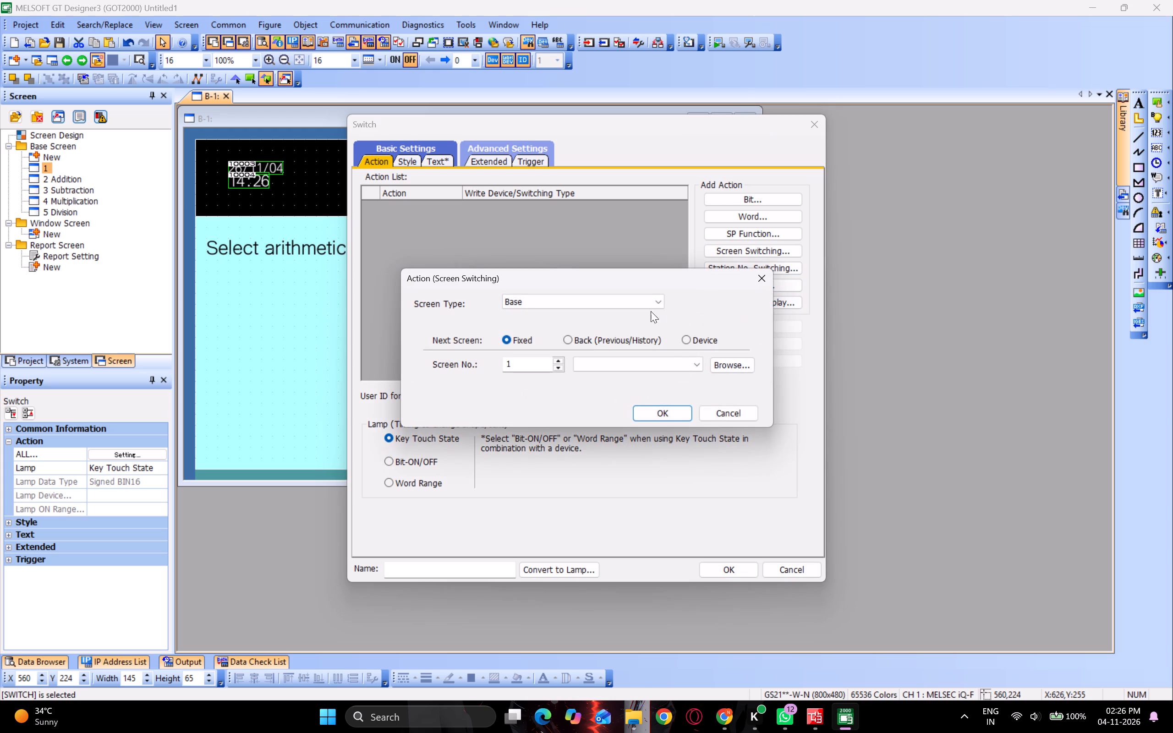
pyautogui.click(547, 361)
pyautogui.press('BackSpace')
pyautogui.press('5')
pyautogui.press('Return')
pyautogui.press('Return')
pyautogui.press('Return')
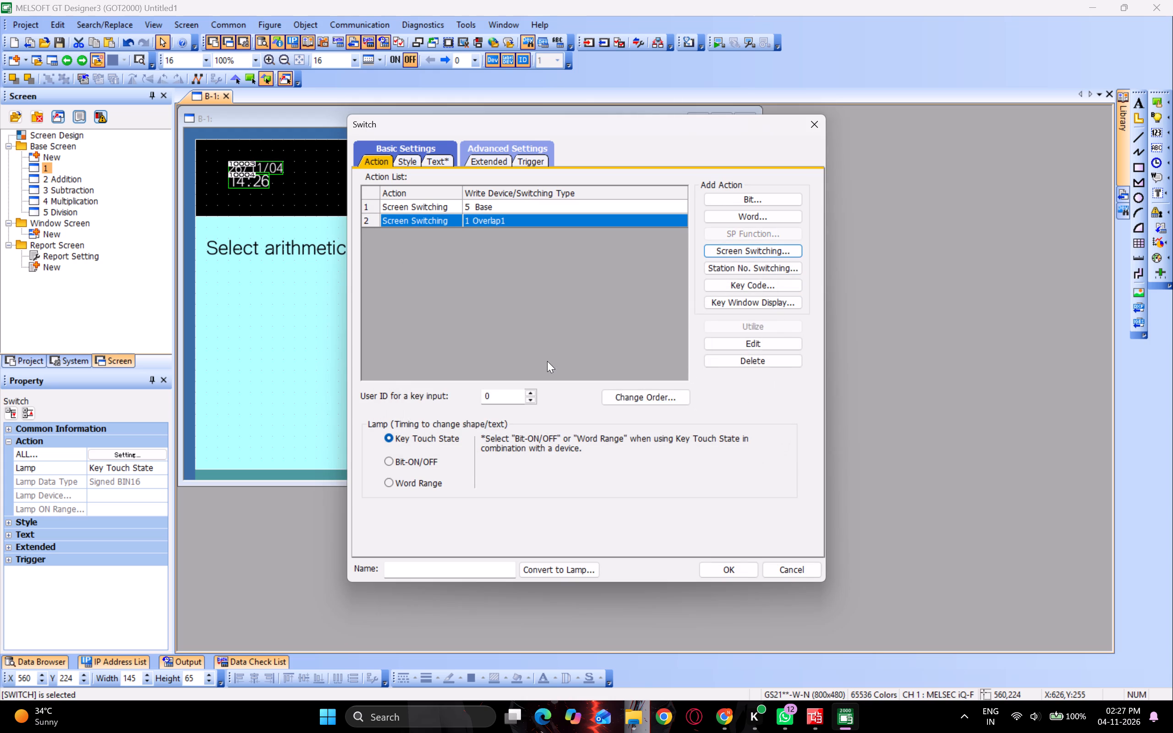
# Delete the extra Overlap1 screen-switching action from the Division (÷) switch on B-1 and apply the switch settings.
pyautogui.press('Delete')
pyautogui.click(505, 221)
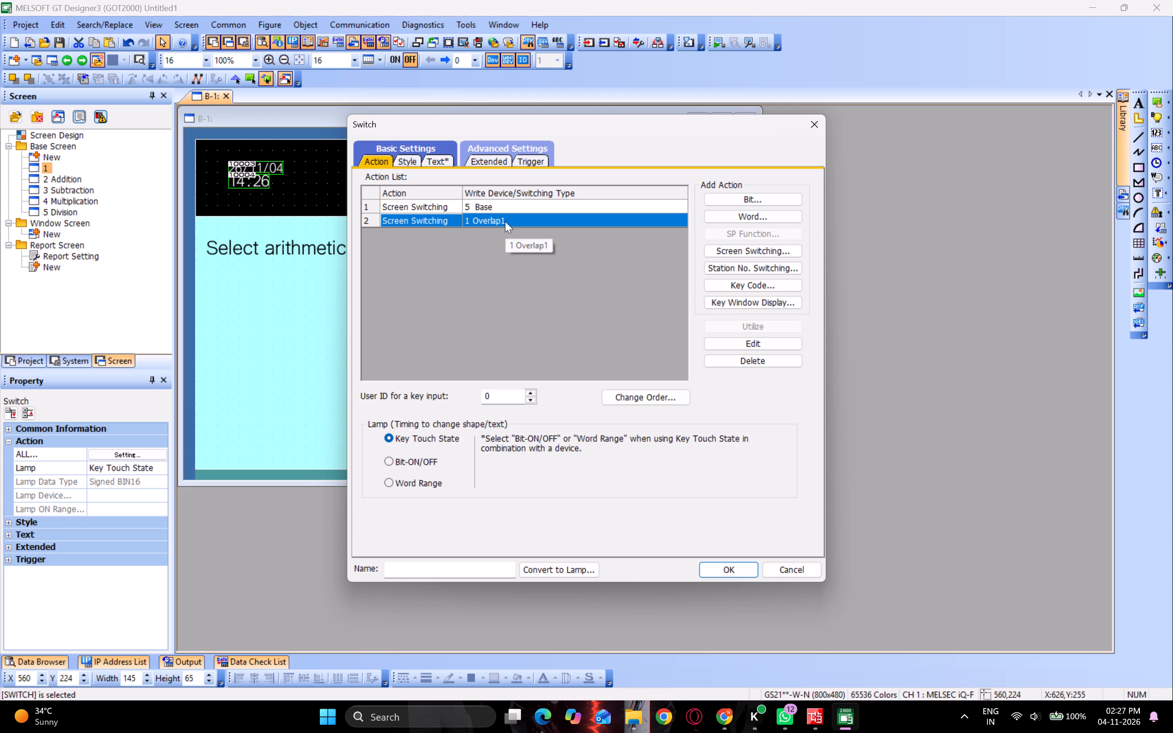
pyautogui.press('Delete')
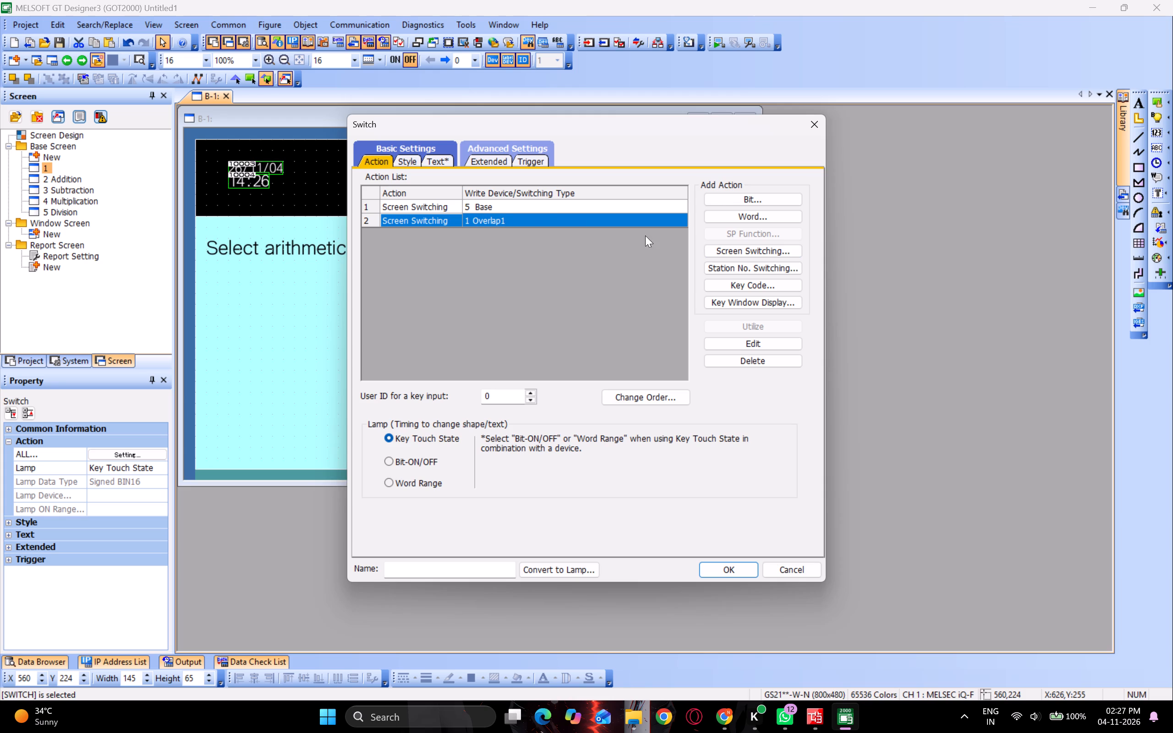
pyautogui.rightClick(485, 219)
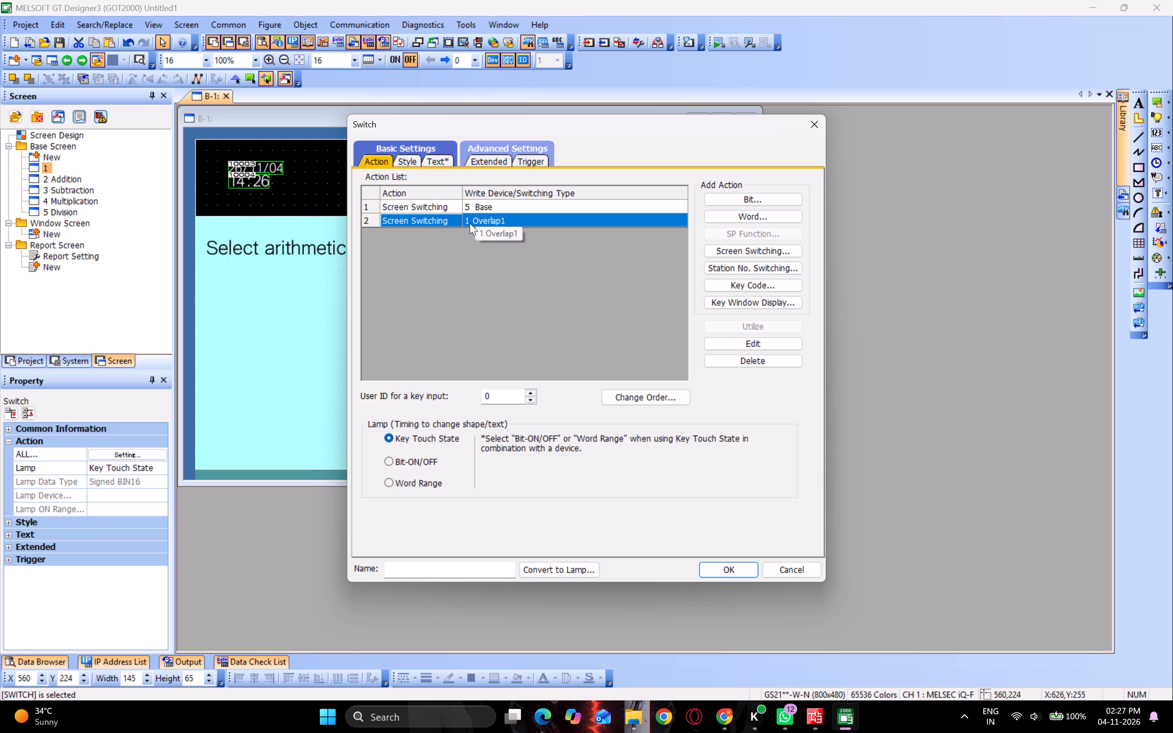
pyautogui.press('BackSpace')
pyautogui.press('Delete')
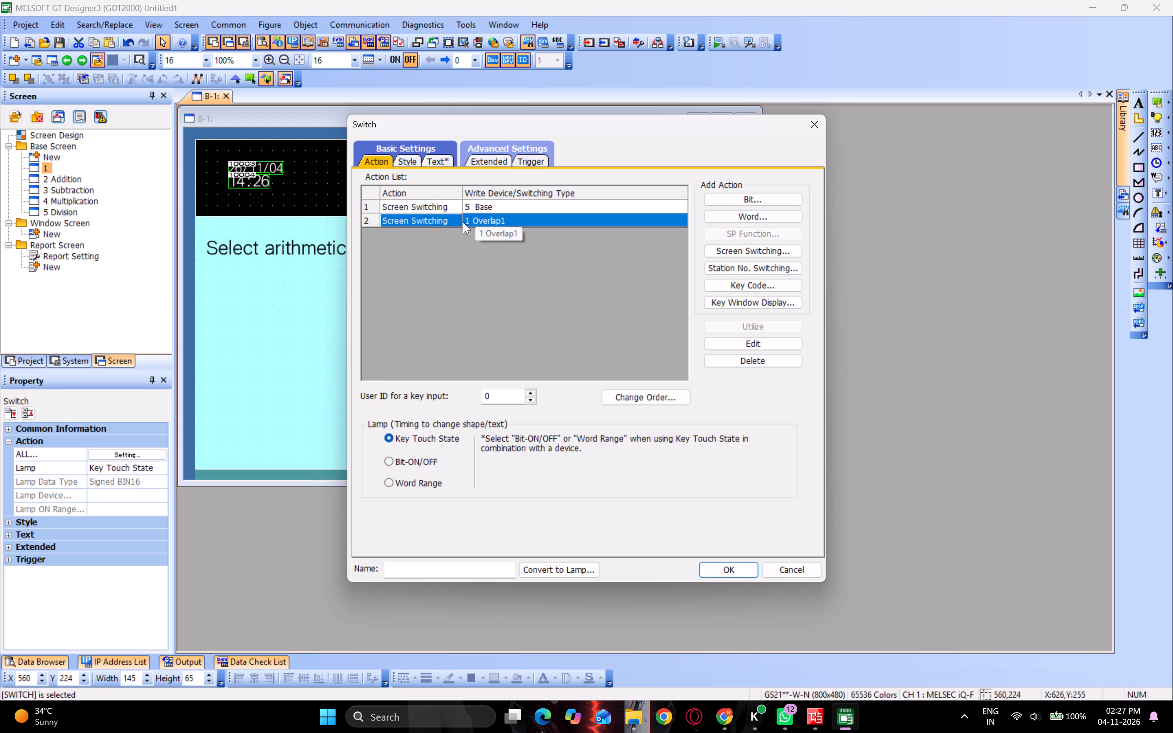
pyautogui.click(456, 220)
pyautogui.press('Delete')
pyautogui.doubleClick(456, 220)
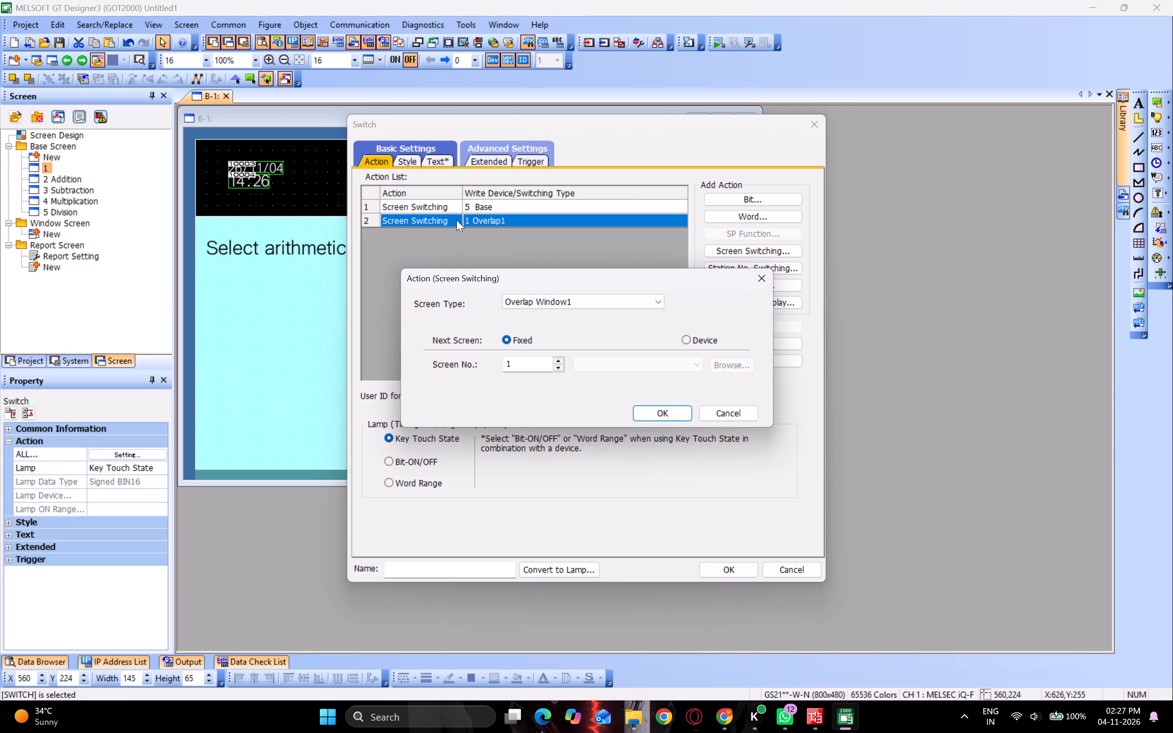
pyautogui.click(764, 275)
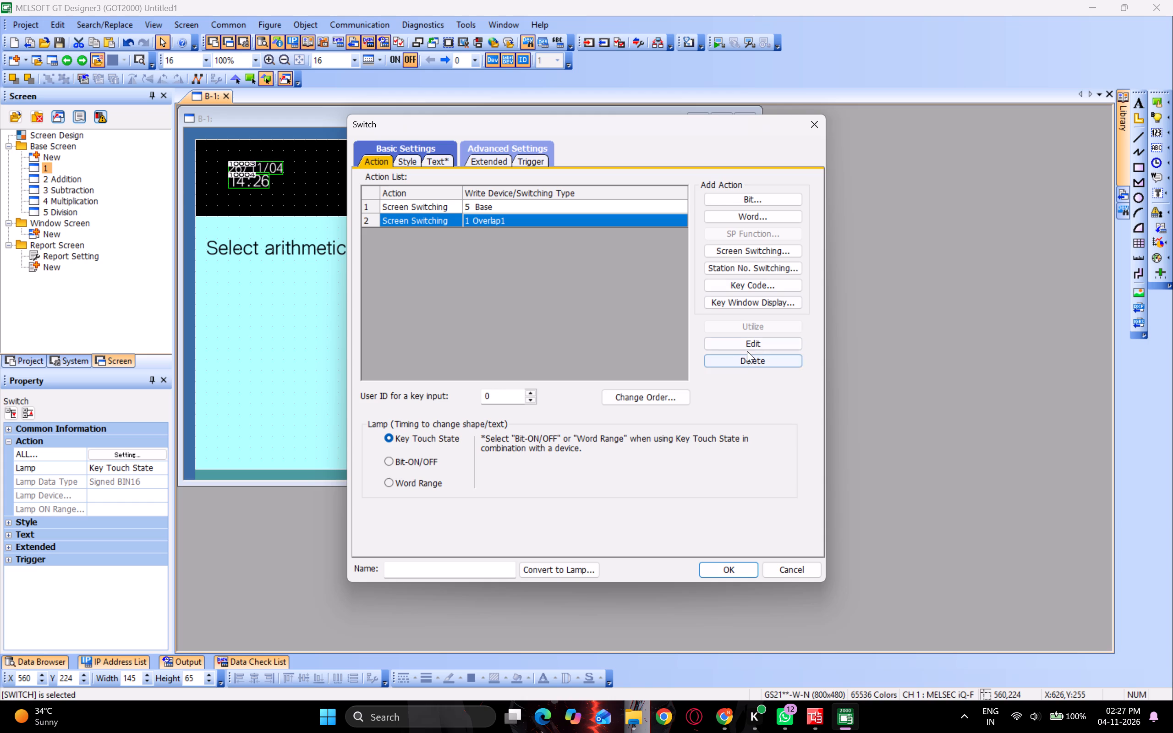
pyautogui.click(751, 357)
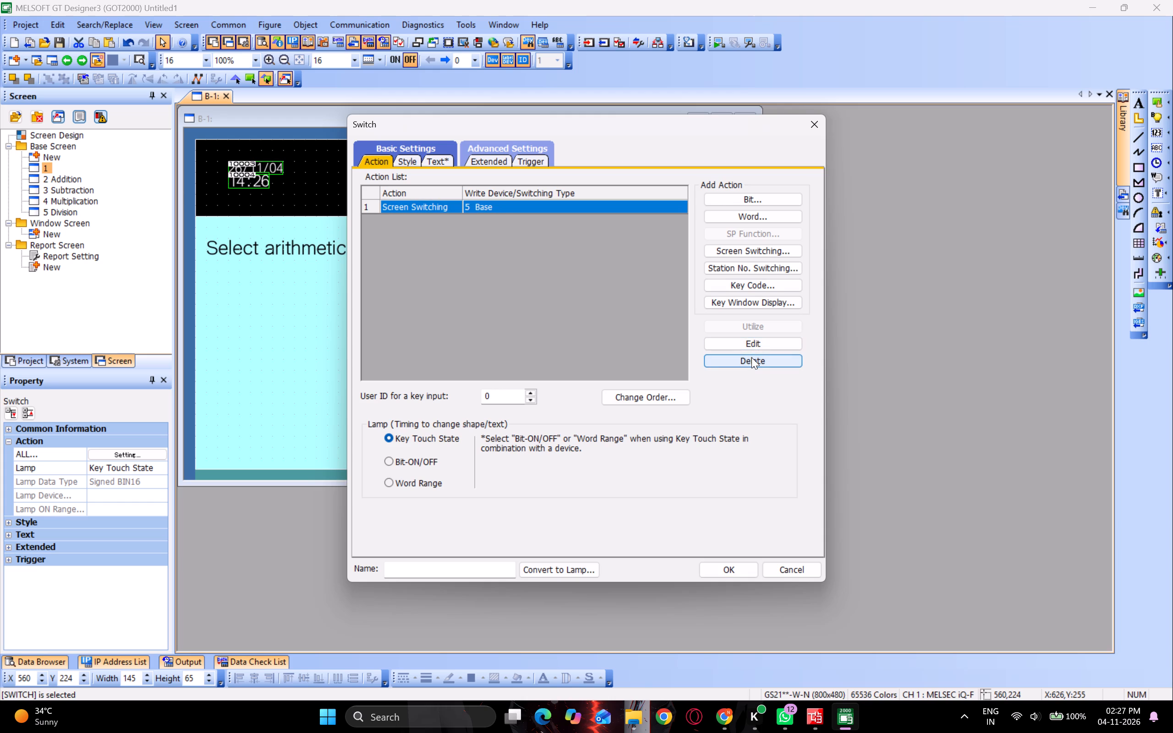
pyautogui.click(744, 564)
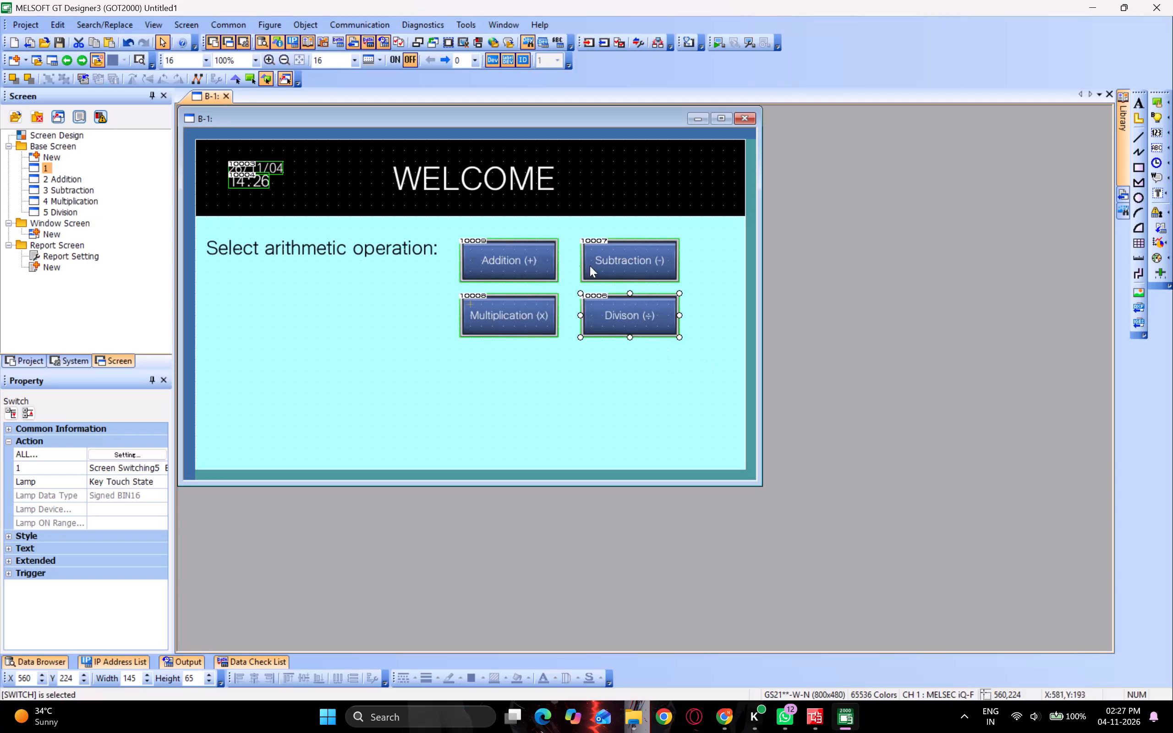
# Open base screen 2 Addition and move its window lower in the workspace, clear of the screen tabs.
pyautogui.doubleClick(79, 179)
pyautogui.moveTo(652, 136); pyautogui.dragTo(647, 201)
# Switch to GX Works3 and examine the first rungs of the ProgPou ladder program in arithmetic_fb.gx3.
pyautogui.click(822, 717)
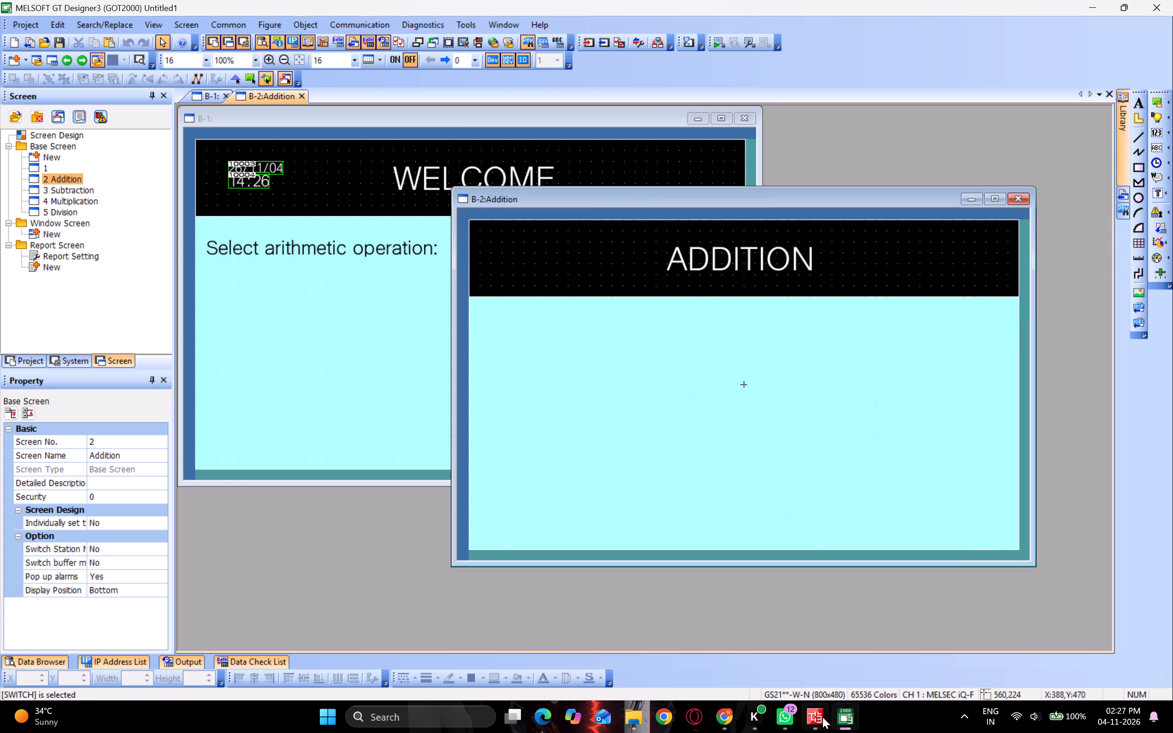
pyautogui.scroll(3, 607, 364)
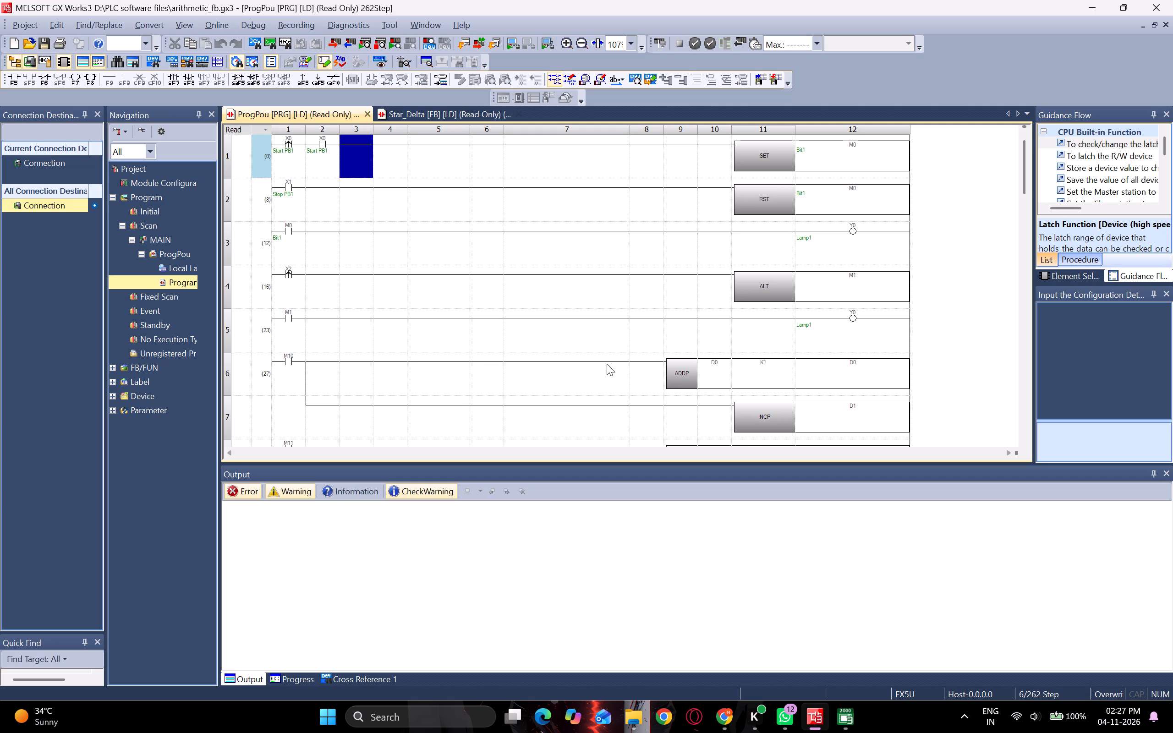
pyautogui.scroll(3, 607, 364)
pyautogui.click(515, 240)
pyautogui.scroll(1, 515, 240)
pyautogui.scroll(-1, 515, 240)
pyautogui.scroll(1, 515, 240)
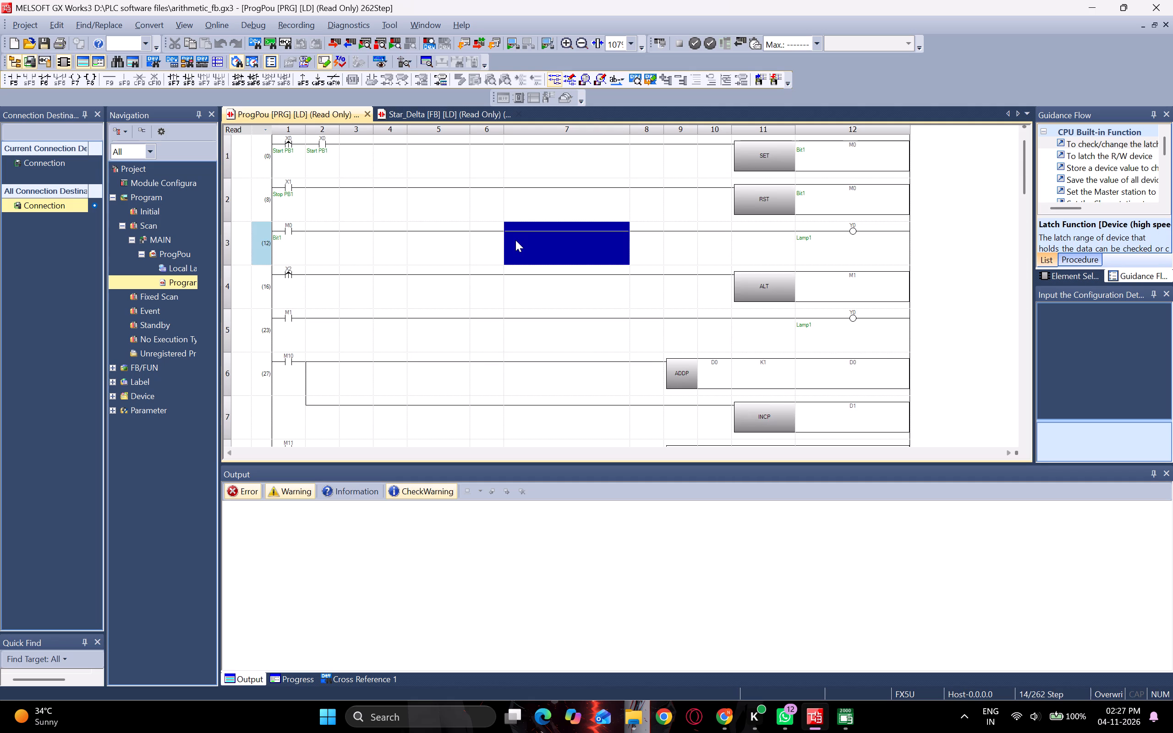
pyautogui.scroll(1, 515, 240)
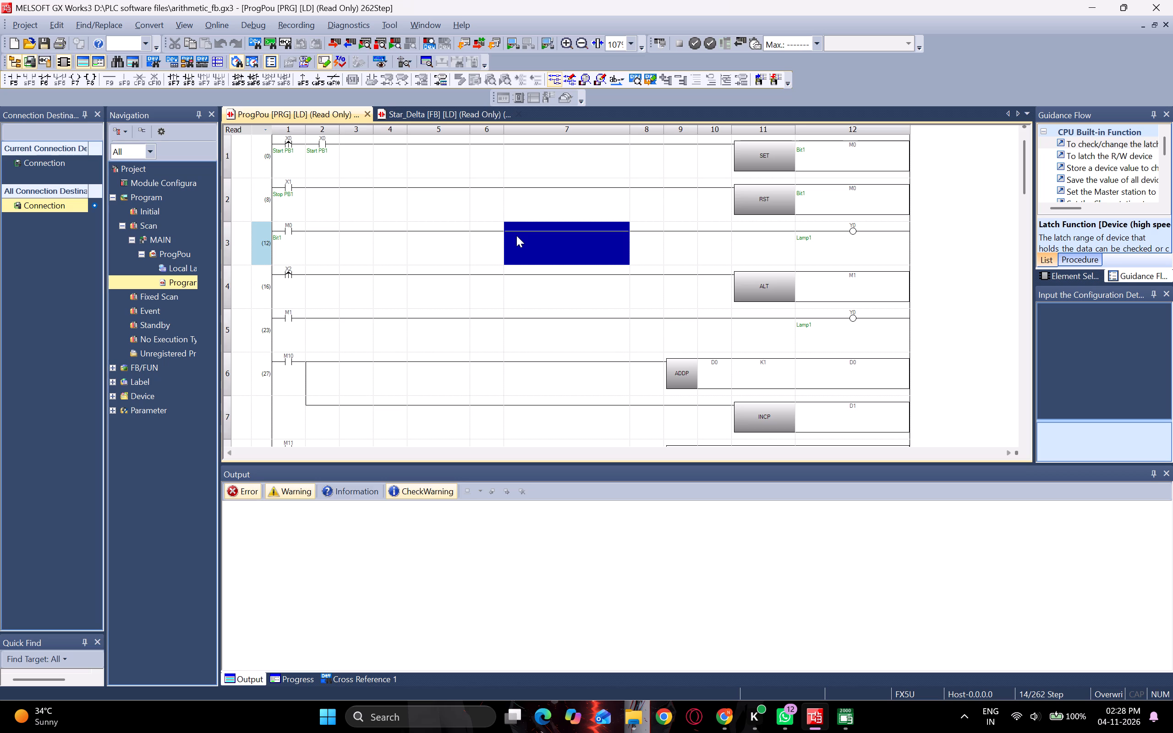
pyautogui.scroll(1, 356, 170)
pyautogui.scroll(3, 492, 204)
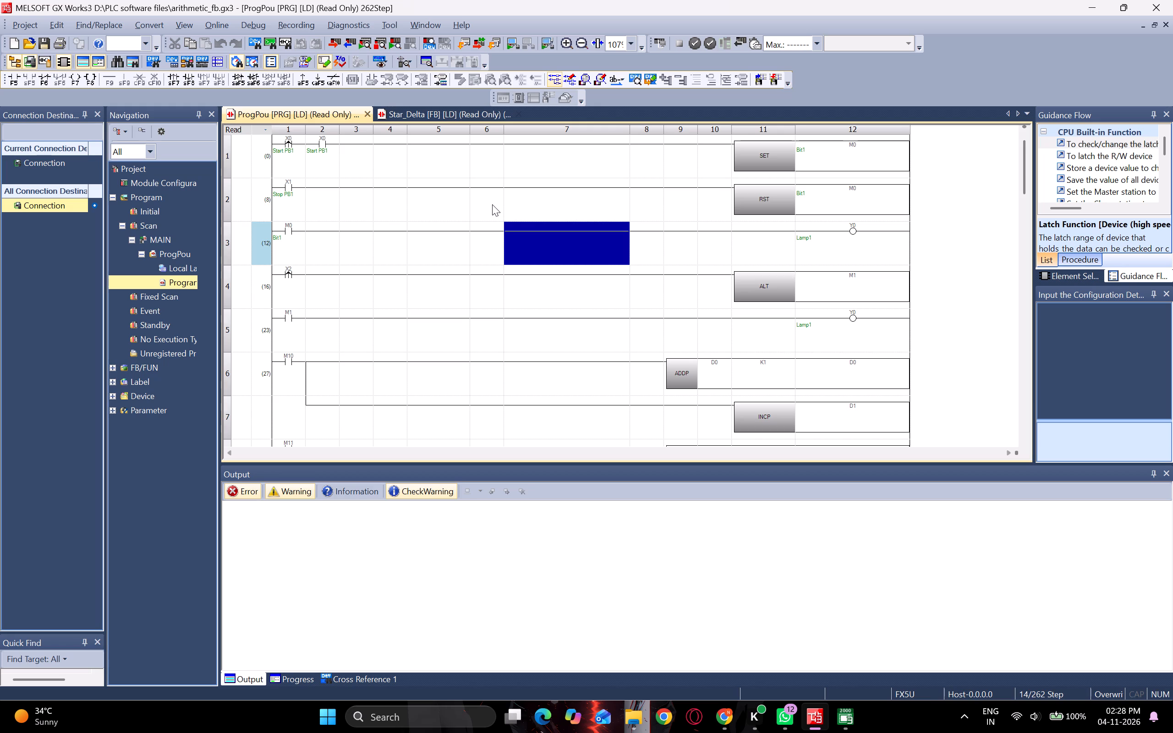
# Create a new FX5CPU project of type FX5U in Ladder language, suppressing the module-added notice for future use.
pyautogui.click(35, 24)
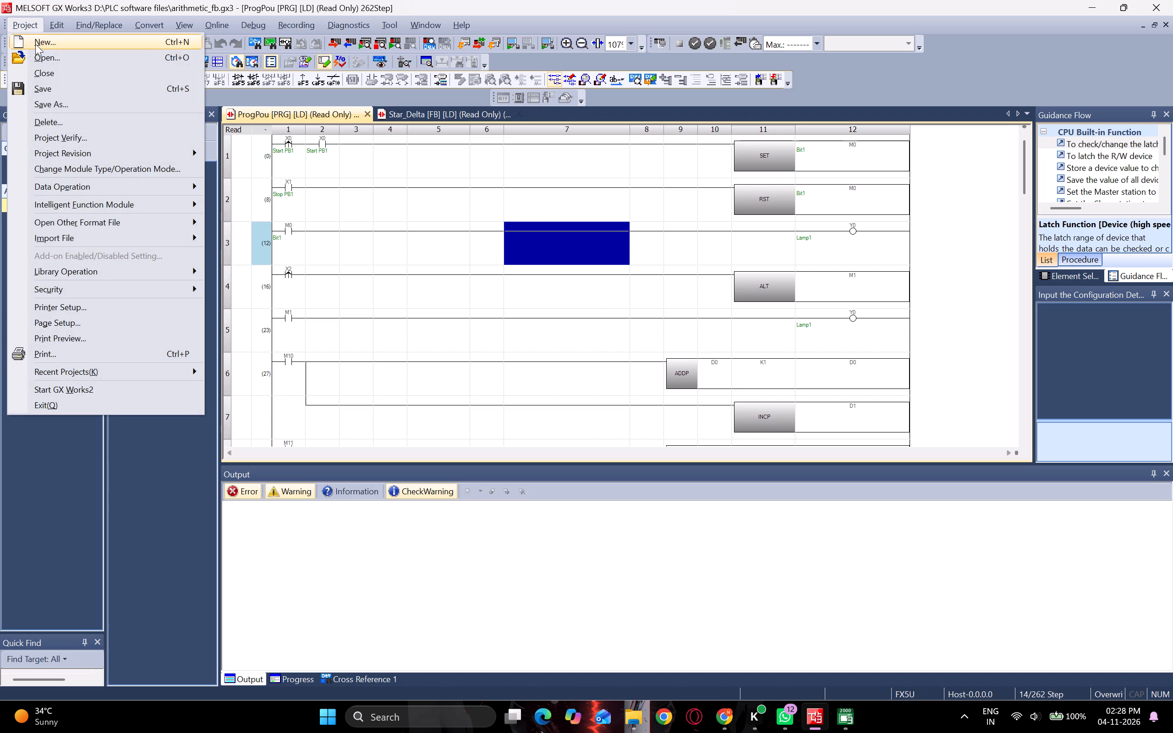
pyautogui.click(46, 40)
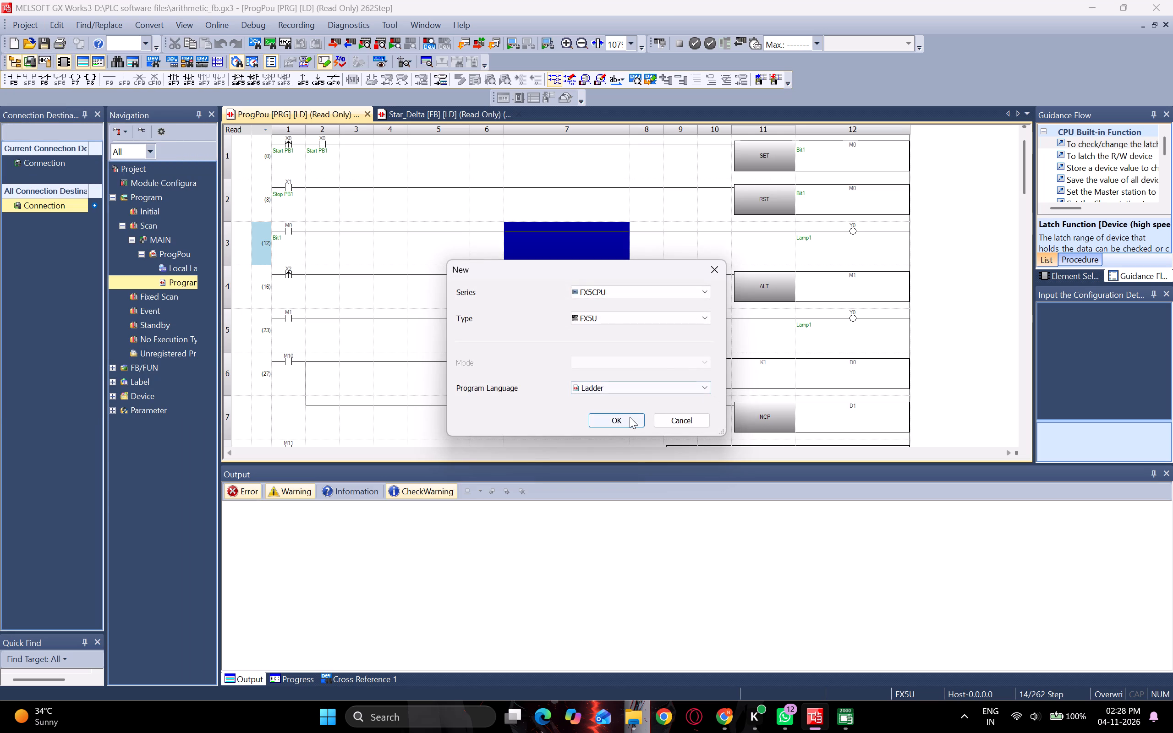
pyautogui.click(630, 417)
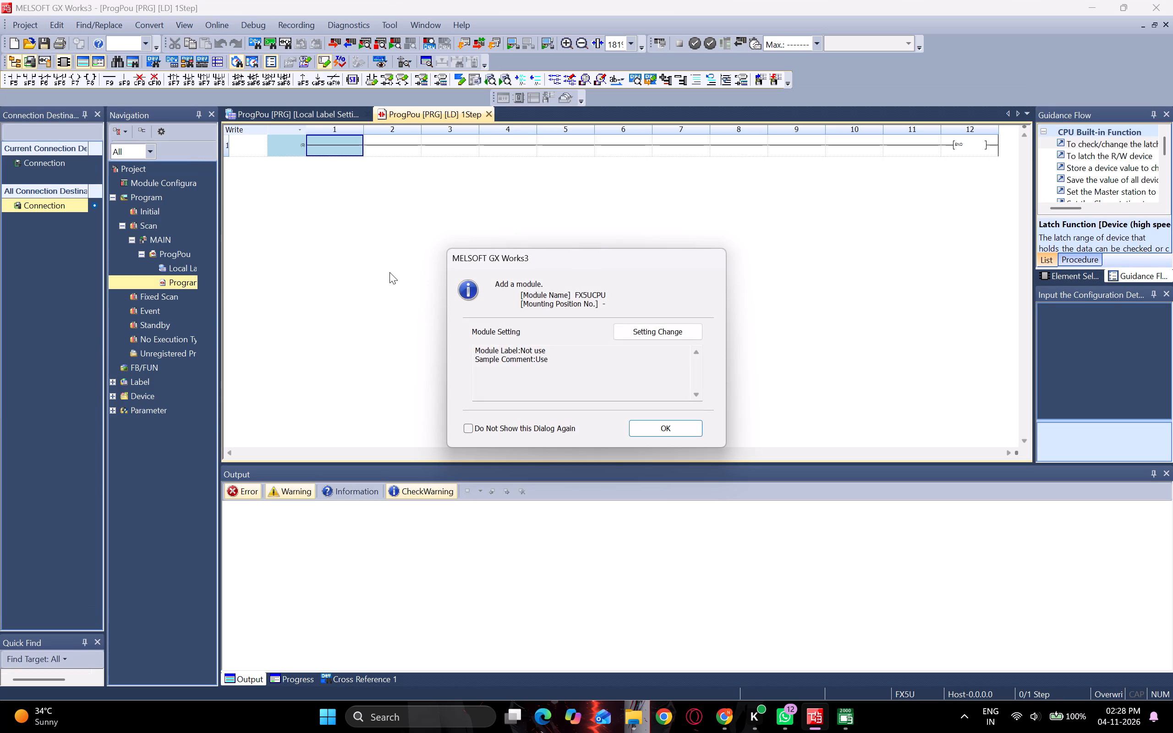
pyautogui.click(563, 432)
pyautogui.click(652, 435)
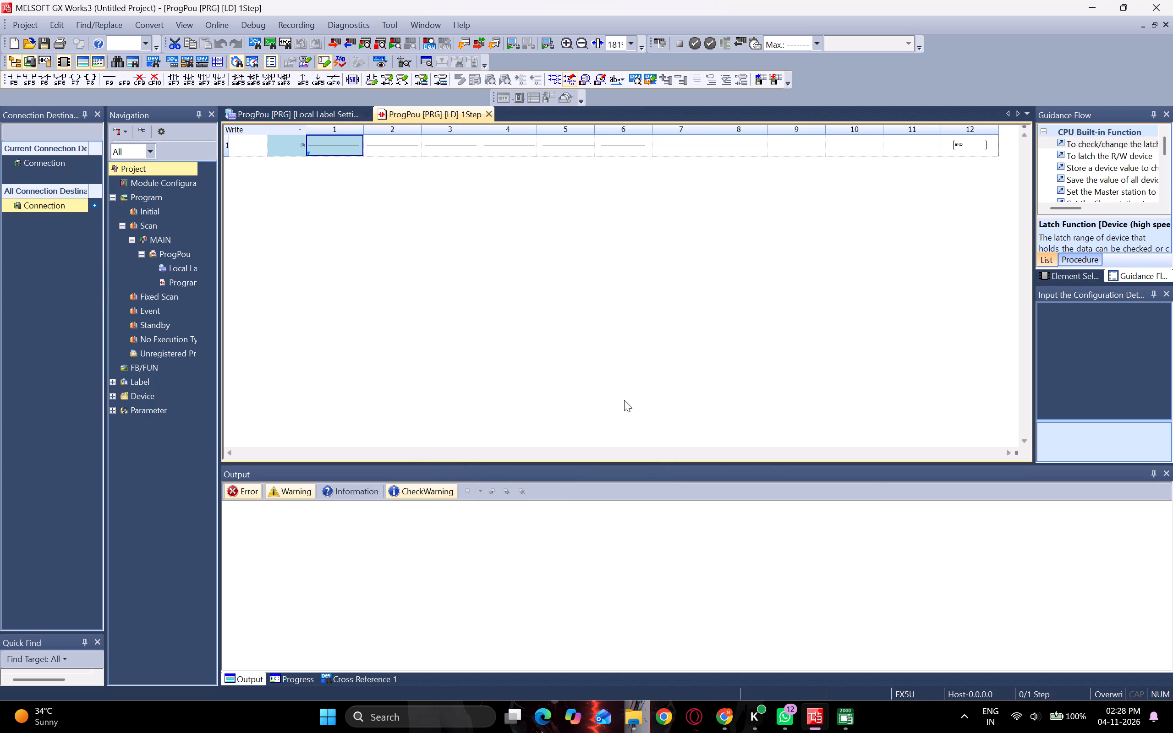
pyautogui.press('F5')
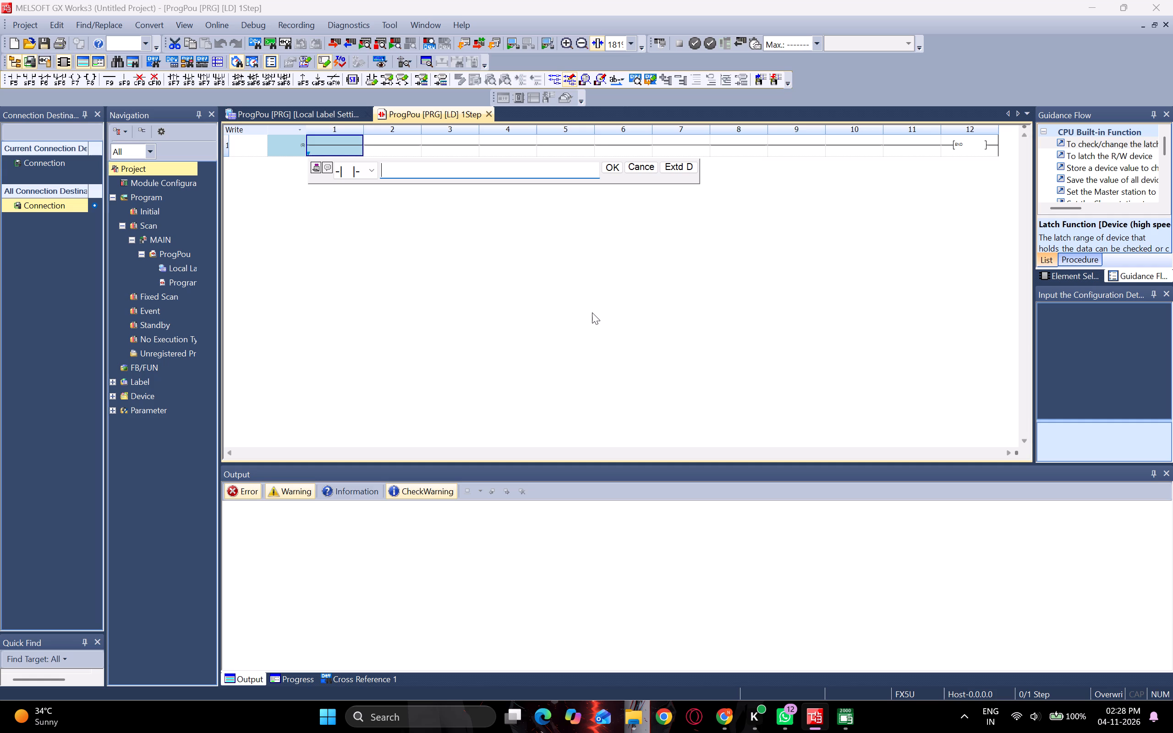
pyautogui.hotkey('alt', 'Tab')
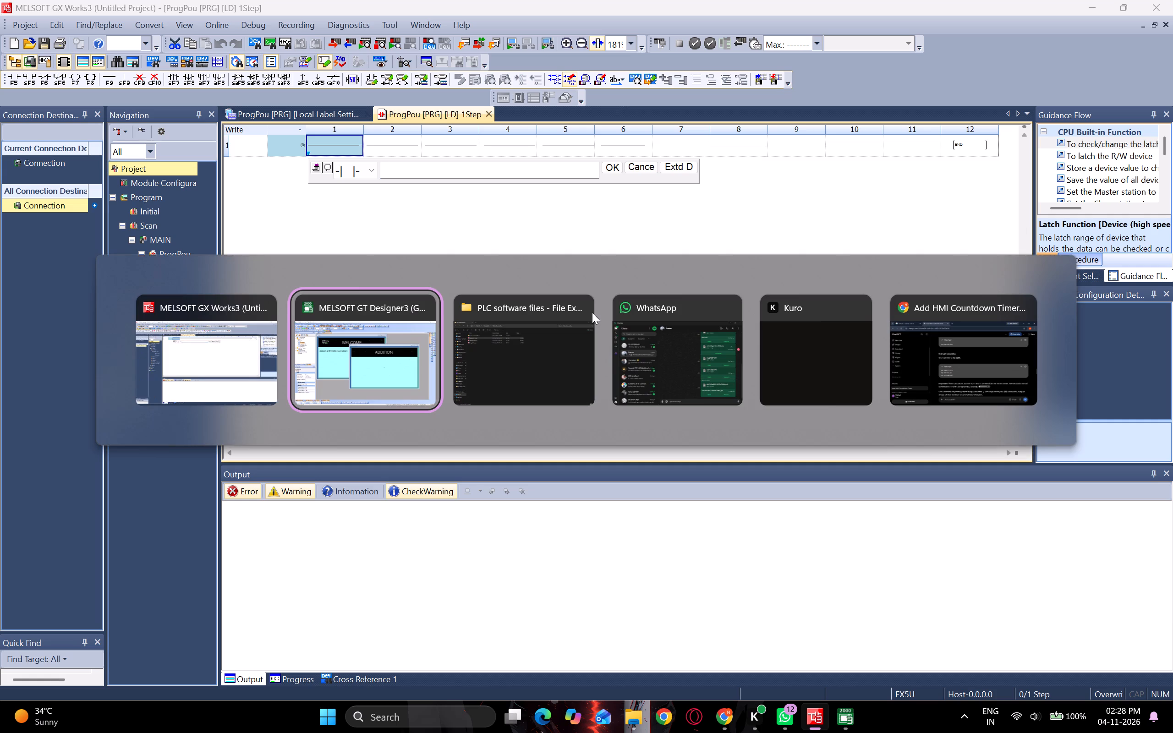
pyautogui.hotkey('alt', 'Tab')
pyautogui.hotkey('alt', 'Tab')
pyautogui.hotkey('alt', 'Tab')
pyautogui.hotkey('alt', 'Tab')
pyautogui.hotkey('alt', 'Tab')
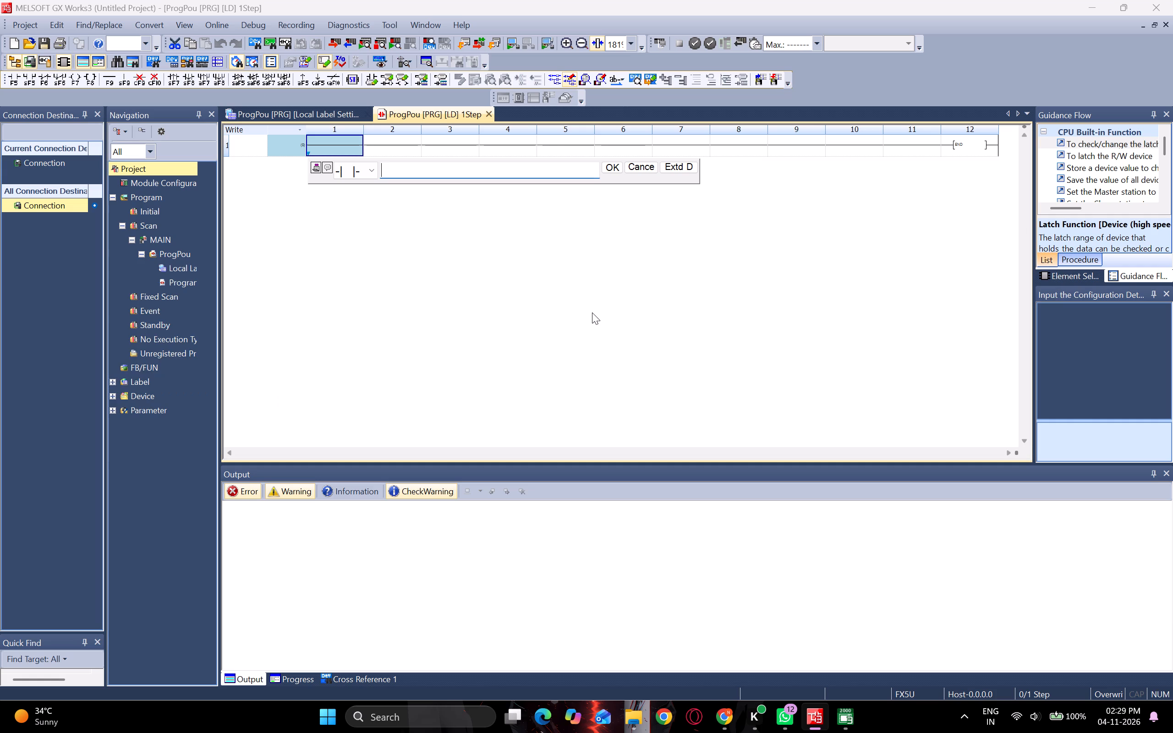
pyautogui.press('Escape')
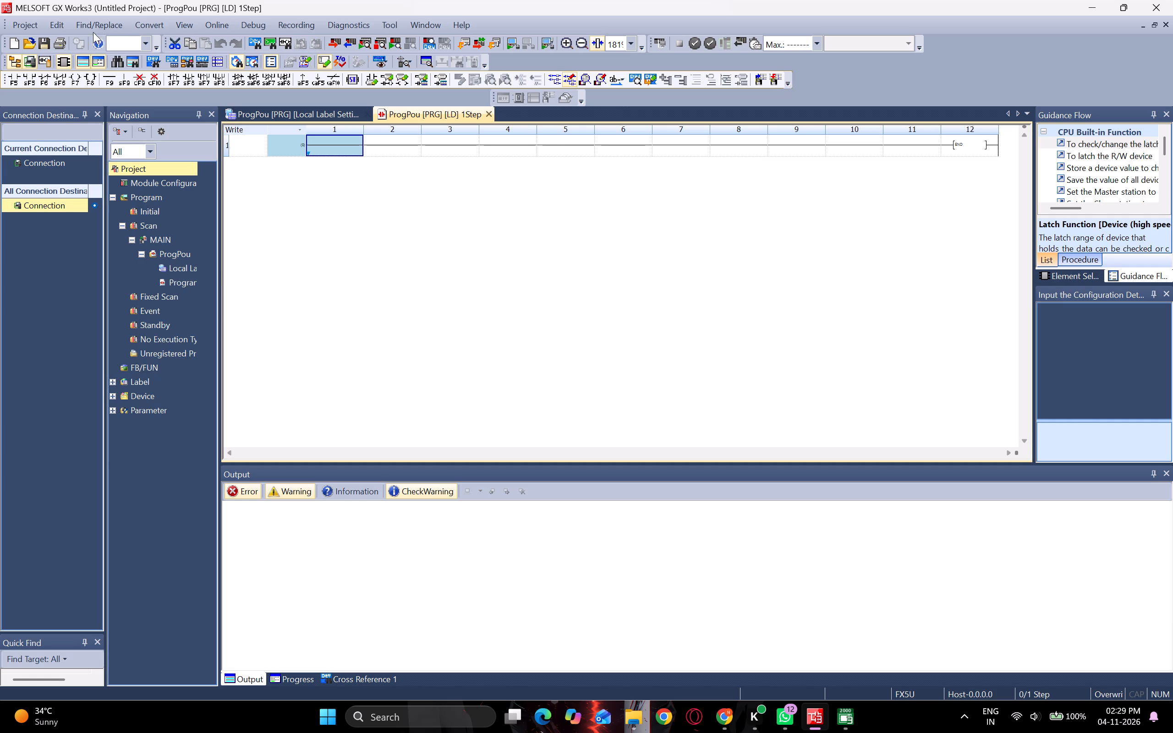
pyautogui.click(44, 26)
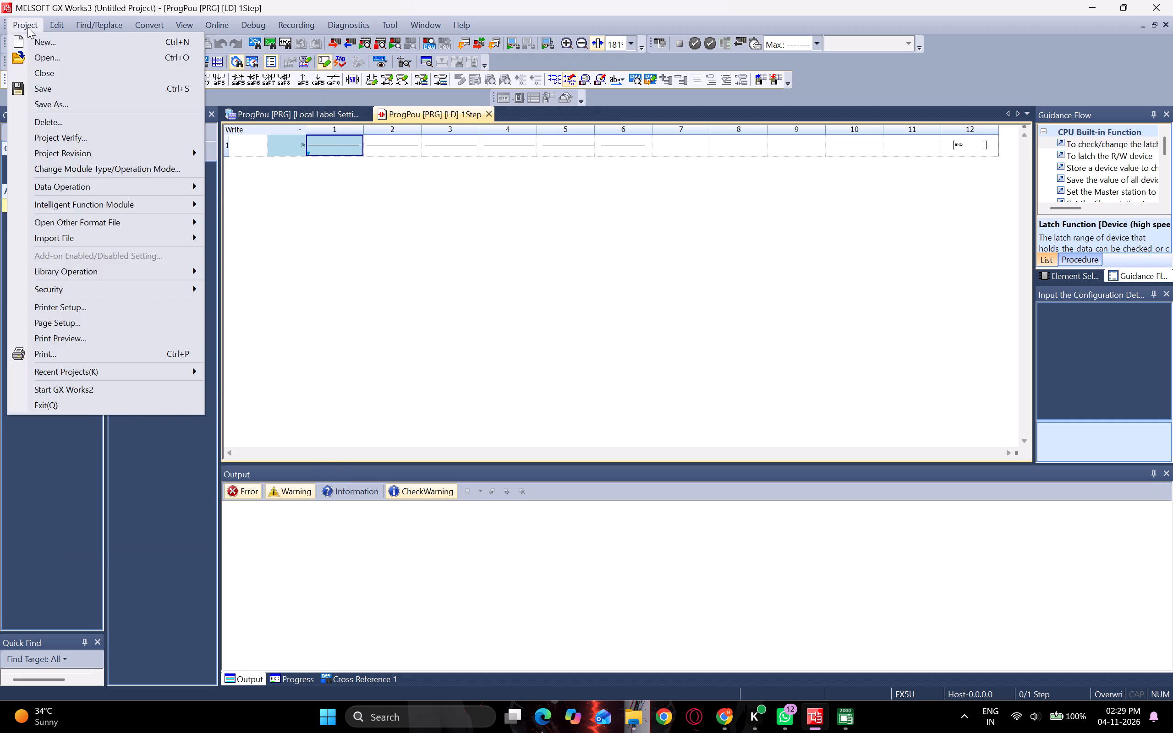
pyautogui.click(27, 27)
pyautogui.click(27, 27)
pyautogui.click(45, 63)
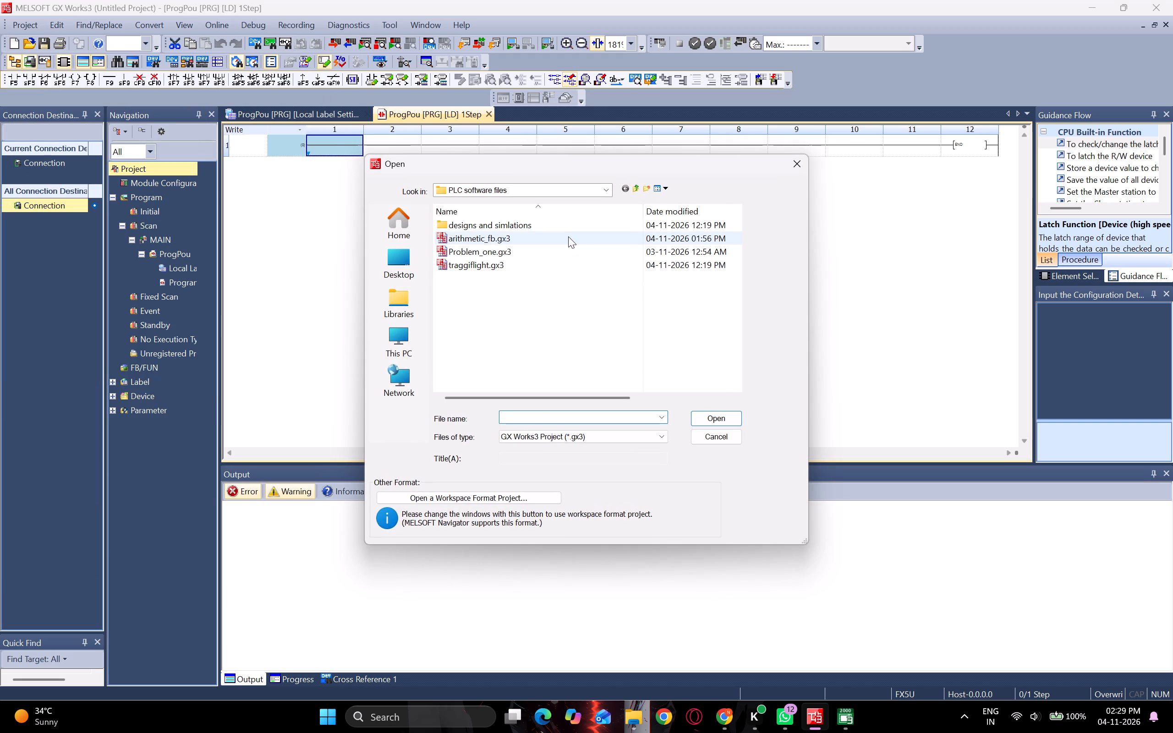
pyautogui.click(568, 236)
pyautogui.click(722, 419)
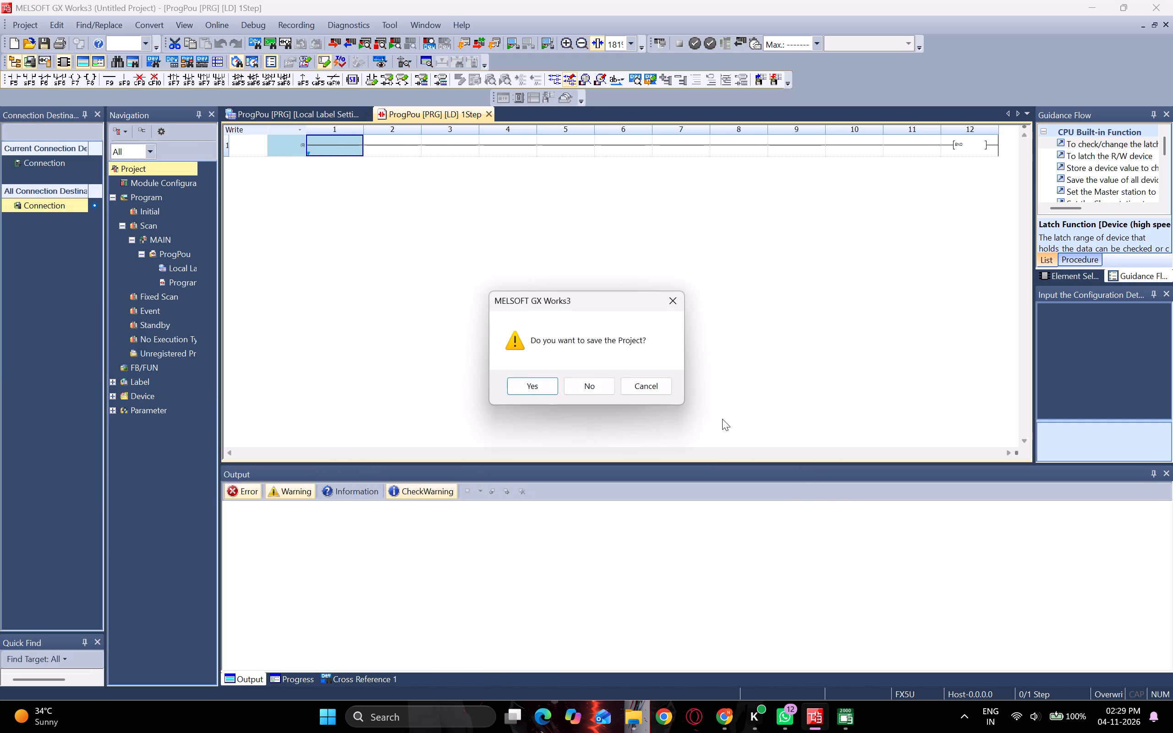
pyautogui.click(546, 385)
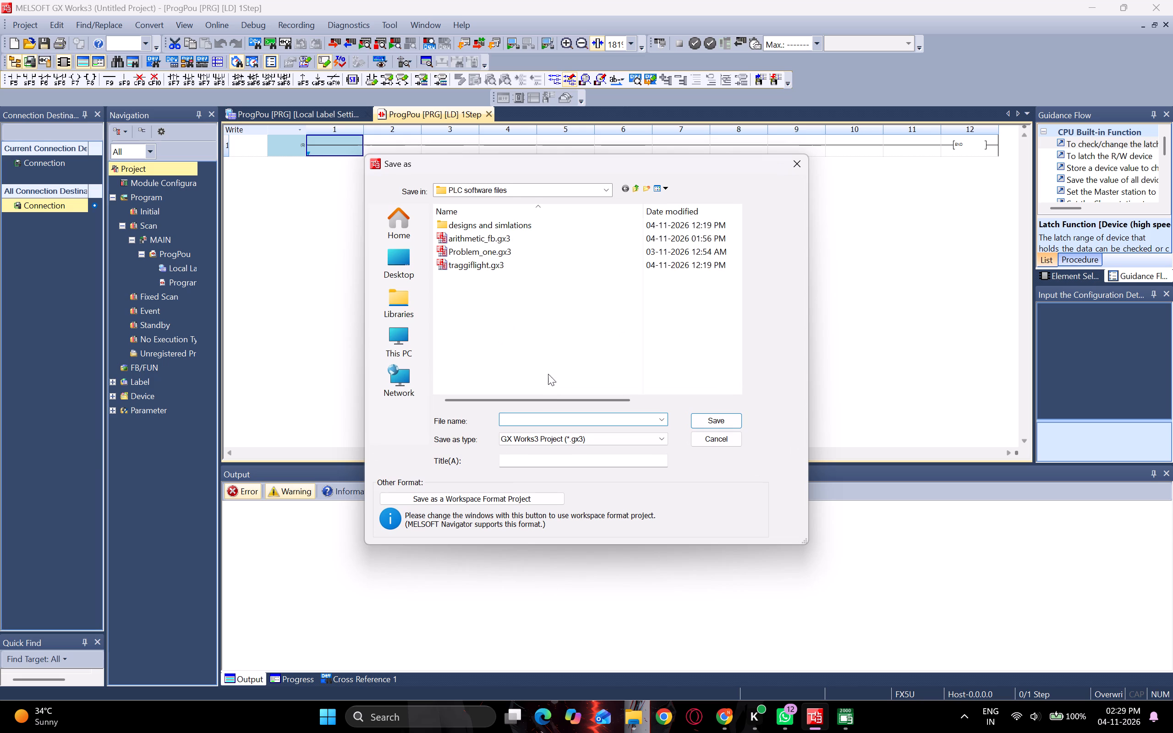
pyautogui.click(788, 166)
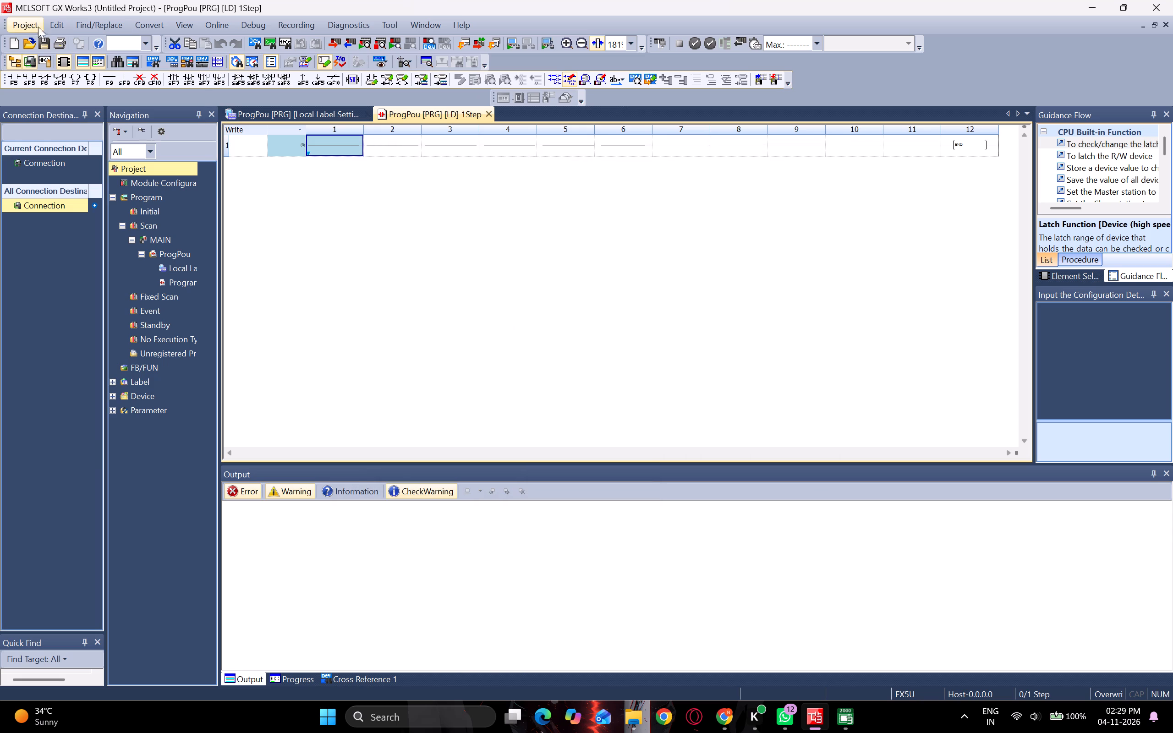
# Open the arithmetic_fb.gx3 project from the PLC software files folder, discarding the untitled project without saving.
pyautogui.click(34, 27)
pyautogui.click(53, 51)
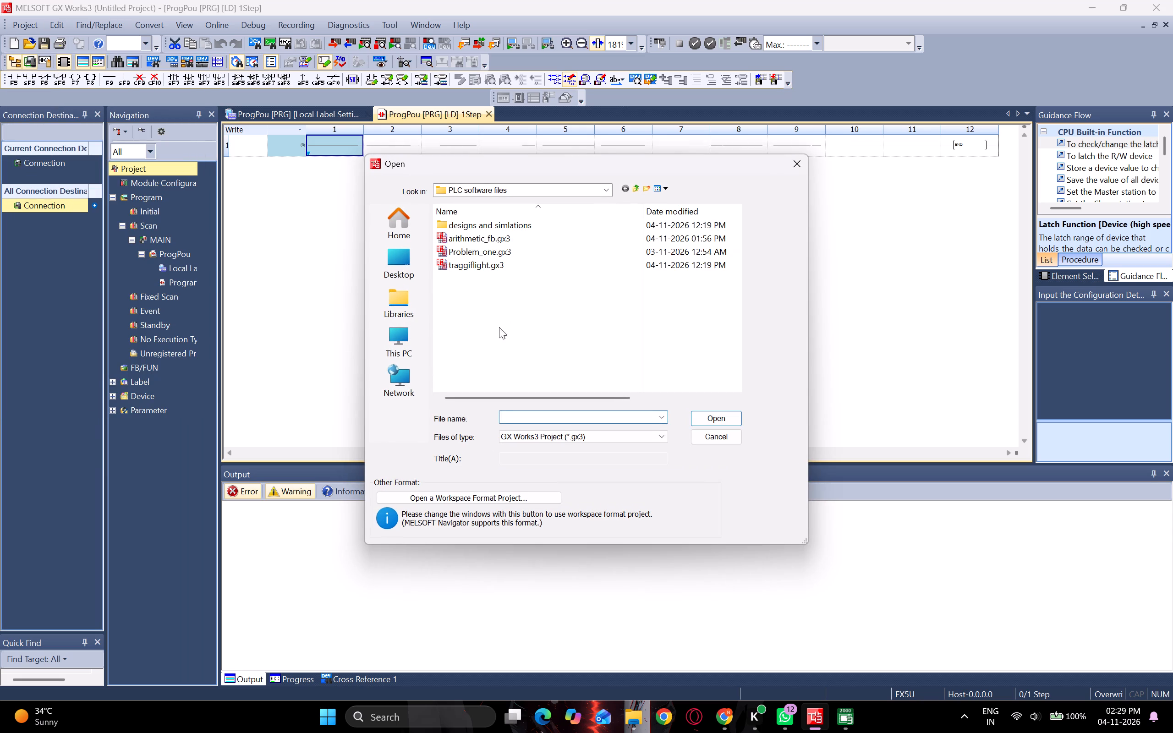
pyautogui.click(515, 243)
pyautogui.doubleClick(515, 243)
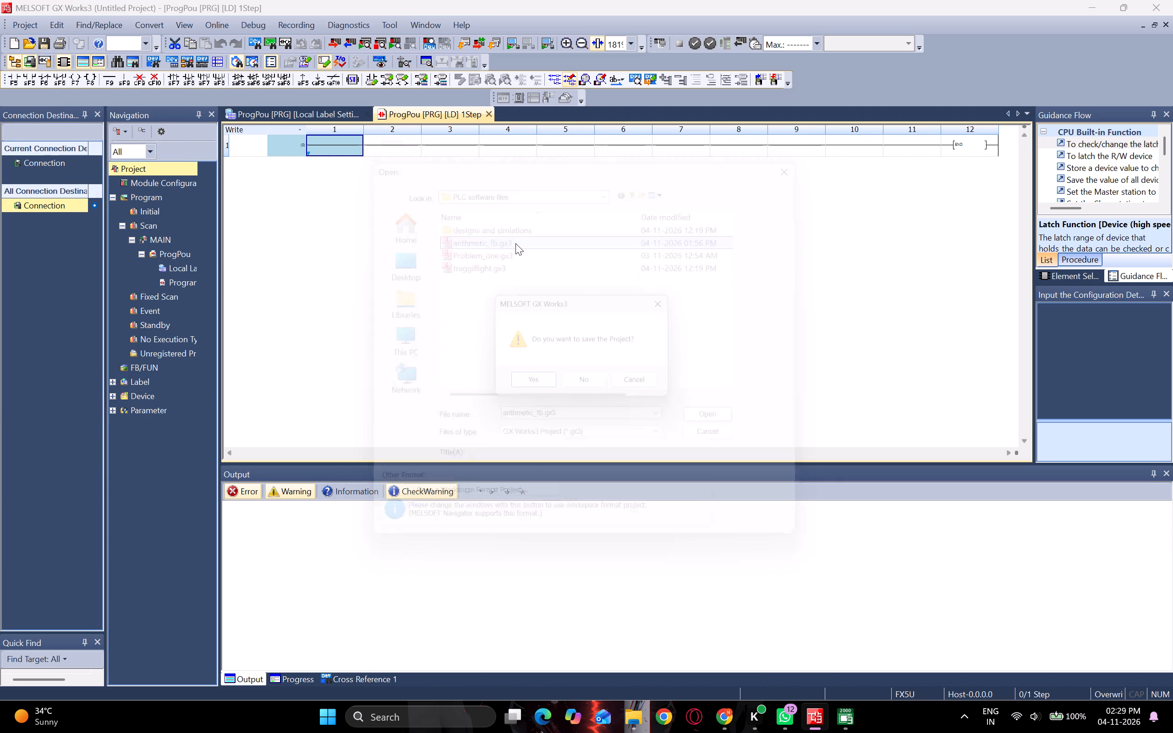
pyautogui.click(585, 393)
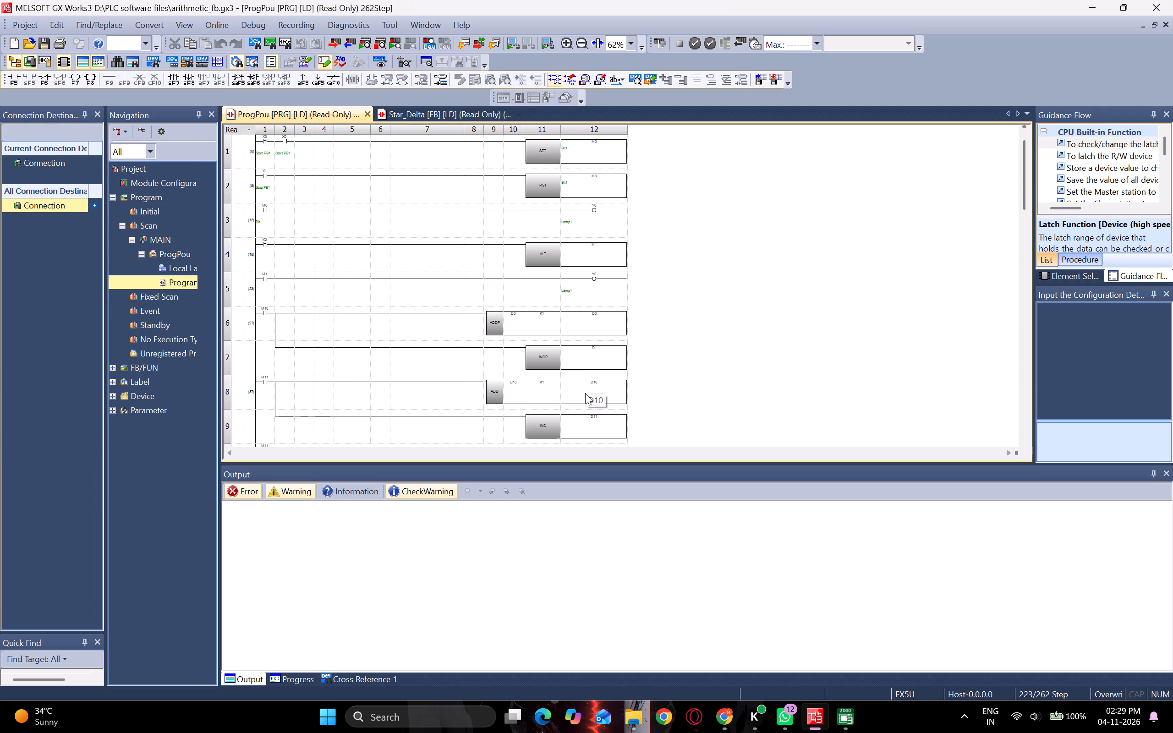
pyautogui.keyDown('ctrl'); pyautogui.scroll(2, 576, 291); pyautogui.keyUp('ctrl')
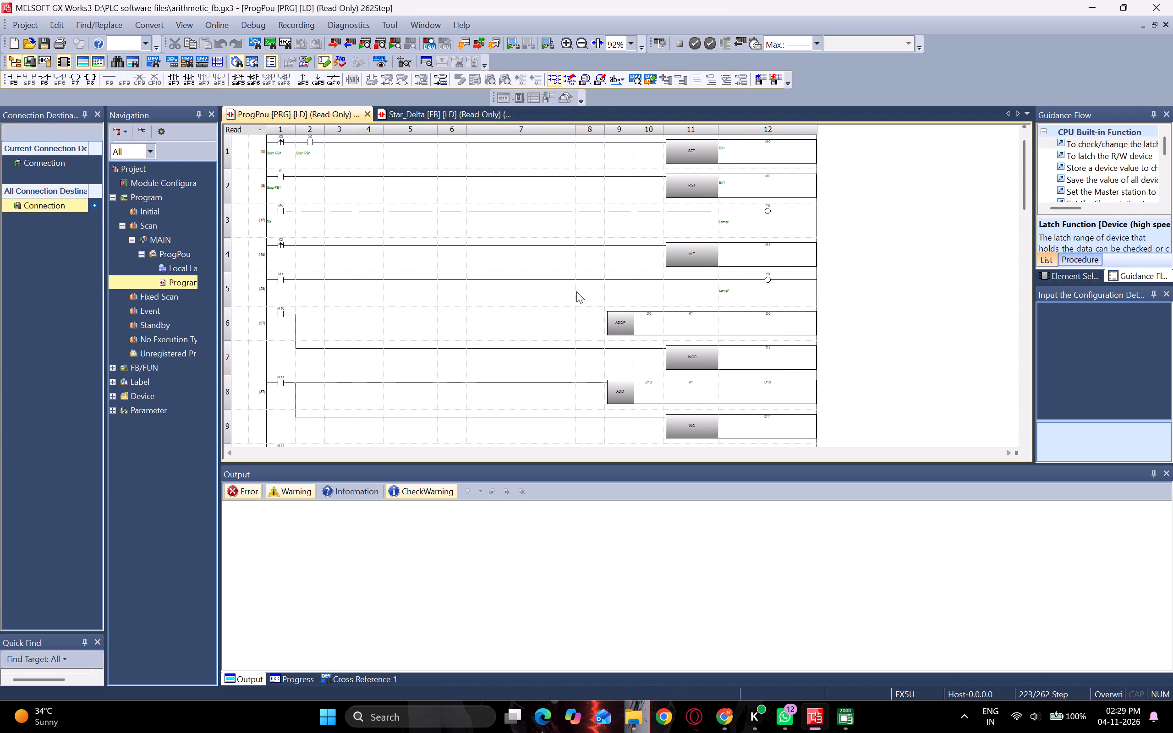
pyautogui.keyDown('ctrl'); pyautogui.scroll(1, 576, 291); pyautogui.keyUp('ctrl')
pyautogui.scroll(1, 576, 291)
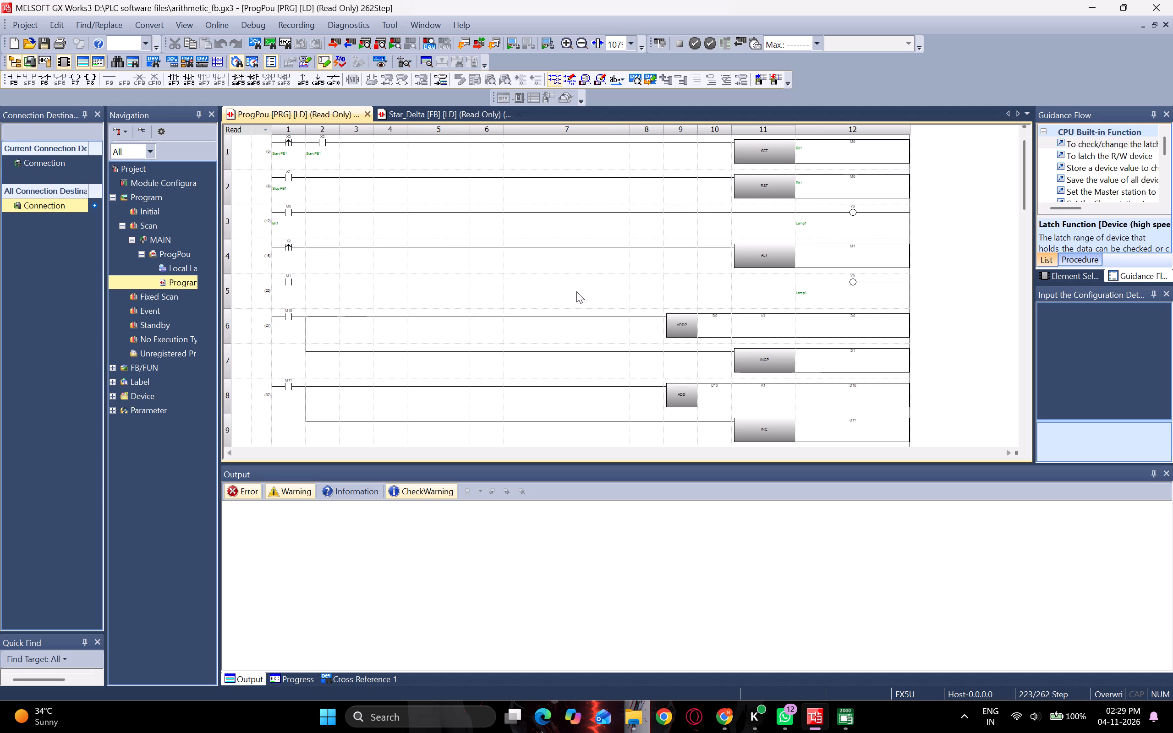
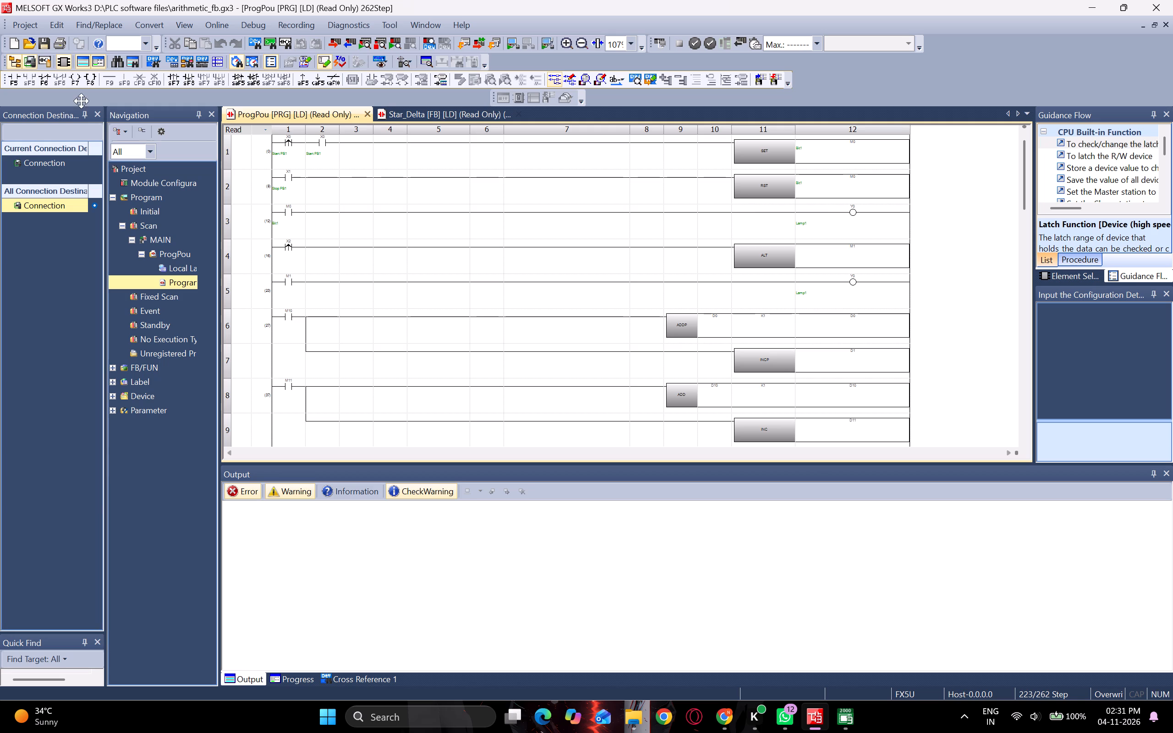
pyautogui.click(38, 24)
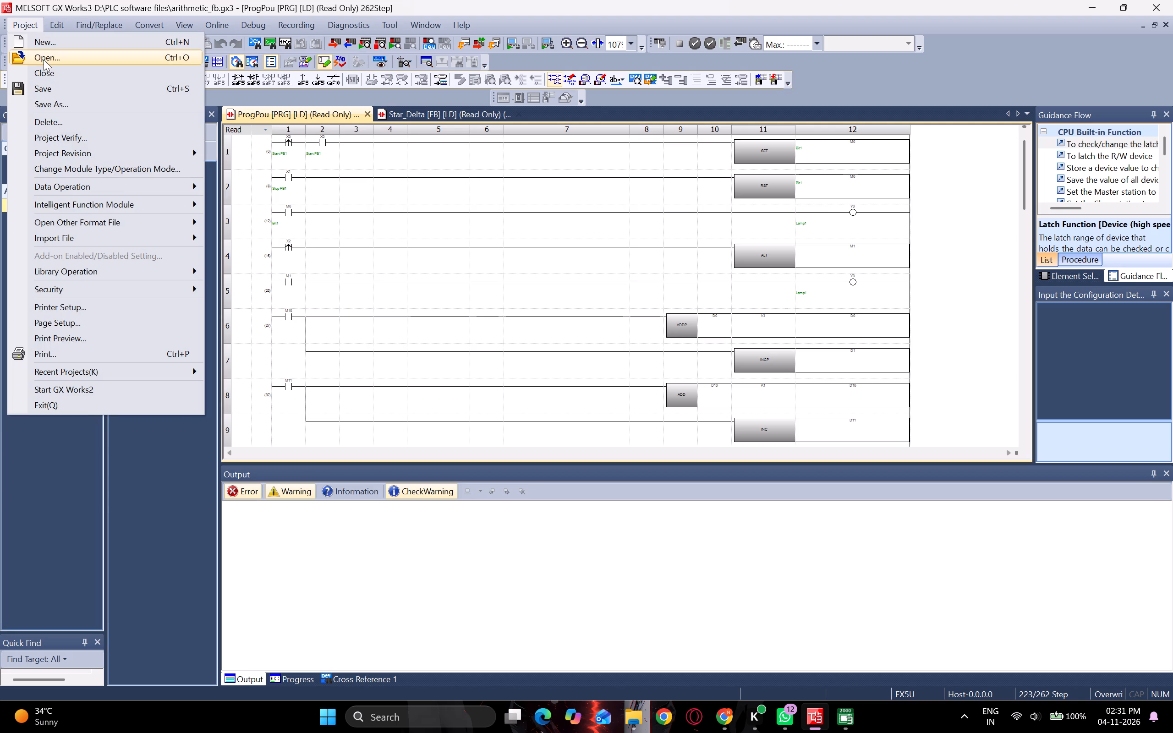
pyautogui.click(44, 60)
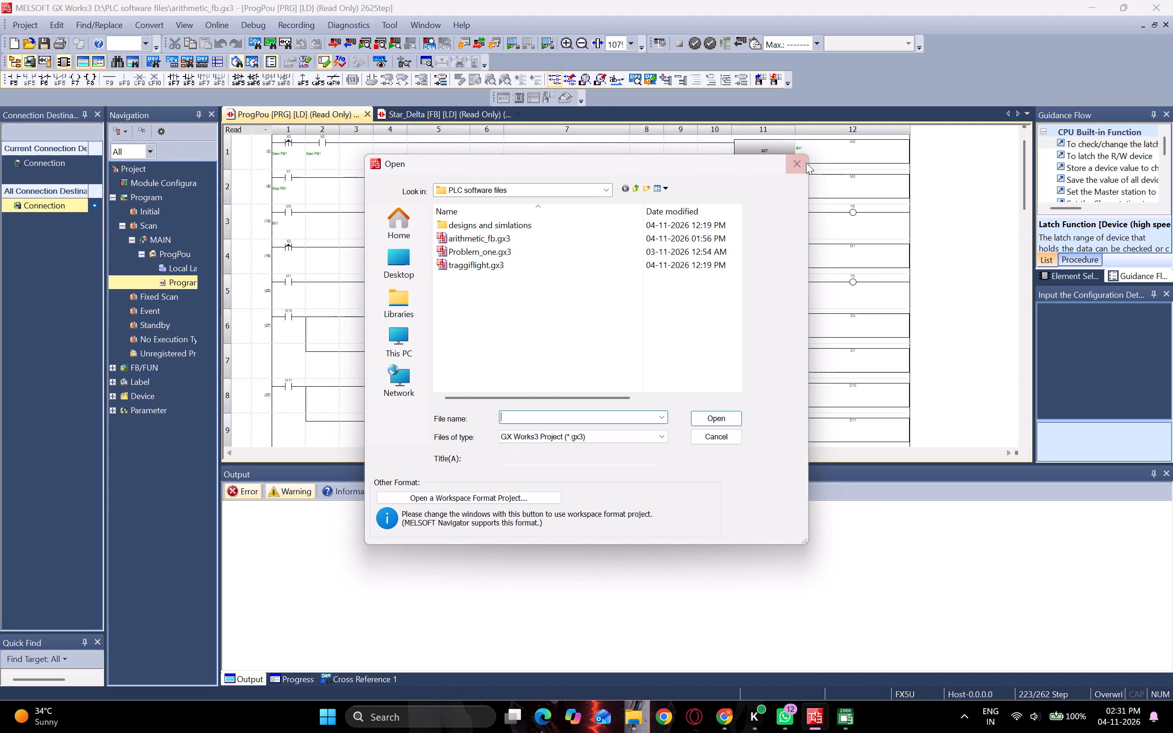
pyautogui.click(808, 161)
# Create a new FX5CPU project of type FX5U in Ladder language, suppressing the module-added notice for future use.
pyautogui.click(21, 32)
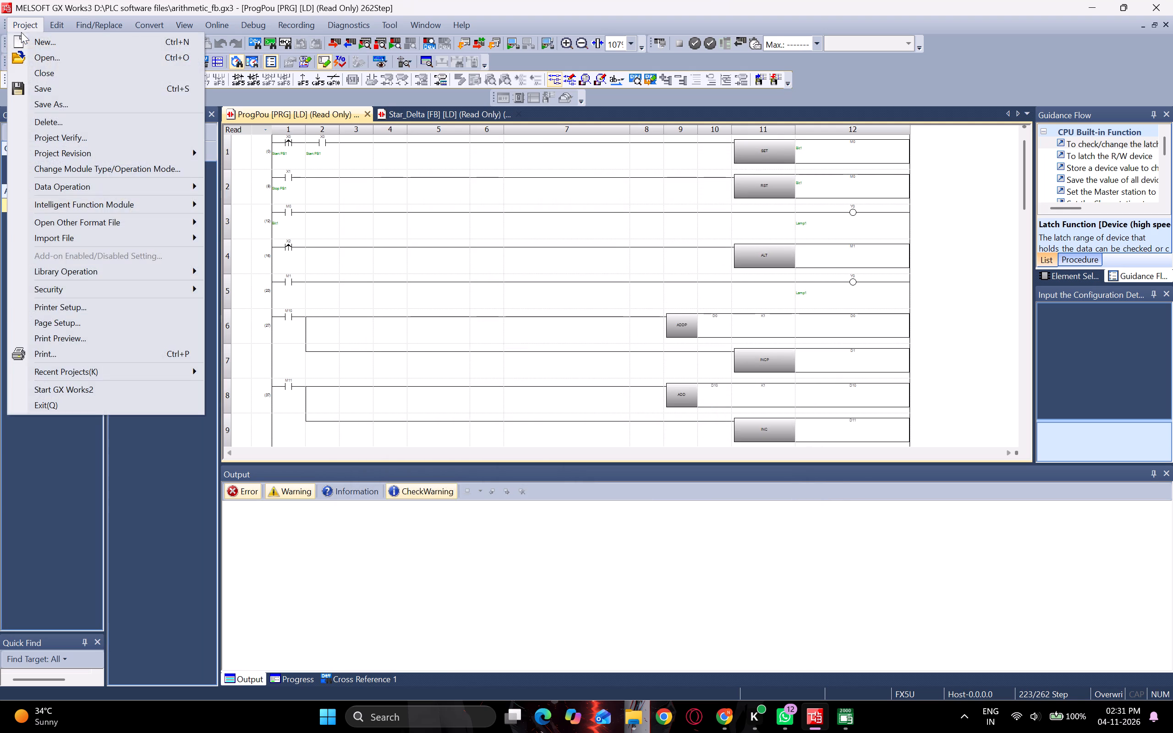
pyautogui.click(43, 40)
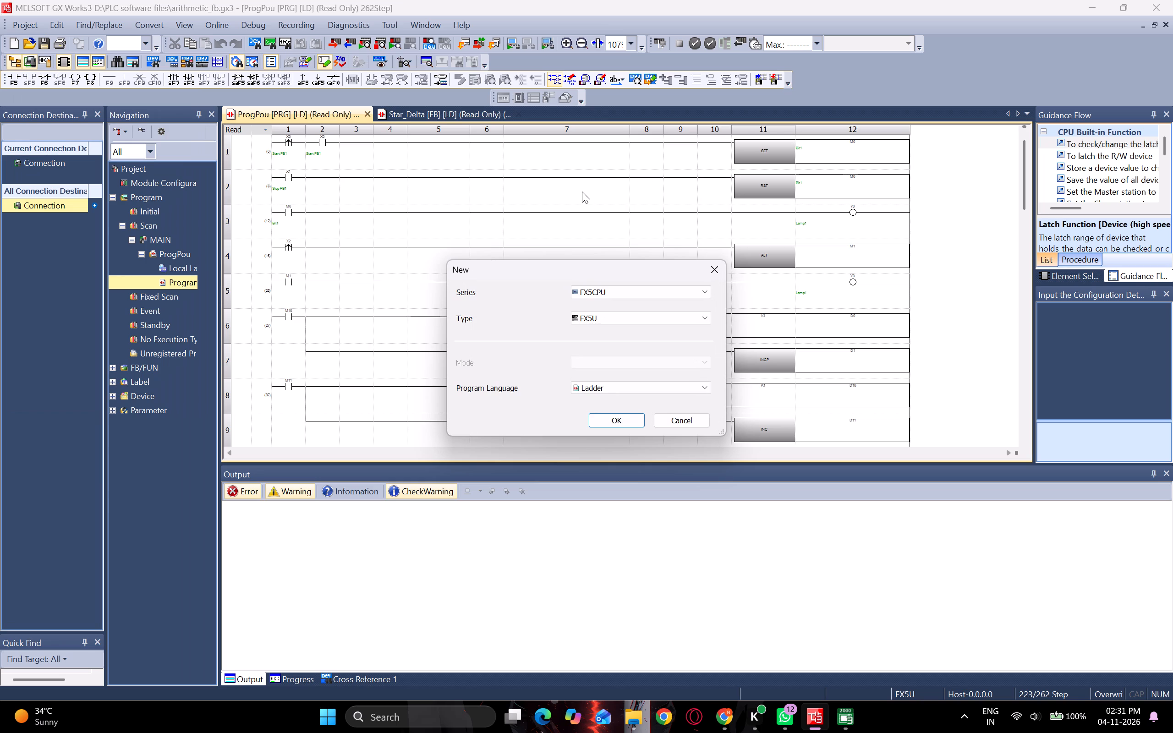
pyautogui.click(604, 417)
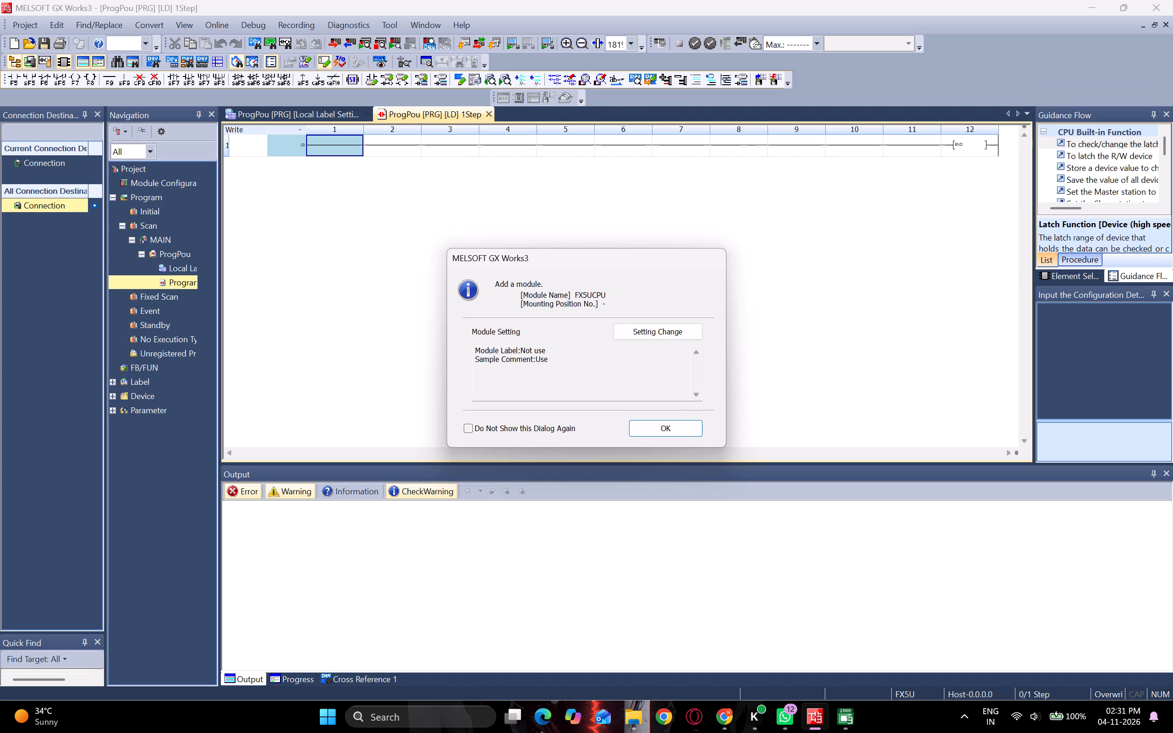
pyautogui.click(561, 424)
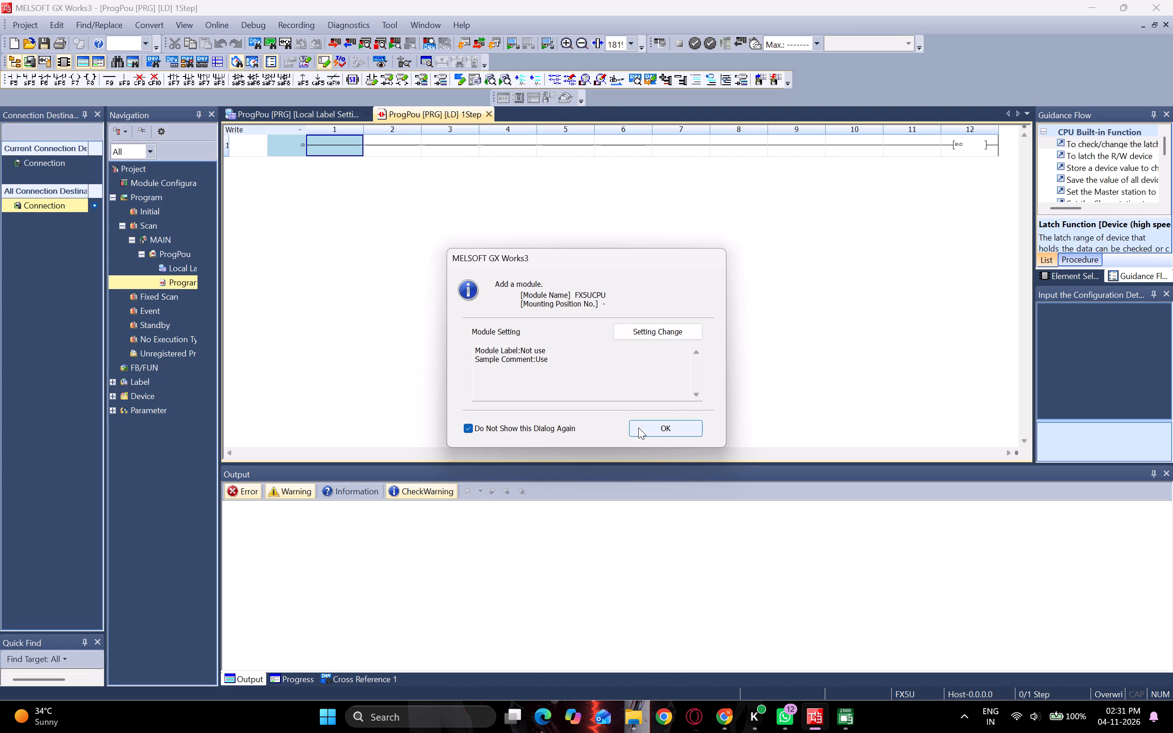
pyautogui.click(638, 427)
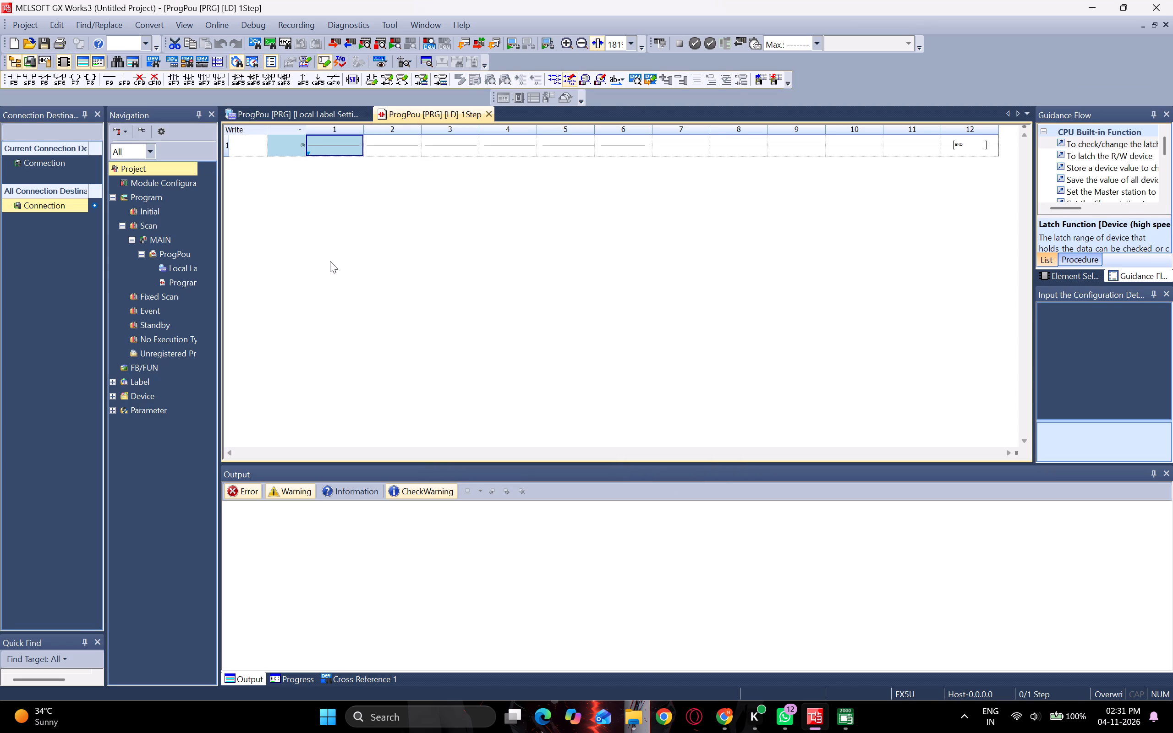
# Insert a normally open contact X0 at the start of the first rung in the new ProgPou ladder.
pyautogui.press('F5')
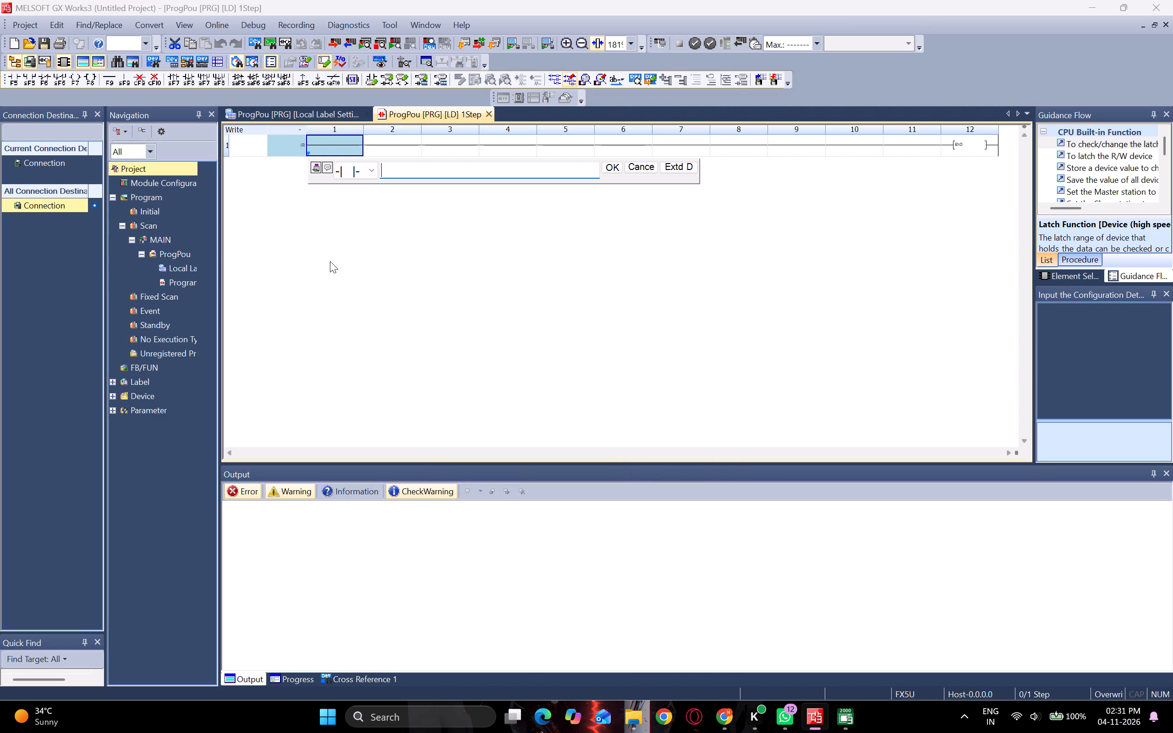
pyautogui.write('x0\\')
pyautogui.press('BackSpace')
pyautogui.press('Return')
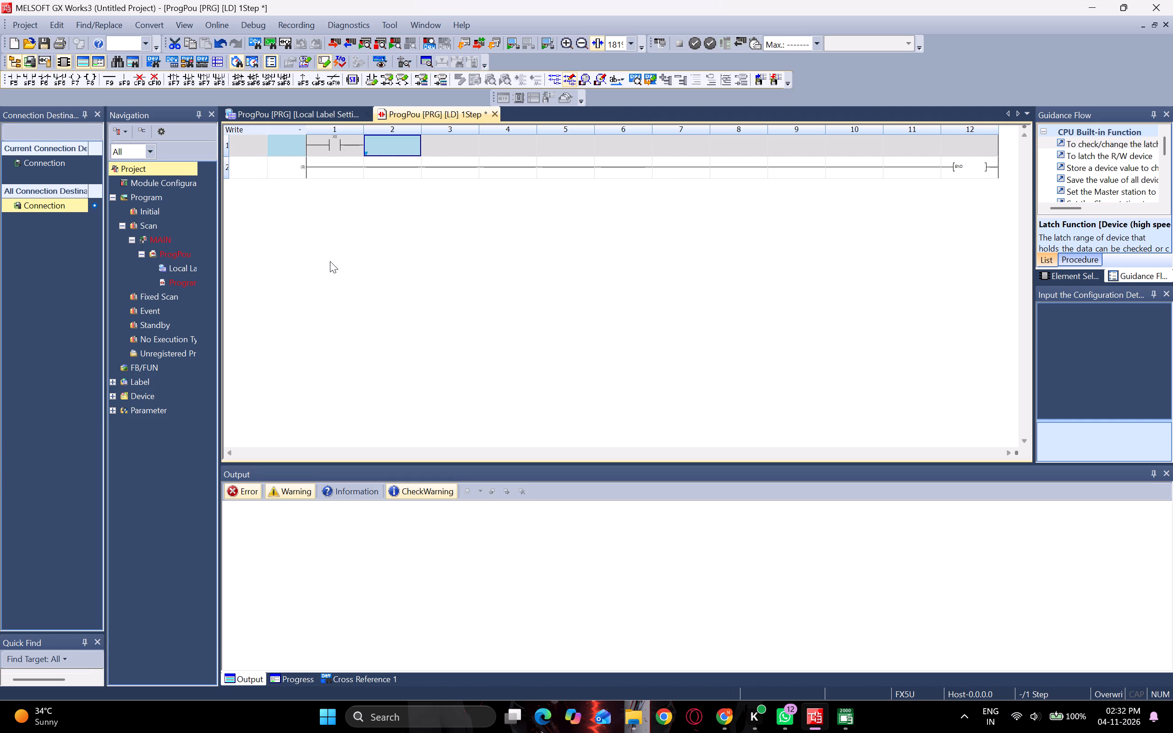
# Extend the first rung from contact X0 to its last column and start entering an ADD instruction there.
pyautogui.press('F9')
pyautogui.press('Return')
pyautogui.write('add')
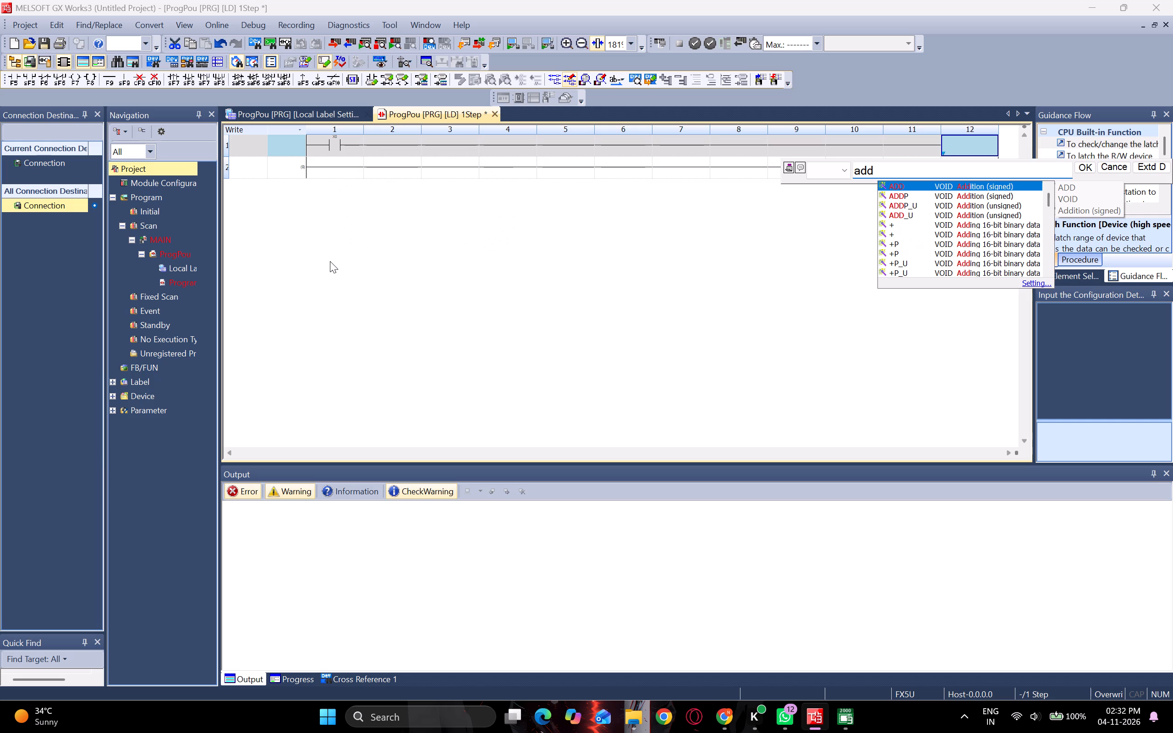
pyautogui.press('space')
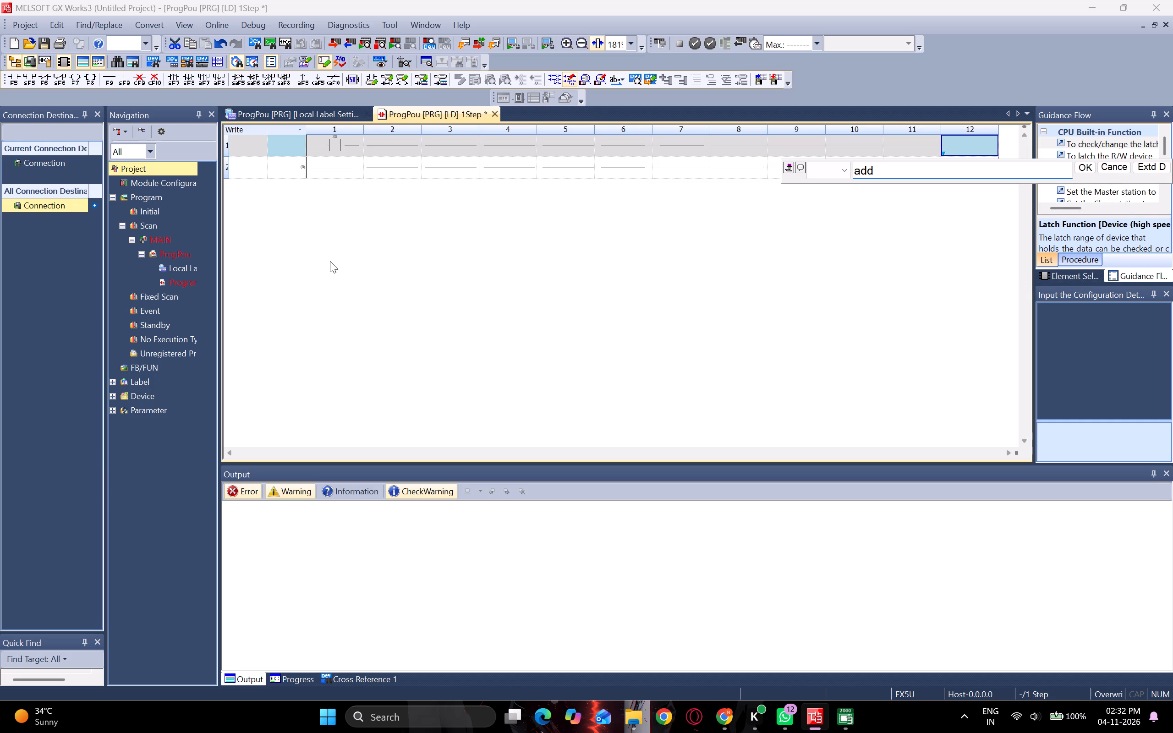
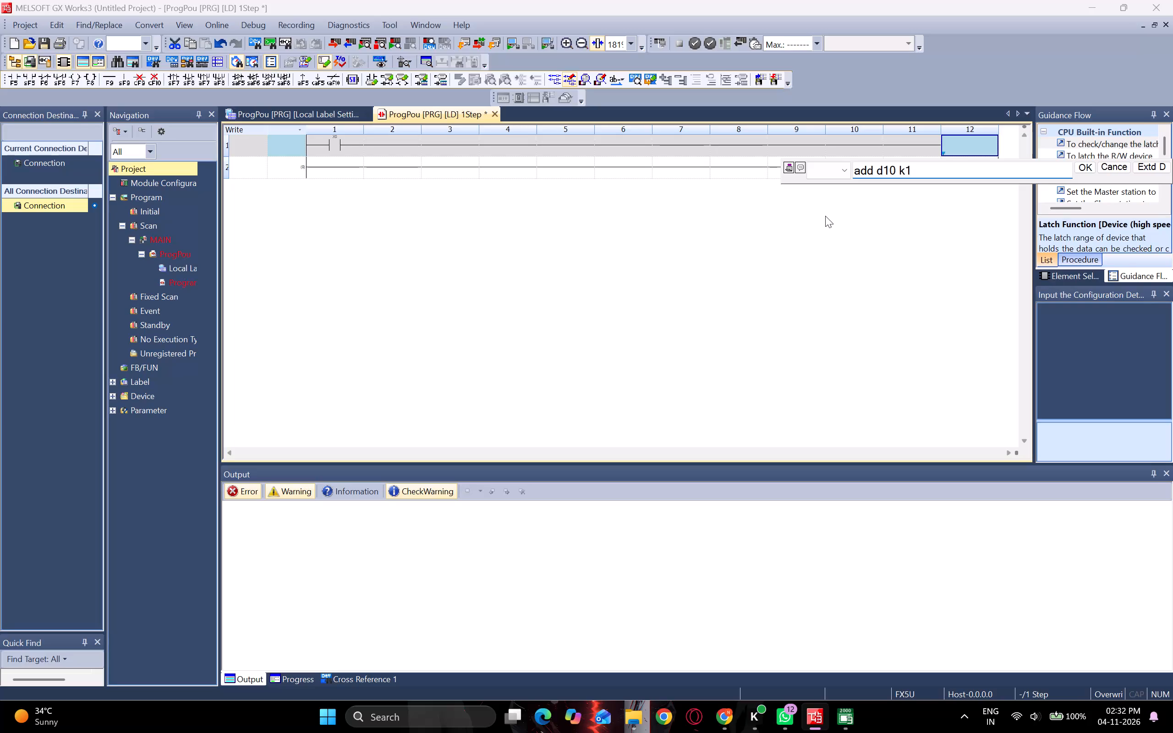
# Complete the instruction at the end of the first rung as ADD D10 K1 D10.
pyautogui.press('space')
pyautogui.write('d10')
pyautogui.press('Return')
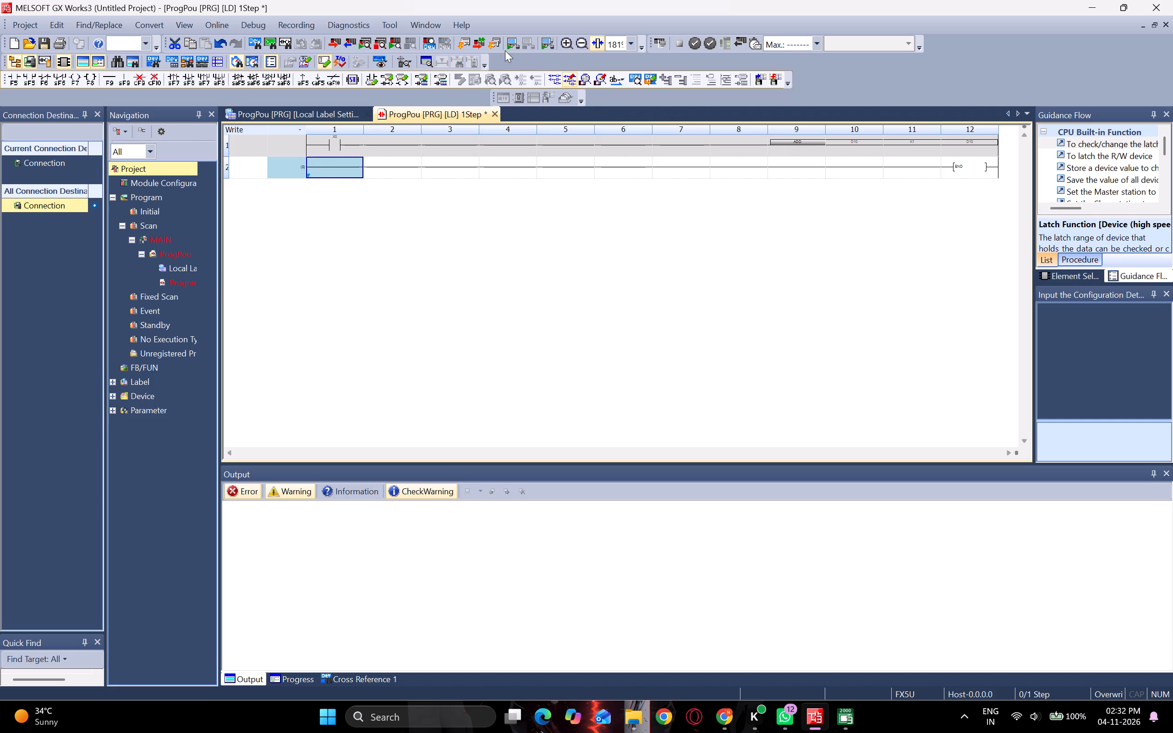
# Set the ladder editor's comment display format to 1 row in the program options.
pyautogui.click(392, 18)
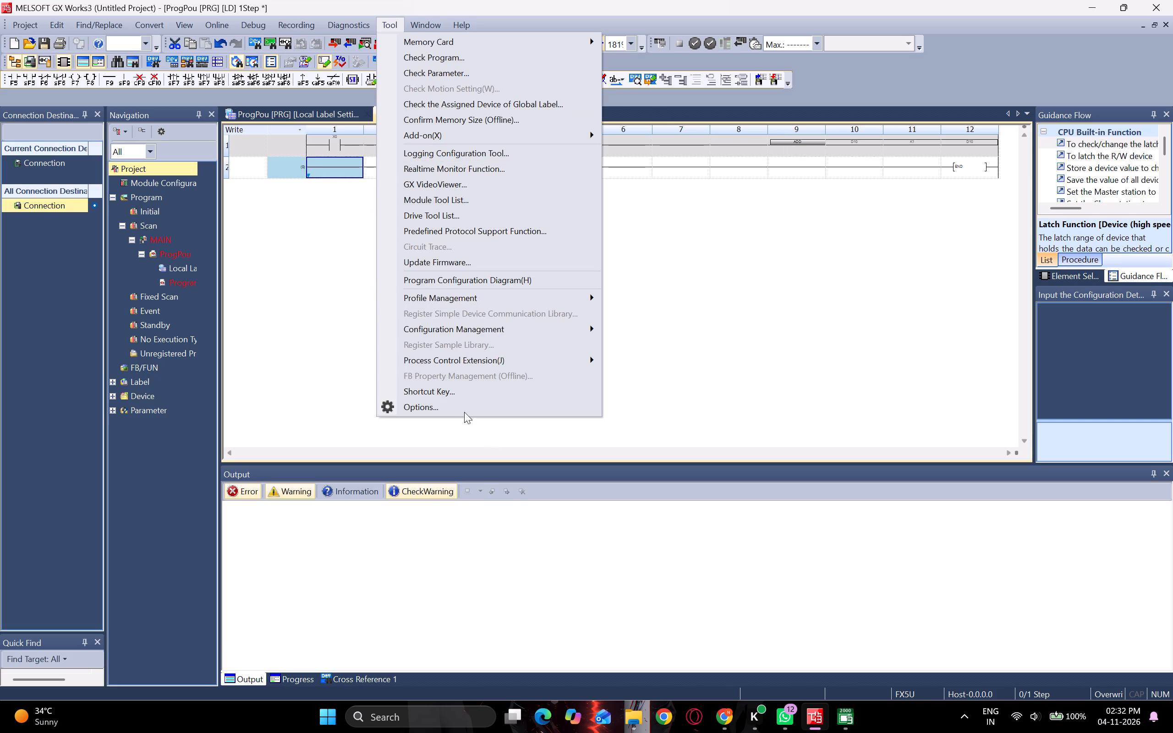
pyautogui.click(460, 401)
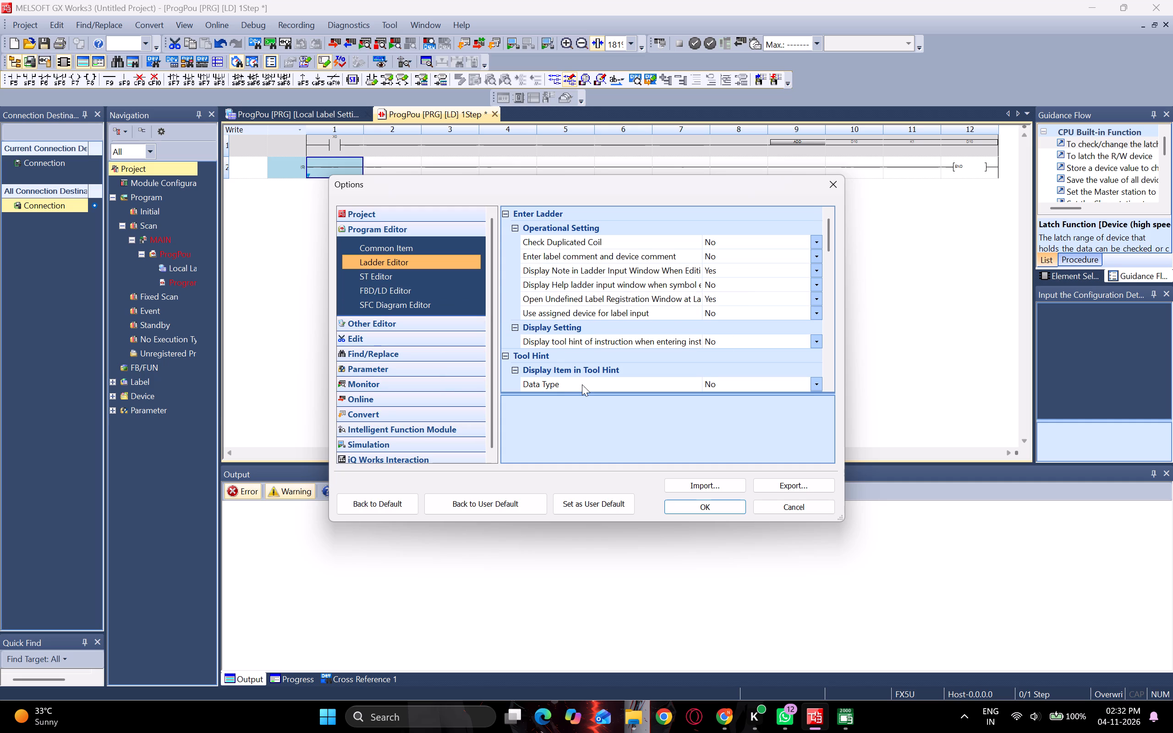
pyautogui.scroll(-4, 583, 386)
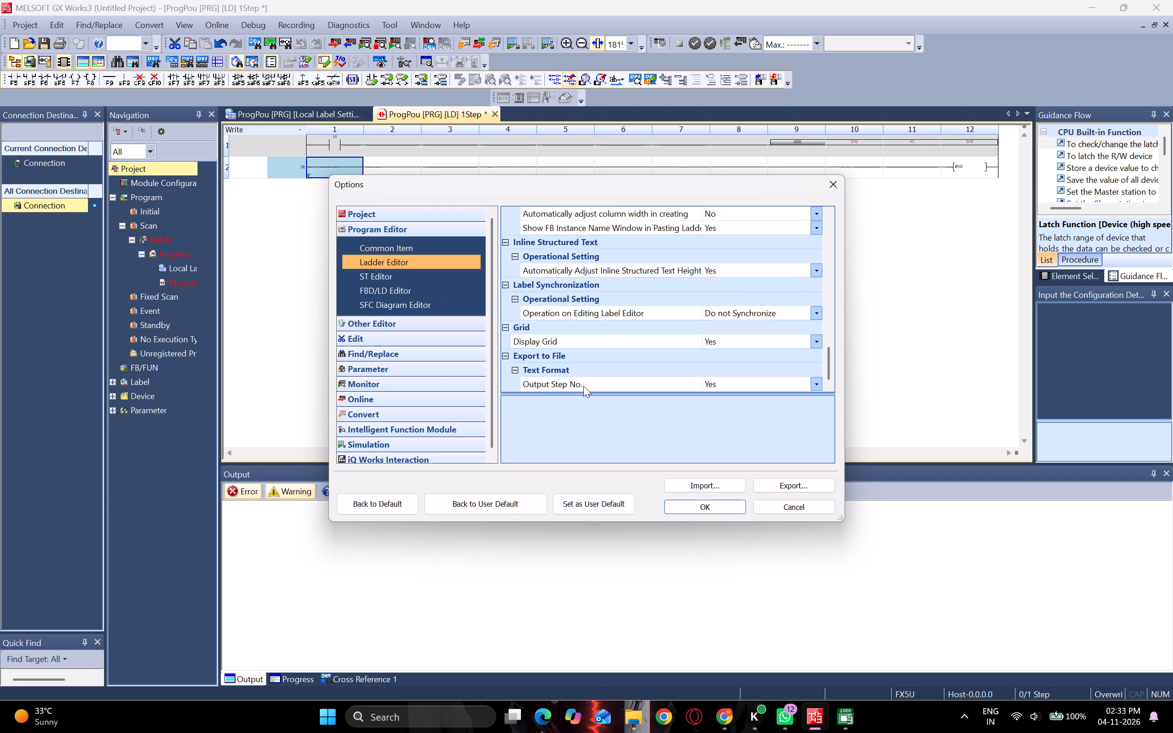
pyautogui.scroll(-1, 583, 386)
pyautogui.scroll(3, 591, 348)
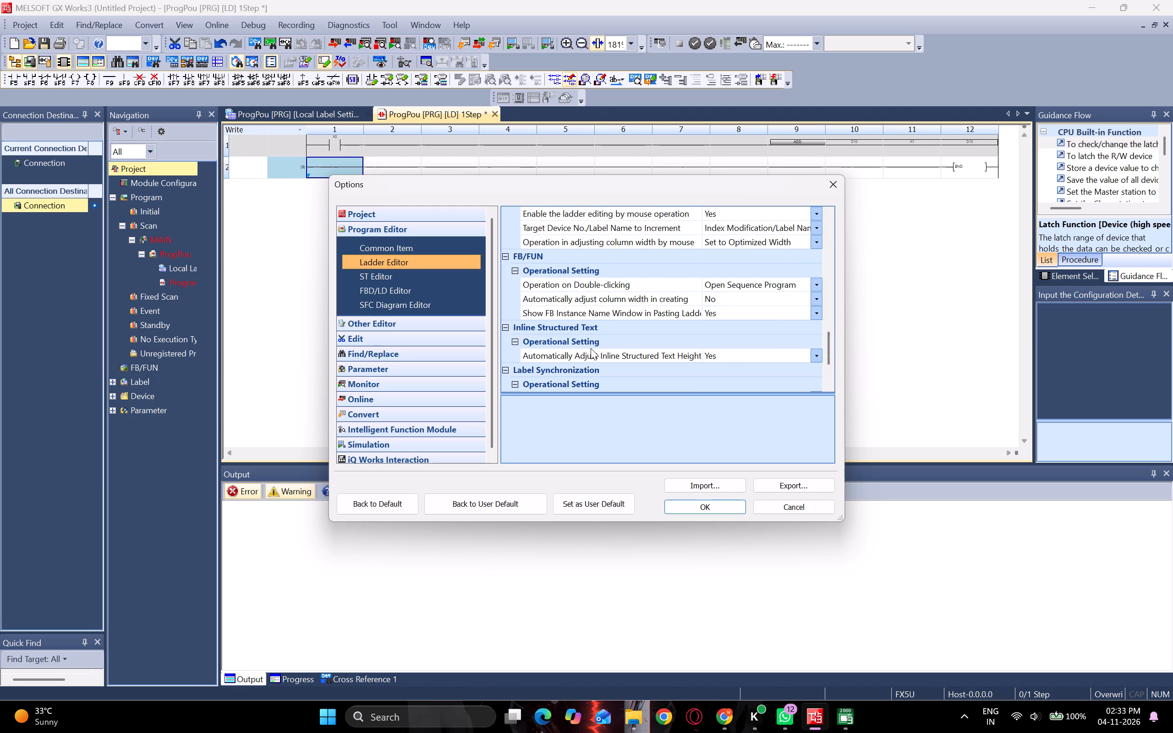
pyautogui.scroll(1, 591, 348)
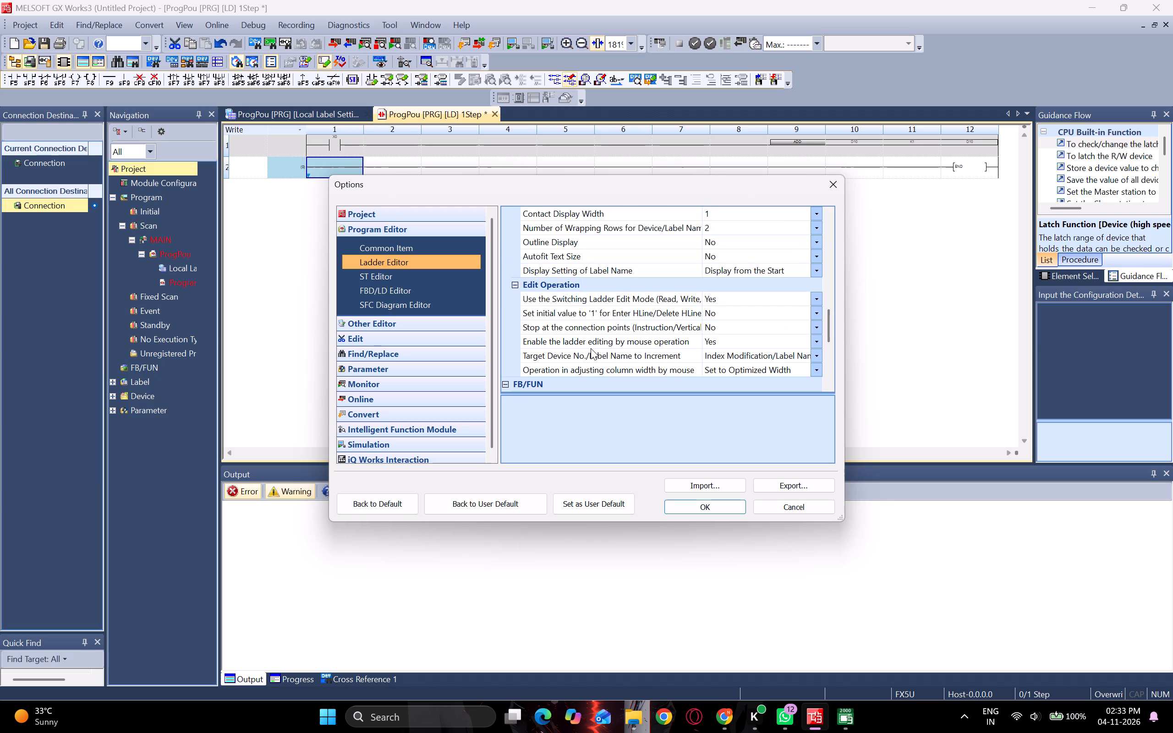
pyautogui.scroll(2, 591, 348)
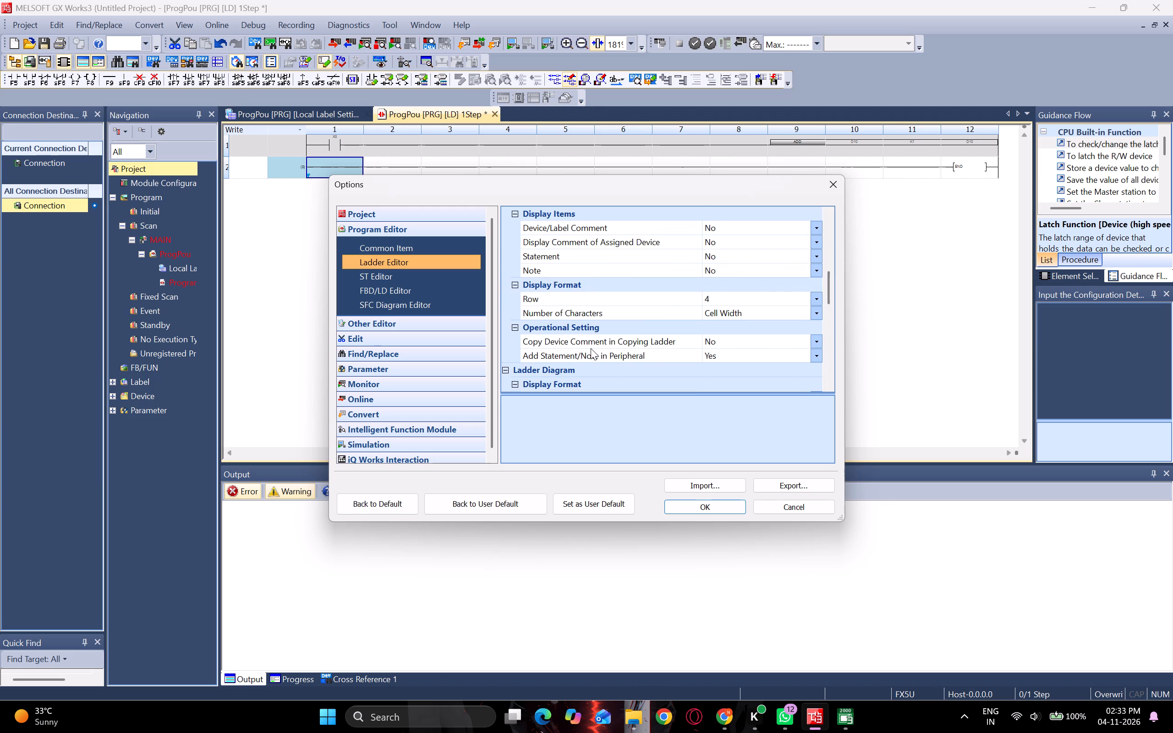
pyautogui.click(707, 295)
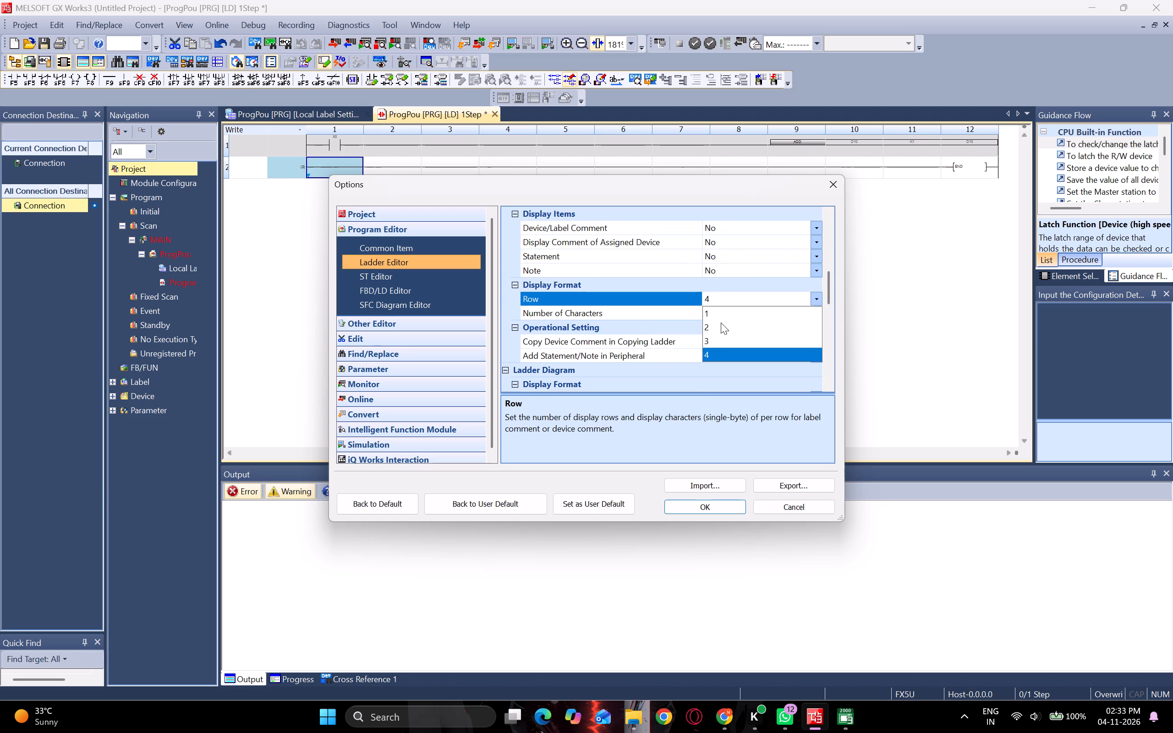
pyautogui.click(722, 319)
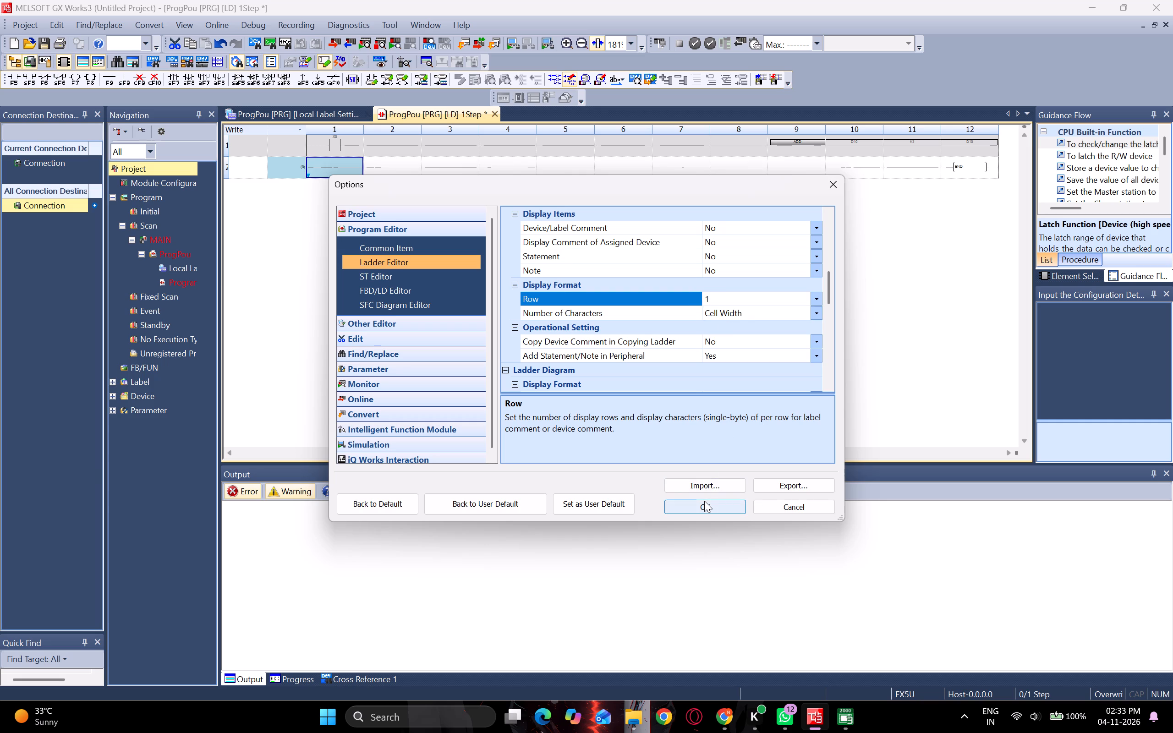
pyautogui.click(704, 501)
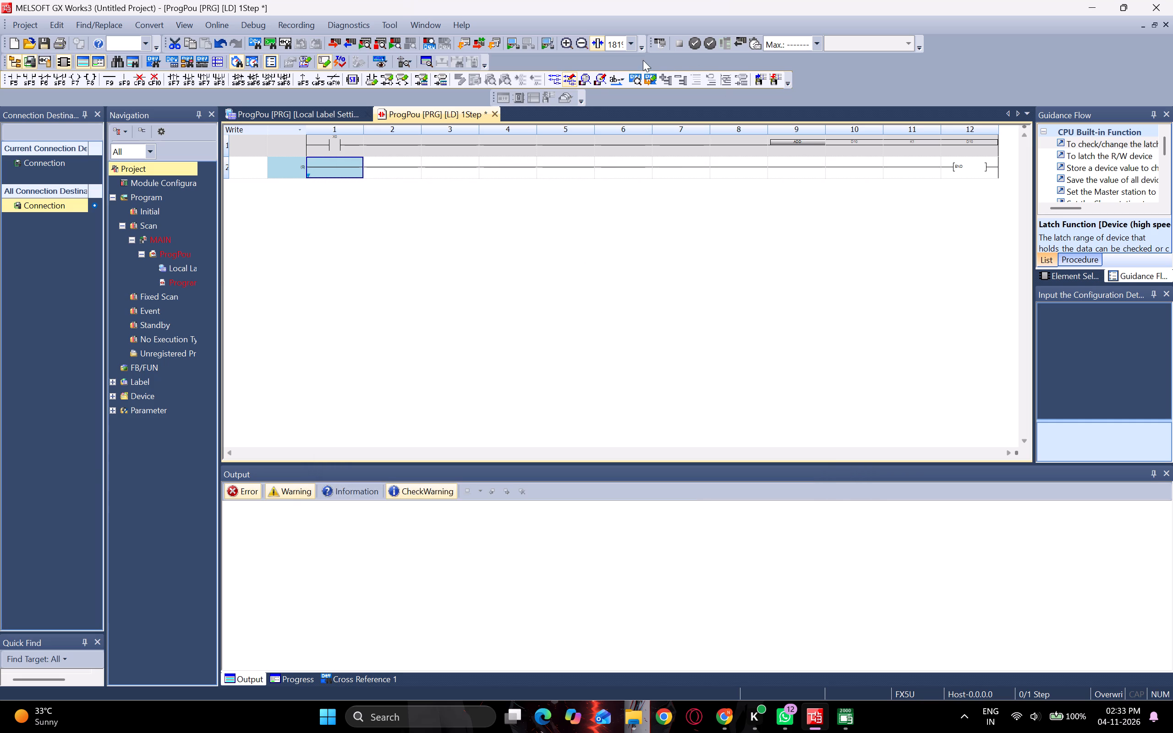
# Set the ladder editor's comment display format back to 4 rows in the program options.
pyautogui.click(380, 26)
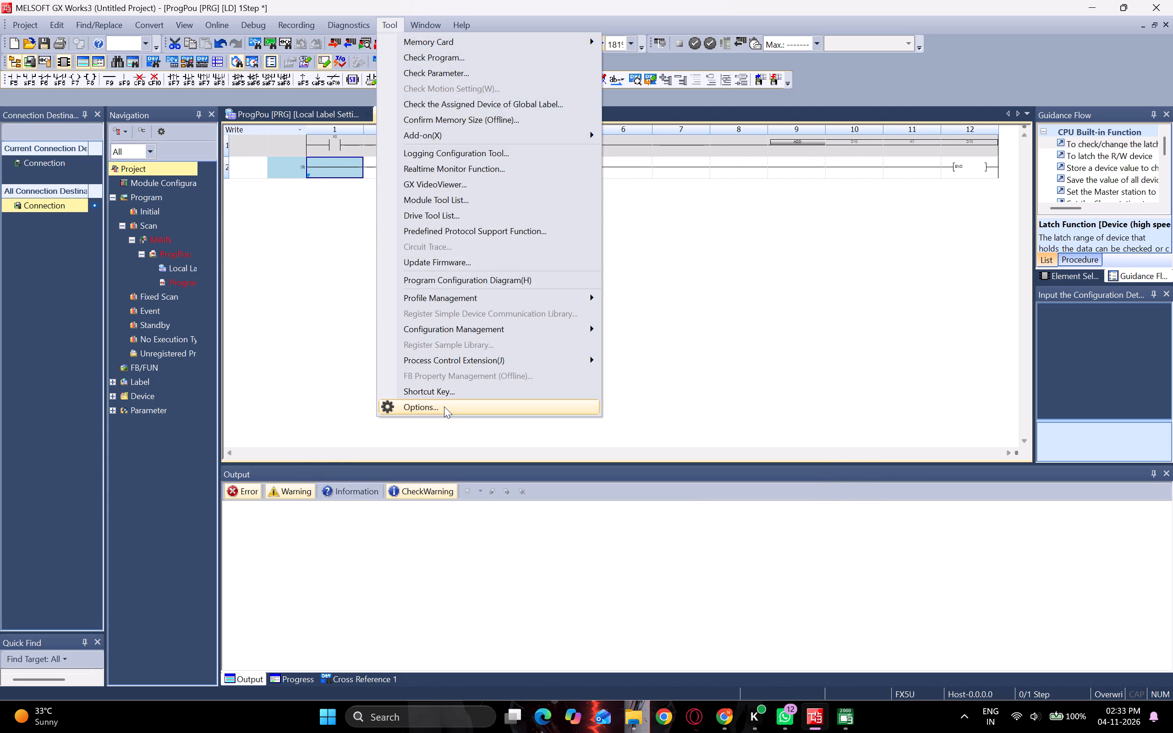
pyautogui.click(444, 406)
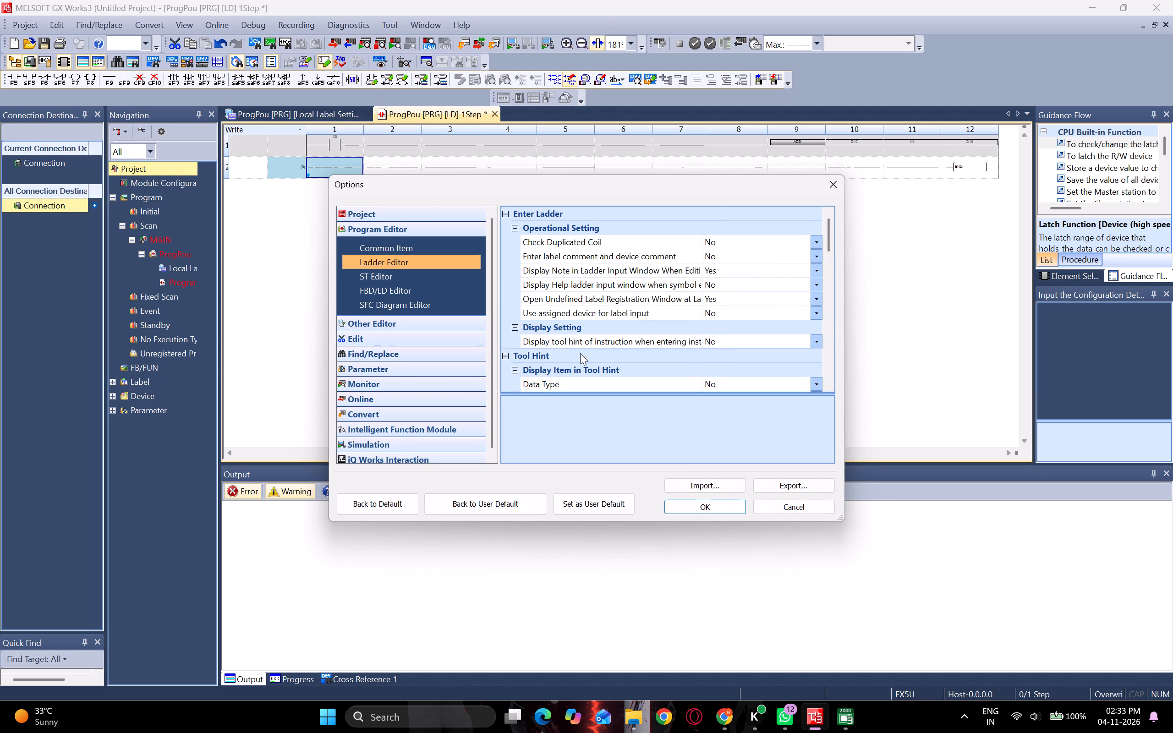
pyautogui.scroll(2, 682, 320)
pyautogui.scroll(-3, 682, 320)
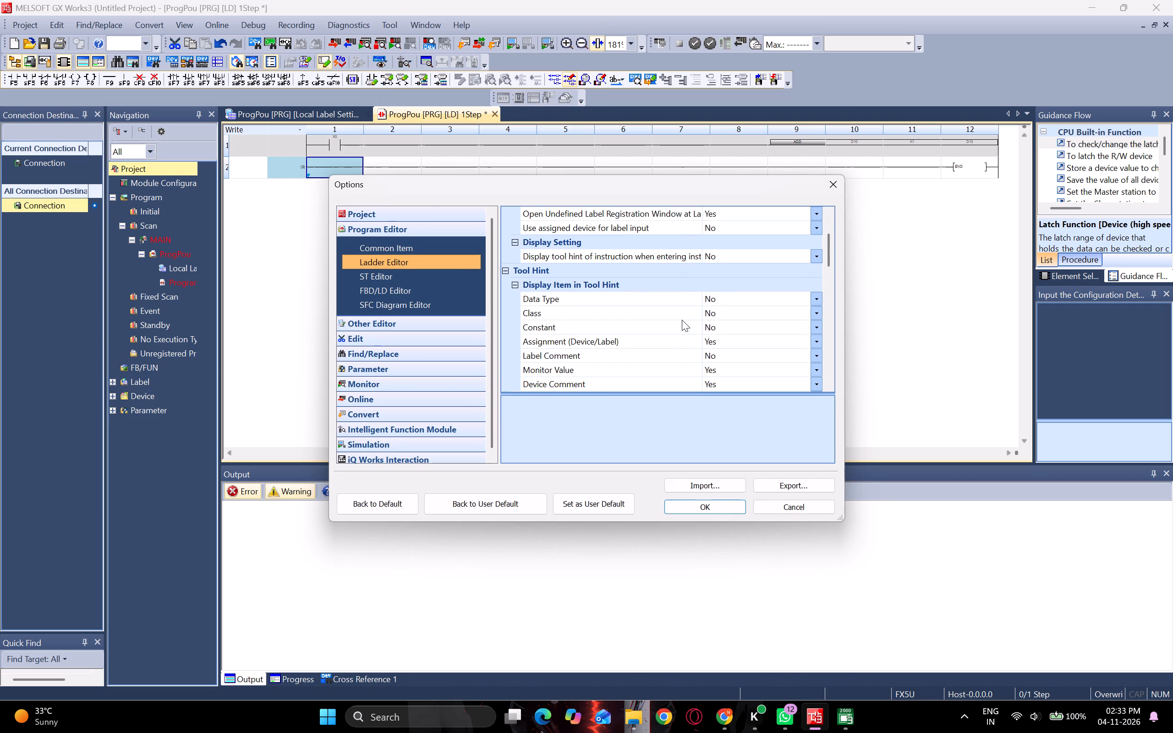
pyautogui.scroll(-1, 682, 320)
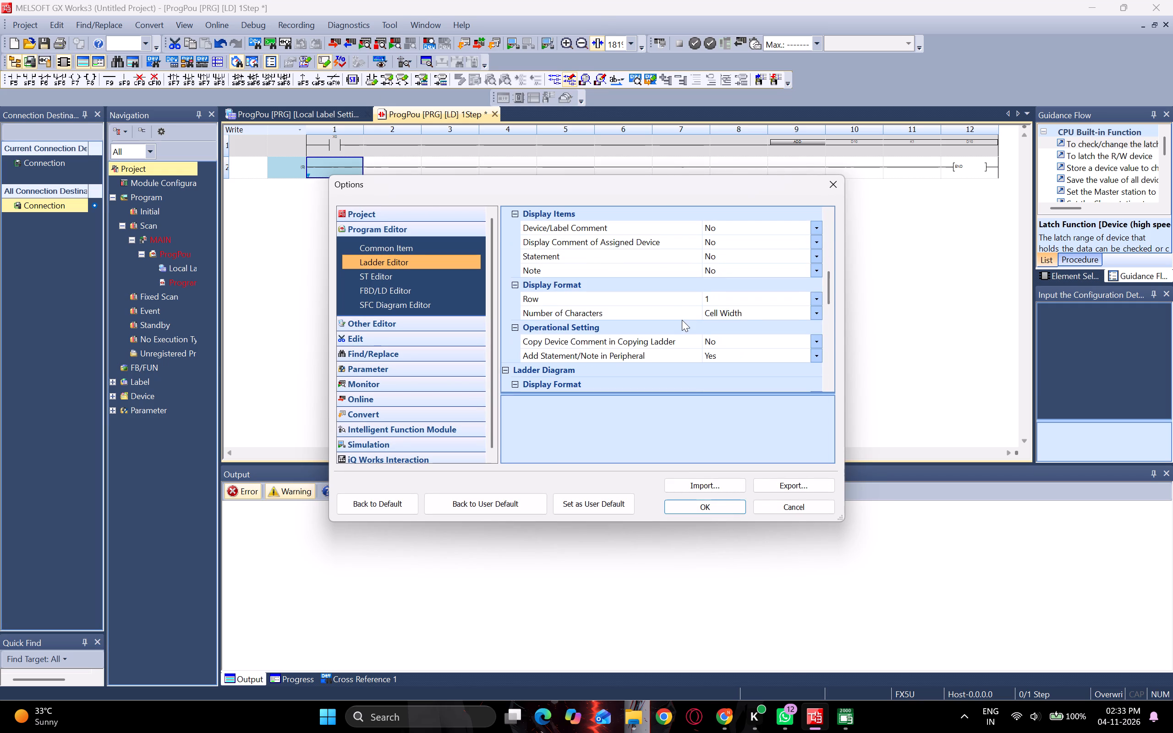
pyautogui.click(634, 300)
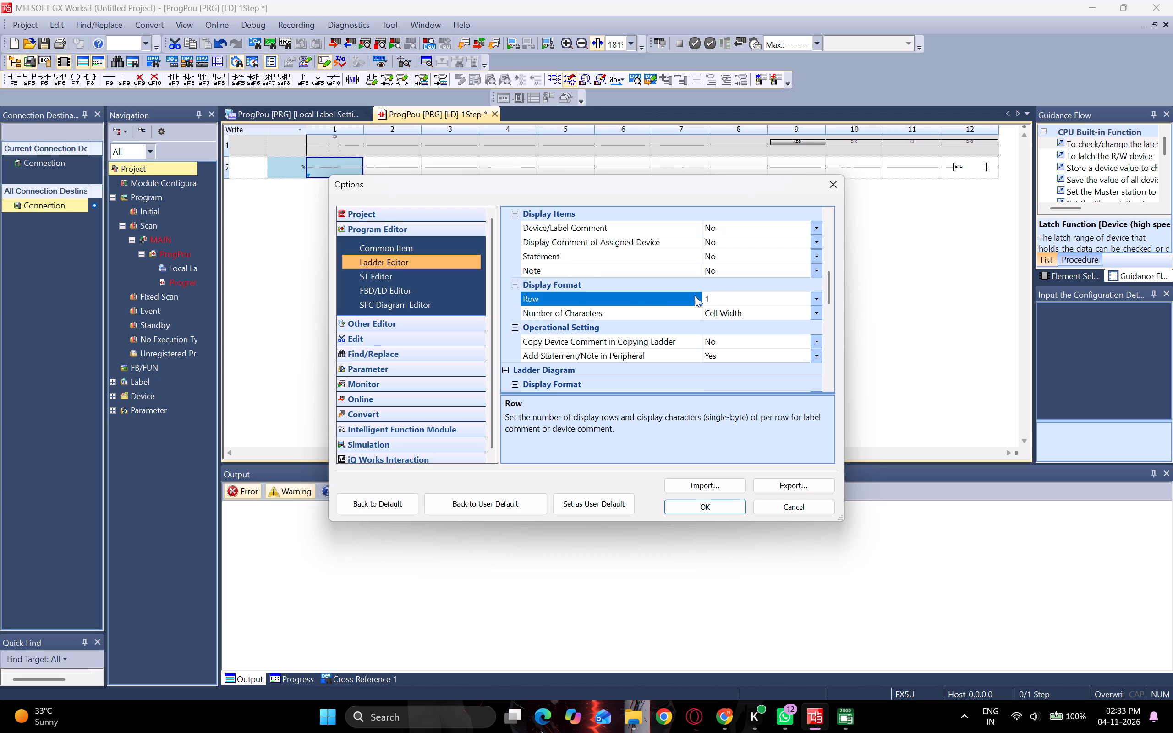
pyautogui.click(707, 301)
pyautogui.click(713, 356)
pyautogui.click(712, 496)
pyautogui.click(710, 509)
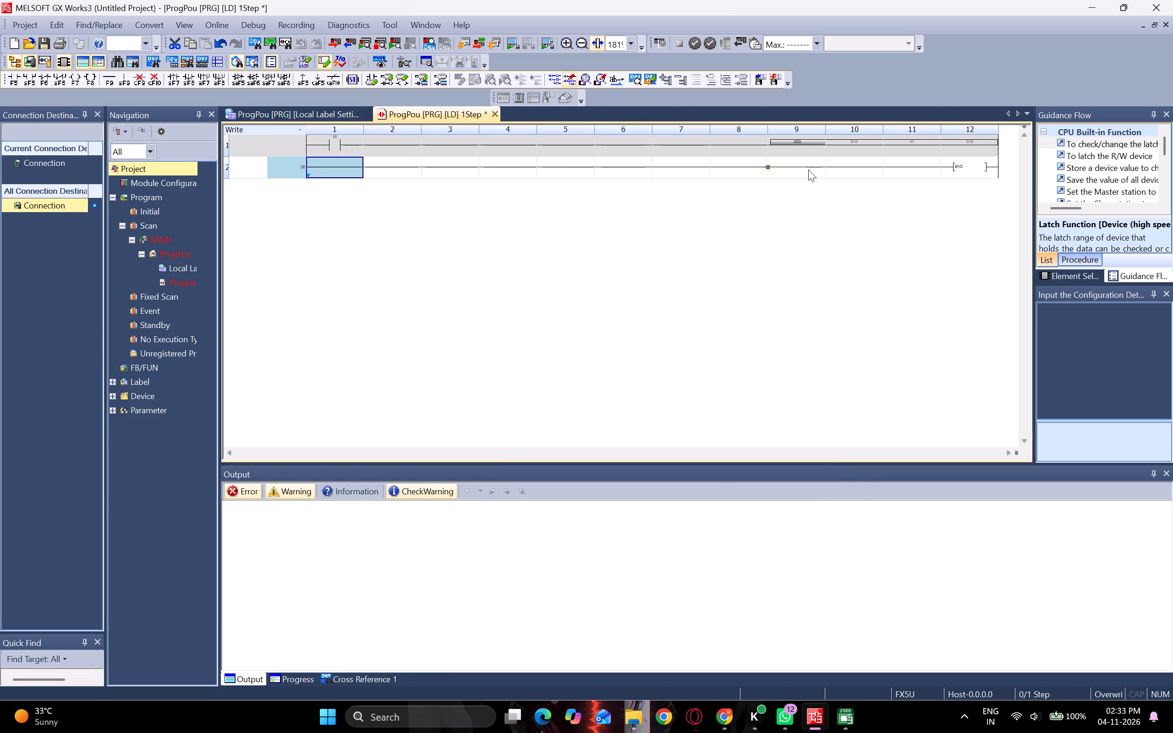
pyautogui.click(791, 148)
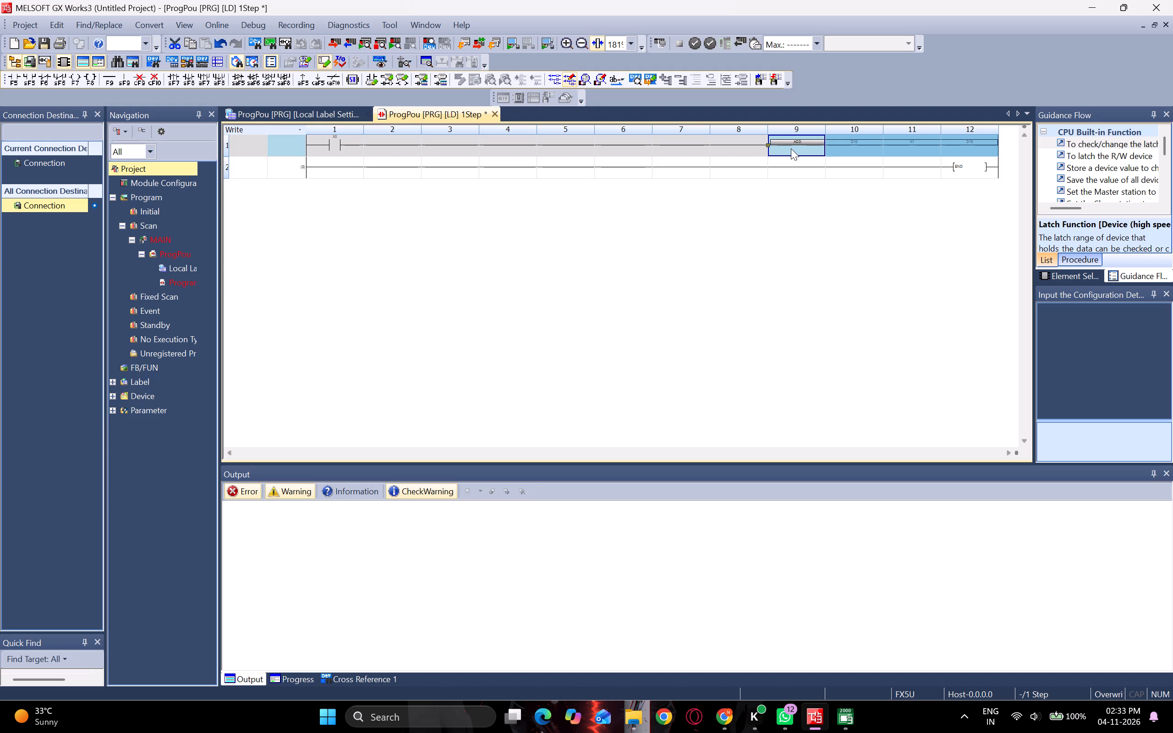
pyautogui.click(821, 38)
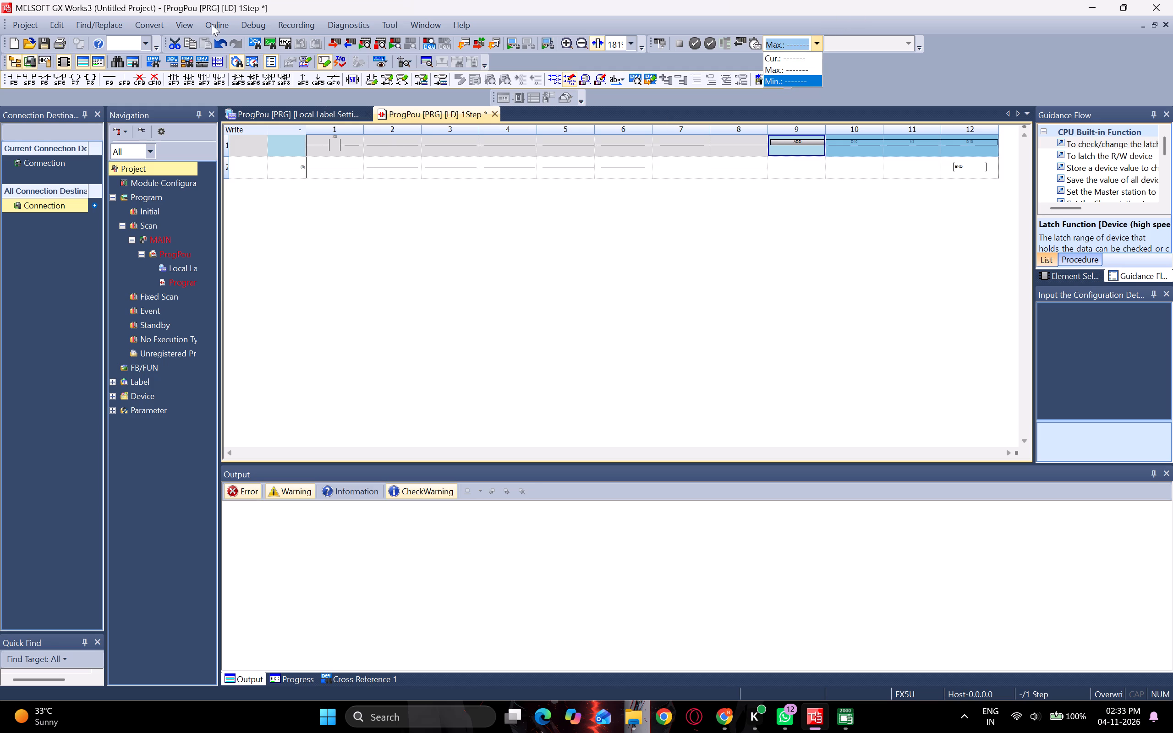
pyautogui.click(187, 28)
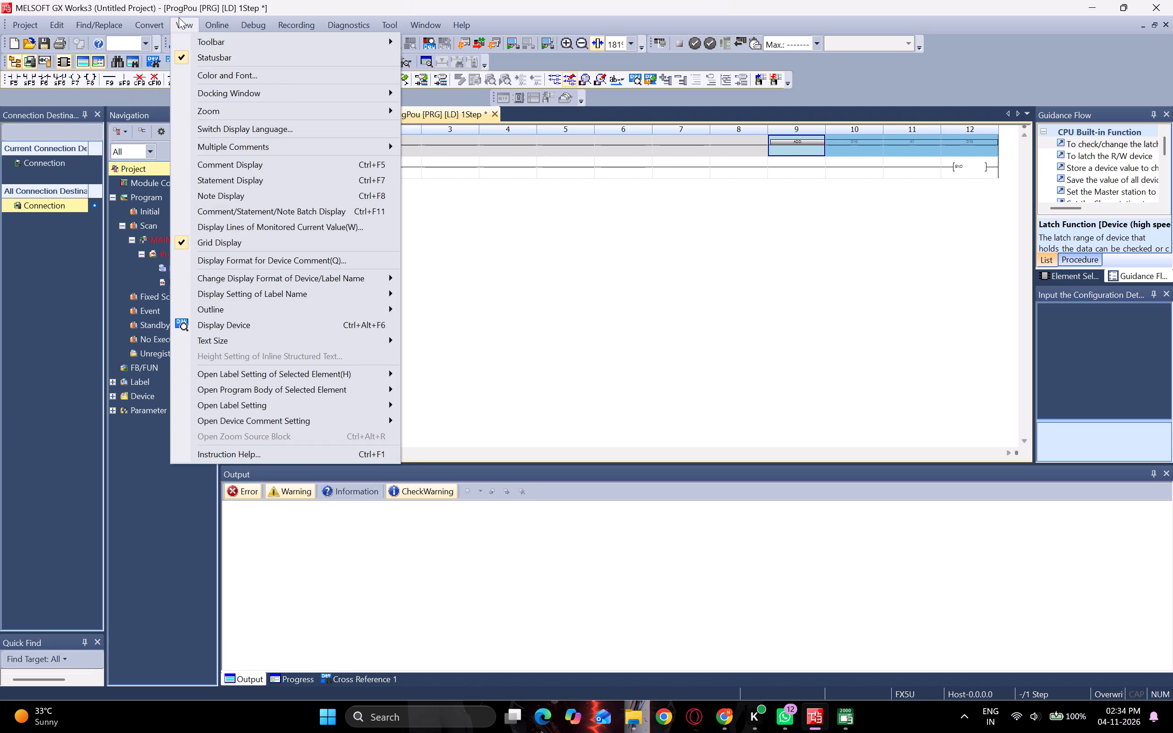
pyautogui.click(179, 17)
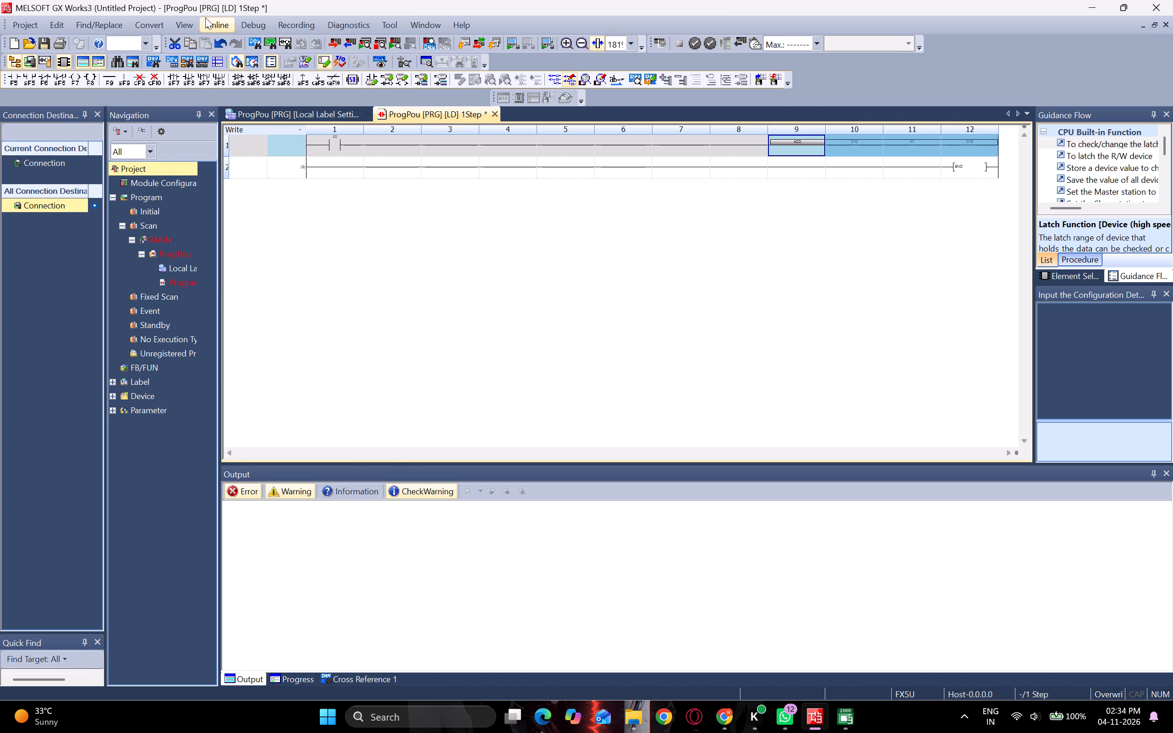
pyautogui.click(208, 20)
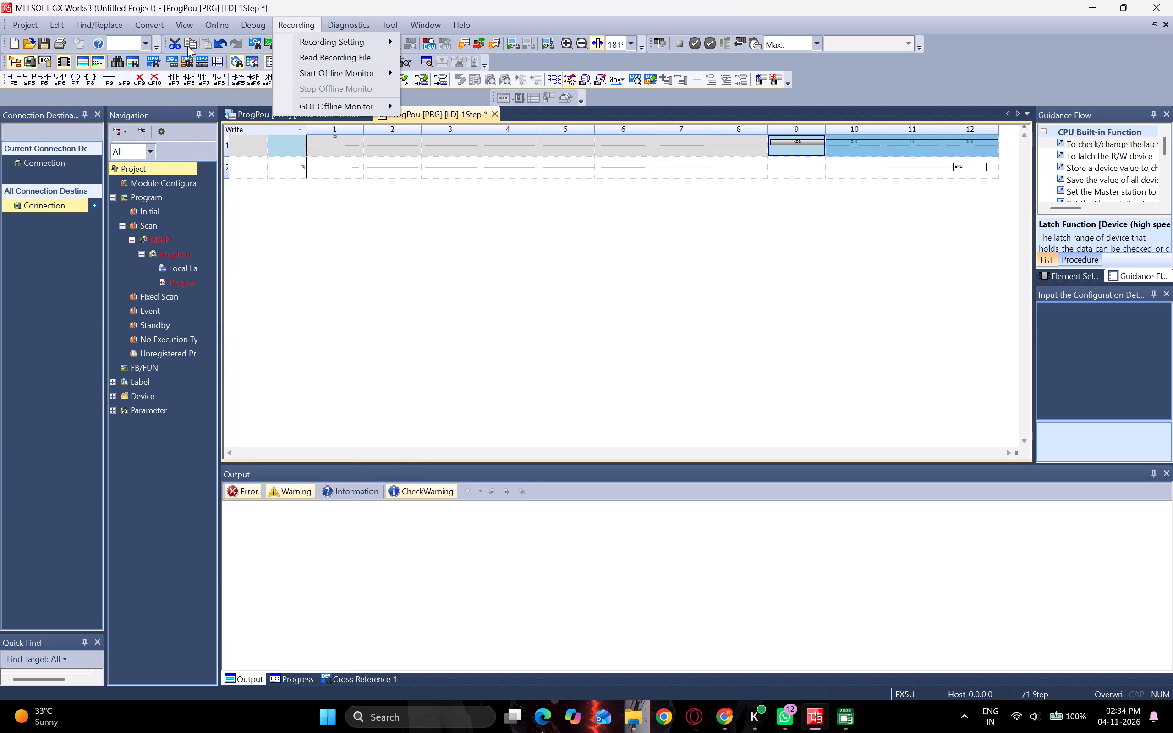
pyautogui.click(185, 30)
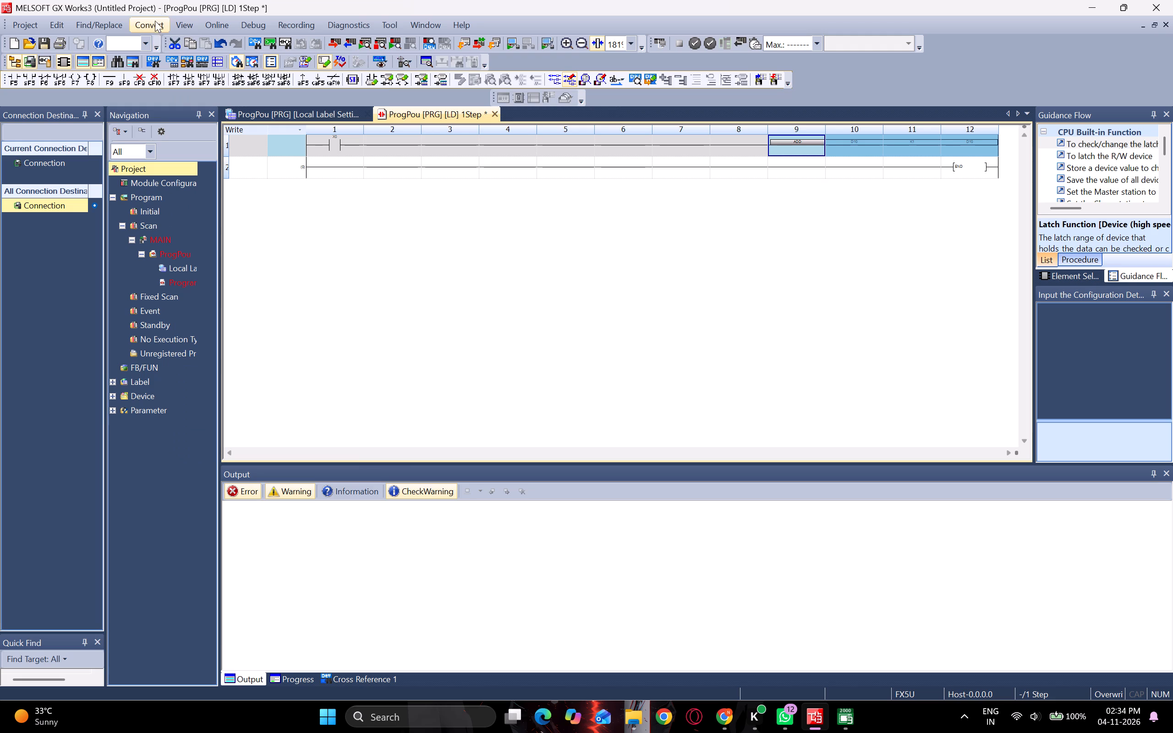
# Fit the ladder editor width to the window and enlarge the ladder by one zoom level.
pyautogui.click(183, 20)
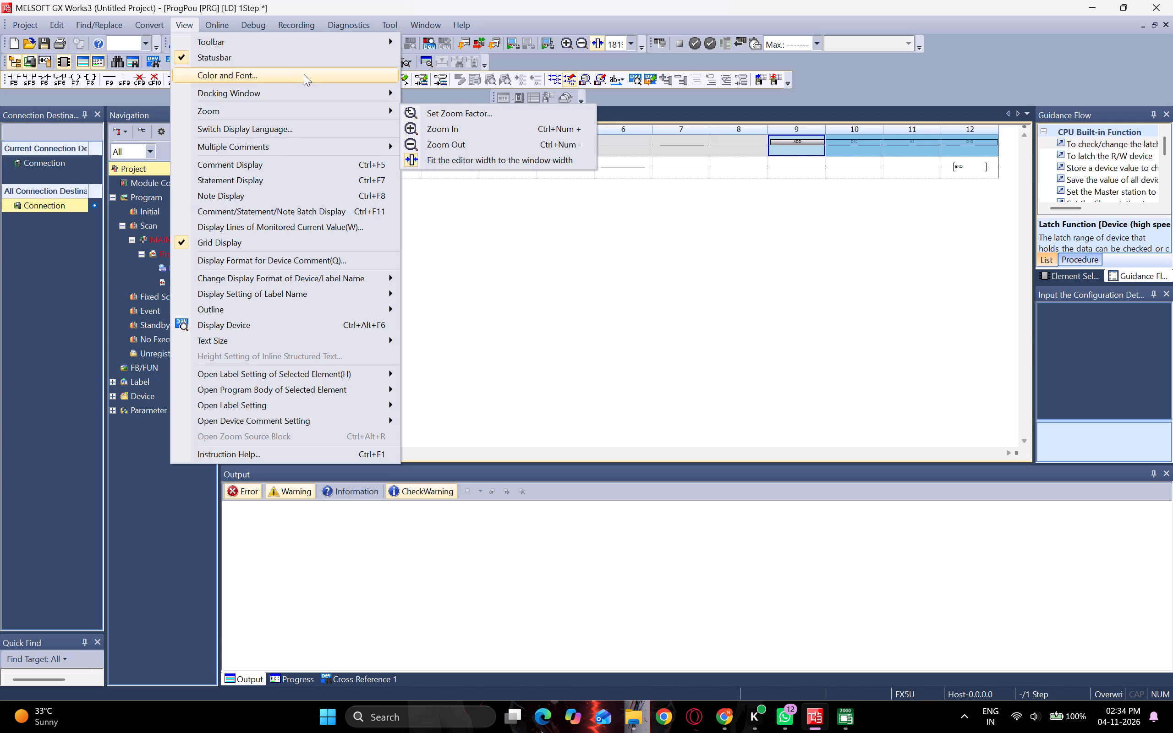
pyautogui.click(309, 107)
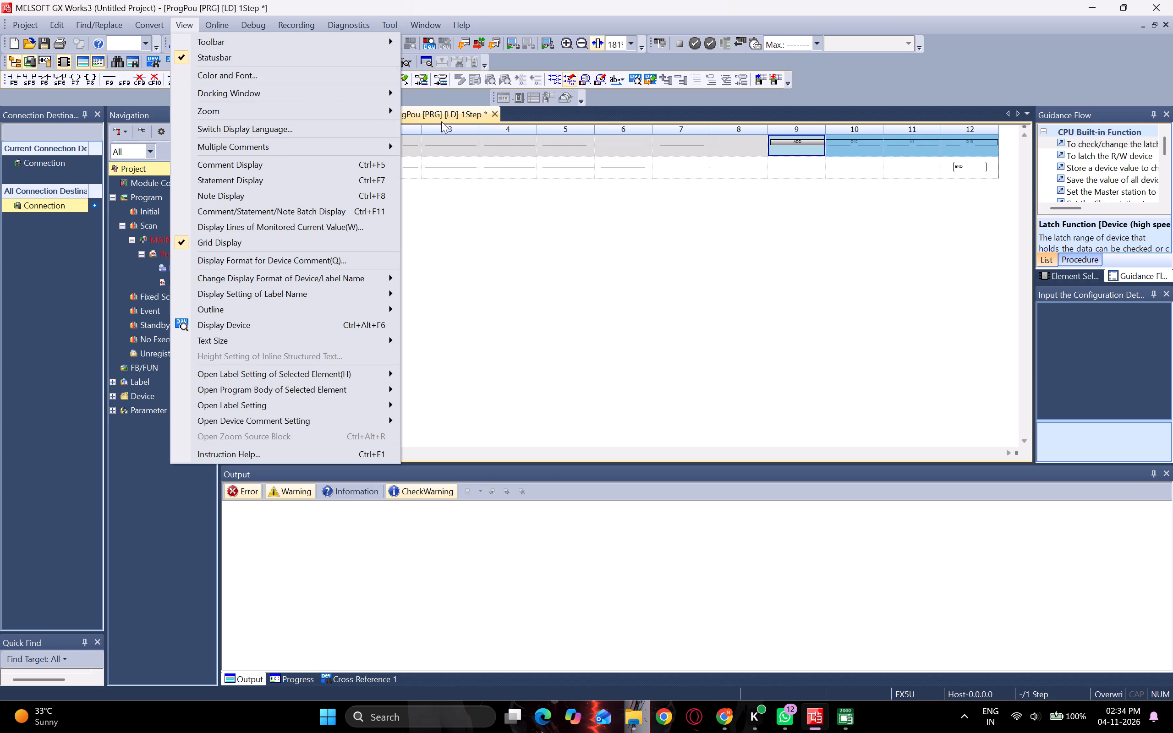
pyautogui.click(337, 116)
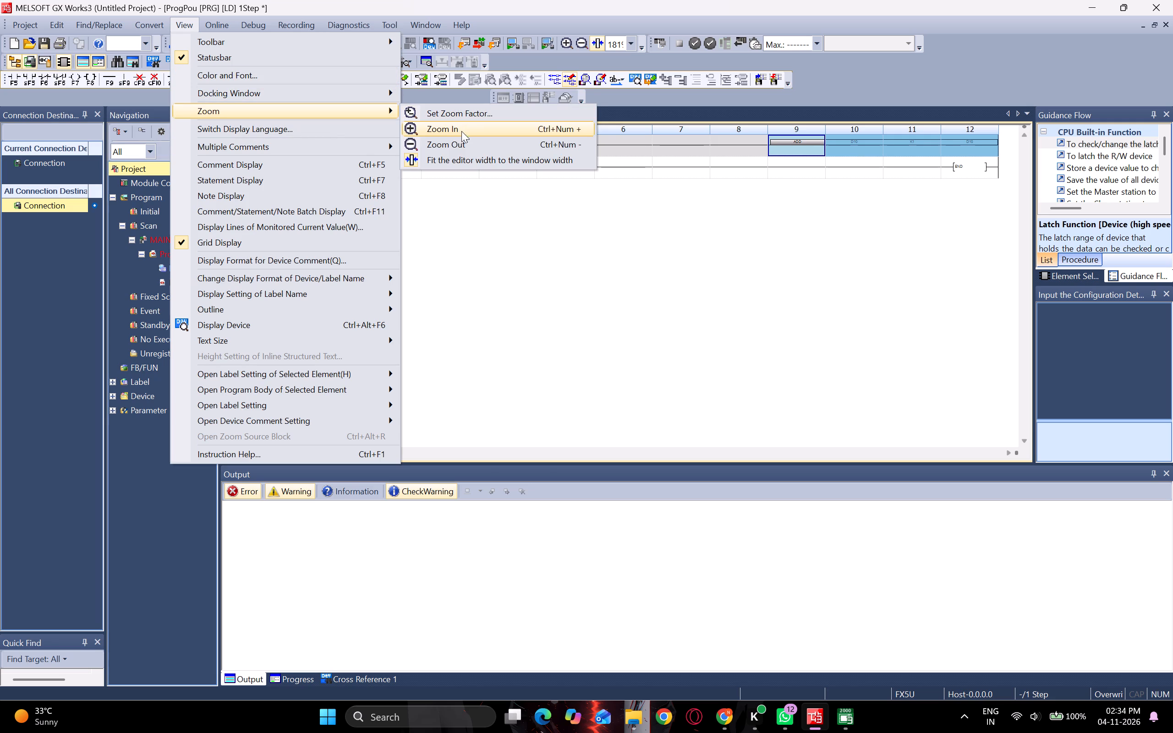
pyautogui.click(473, 159)
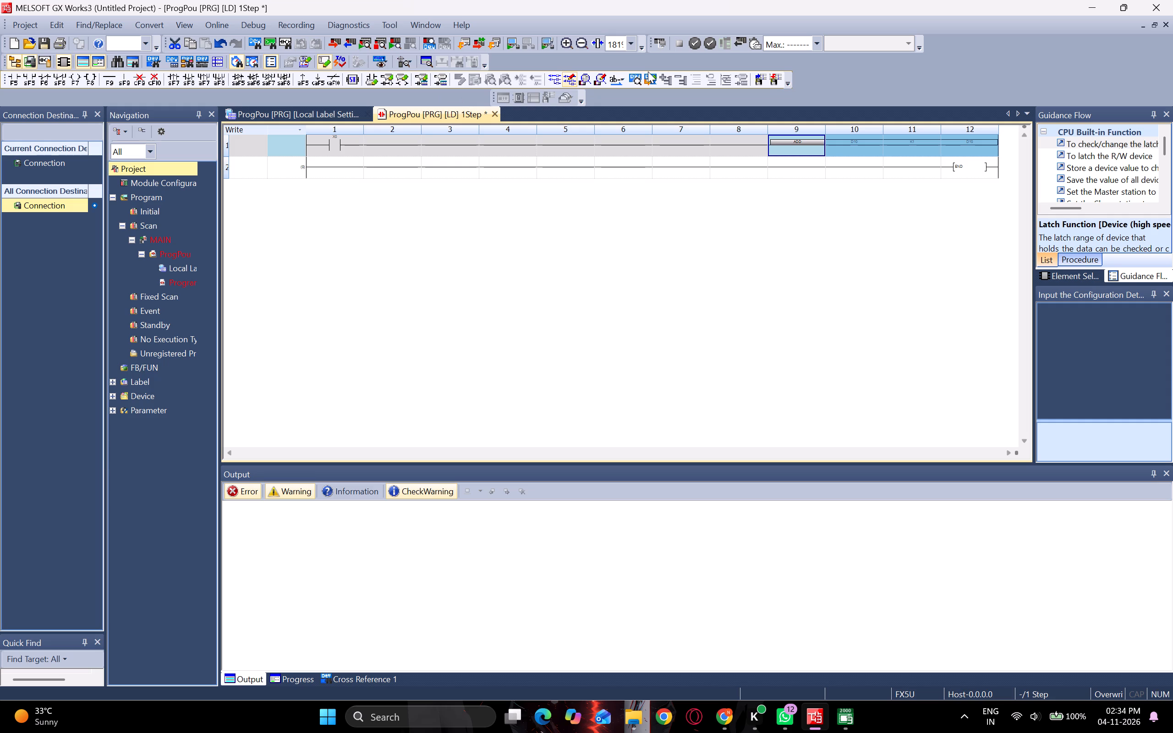
pyautogui.click(179, 18)
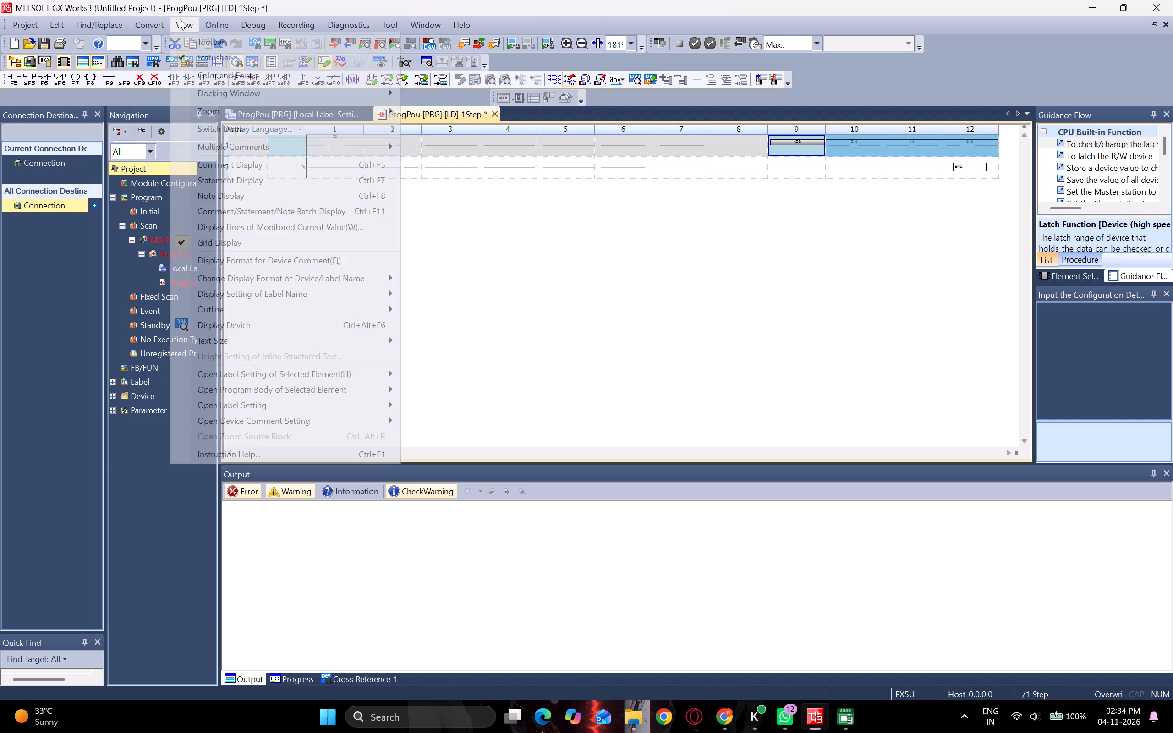
pyautogui.click(225, 116)
pyautogui.click(423, 134)
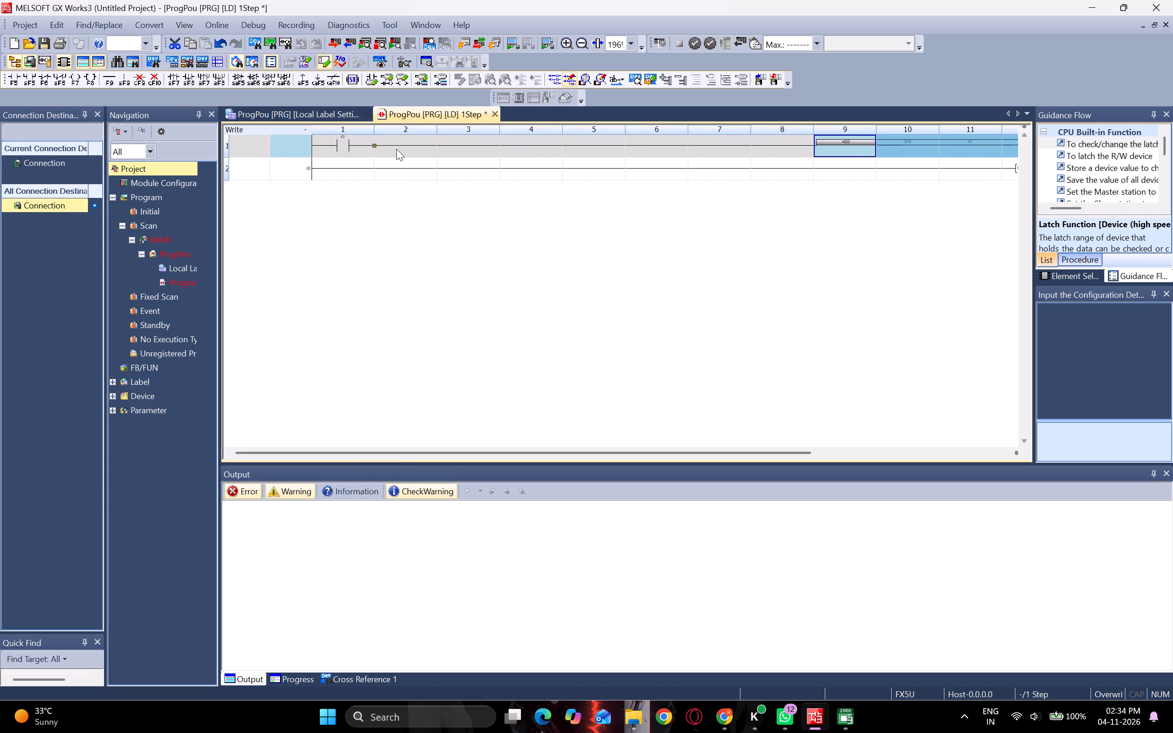
# Examine the program options for display settings, including the FBD/LD editor's comment and ladder symbol formats.
pyautogui.click(182, 22)
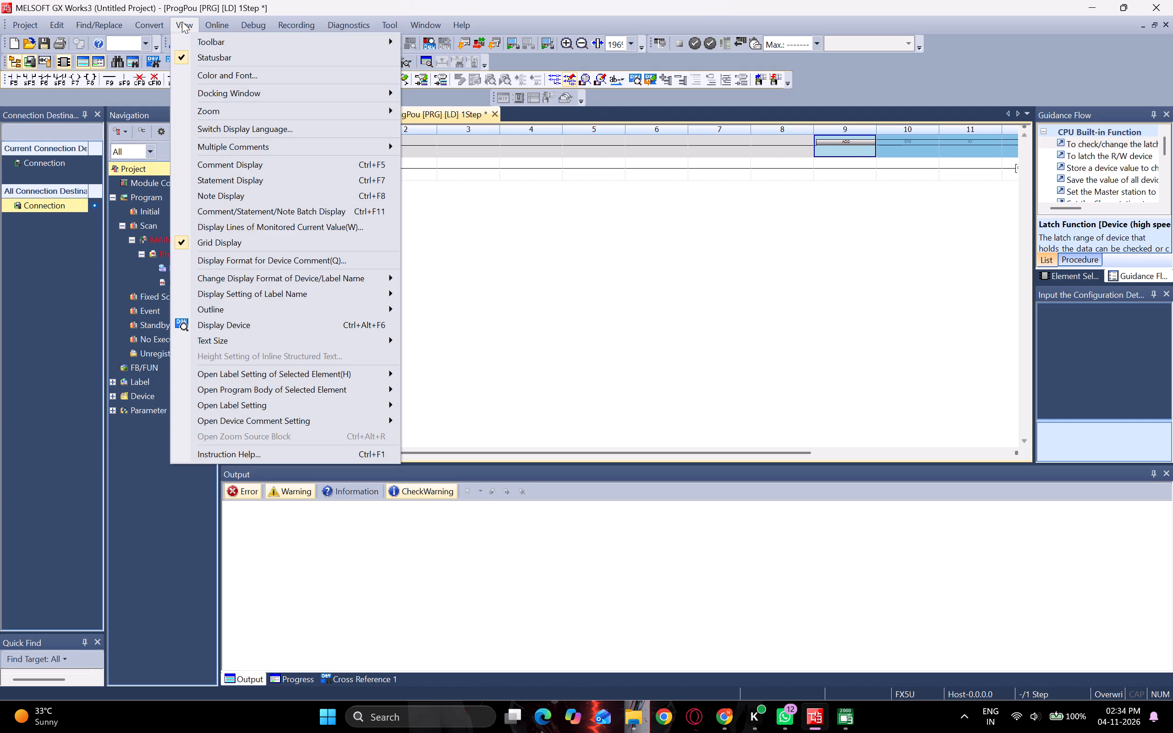
pyautogui.doubleClick(220, 28)
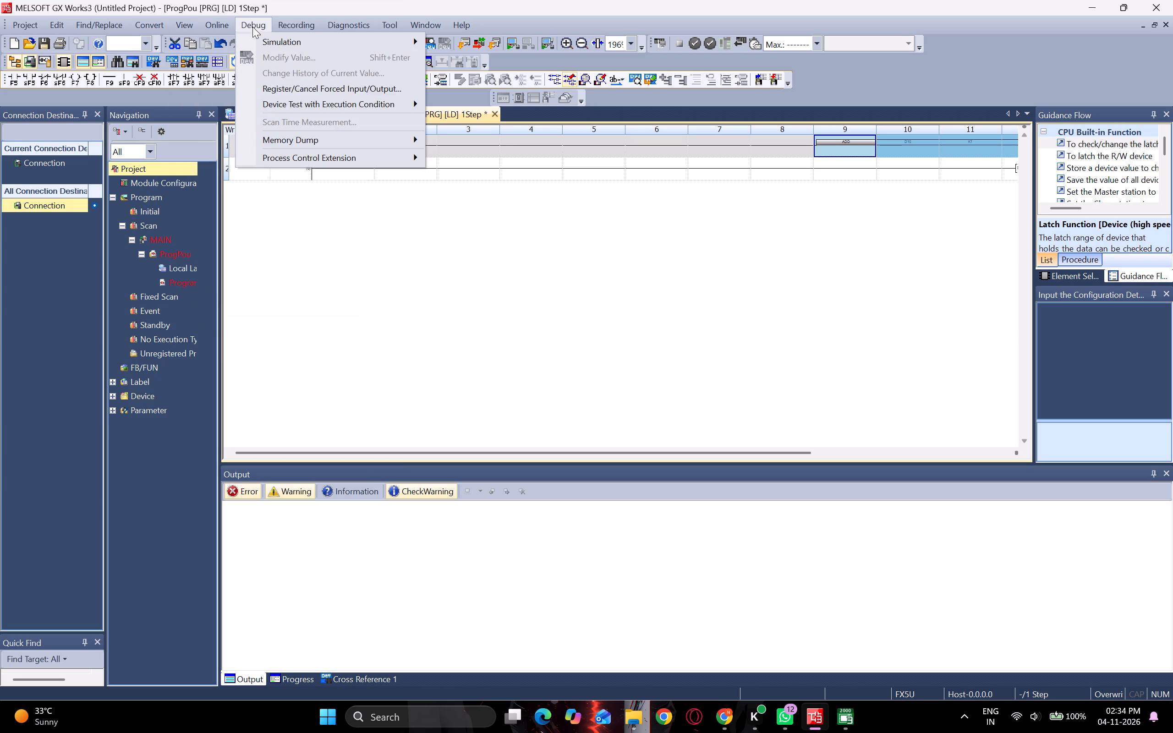
pyautogui.click(381, 24)
pyautogui.click(381, 24)
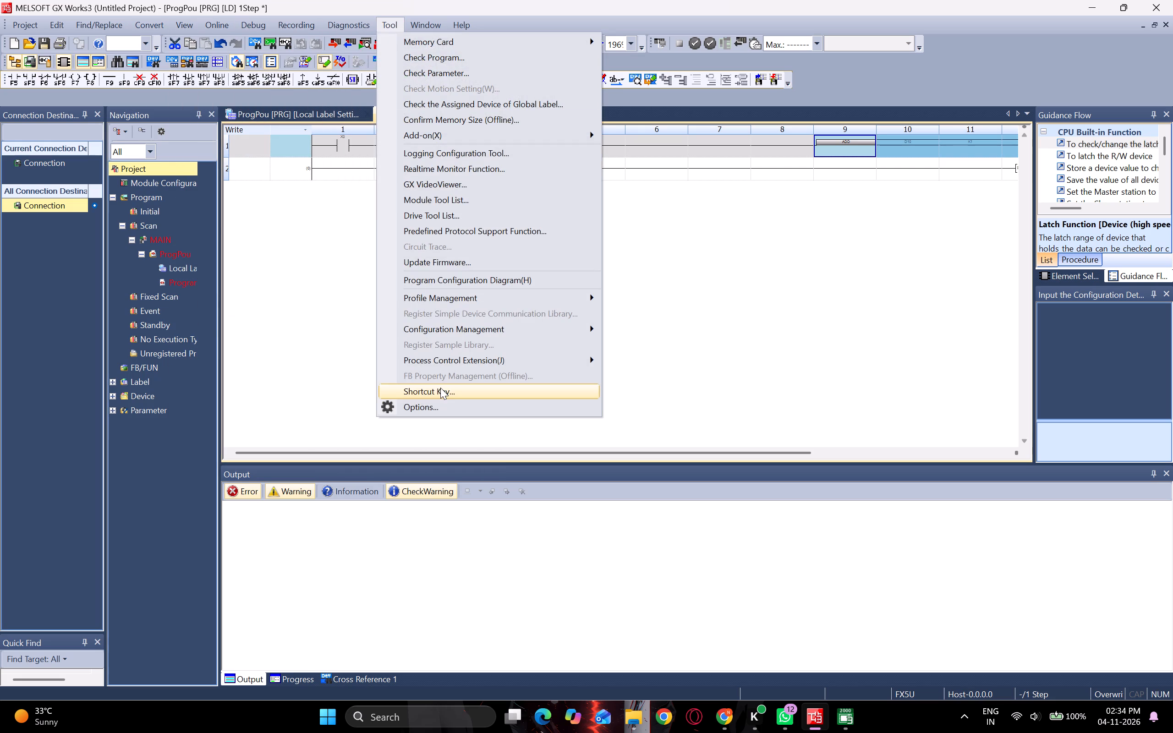
pyautogui.click(422, 407)
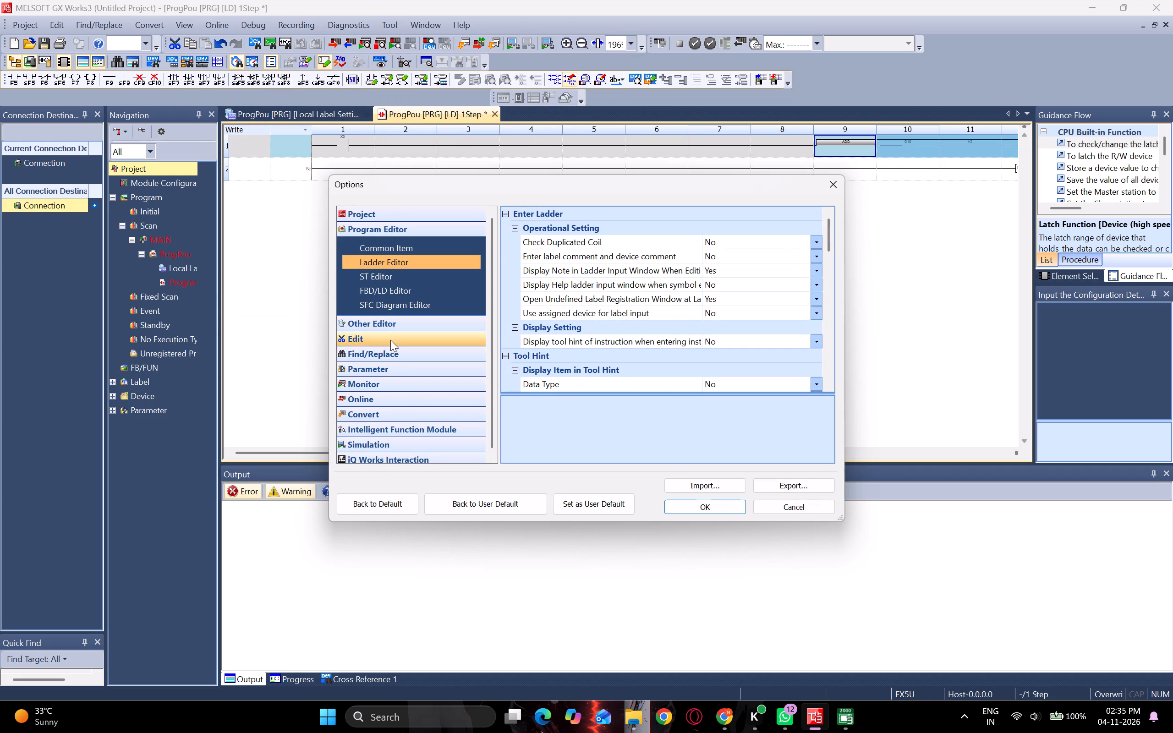
pyautogui.click(390, 340)
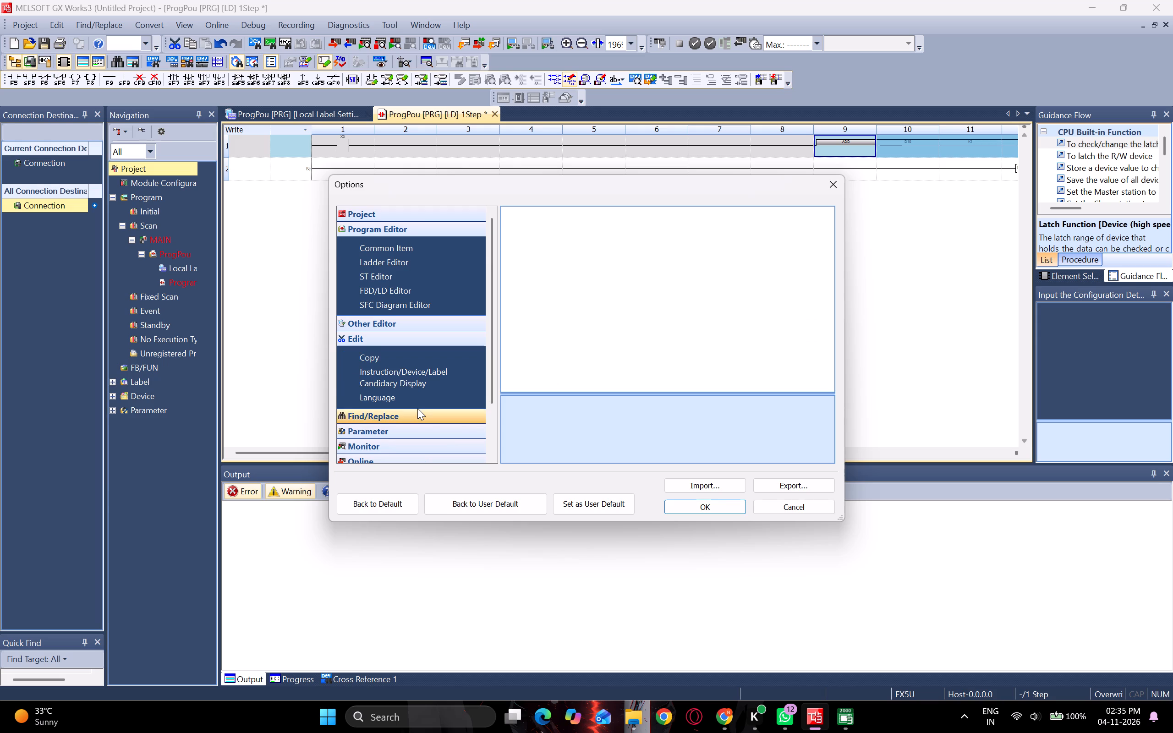
pyautogui.scroll(-2, 417, 408)
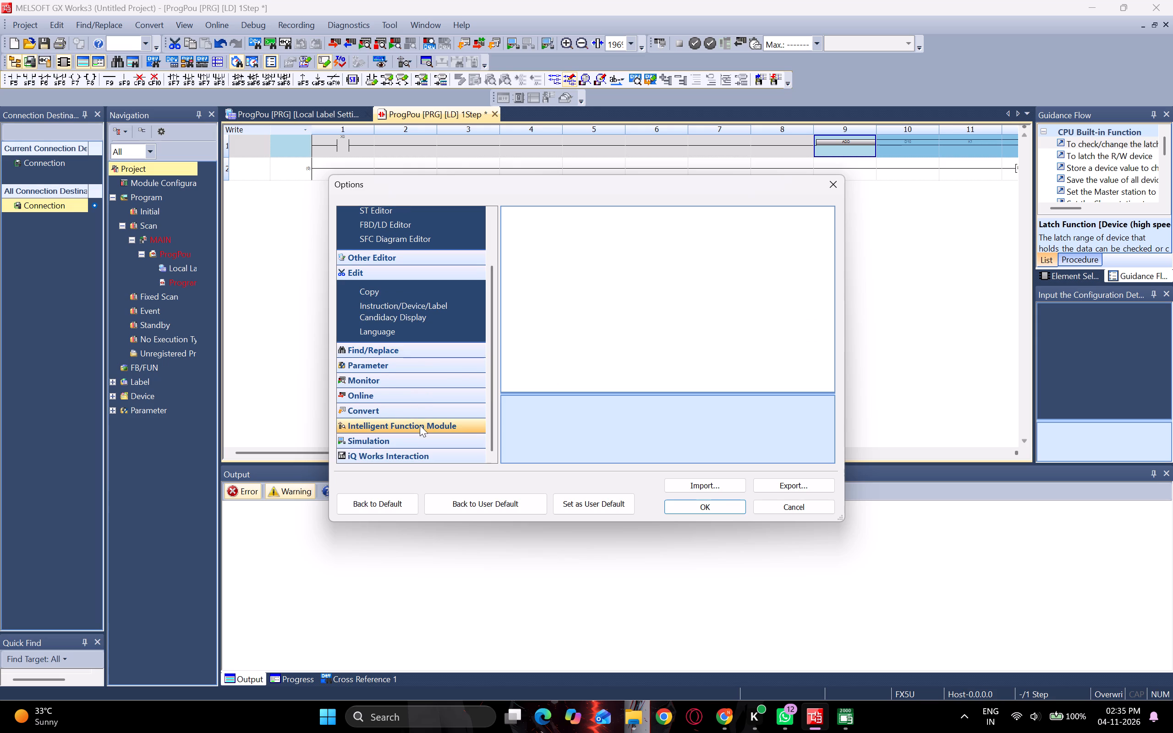
pyautogui.scroll(-1, 420, 425)
pyautogui.scroll(1, 420, 425)
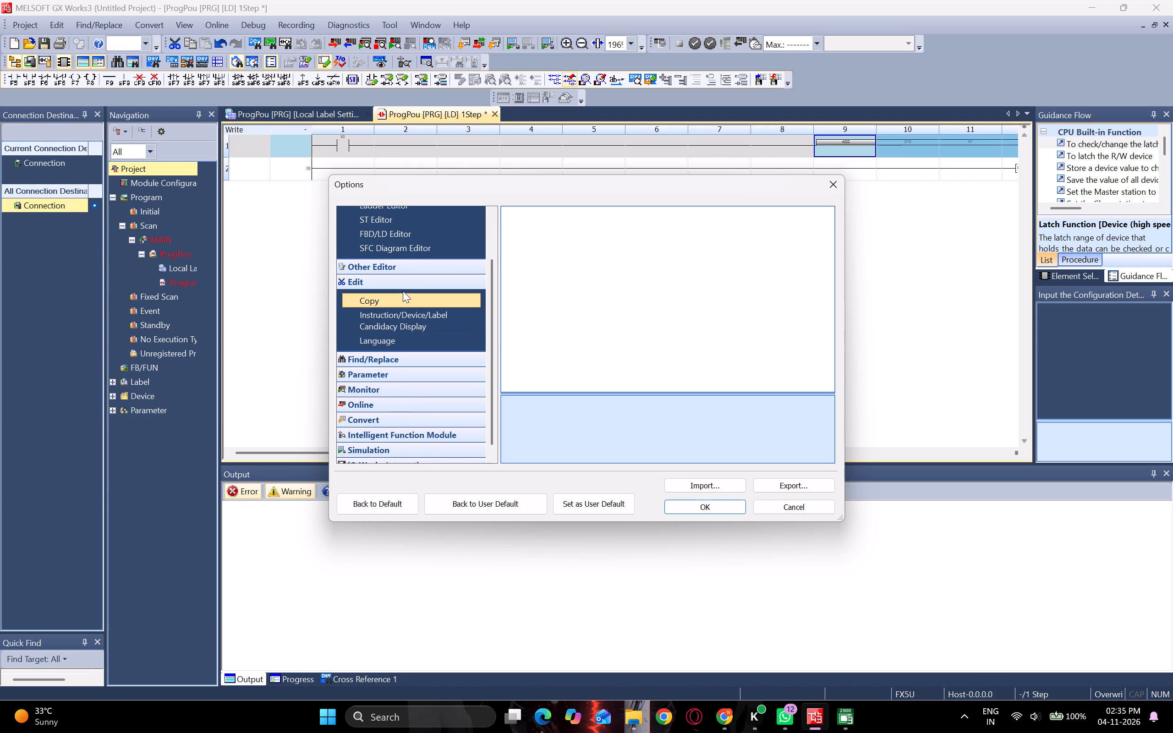
pyautogui.scroll(1, 401, 243)
pyautogui.click(404, 213)
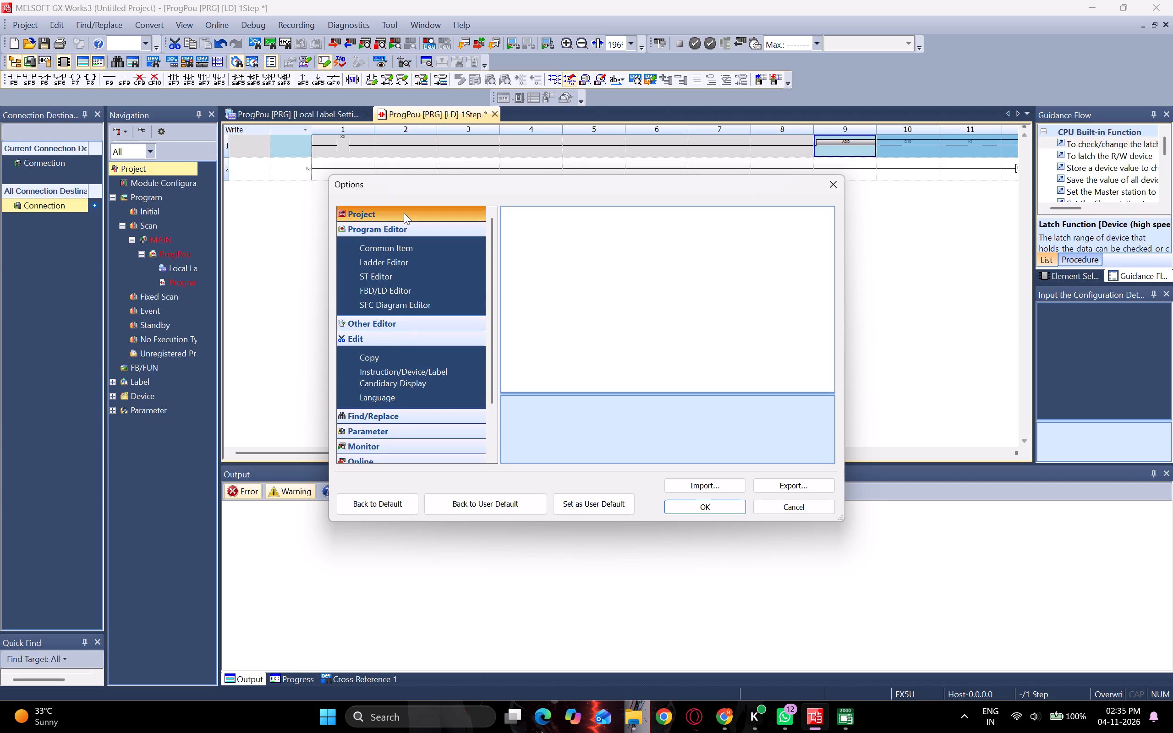
pyautogui.click(405, 333)
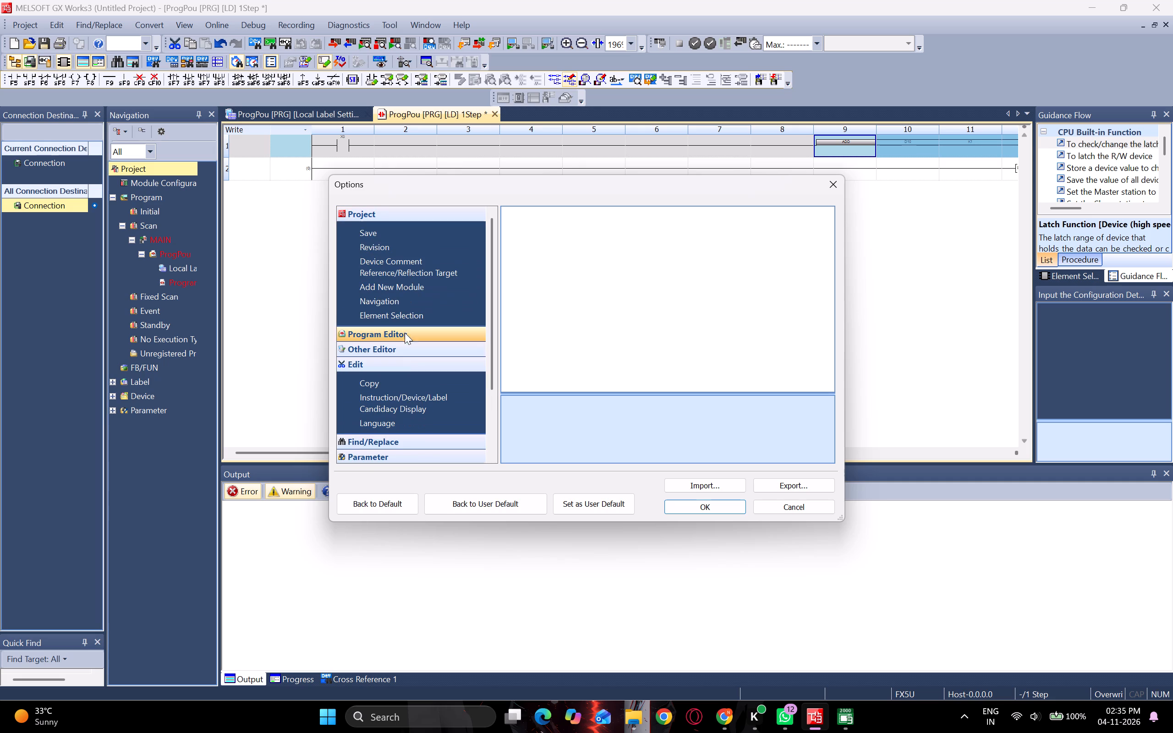
pyautogui.click(396, 339)
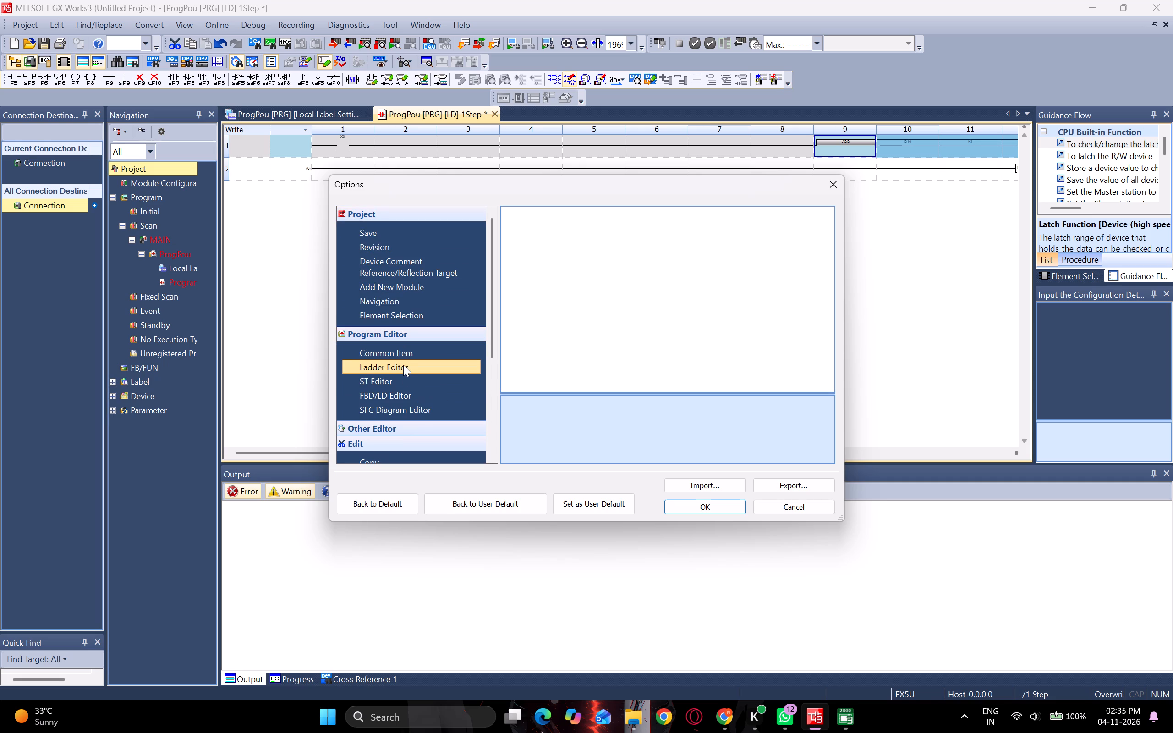
pyautogui.click(404, 400)
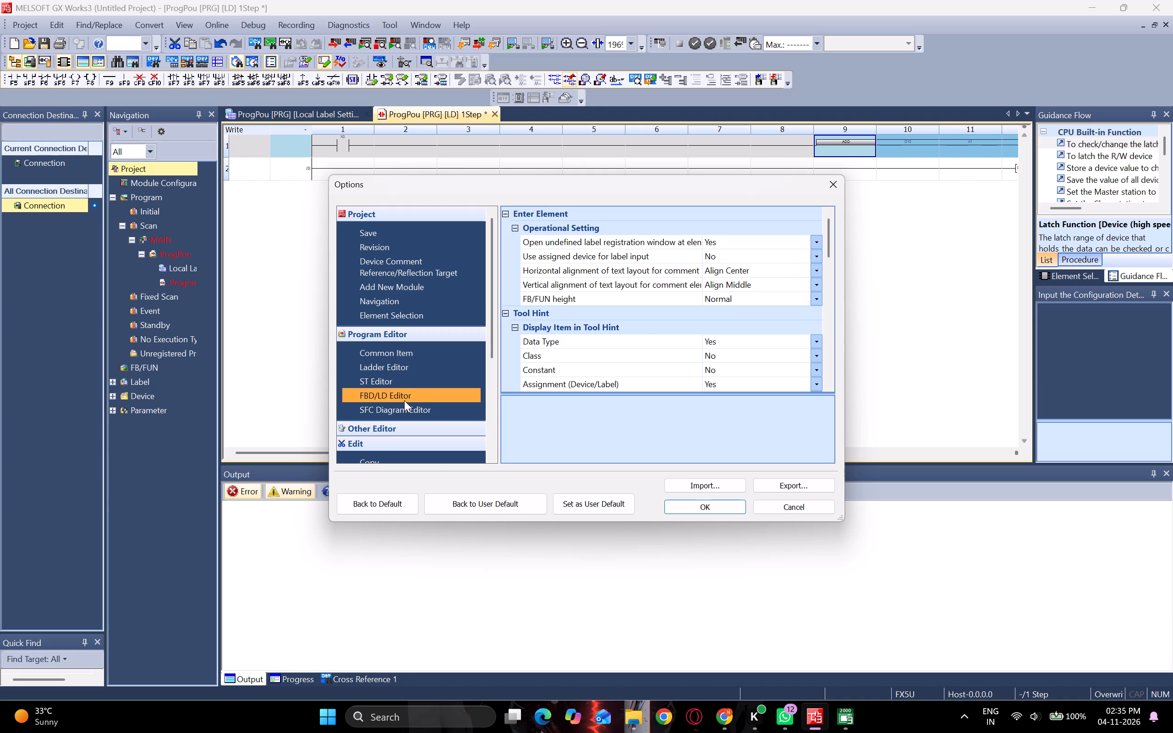
pyautogui.scroll(-1, 645, 339)
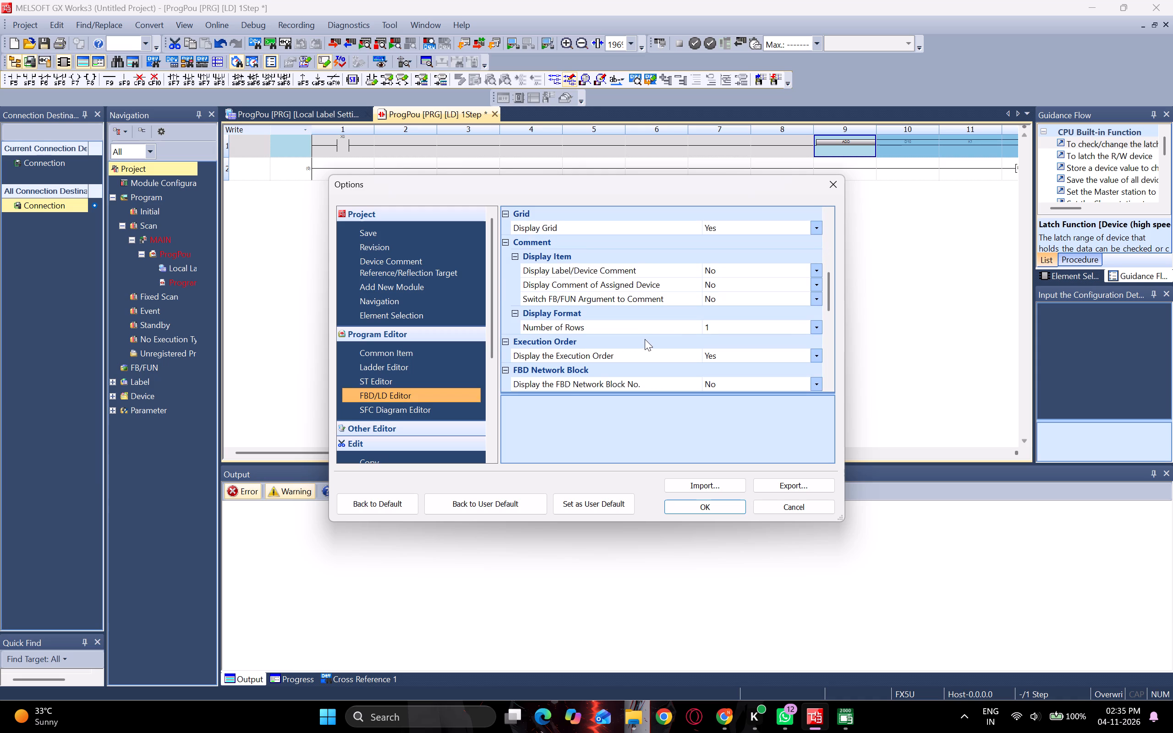
pyautogui.scroll(-1, 658, 351)
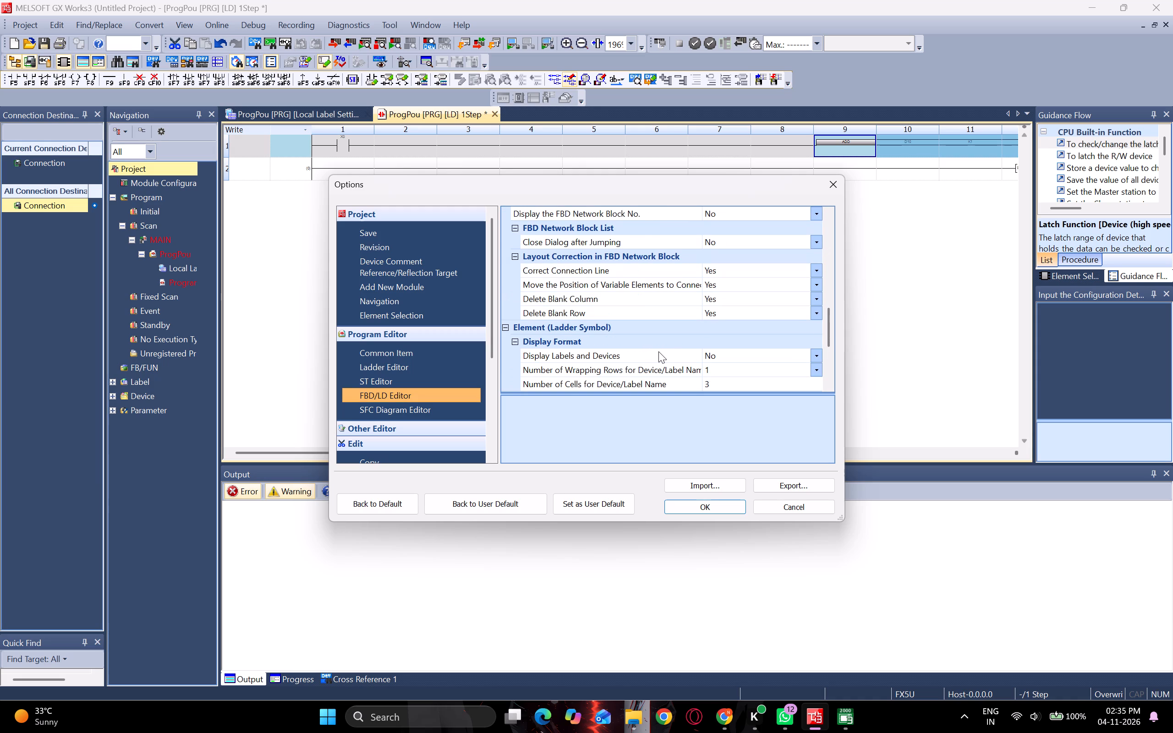
pyautogui.scroll(-1, 658, 351)
pyautogui.scroll(1, 658, 351)
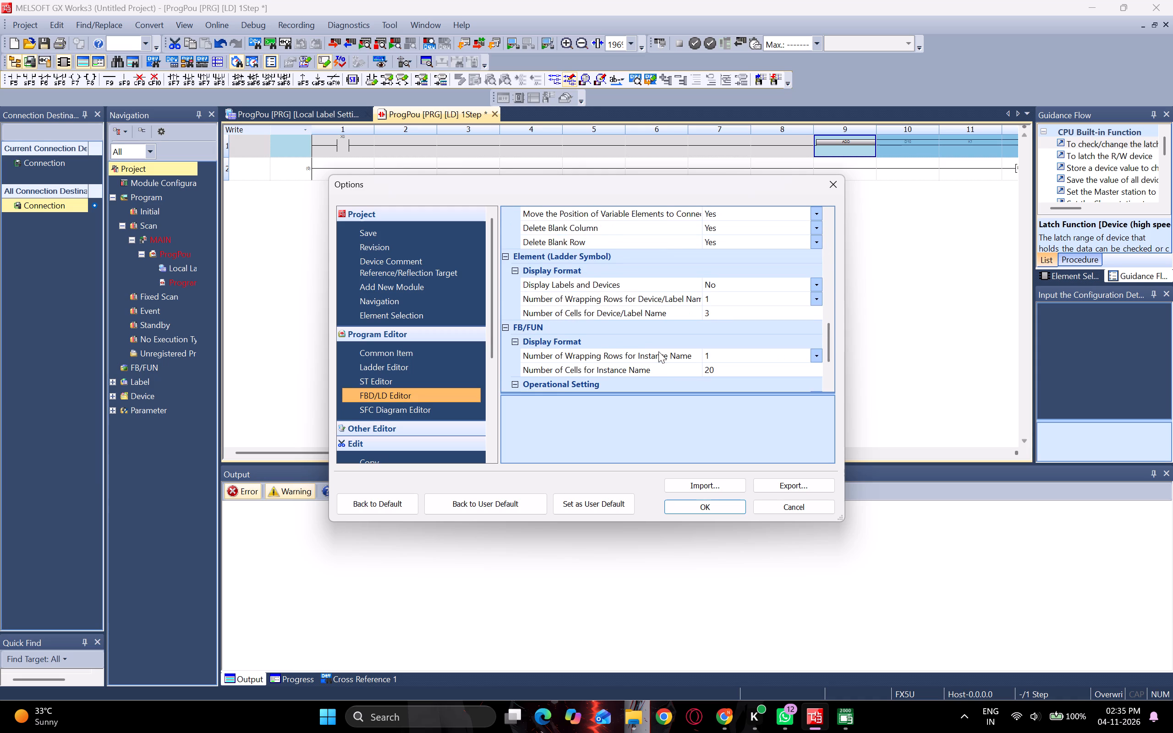
pyautogui.scroll(3, 658, 351)
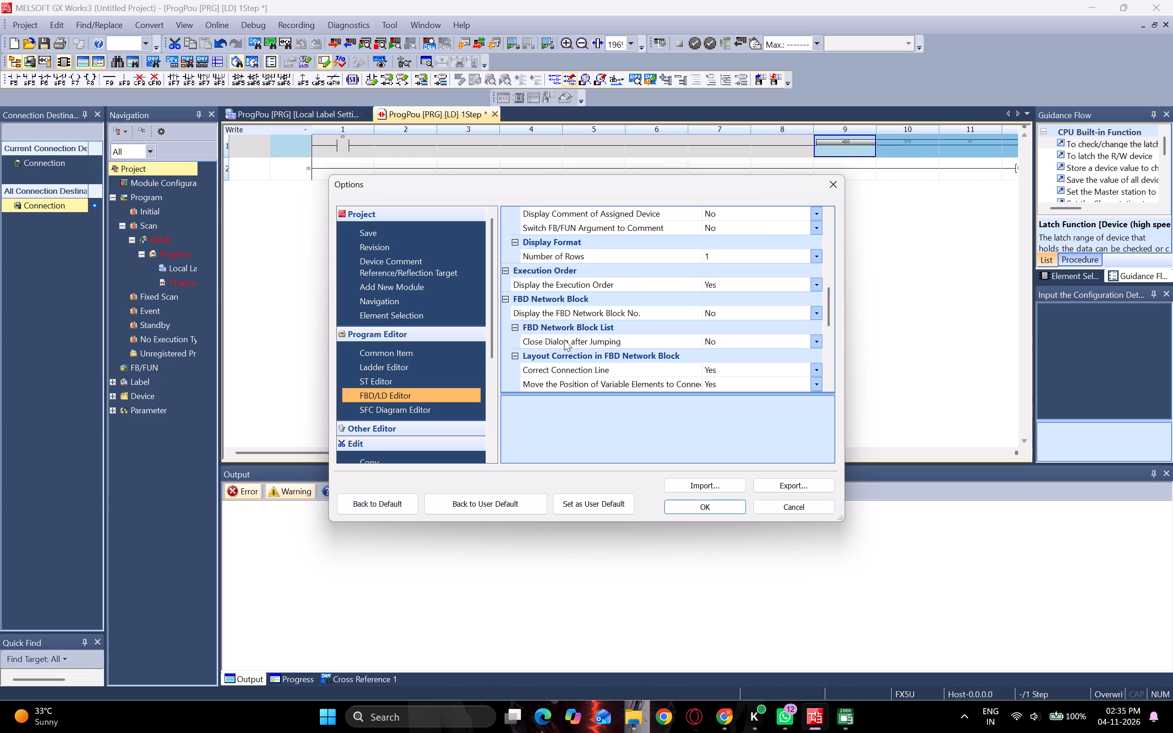
pyautogui.scroll(1, 597, 262)
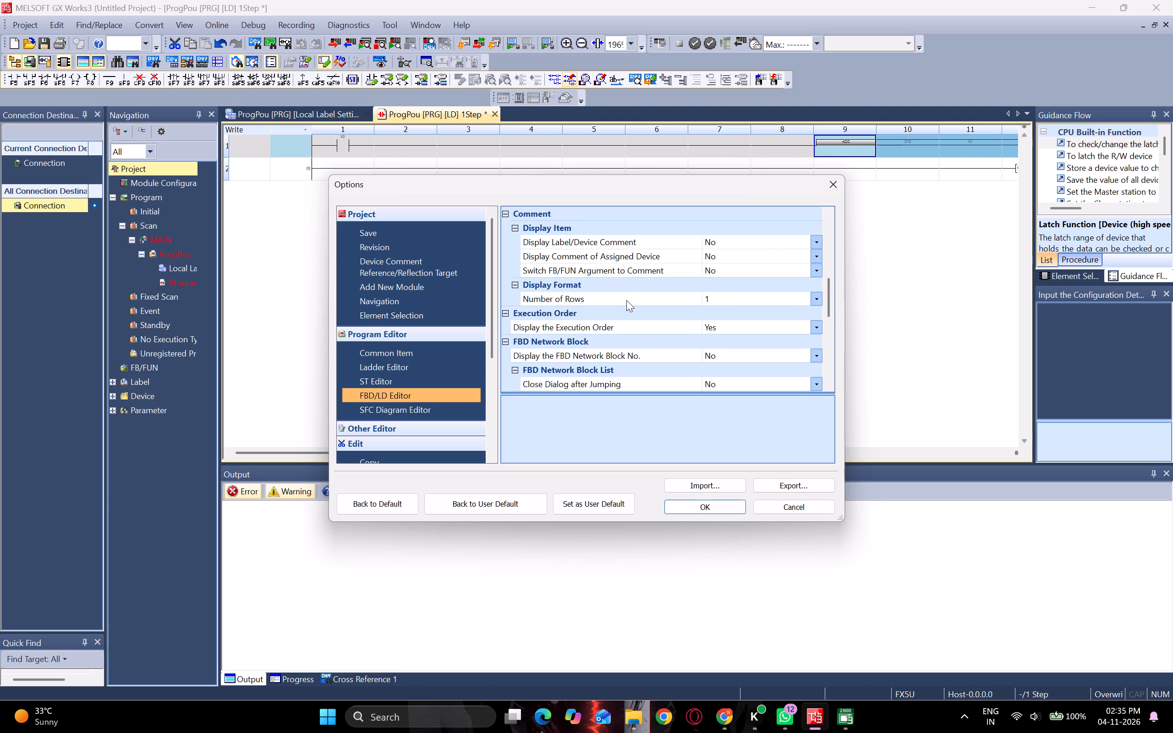
# Set the ladder editor's number of wrapping rows for device/label names to 4 in the options.
pyautogui.click(433, 359)
pyautogui.click(432, 360)
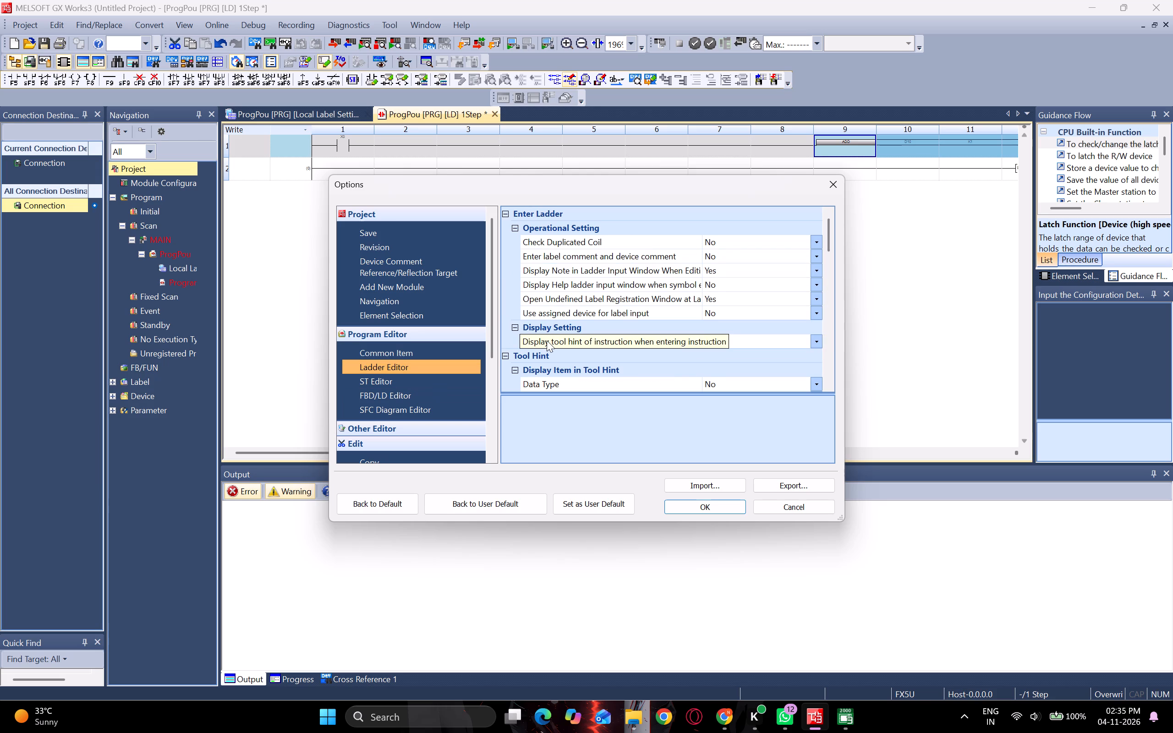
pyautogui.scroll(-2, 547, 340)
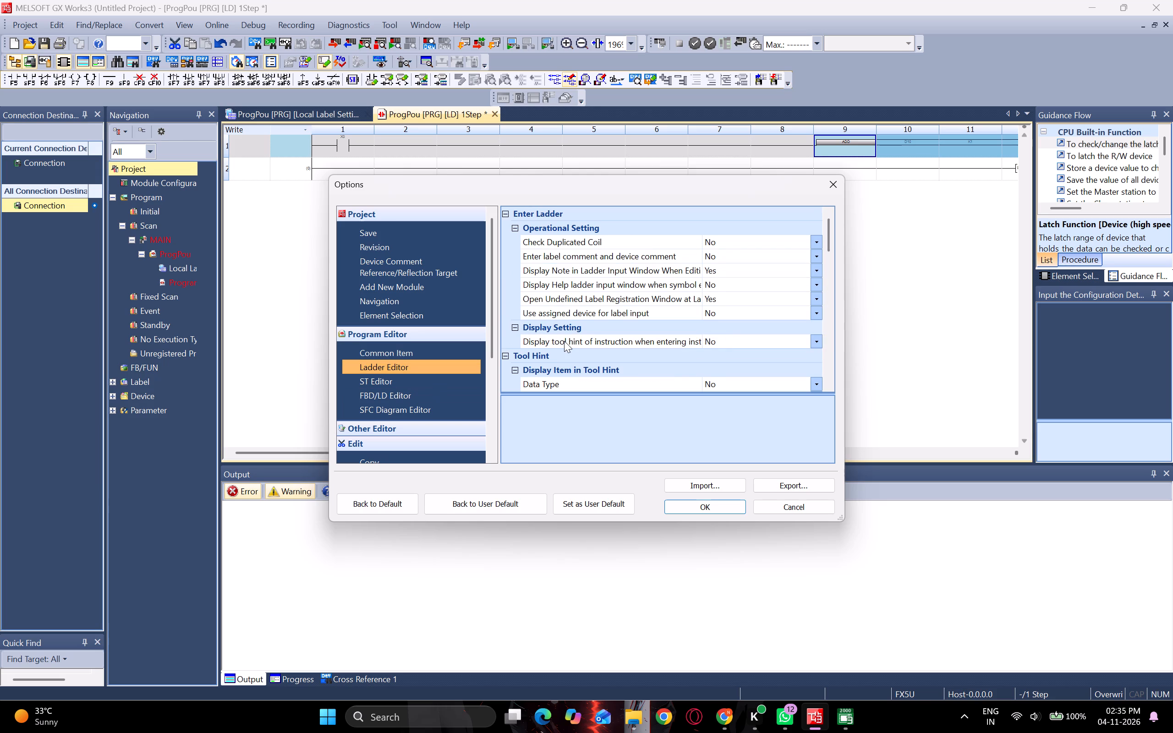
pyautogui.scroll(-1, 564, 341)
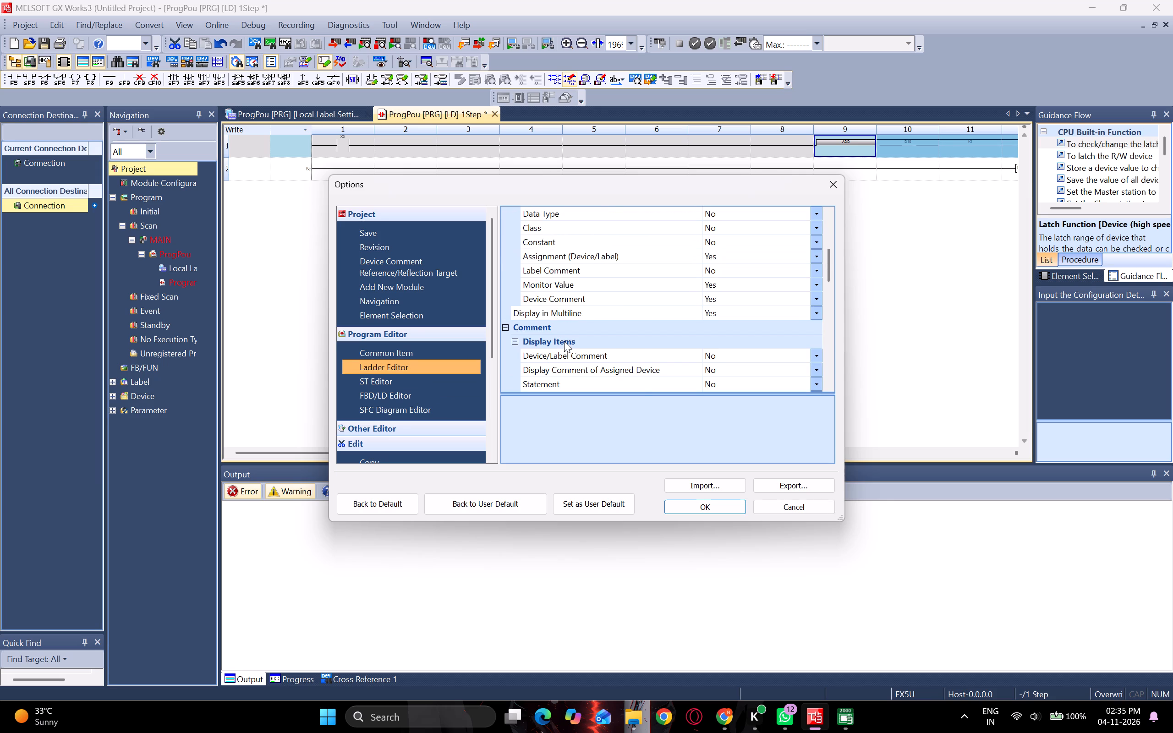
pyautogui.scroll(-1, 564, 341)
pyautogui.rightClick(564, 341)
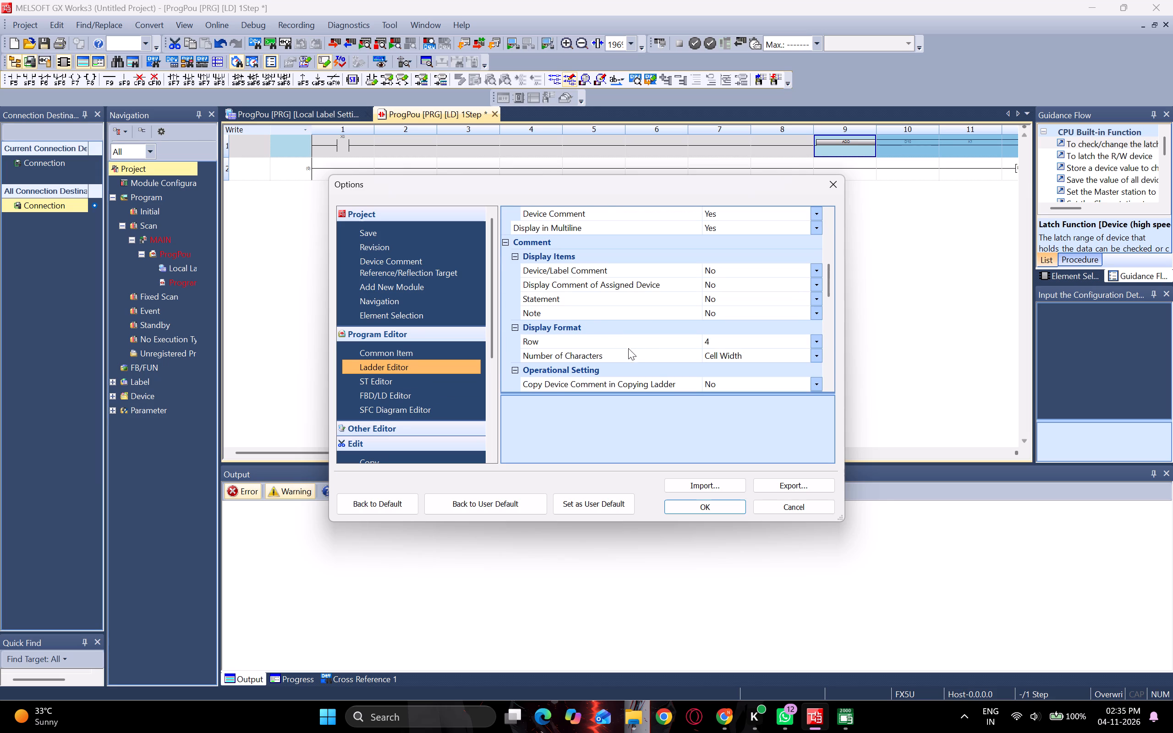
pyautogui.scroll(-1, 649, 356)
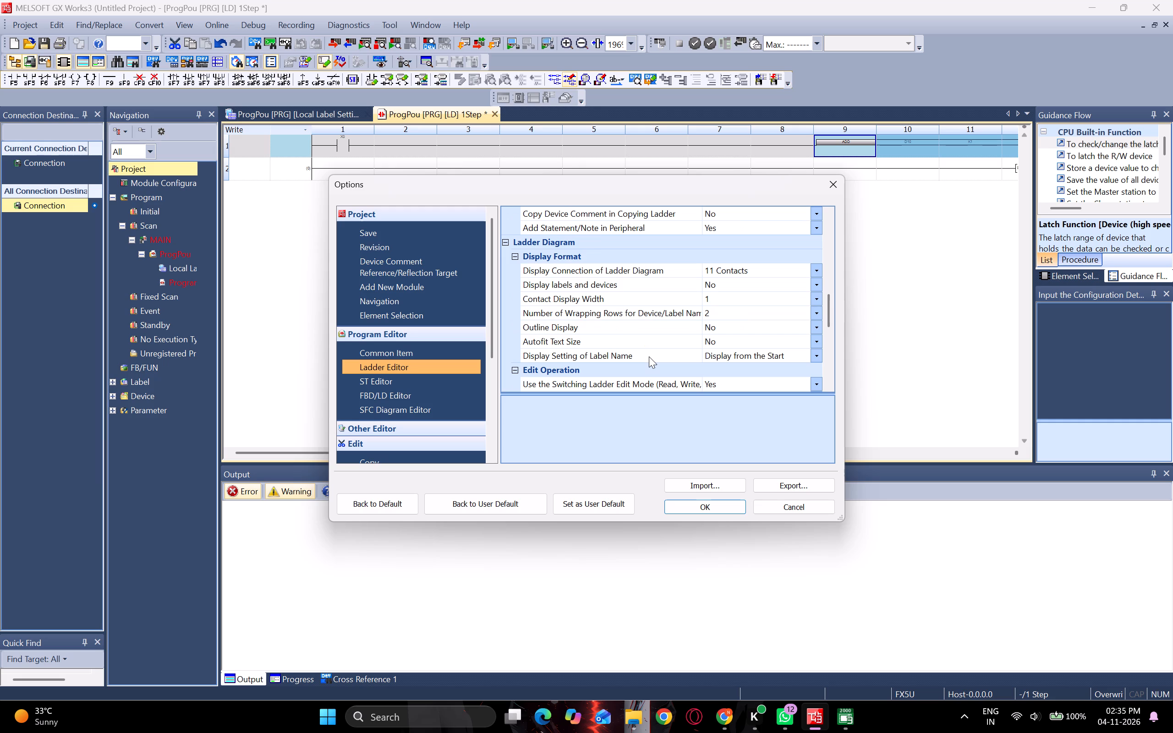
pyautogui.scroll(-1, 649, 356)
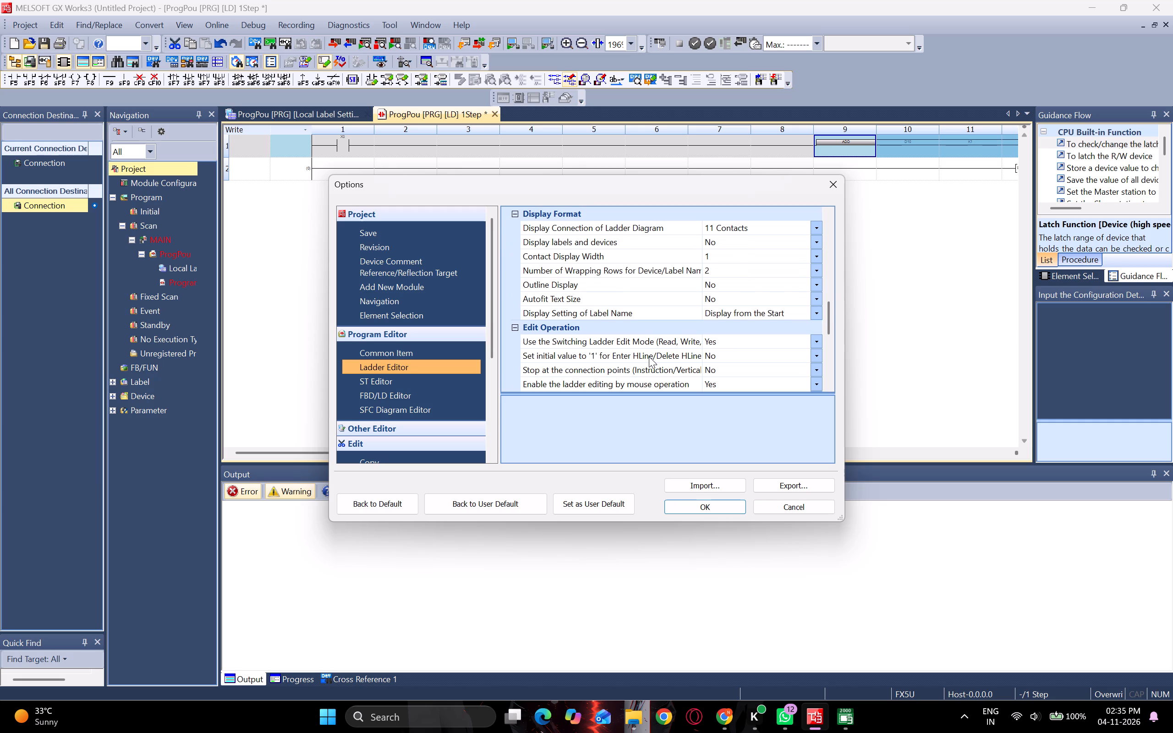
pyautogui.scroll(2, 649, 356)
pyautogui.click(816, 267)
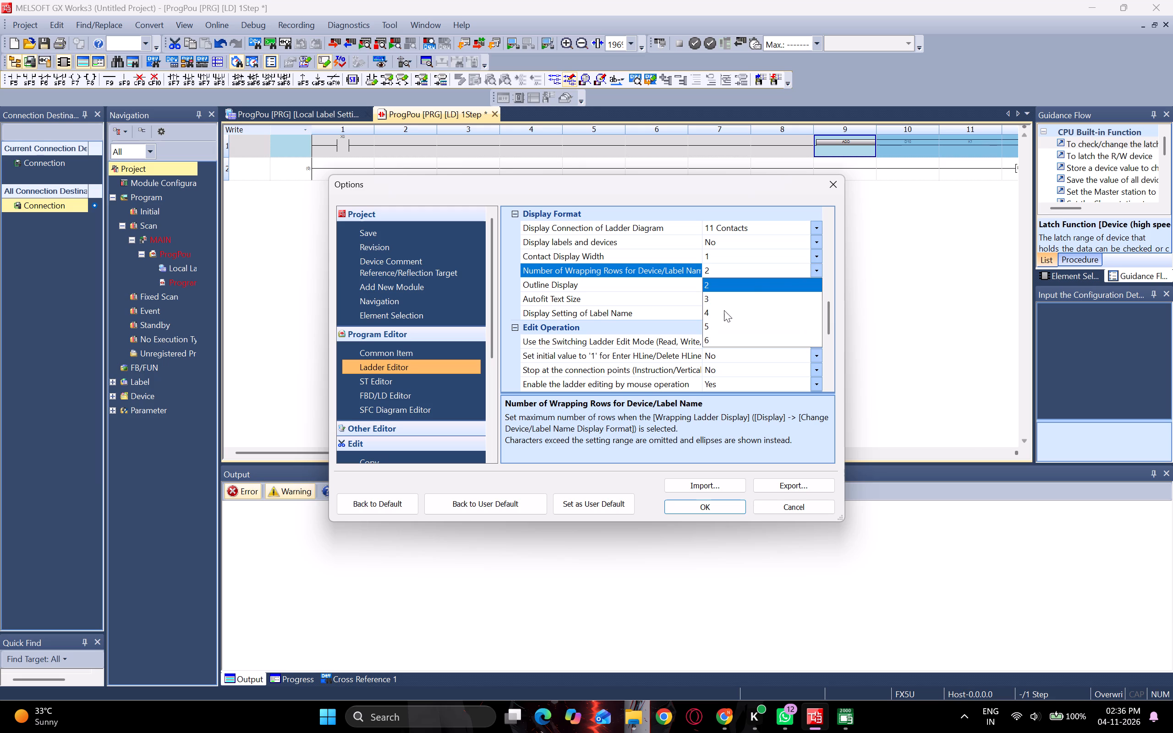
pyautogui.click(724, 310)
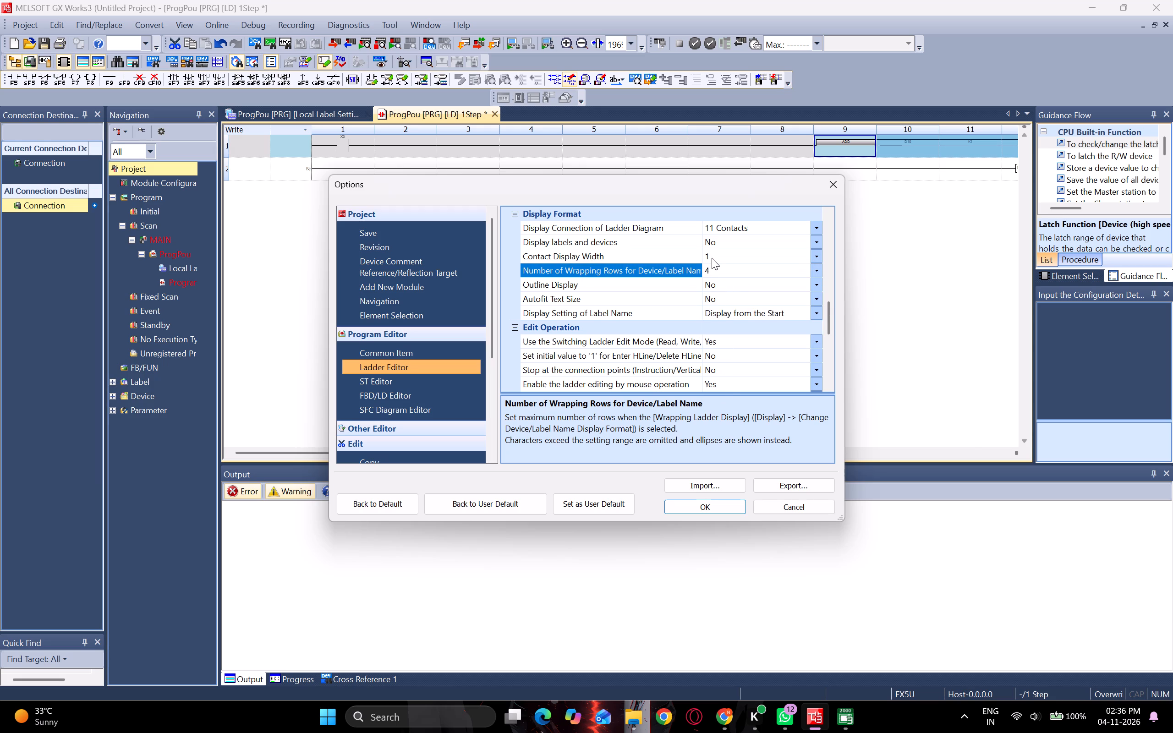
# Set the ladder editor's comment display format to 5 characters per row and apply the options.
pyautogui.scroll(2, 738, 266)
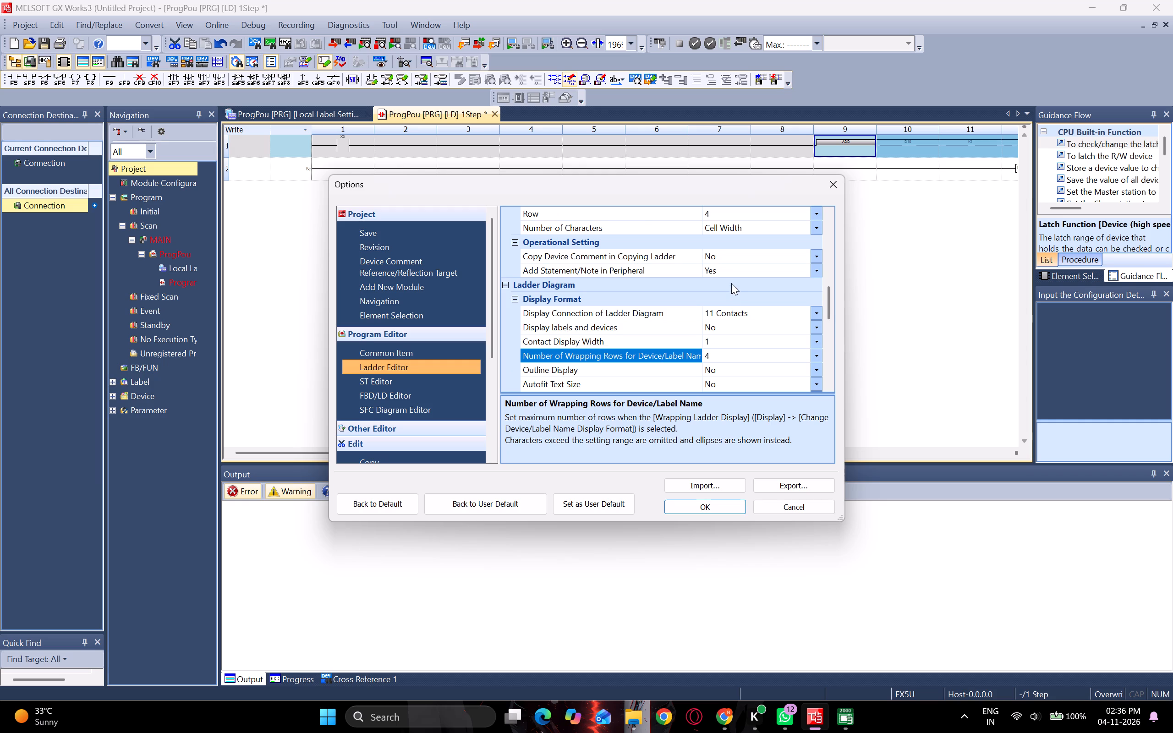
pyautogui.scroll(1, 731, 266)
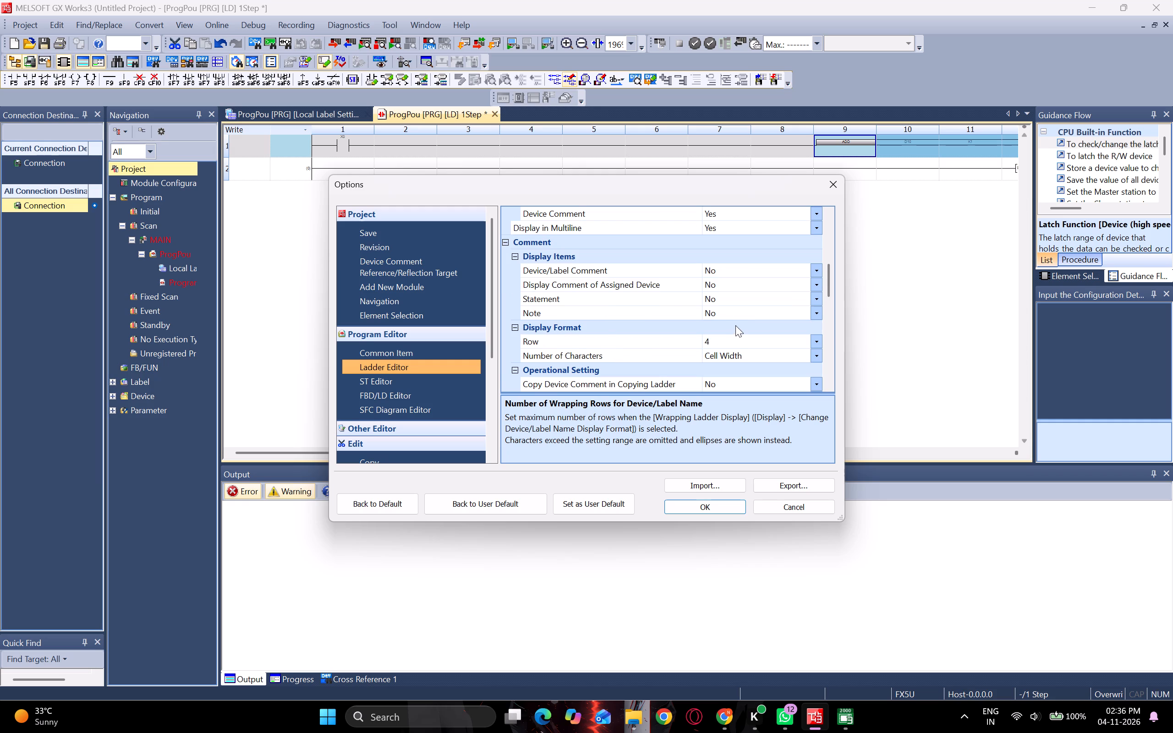
pyautogui.click(763, 359)
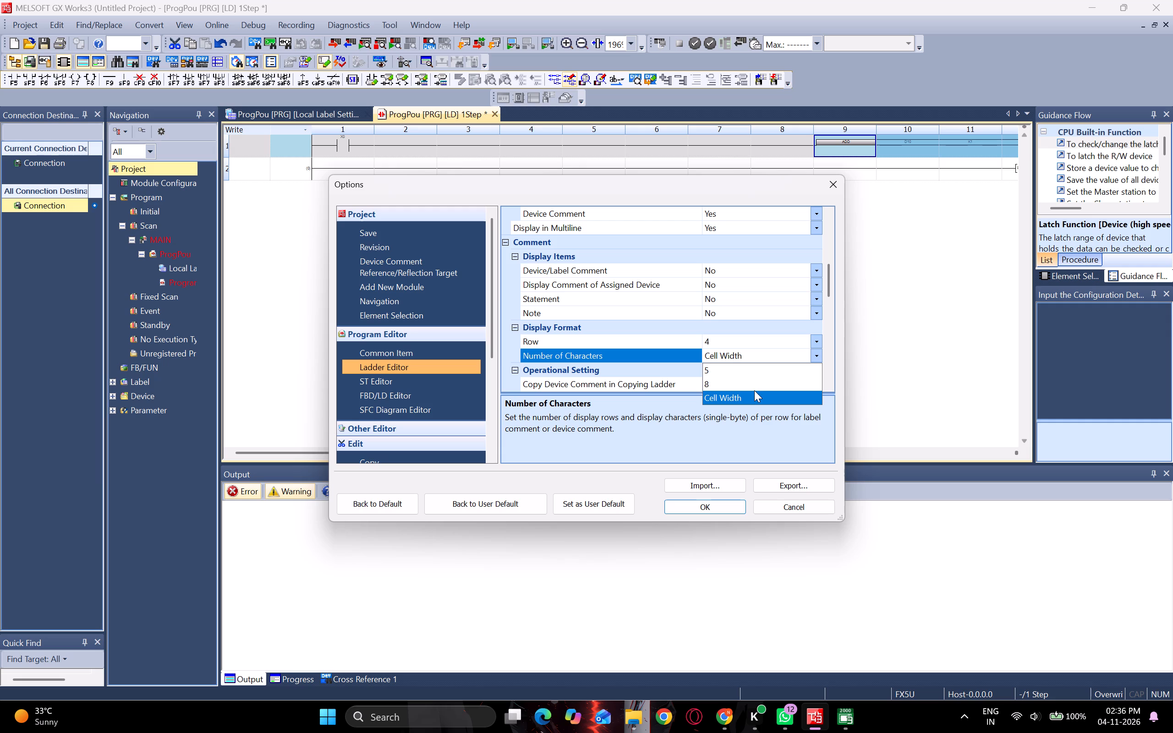
pyautogui.click(754, 388)
pyautogui.click(769, 361)
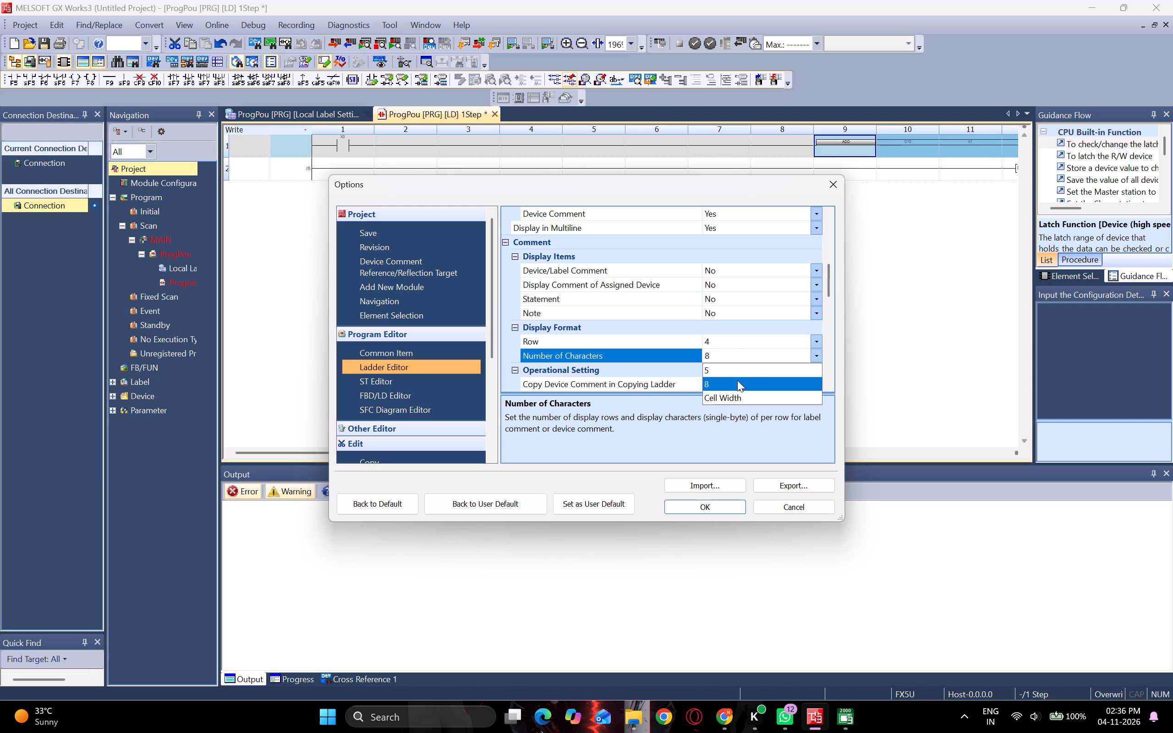
pyautogui.click(725, 374)
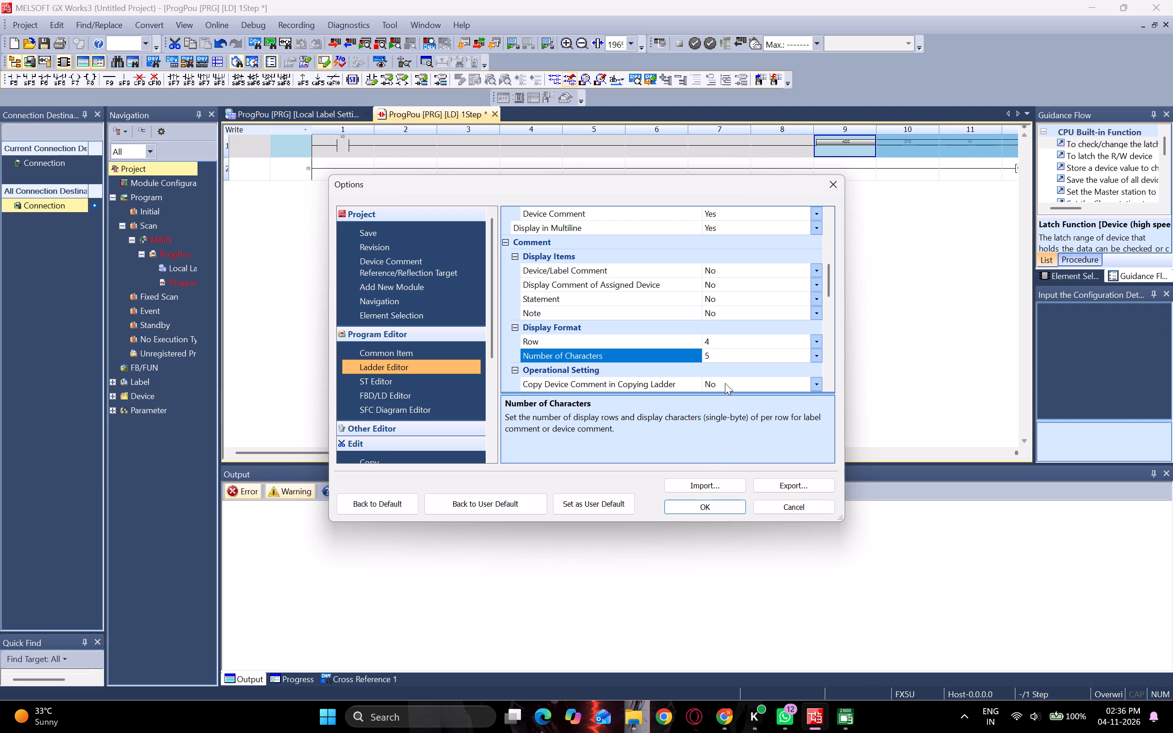
pyautogui.click(707, 501)
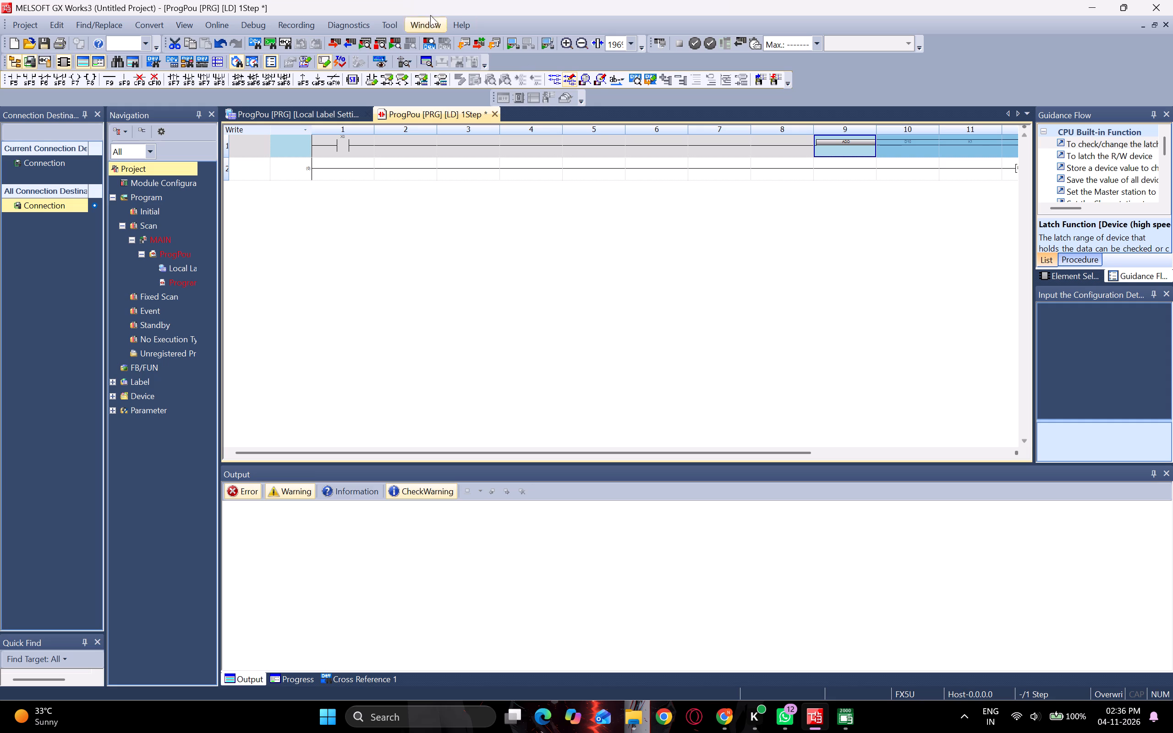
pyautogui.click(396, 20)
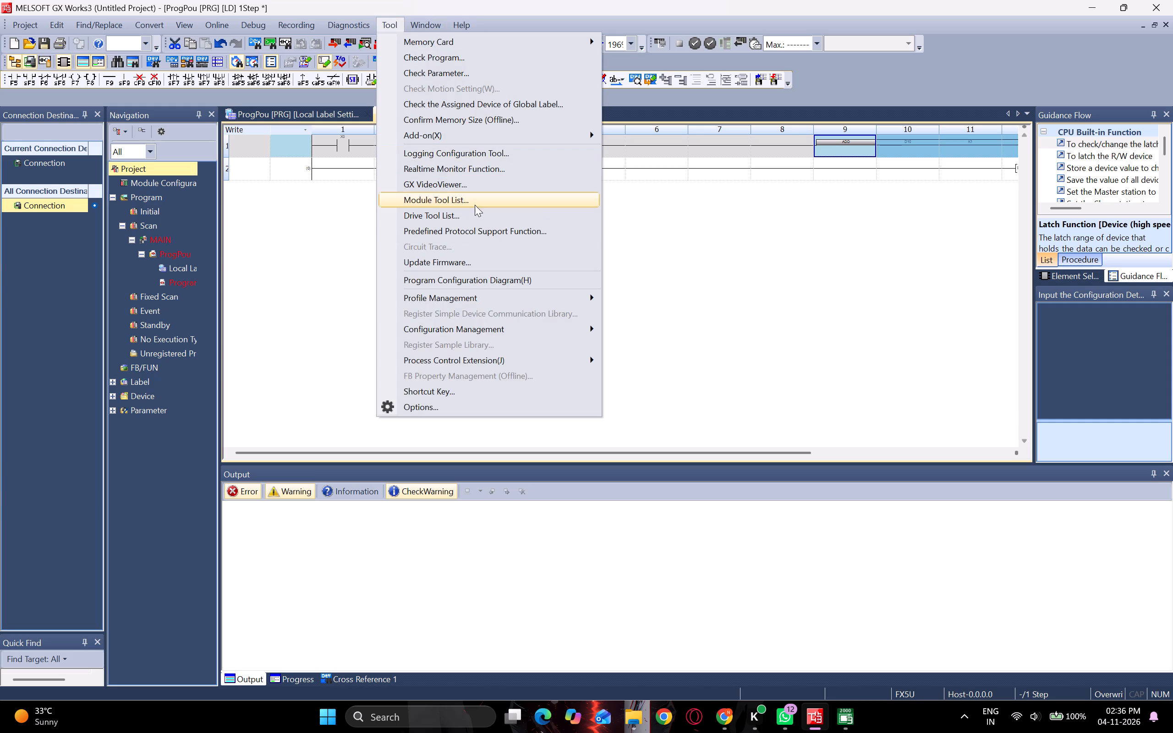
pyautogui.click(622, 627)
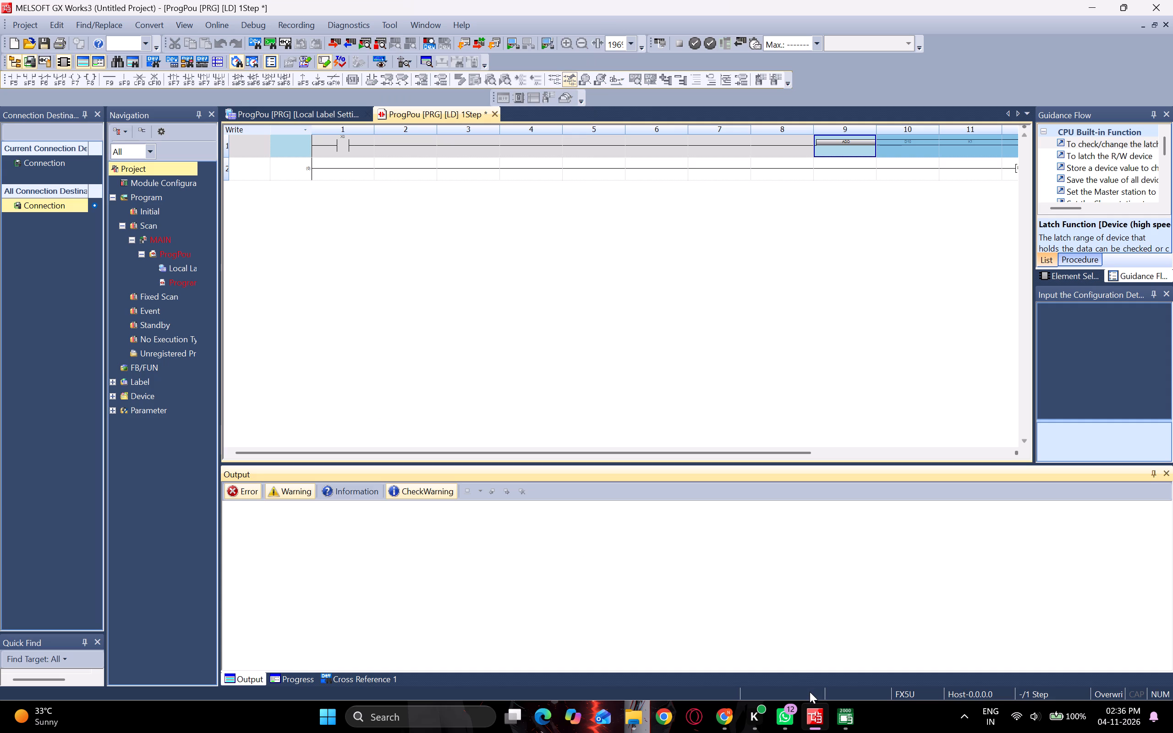
# Switch to GT Designer3, view the Division and Multiplication screens, and close all screens except the WELCOME screen.
pyautogui.click(847, 729)
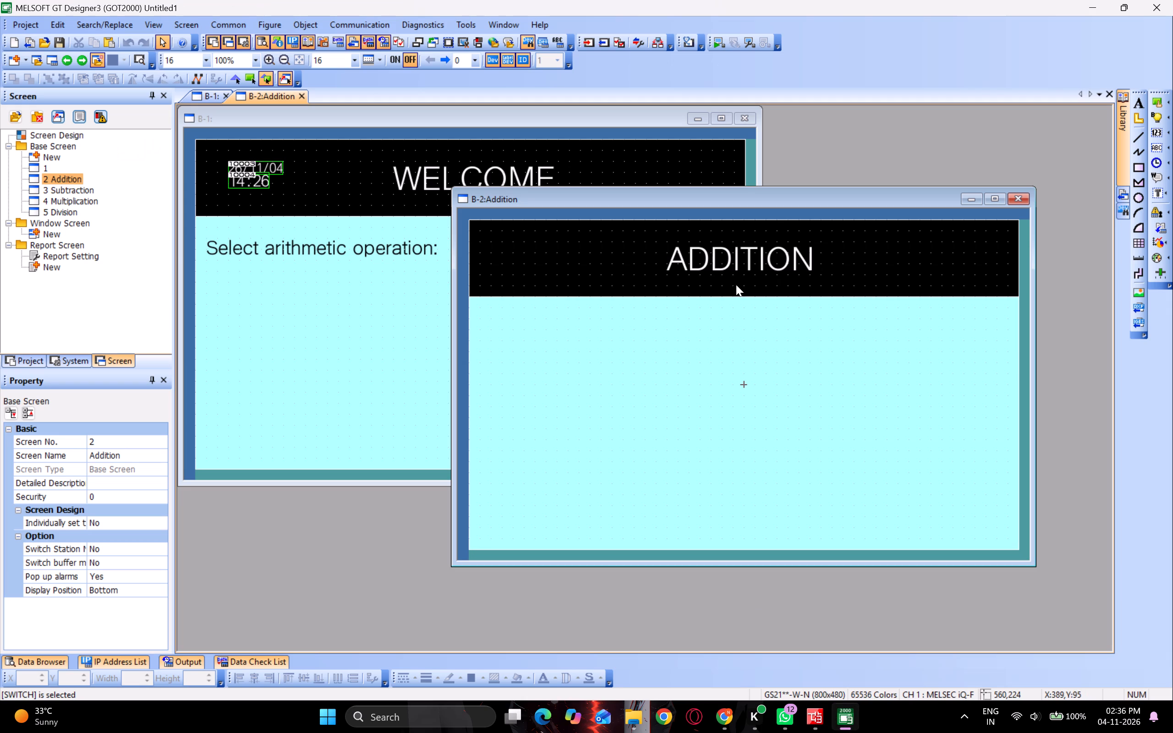
pyautogui.click(63, 202)
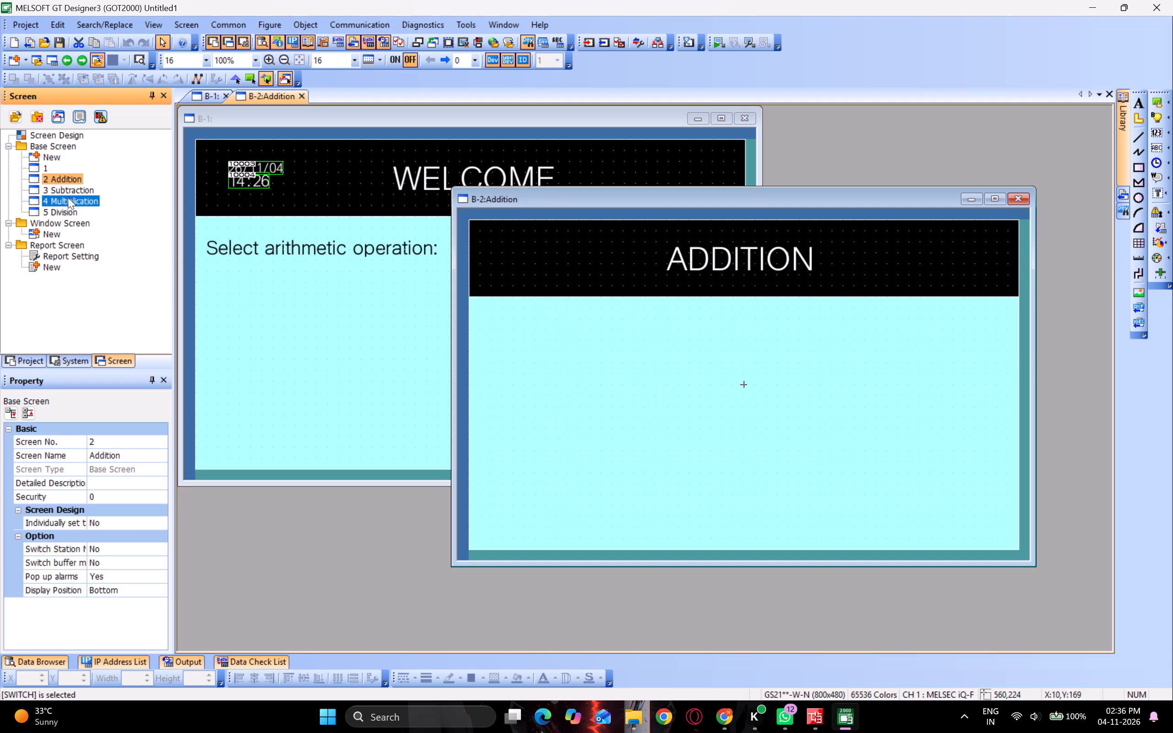
pyautogui.click(79, 190)
pyautogui.click(84, 214)
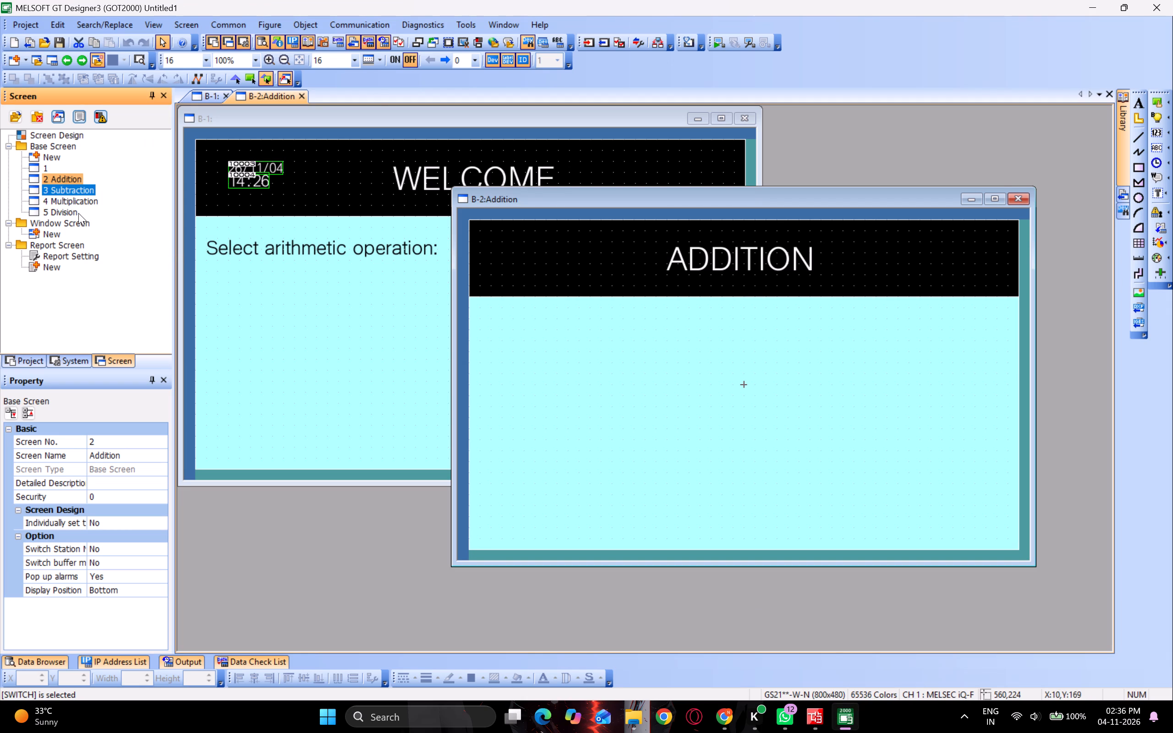
pyautogui.doubleClick(71, 212)
pyautogui.doubleClick(79, 202)
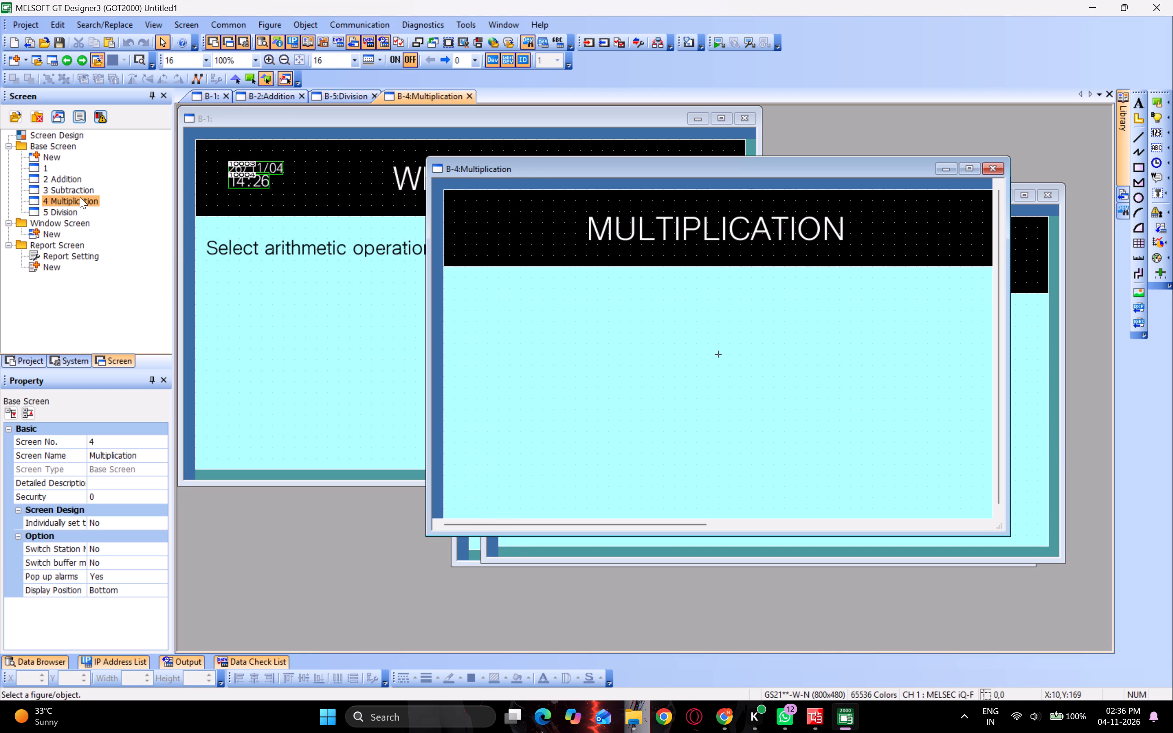
pyautogui.doubleClick(80, 196)
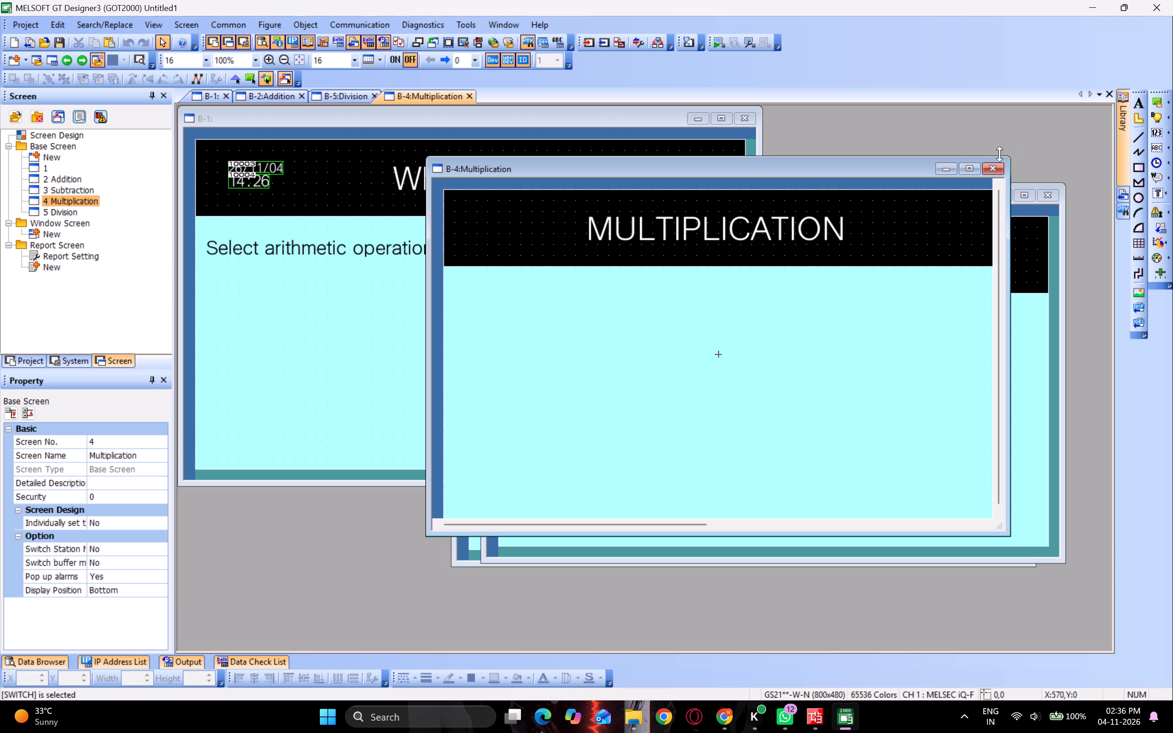
pyautogui.click(996, 161)
pyautogui.click(1042, 193)
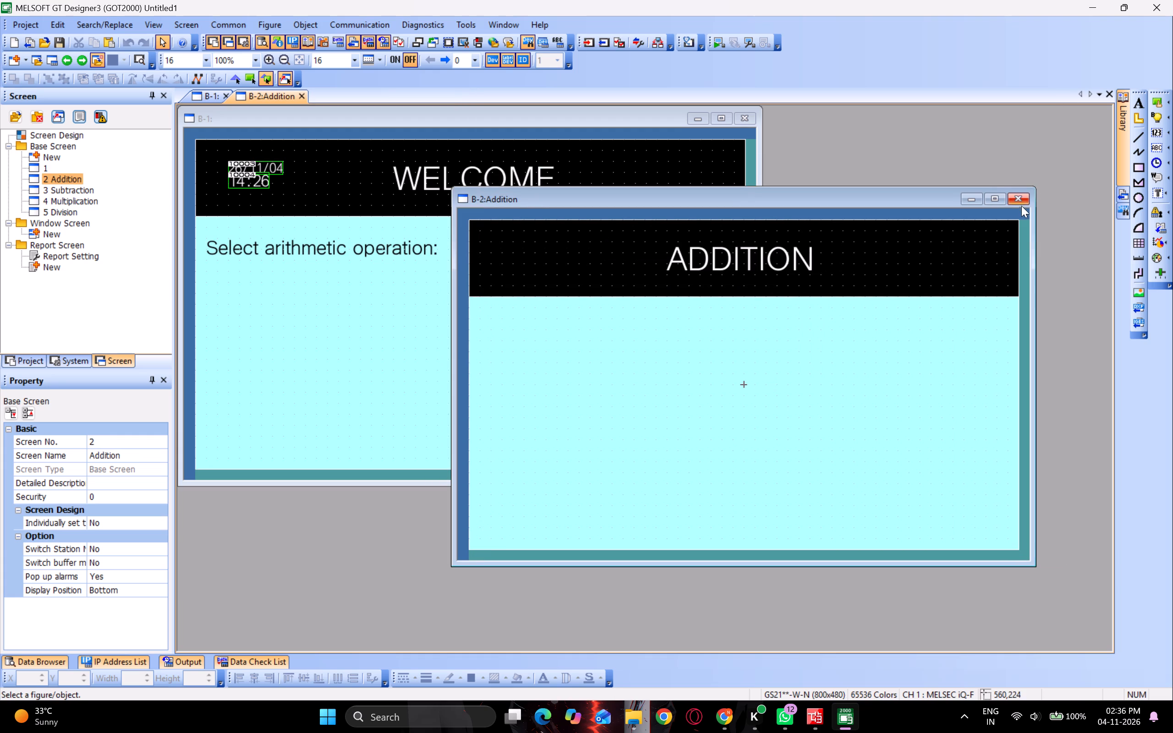
pyautogui.click(1027, 200)
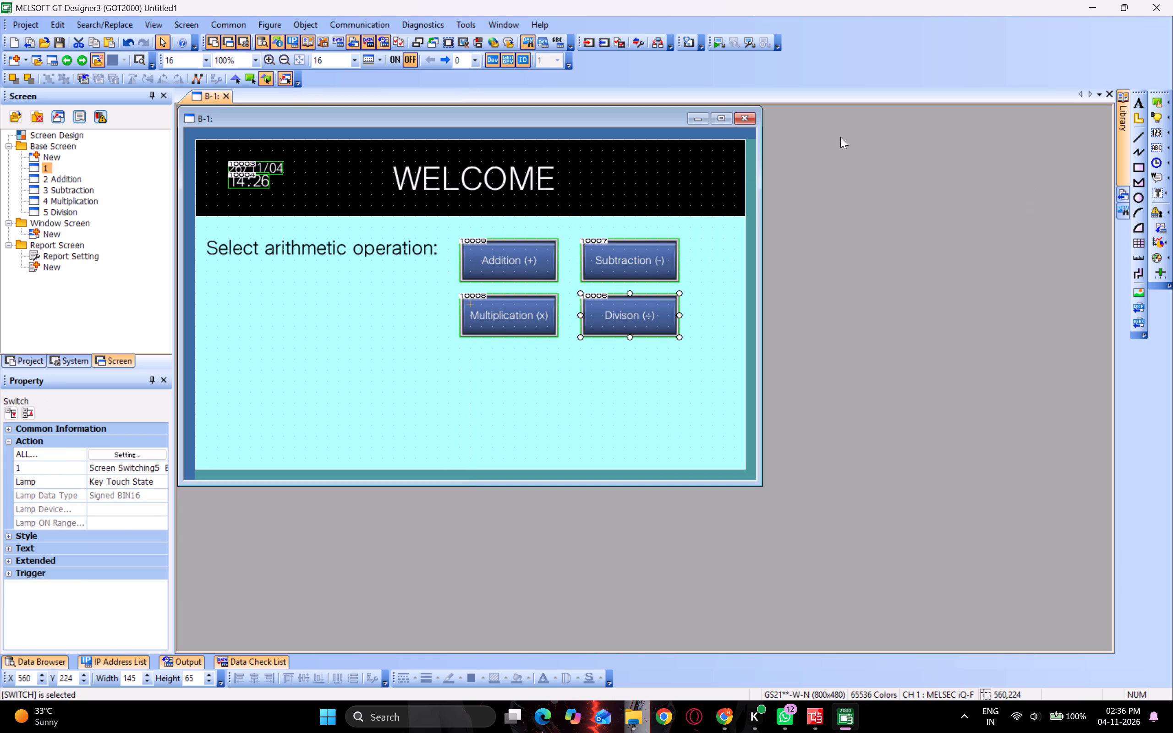
# Capture a screenshot of the WELCOME screen window, including its header and four operation switches.
pyautogui.press('shift+super+s')
pyautogui.hscroll(-1, 354, 115)
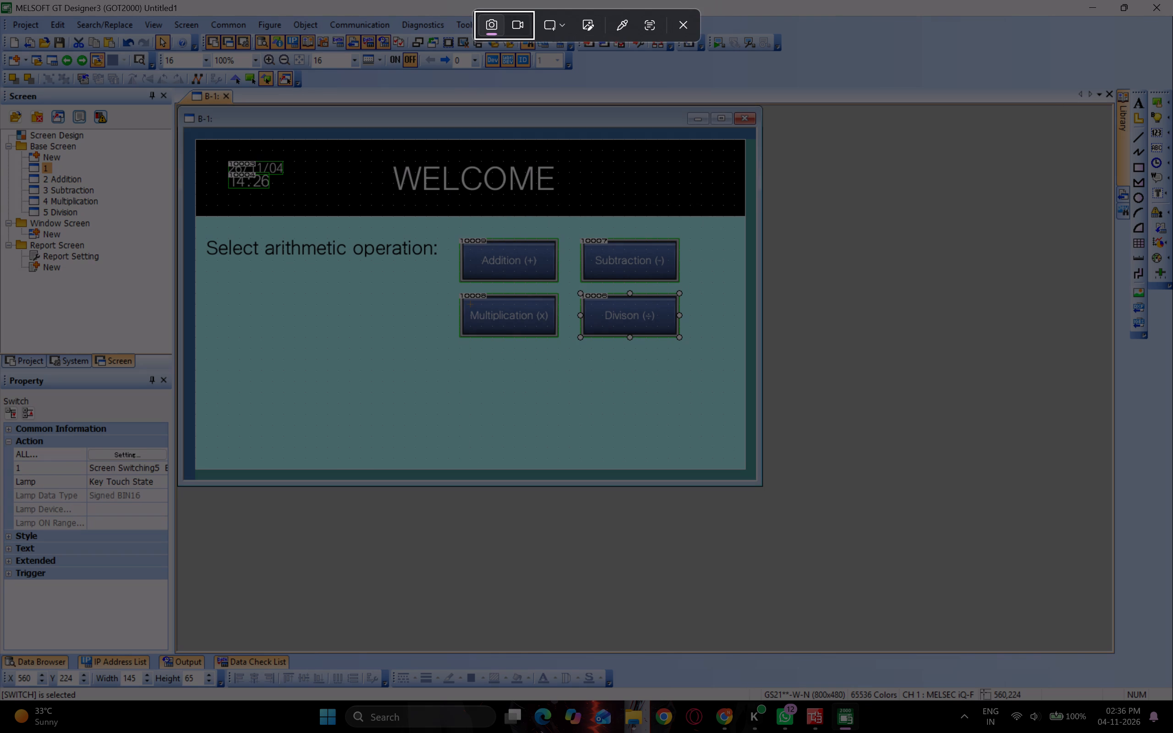
pyautogui.hscroll(-1, 227, 132)
pyautogui.keyDown('ctrl'); pyautogui.scroll(1, 242, 147); pyautogui.keyUp('ctrl')
pyautogui.moveTo(183, 112); pyautogui.dragTo(705, 440)
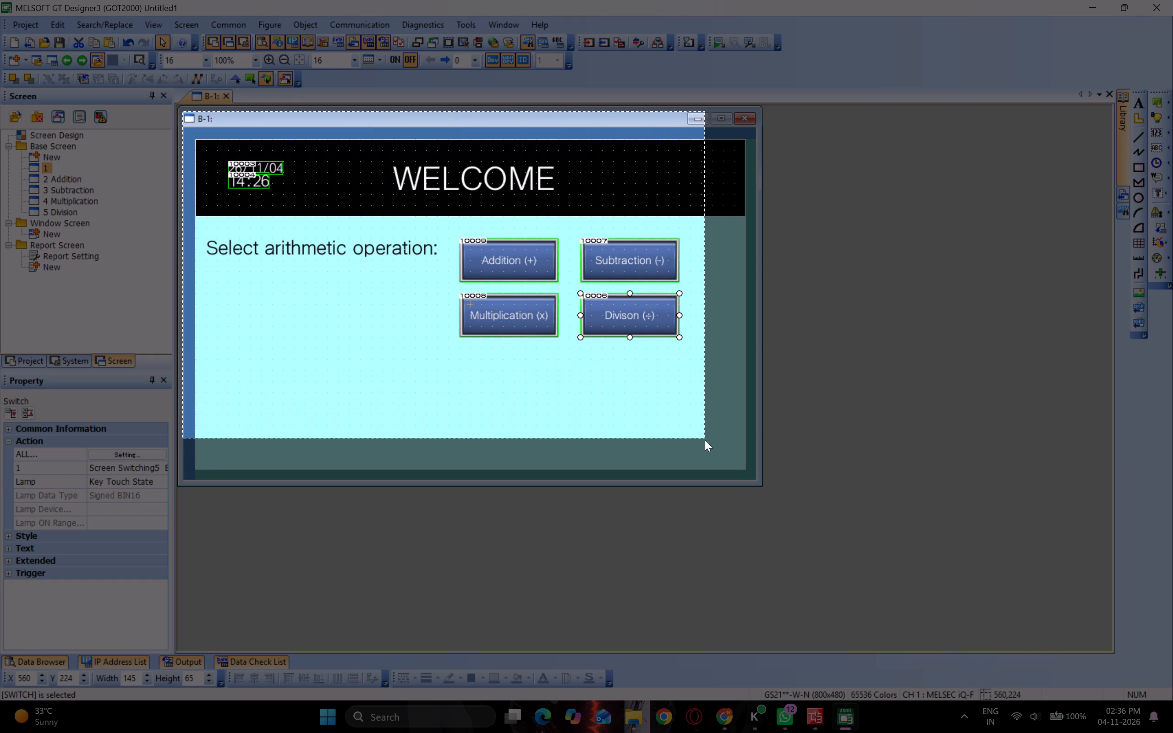
pyautogui.moveTo(705, 440); pyautogui.dragTo(756, 483)
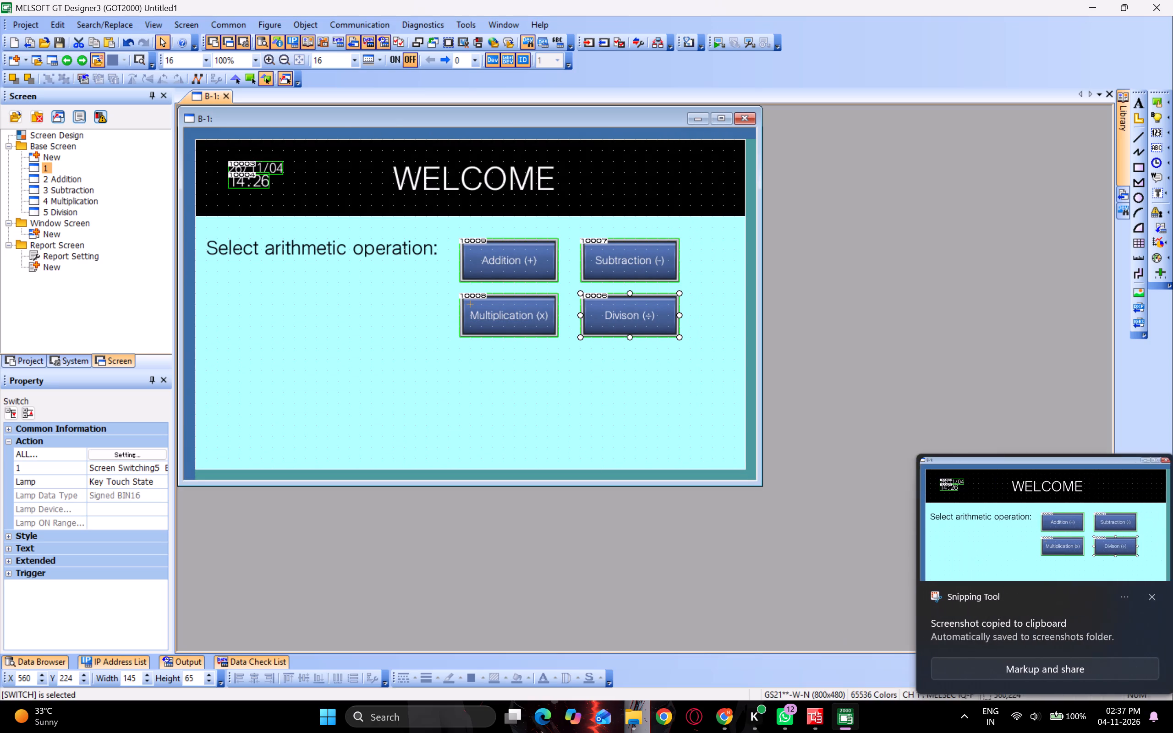
pyautogui.click(700, 715)
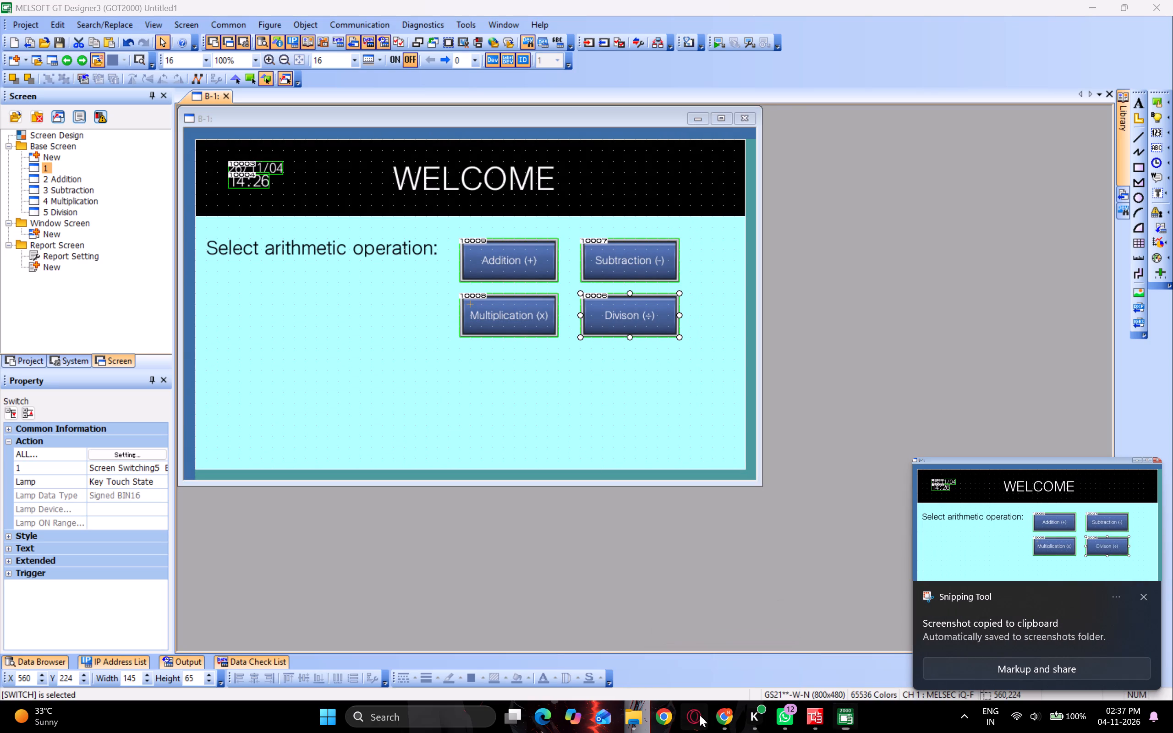
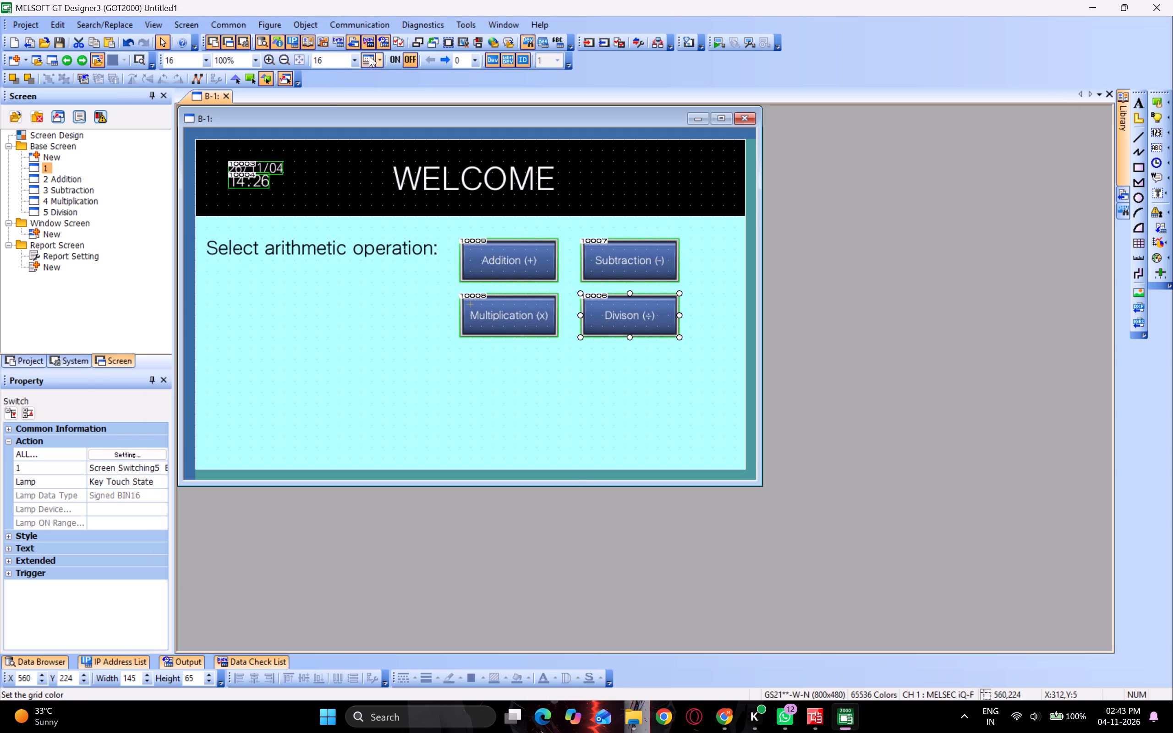
pyautogui.doubleClick(71, 183)
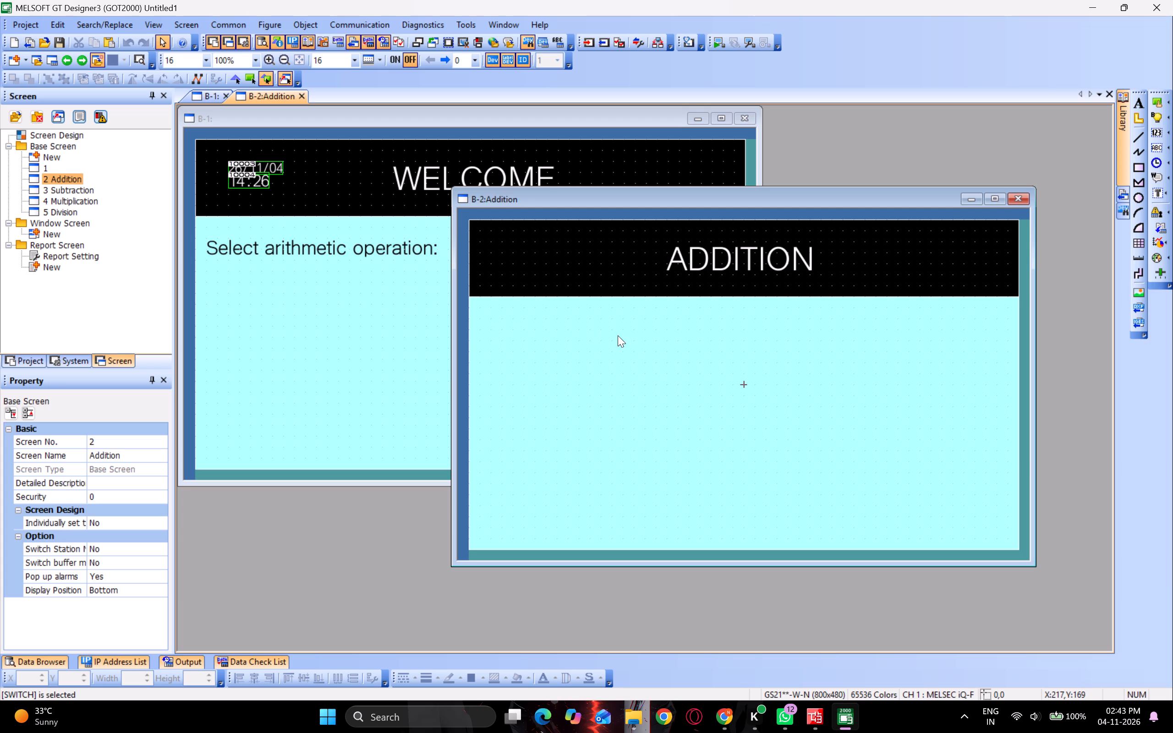
pyautogui.click(1138, 168)
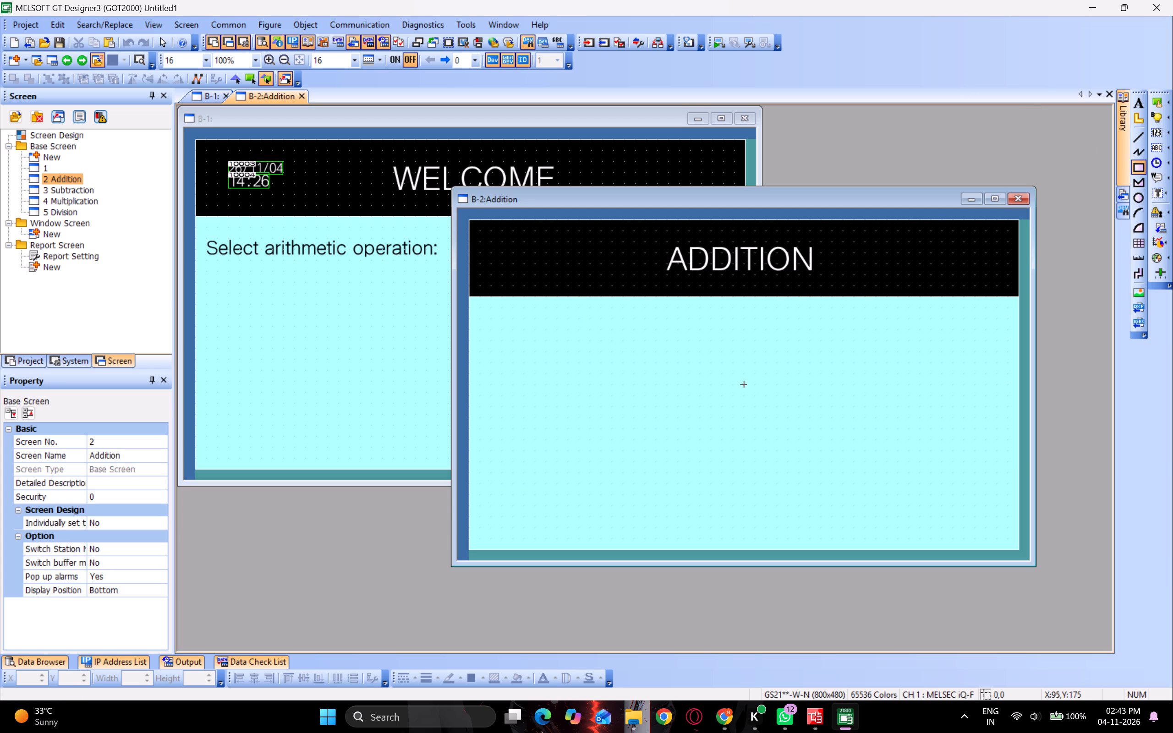
pyautogui.press('Escape')
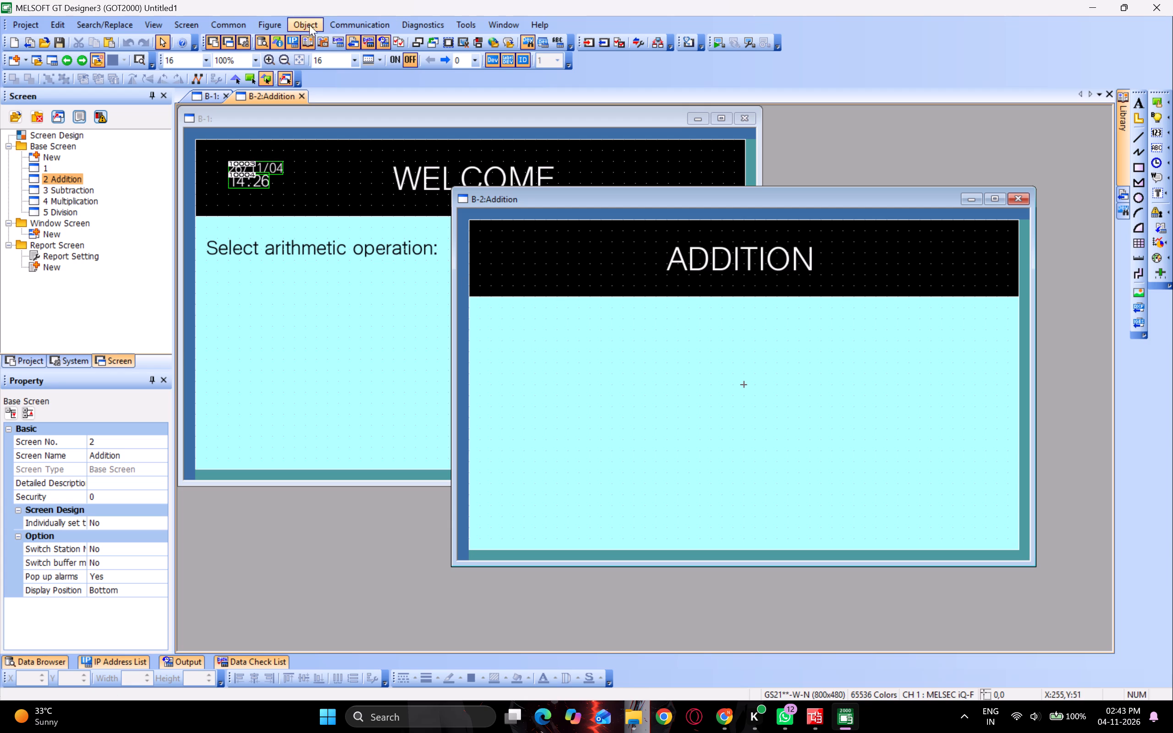
pyautogui.click(300, 26)
pyautogui.click(331, 91)
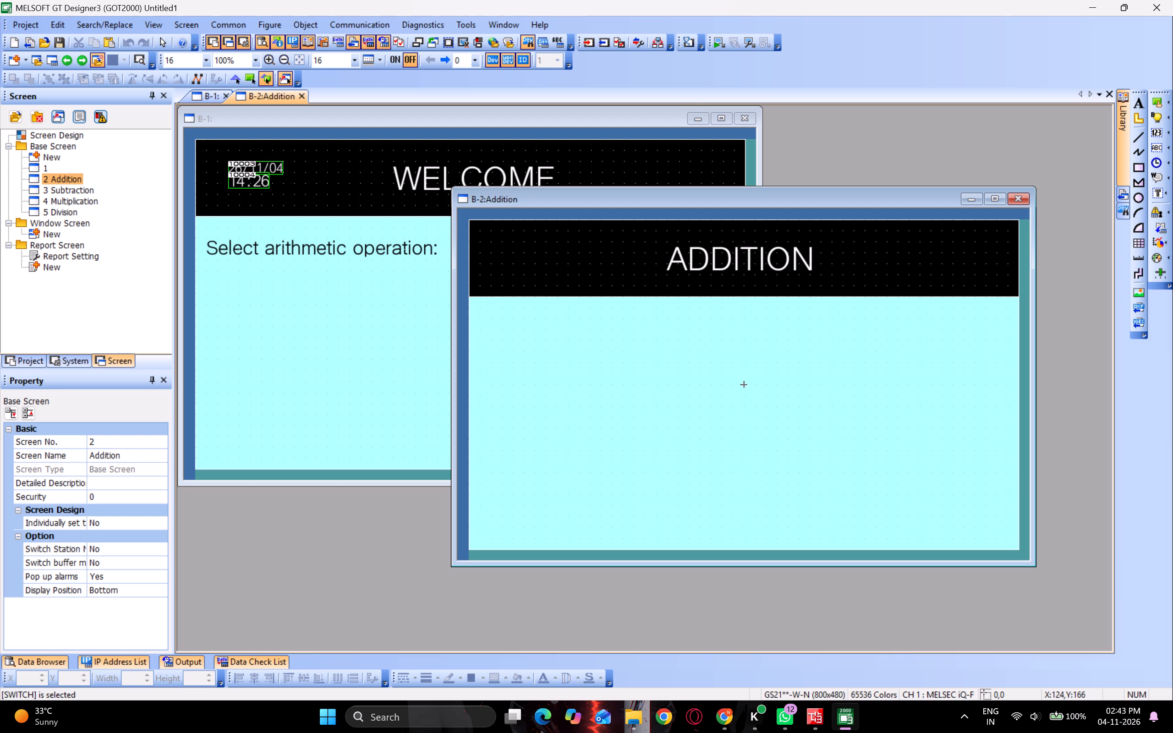
pyautogui.moveTo(511, 330); pyautogui.dragTo(598, 388)
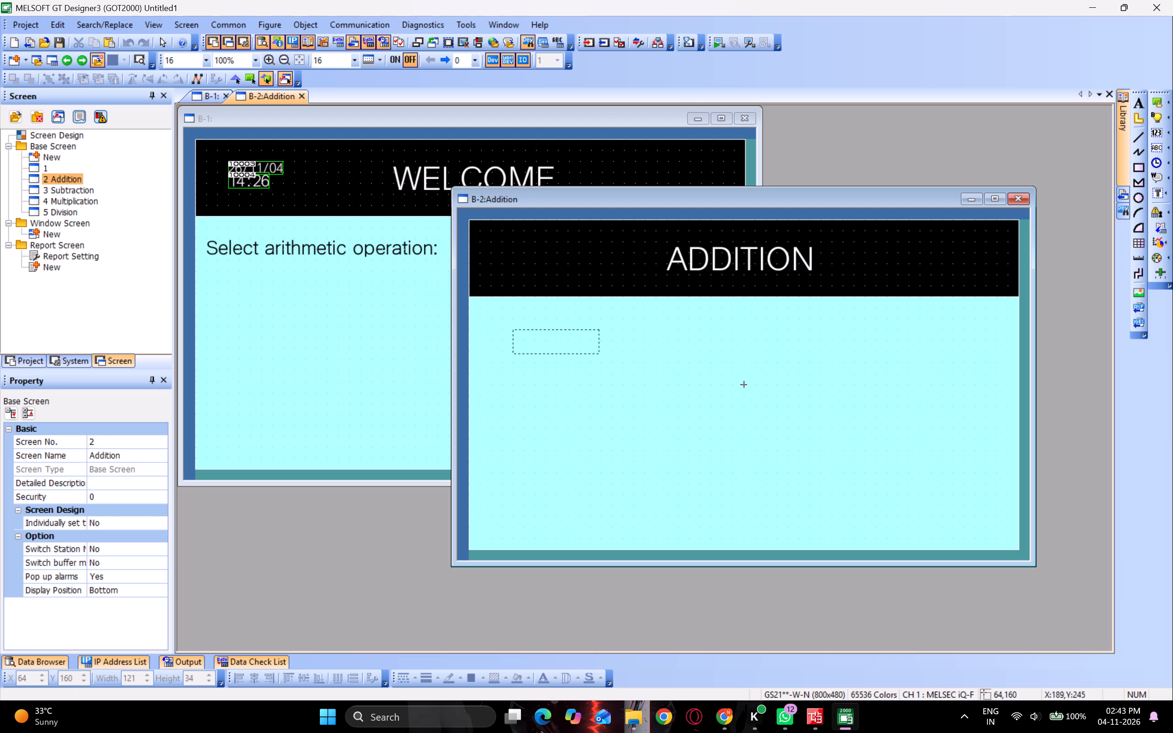
pyautogui.moveTo(598, 388); pyautogui.dragTo(640, 407)
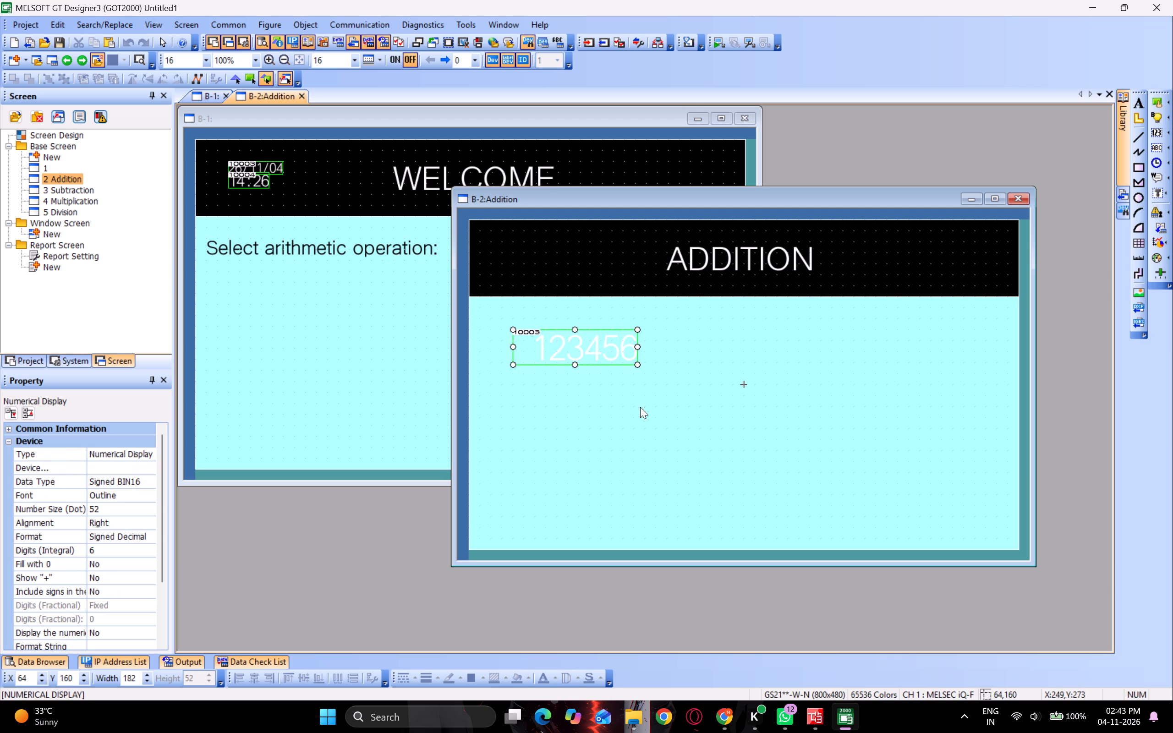
# Duplicate the numerical display and place the copy directly below the original, aligned with its left edge.
pyautogui.click(627, 346)
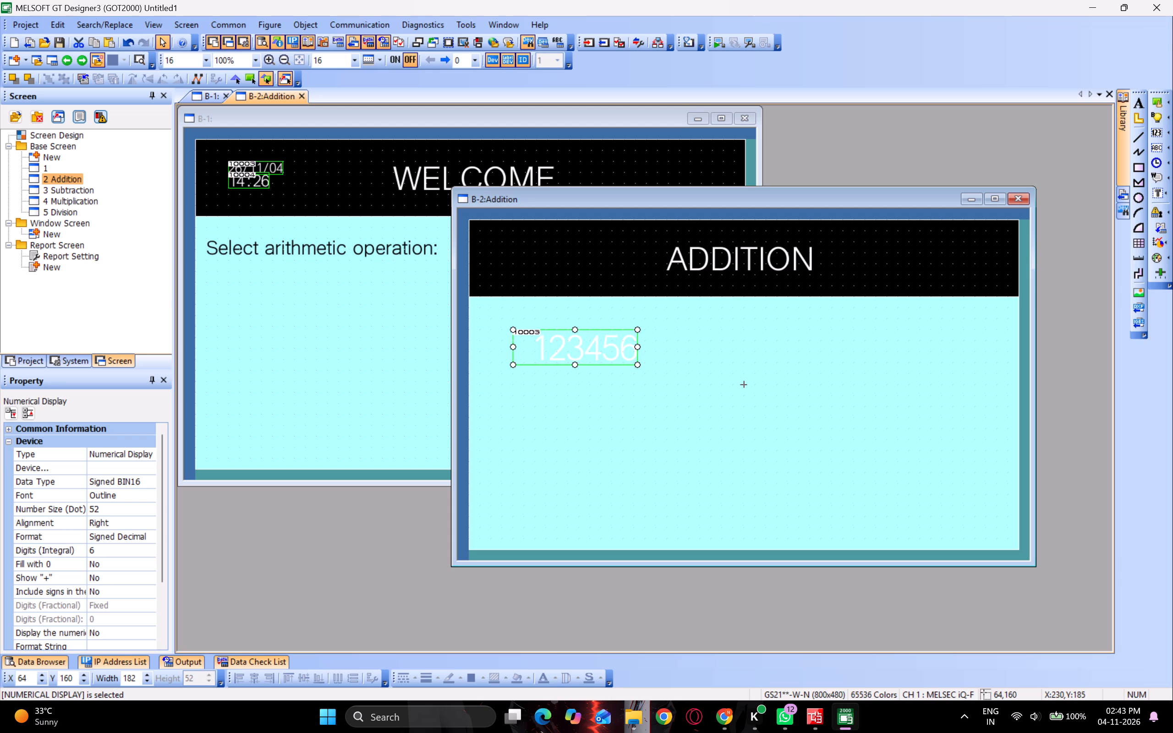
pyautogui.hotkey('ctrl', 'c')
pyautogui.click(759, 347)
pyautogui.hotkey('ctrl', 'v')
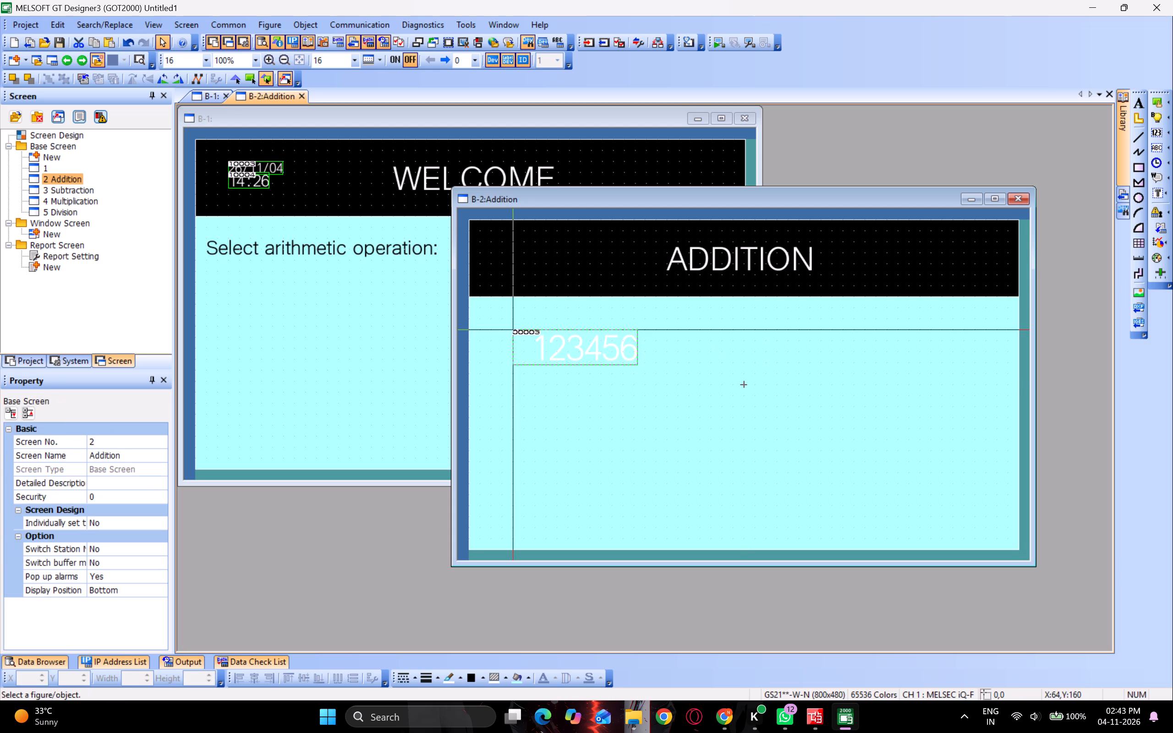
pyautogui.click(691, 333)
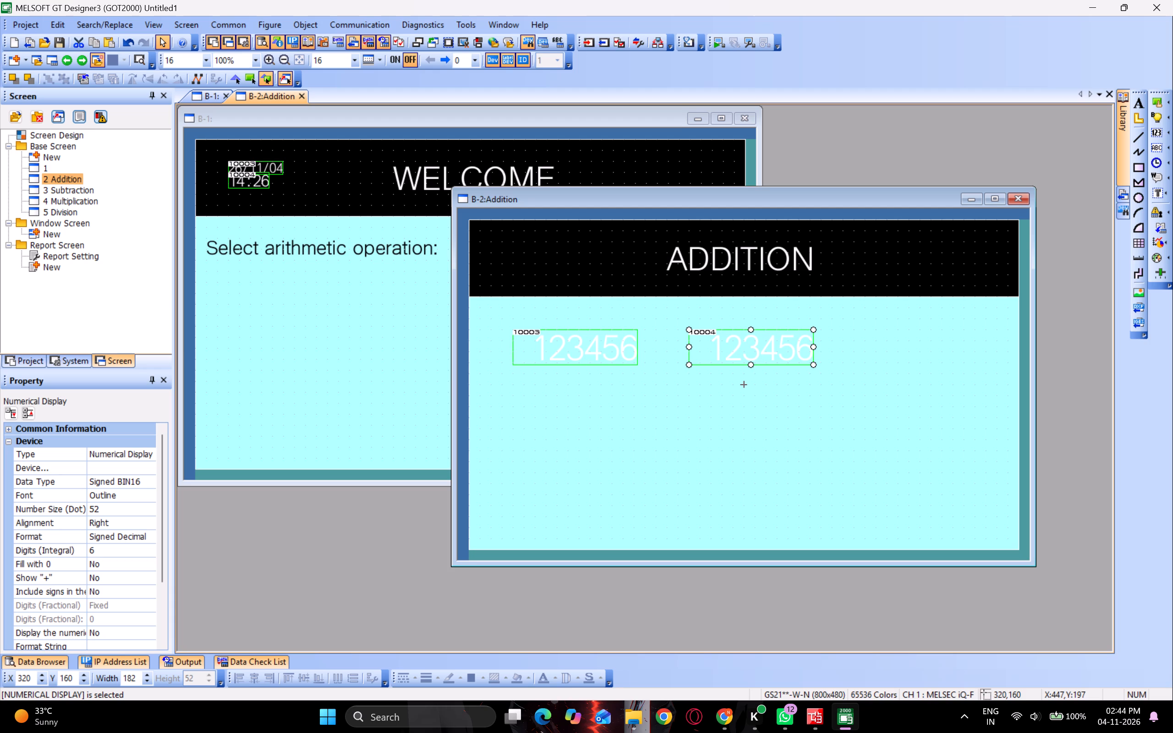
pyautogui.moveTo(776, 355); pyautogui.dragTo(601, 437)
pyautogui.click(569, 349)
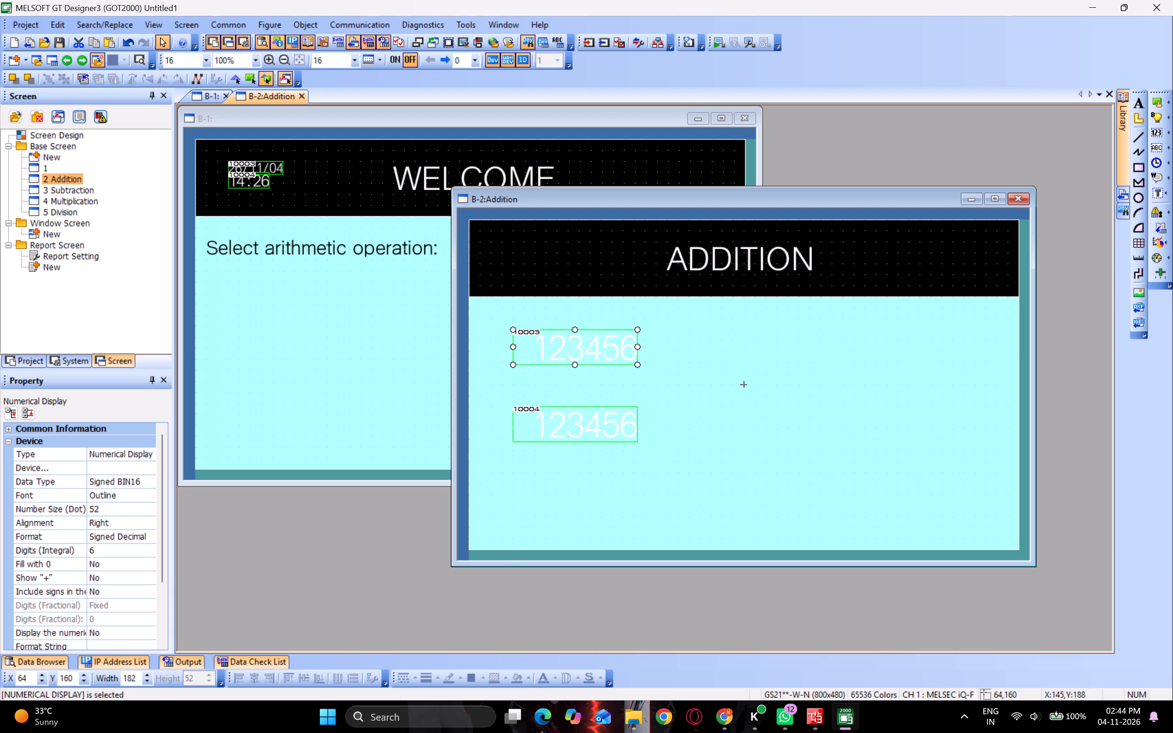
pyautogui.click(713, 371)
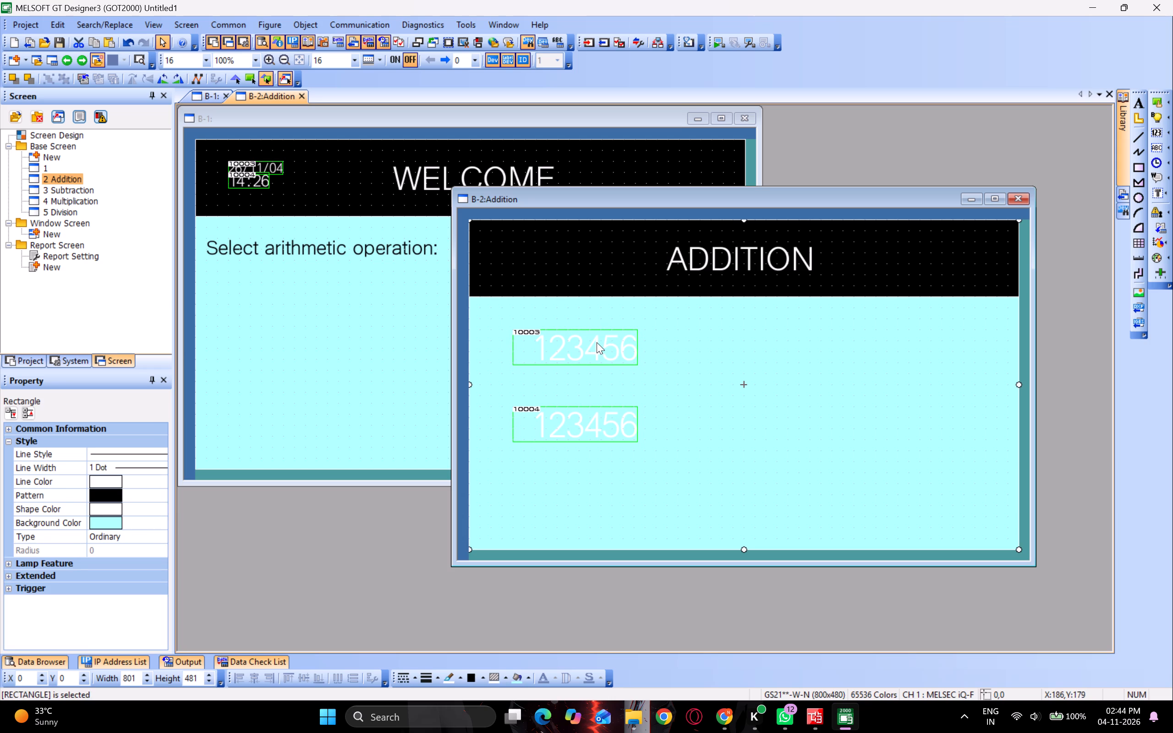
pyautogui.click(703, 405)
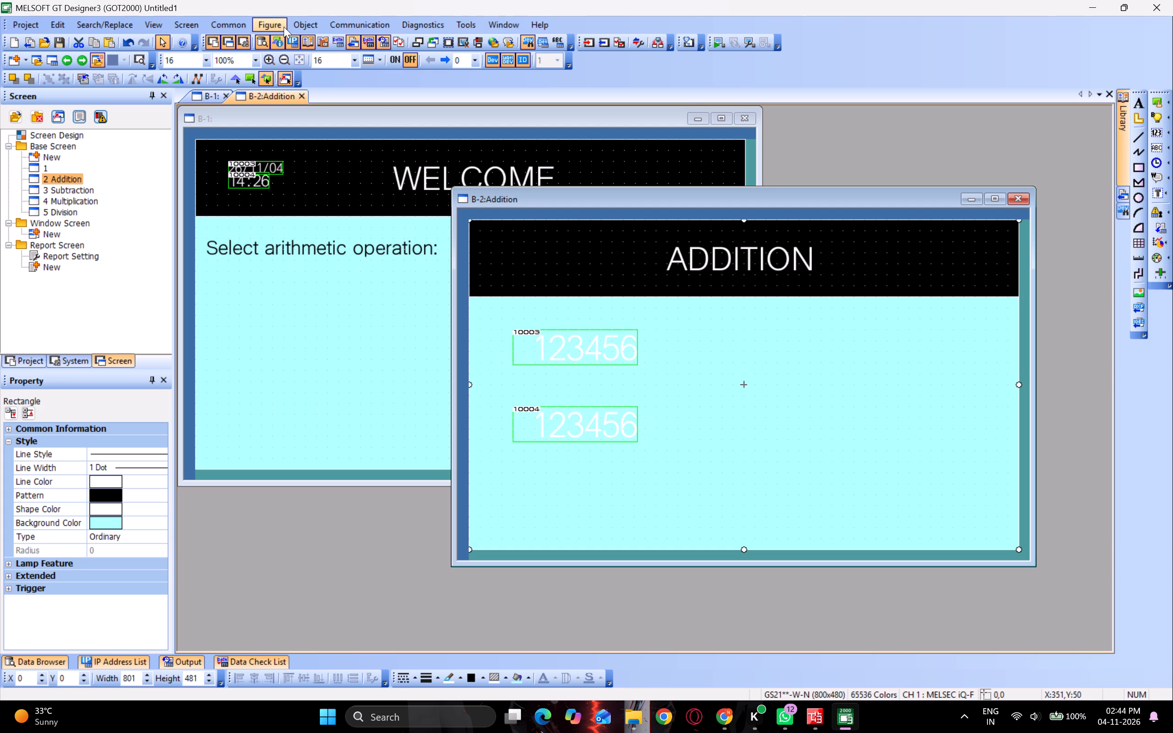
# Place a third numerical display, about 196 wide, to the right of the other two at about X 384, Y 224.
pyautogui.click(296, 29)
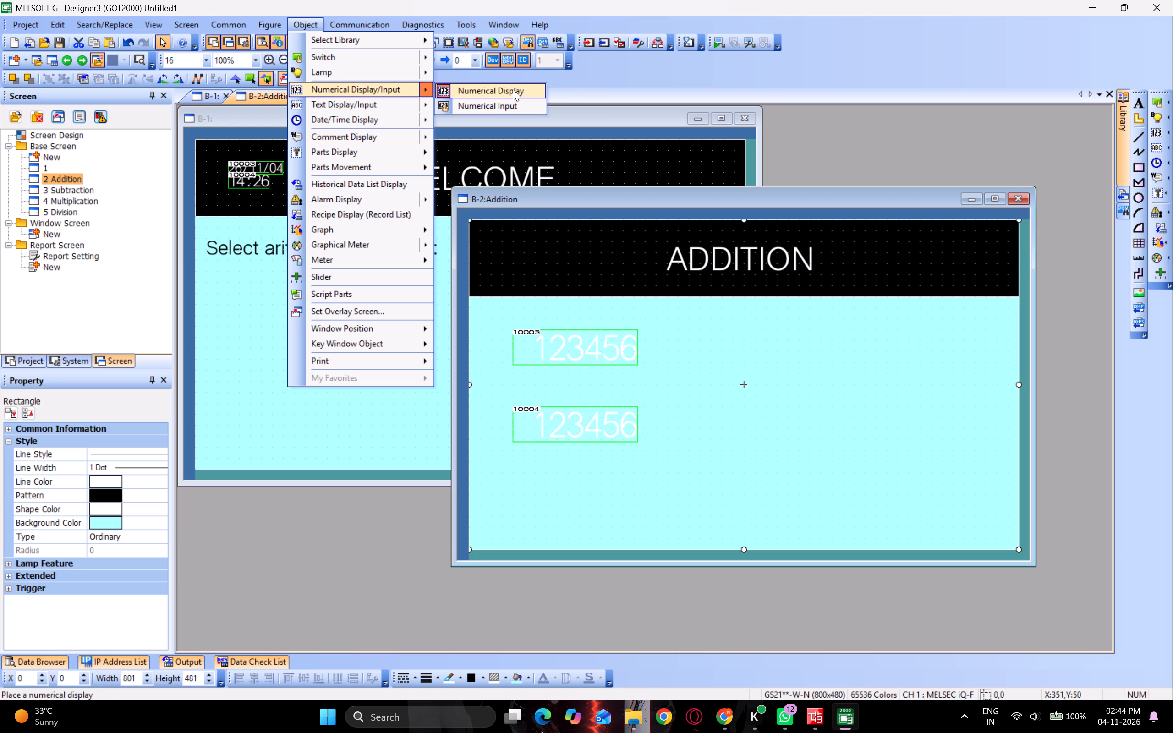
pyautogui.click(513, 89)
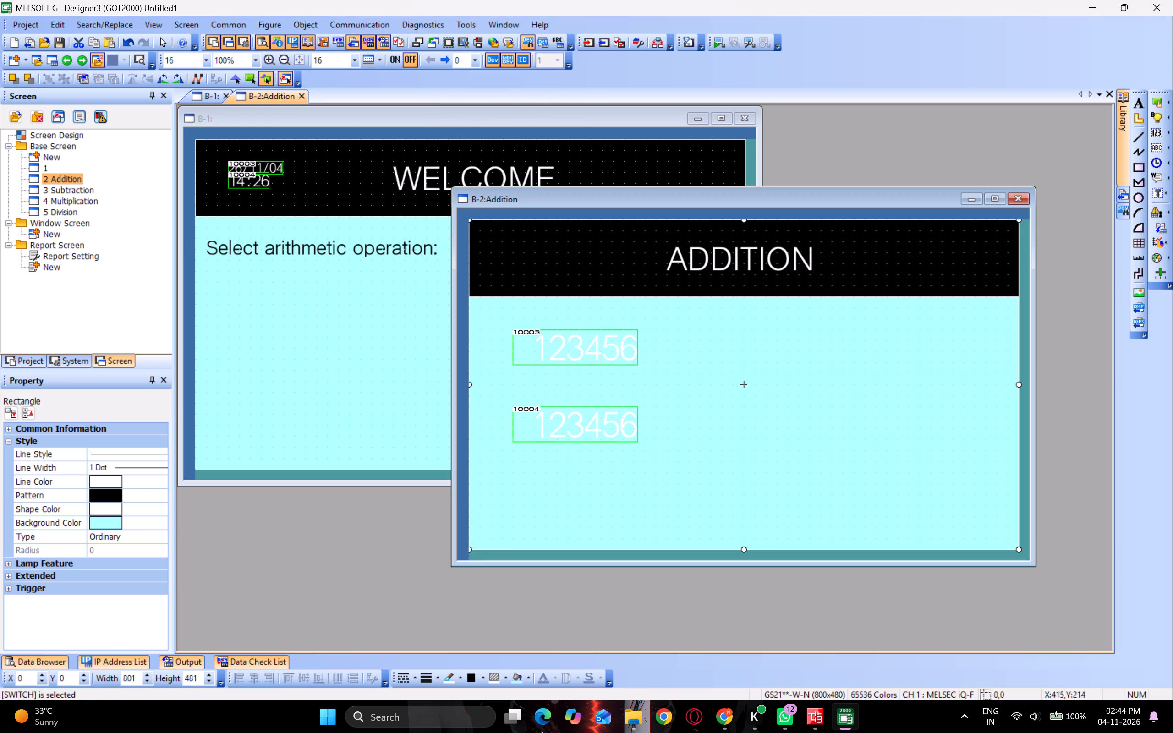
pyautogui.click(770, 380)
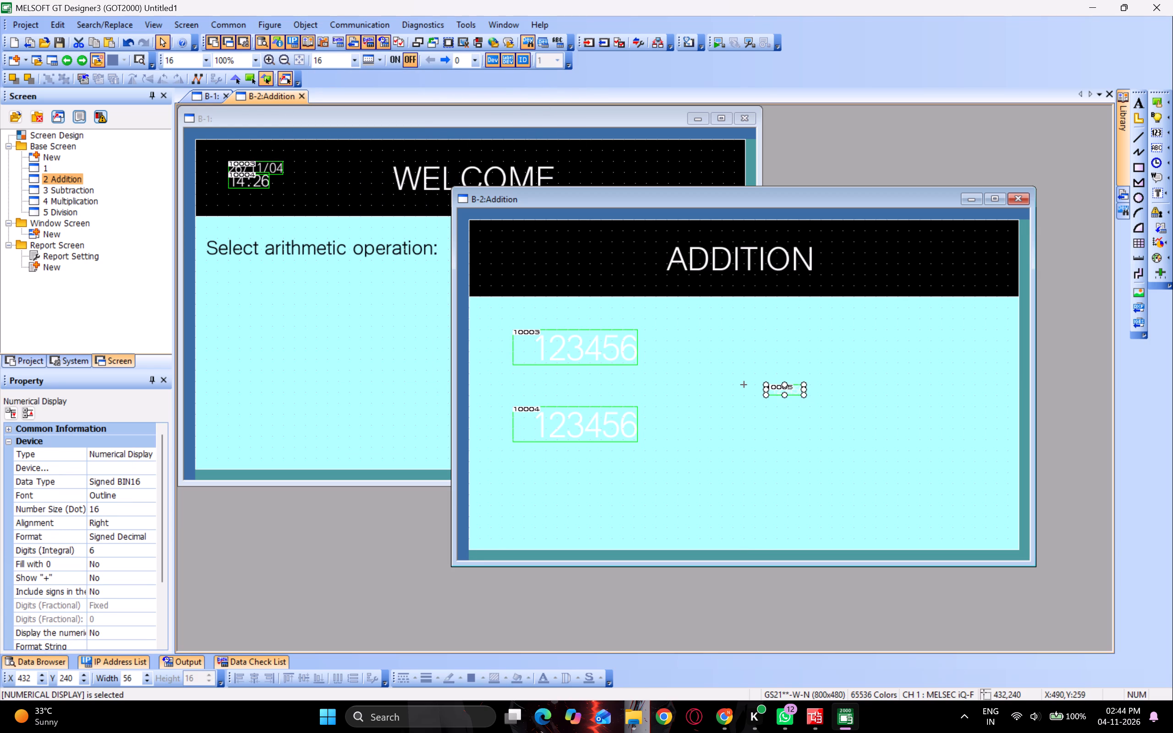
pyautogui.moveTo(806, 397); pyautogui.dragTo(901, 441)
pyautogui.moveTo(836, 404); pyautogui.dragTo(798, 390)
pyautogui.click(702, 388)
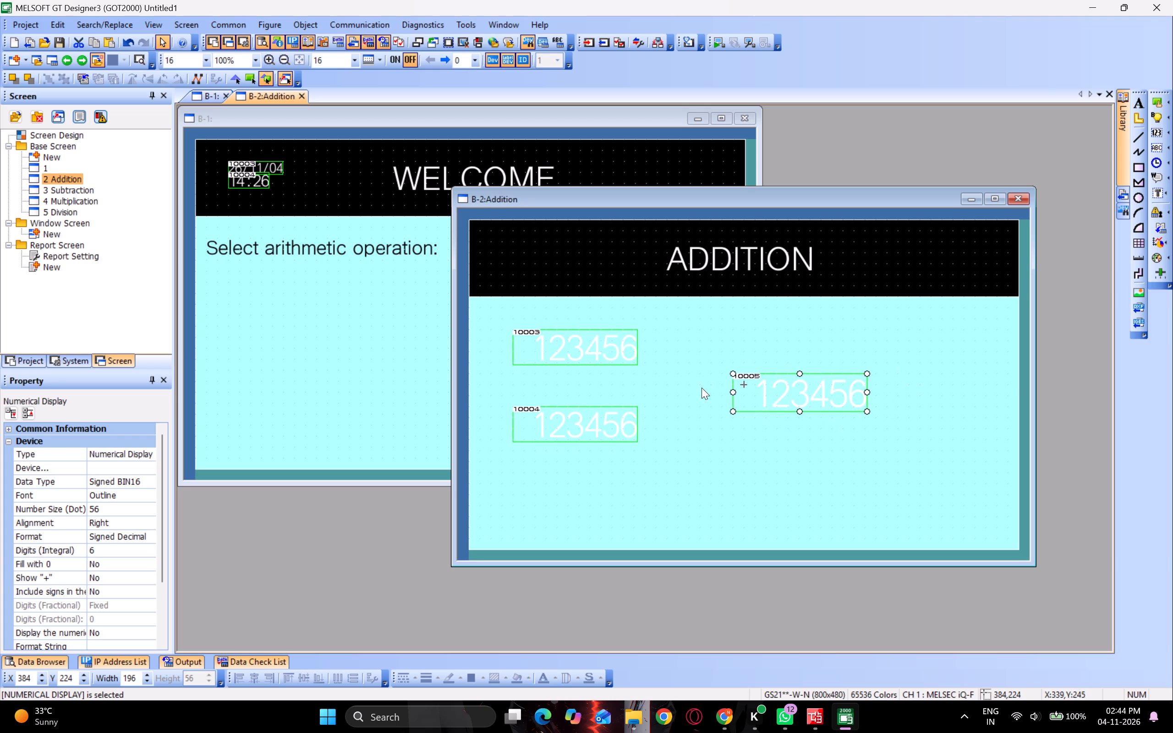
# Draw a rectangle about 209 by 97 around the upper of the two stacked numerical displays.
pyautogui.click(586, 347)
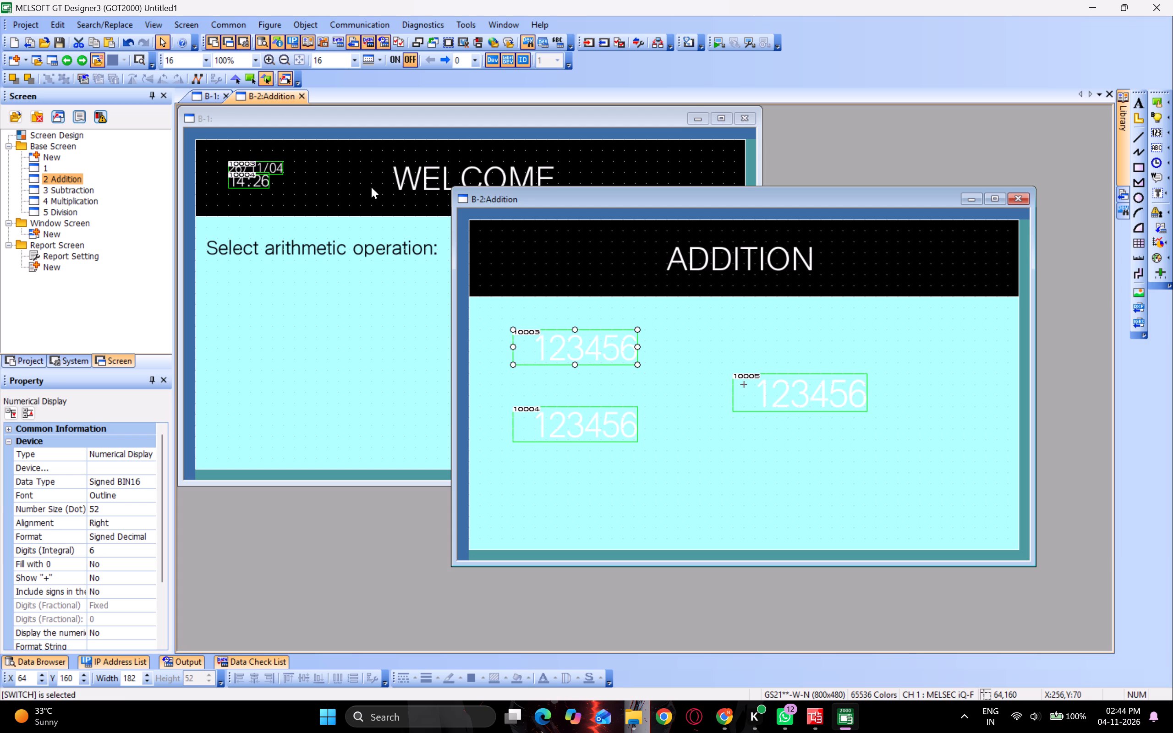
pyautogui.click(1135, 164)
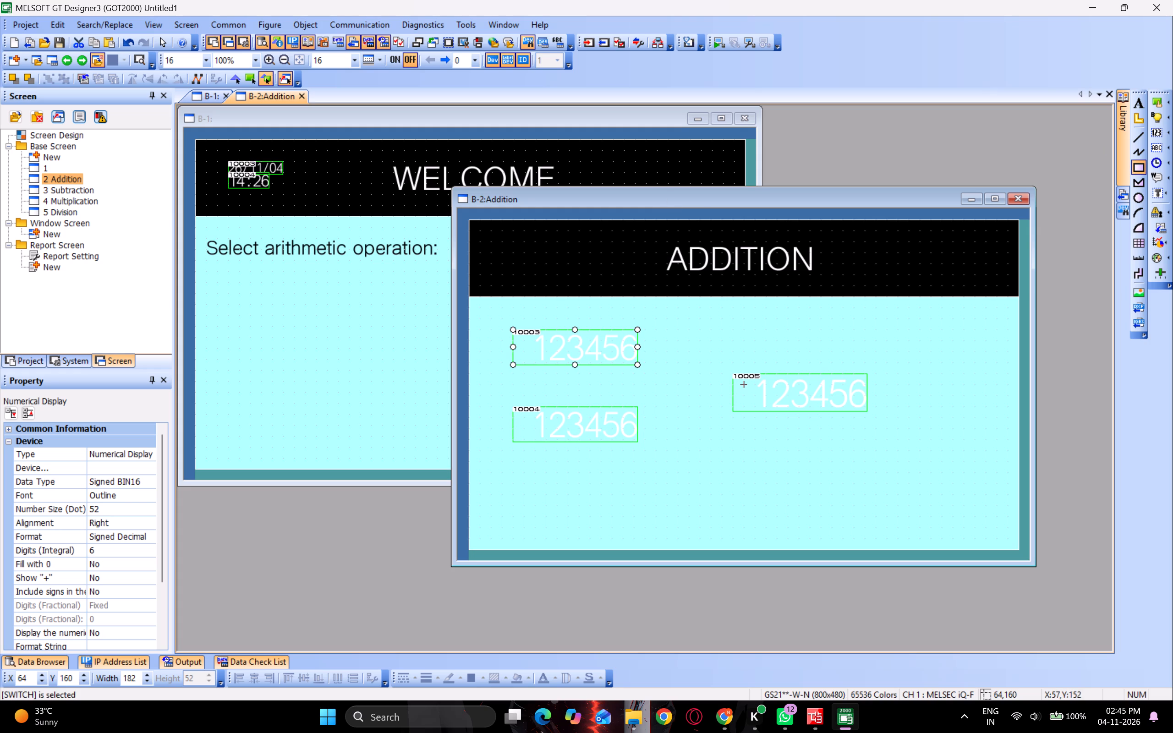
pyautogui.moveTo(500, 317); pyautogui.dragTo(585, 385)
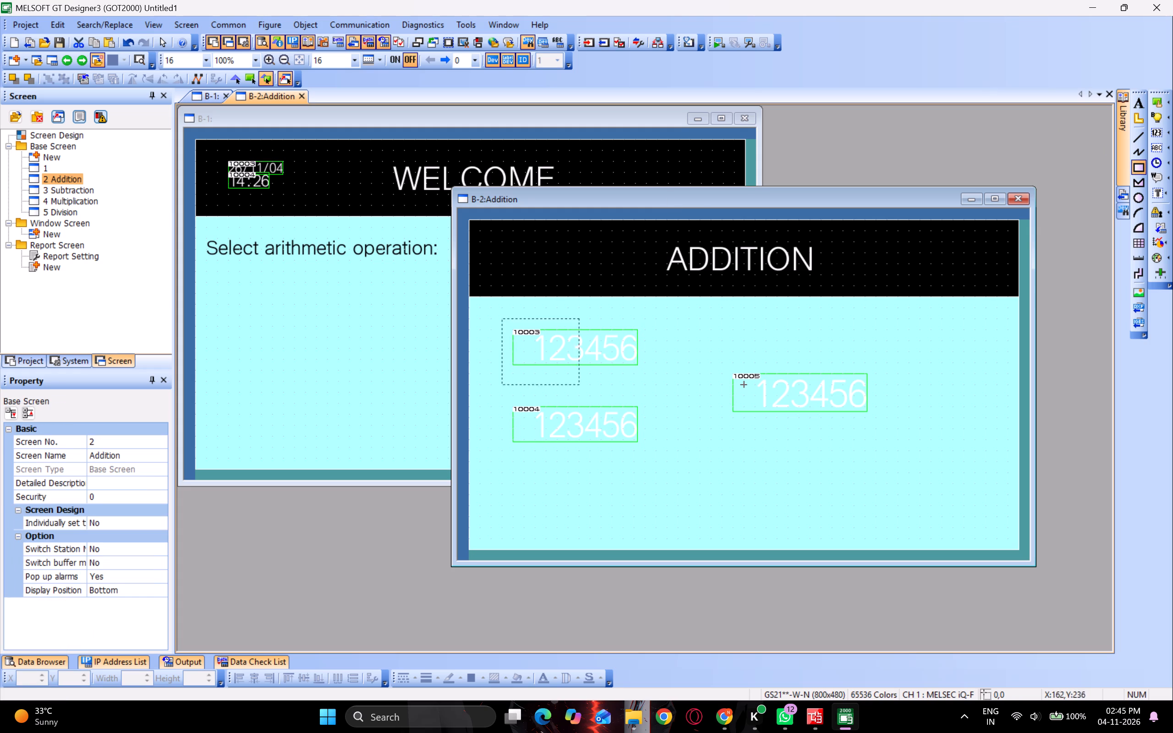
pyautogui.moveTo(585, 385); pyautogui.dragTo(648, 387)
pyautogui.moveTo(648, 387); pyautogui.dragTo(644, 387)
pyautogui.moveTo(644, 387); pyautogui.dragTo(645, 387)
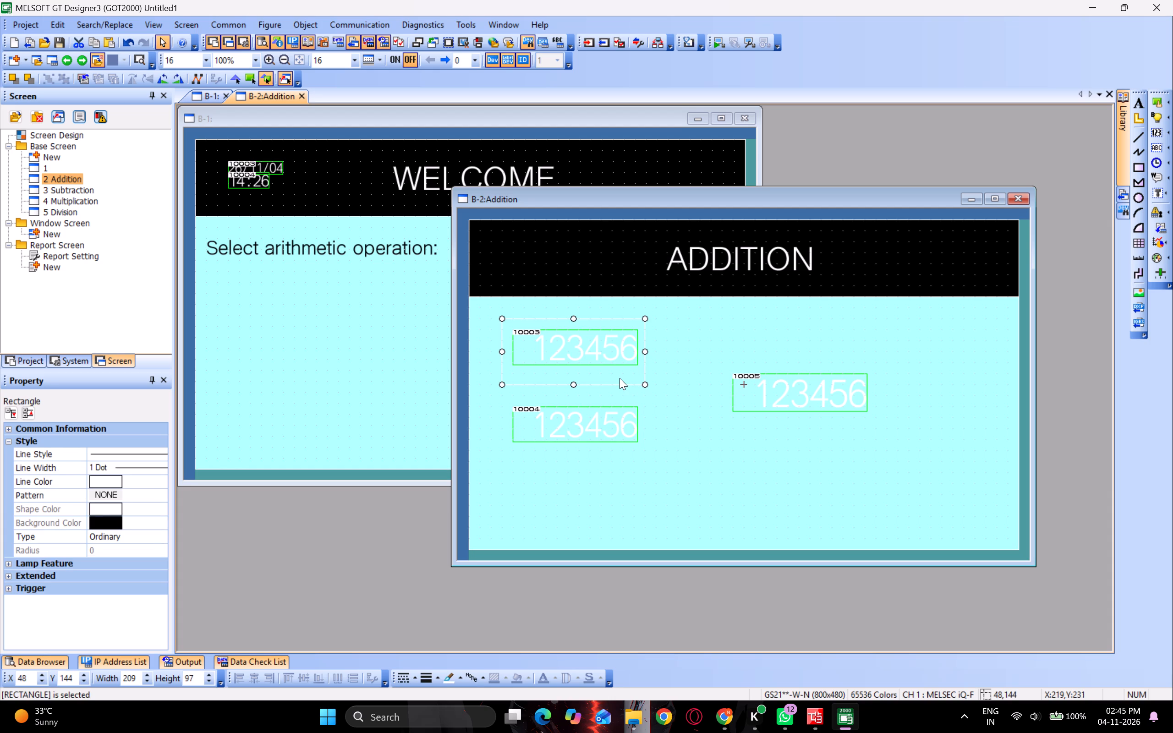
# Move the upper numerical display rightward to about X 144, partly out of its surrounding rectangle.
pyautogui.click(613, 356)
pyautogui.moveTo(613, 356); pyautogui.dragTo(665, 356)
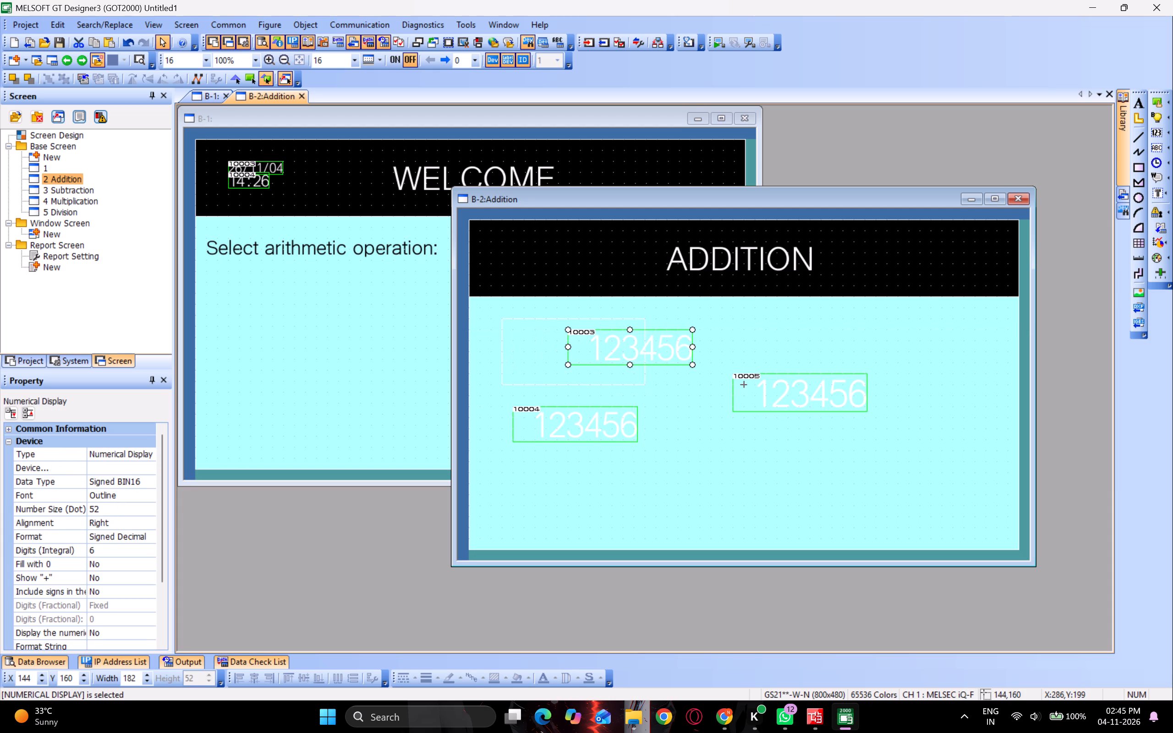
# Fill the small rectangle around the upper numerical display with pattern 37 and a dark grey background color.
pyautogui.doubleClick(559, 369)
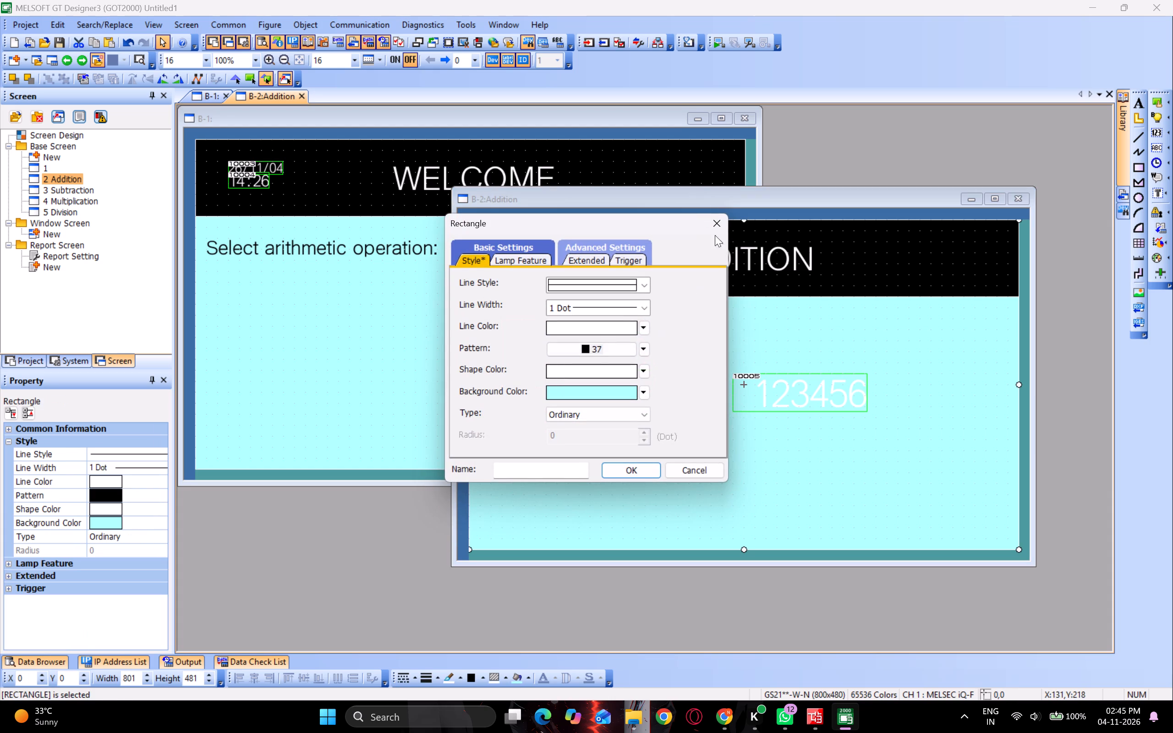
pyautogui.click(713, 227)
pyautogui.click(522, 386)
pyautogui.doubleClick(522, 386)
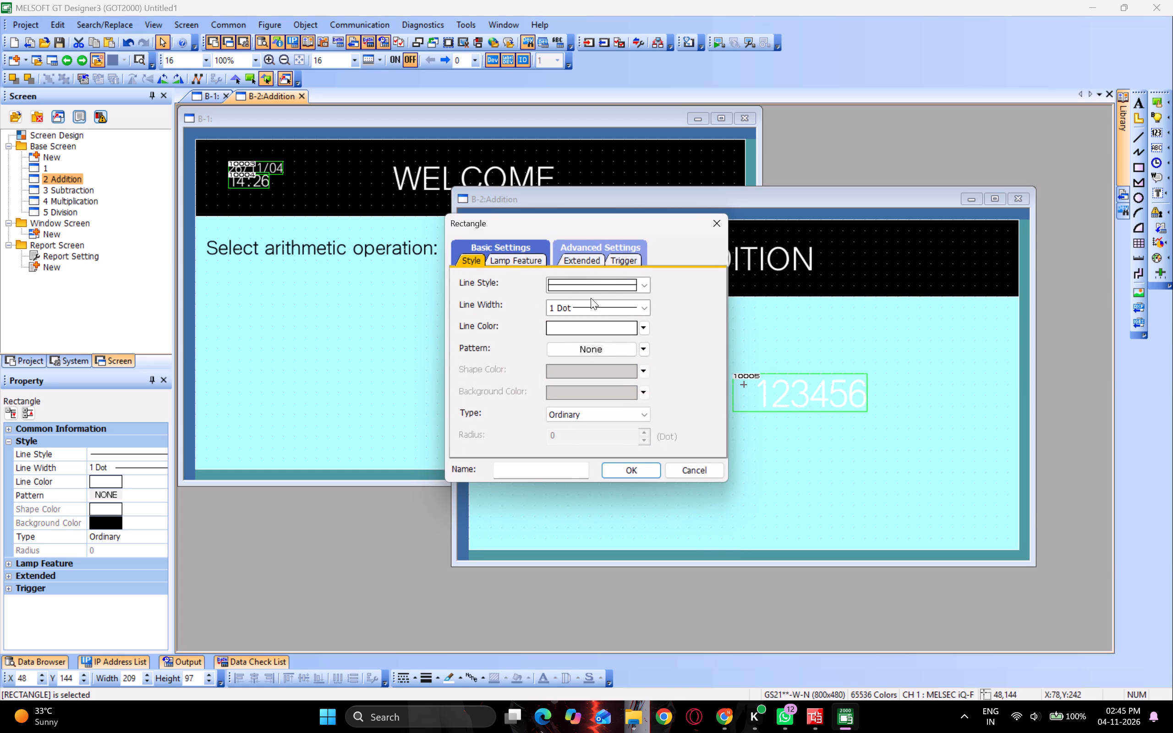
pyautogui.click(640, 332)
pyautogui.click(640, 332)
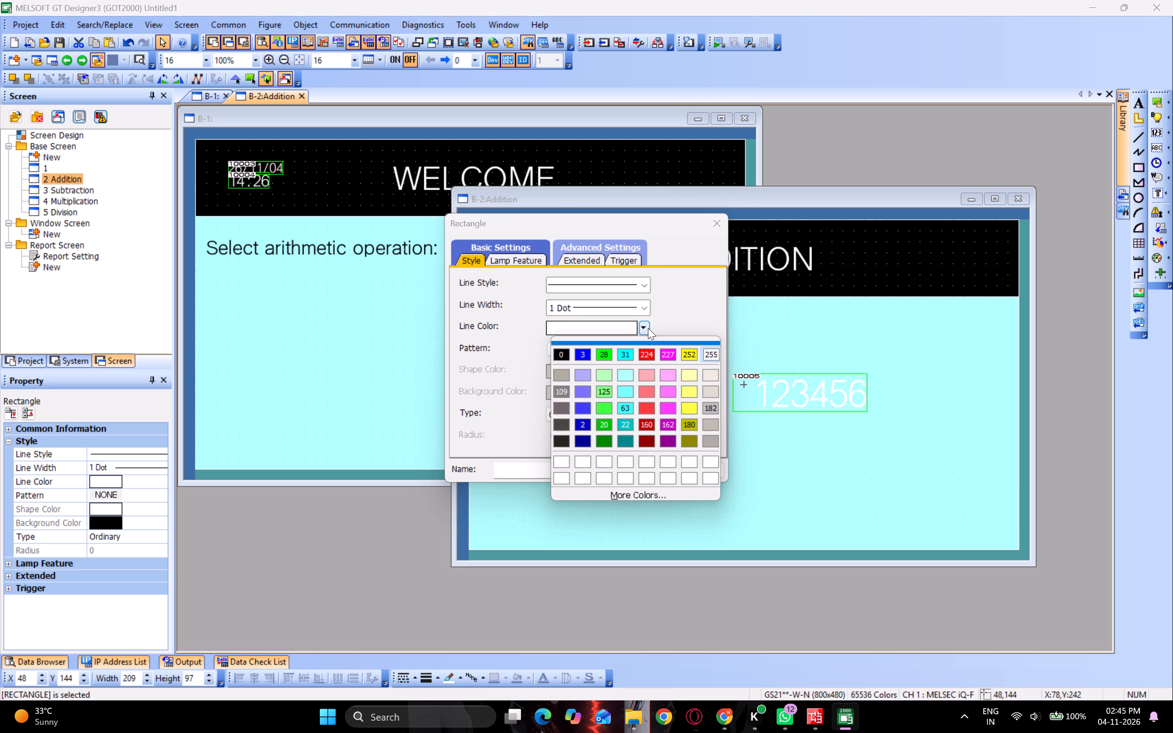
pyautogui.click(648, 328)
pyautogui.click(648, 328)
pyautogui.click(663, 328)
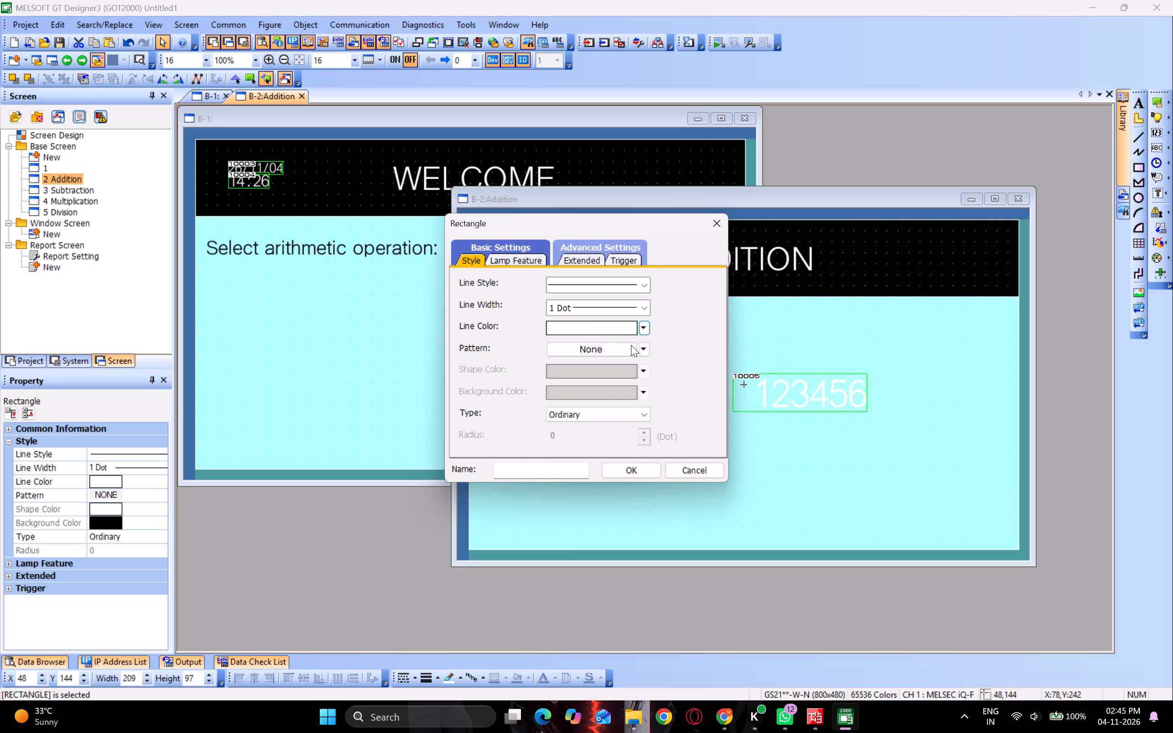
pyautogui.click(631, 345)
pyautogui.click(559, 515)
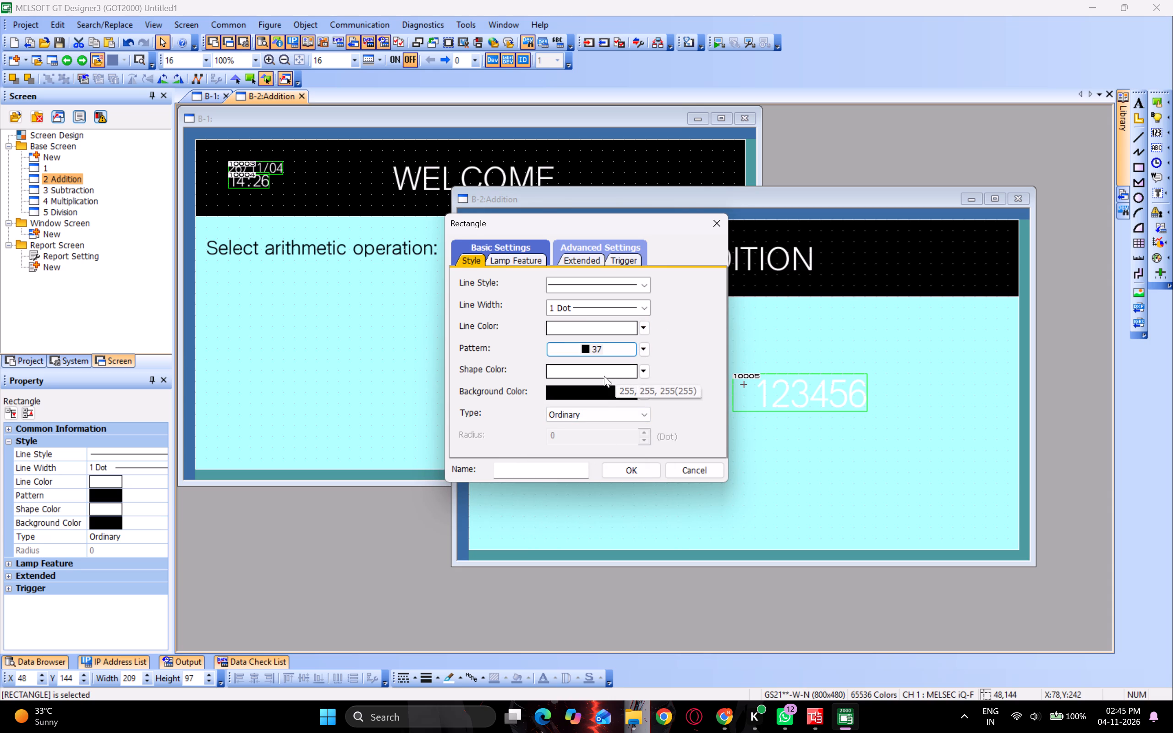
pyautogui.click(603, 392)
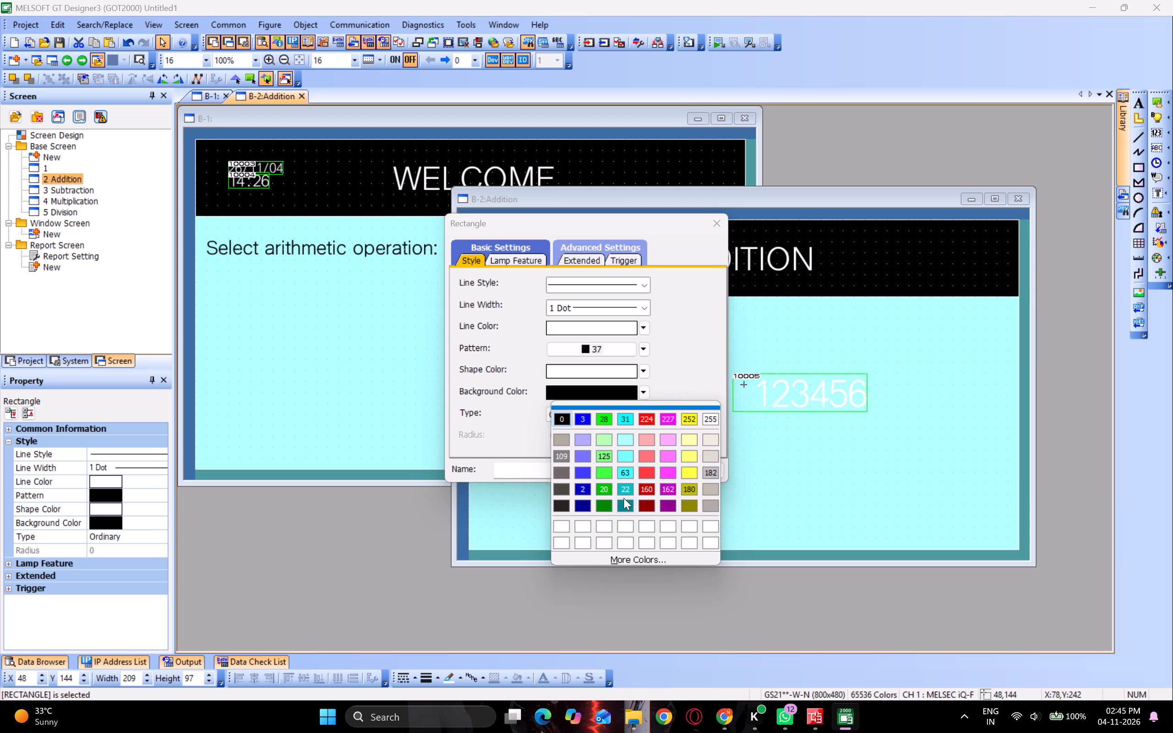
pyautogui.click(565, 482)
pyautogui.click(619, 472)
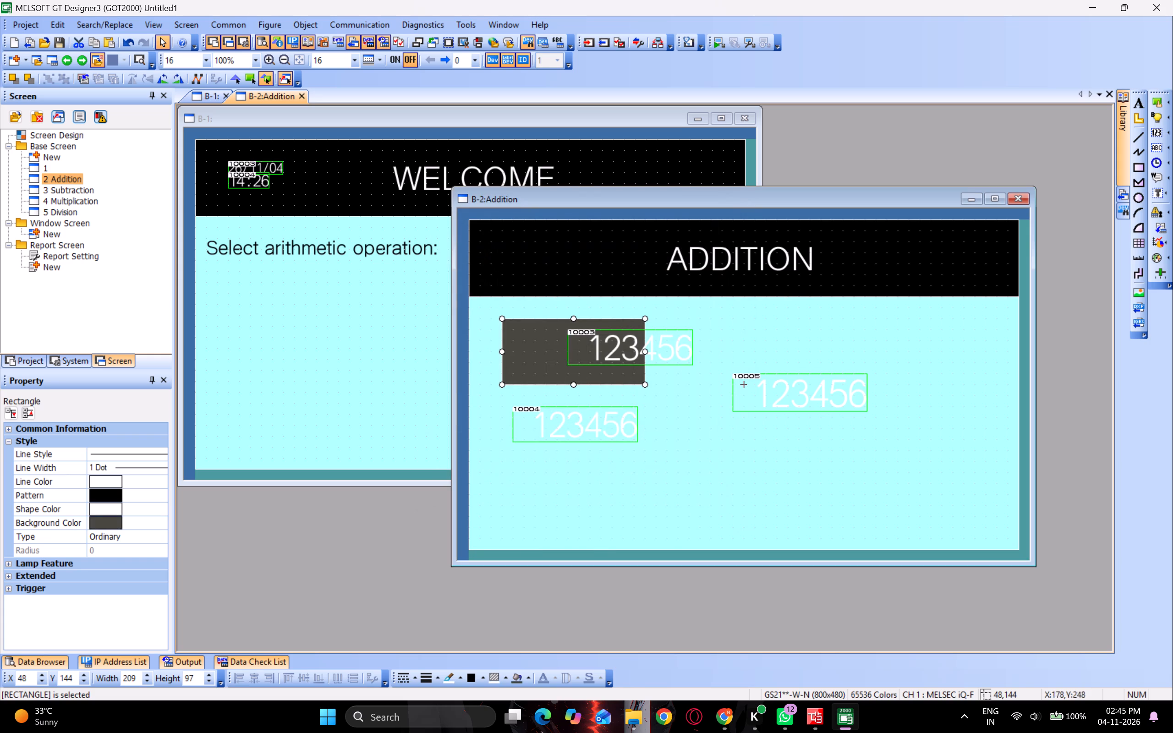
# Move the upper numerical display back inside the dark grey rectangle, to X 64, Y 160.
pyautogui.moveTo(624, 343); pyautogui.dragTo(600, 343)
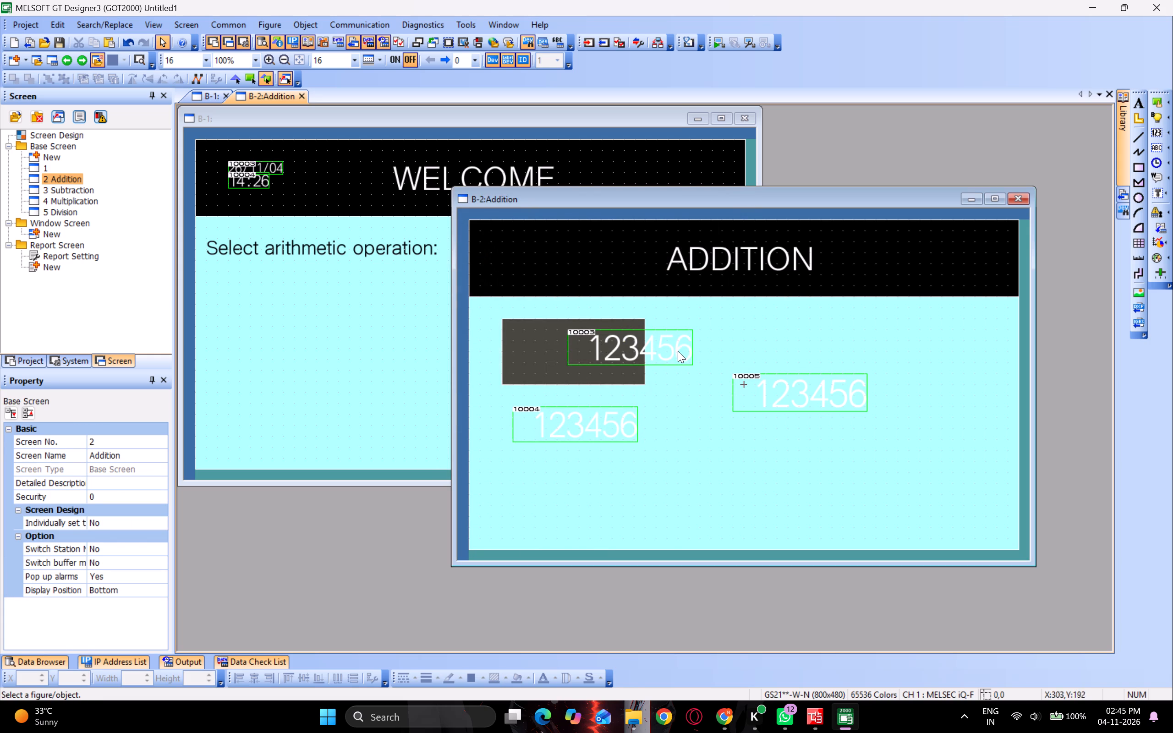
pyautogui.click(679, 349)
pyautogui.moveTo(669, 333); pyautogui.dragTo(618, 332)
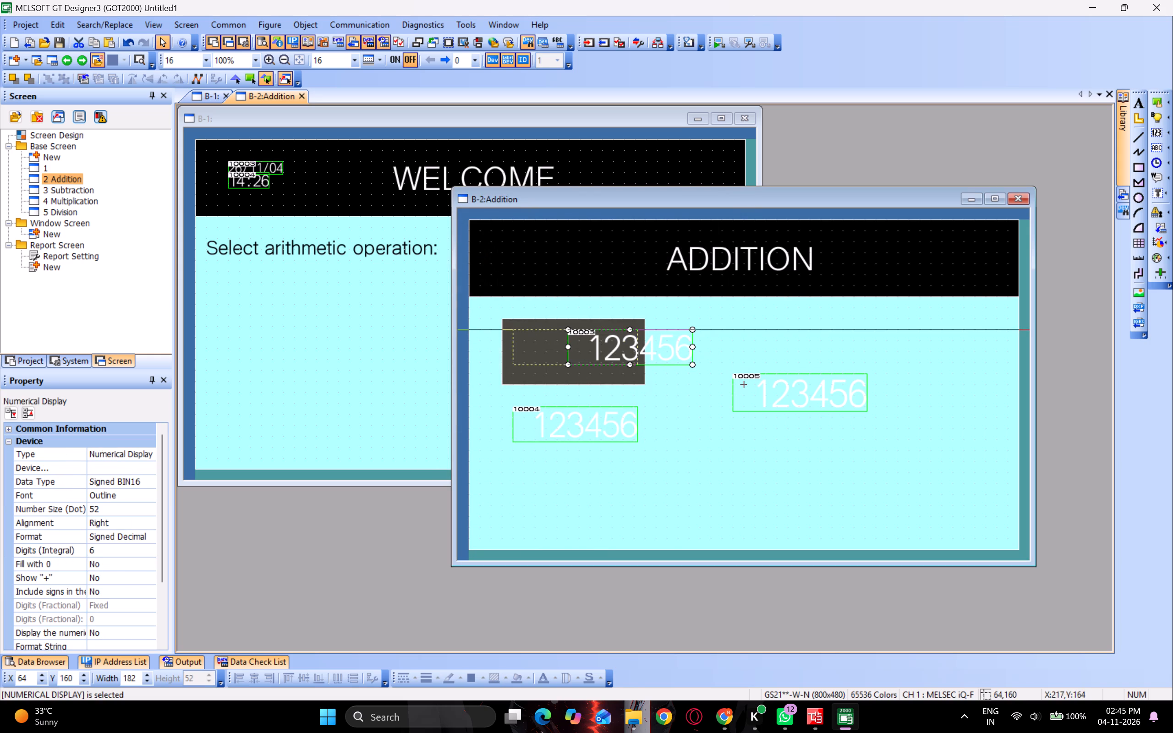
pyautogui.moveTo(618, 332); pyautogui.dragTo(617, 332)
# Extend the dark grey rectangle downward to a height of about 113.
pyautogui.click(585, 371)
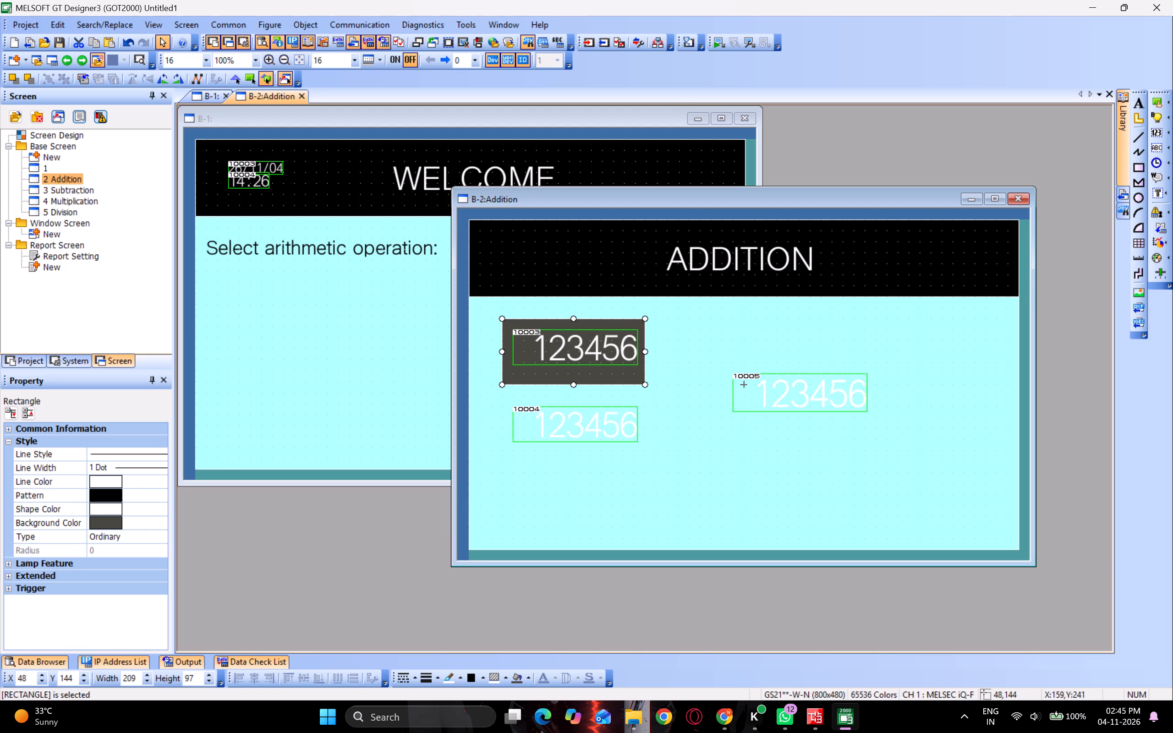
pyautogui.moveTo(572, 386); pyautogui.dragTo(573, 392)
pyautogui.click(726, 596)
# Group the dark grey rectangle with the numerical display inside it.
pyautogui.click(667, 369)
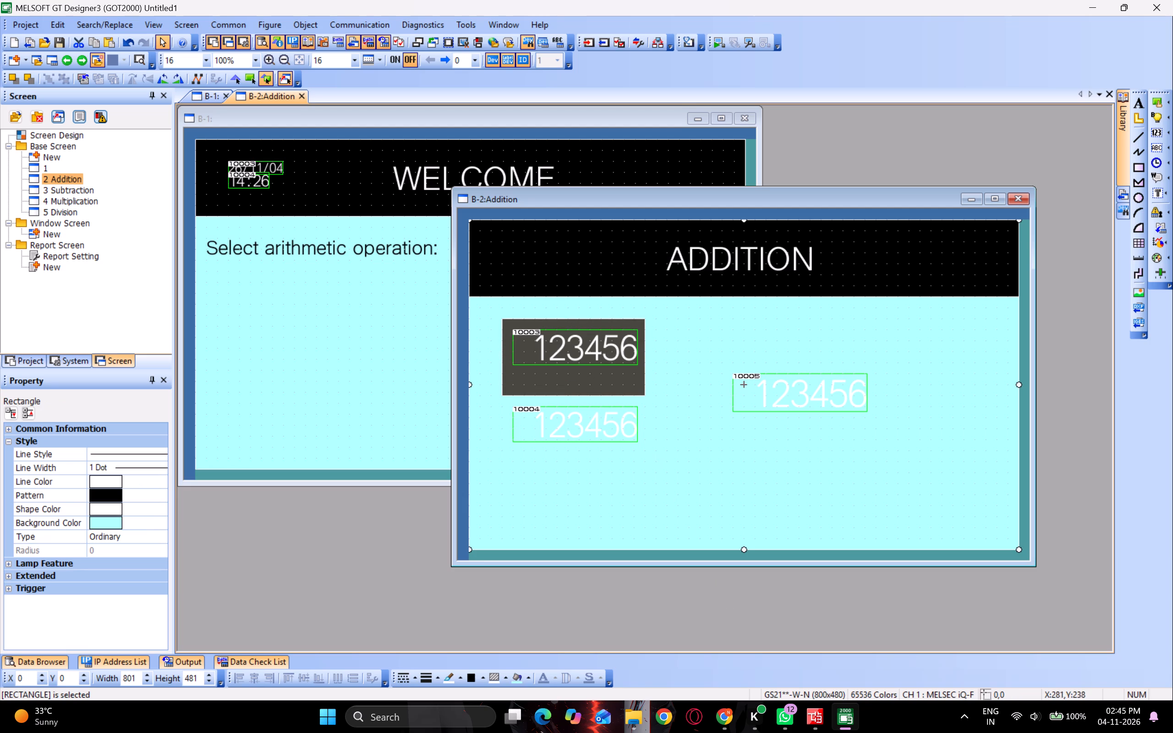
pyautogui.moveTo(654, 399); pyautogui.dragTo(580, 344)
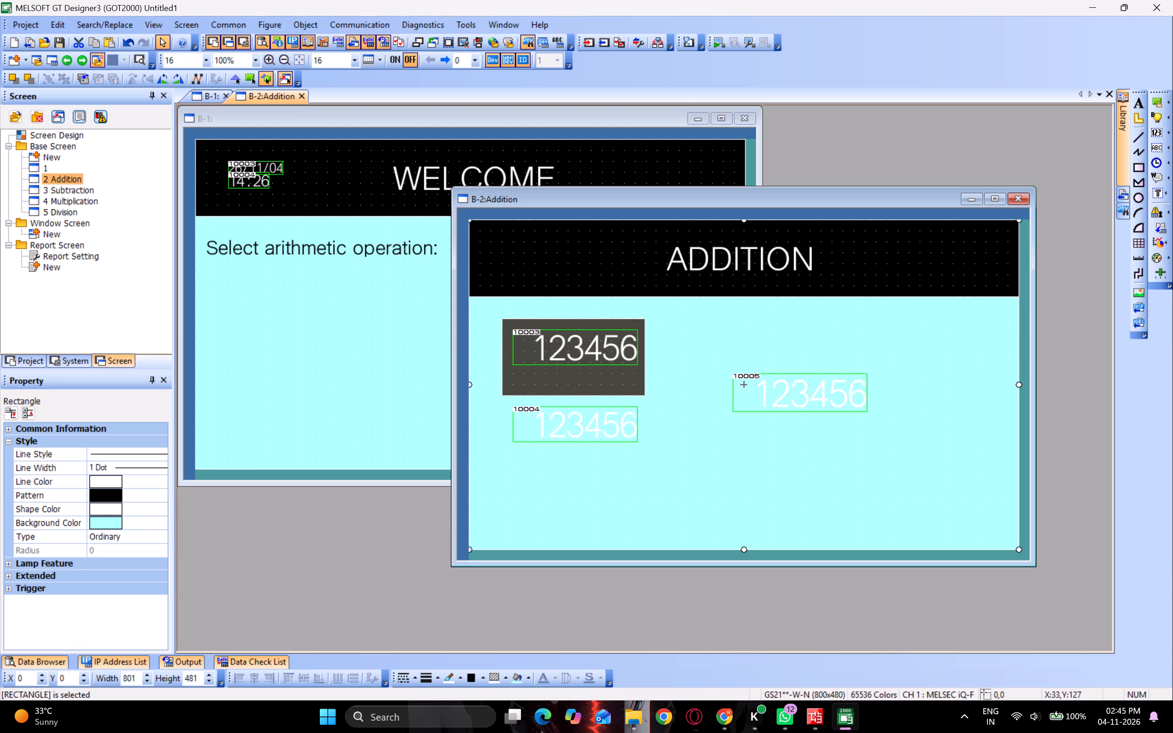
pyautogui.click(491, 306)
pyautogui.click(464, 316)
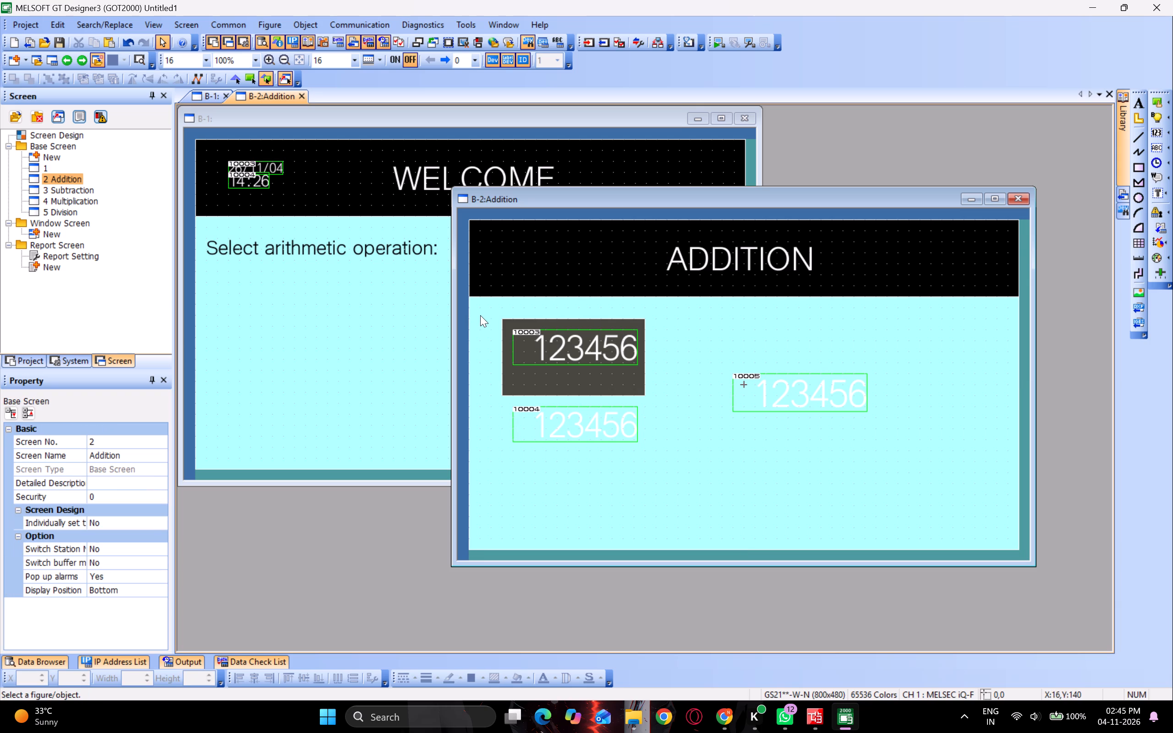
pyautogui.moveTo(480, 315); pyautogui.dragTo(659, 401)
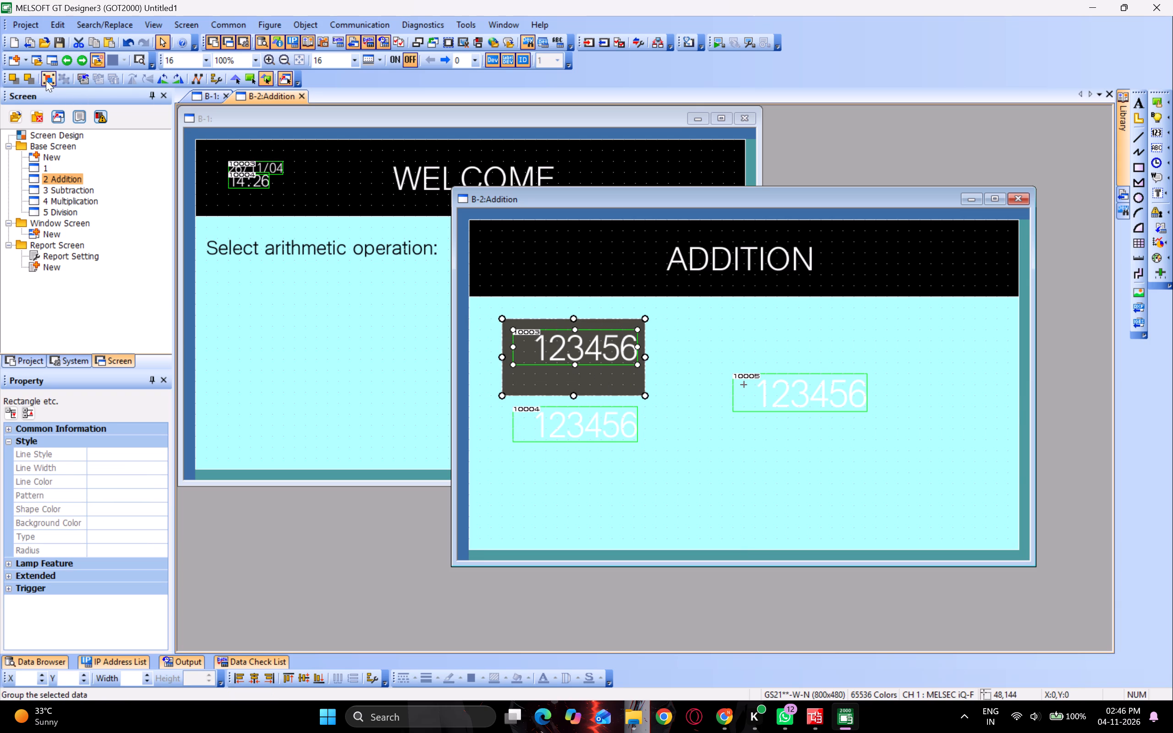
pyautogui.click(46, 80)
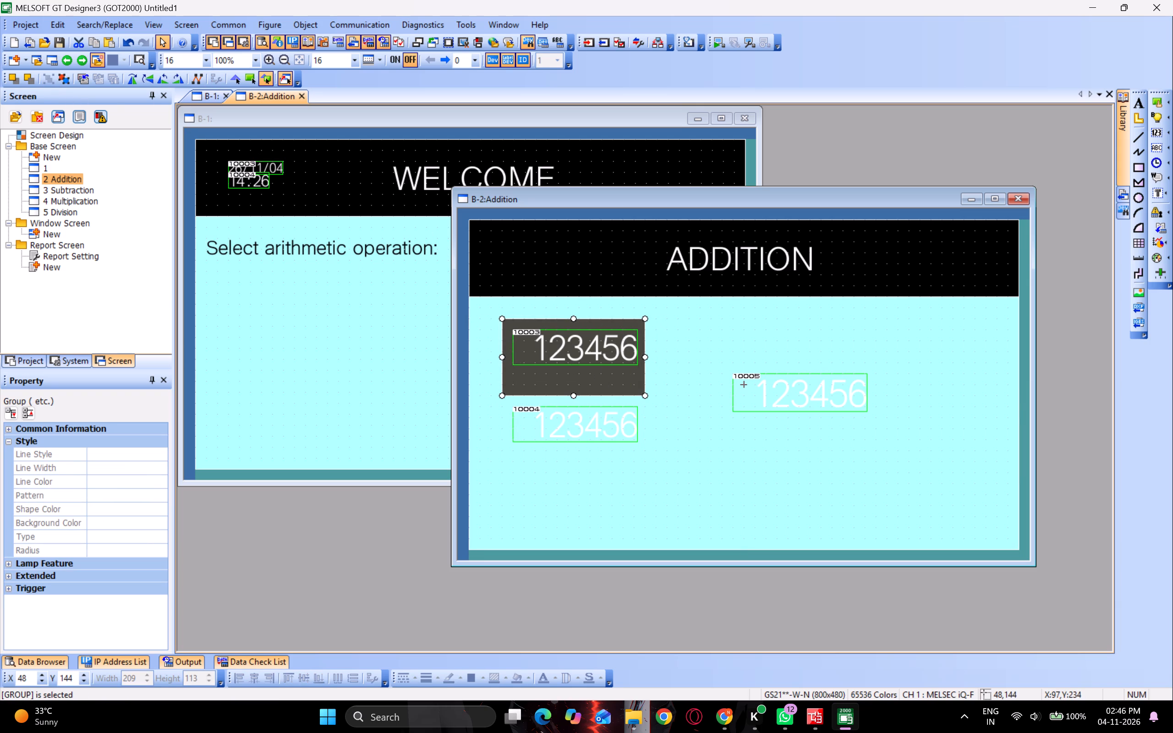
# Move the rectangle and display group up to about X 48, Y 128.
pyautogui.moveTo(535, 380); pyautogui.dragTo(535, 371)
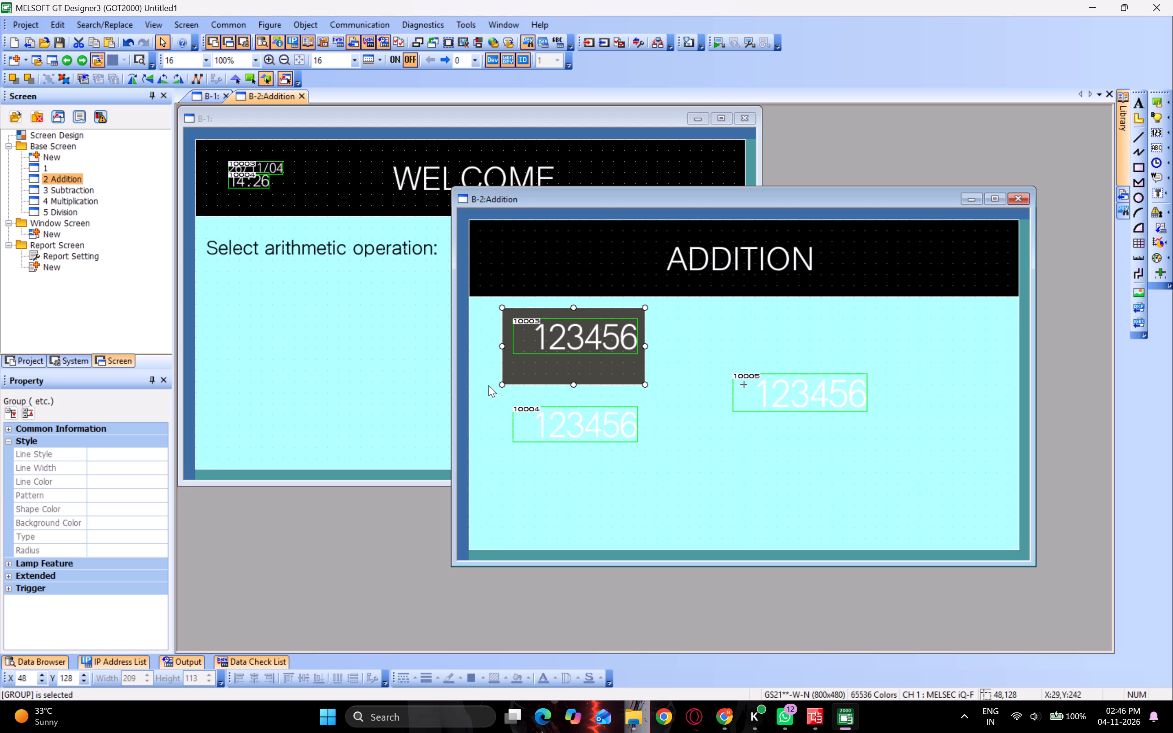
pyautogui.click(488, 385)
# Examine the Style and Lamp Feature settings of the grouped dark grey rectangle.
pyautogui.doubleClick(580, 374)
pyautogui.doubleClick(580, 374)
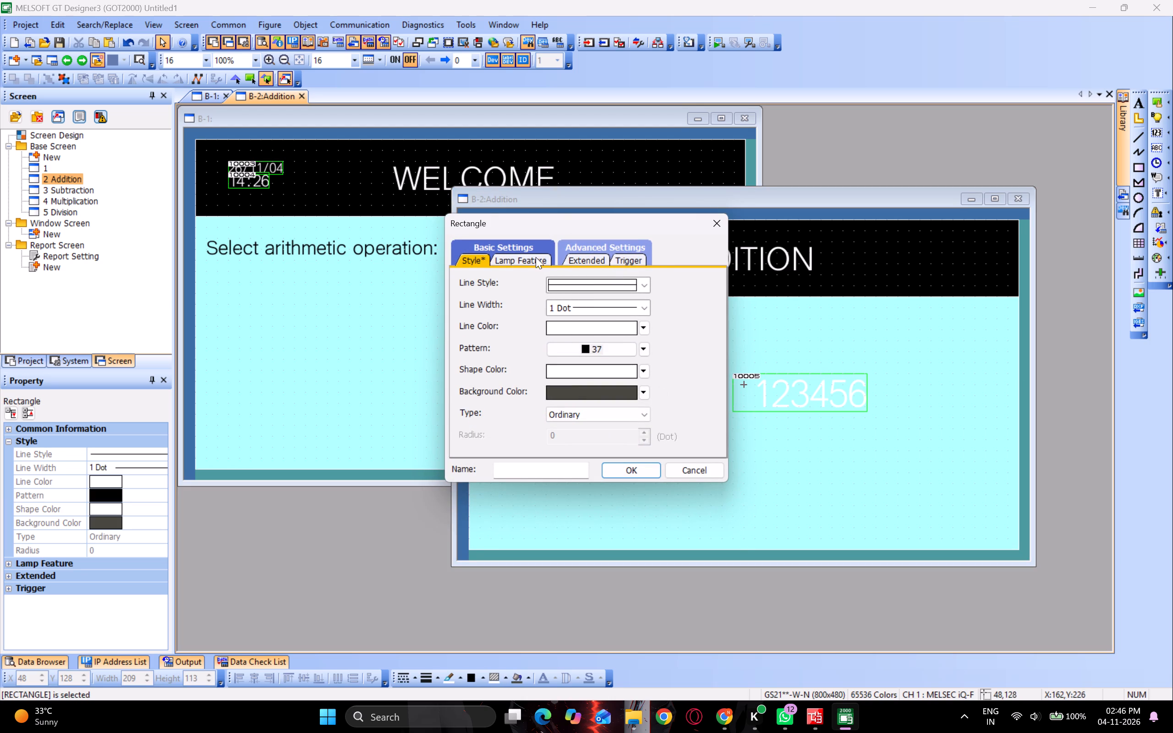
pyautogui.click(718, 223)
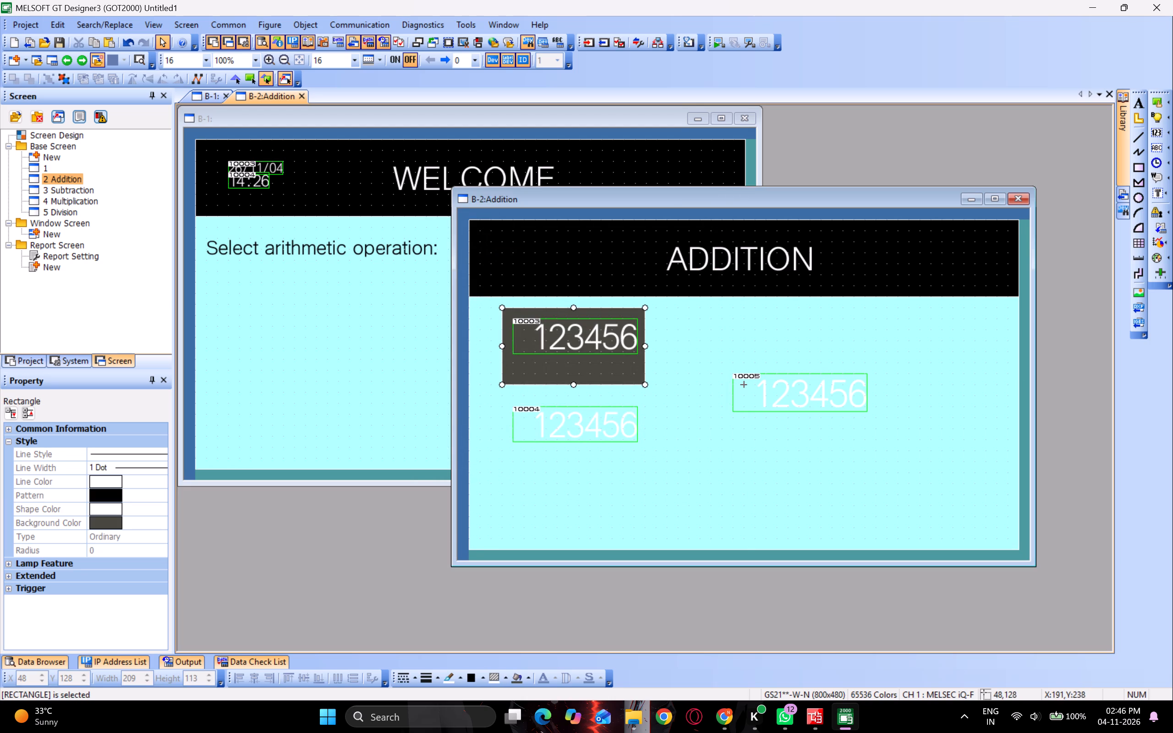
pyautogui.click(597, 385)
pyautogui.click(643, 382)
pyautogui.doubleClick(643, 382)
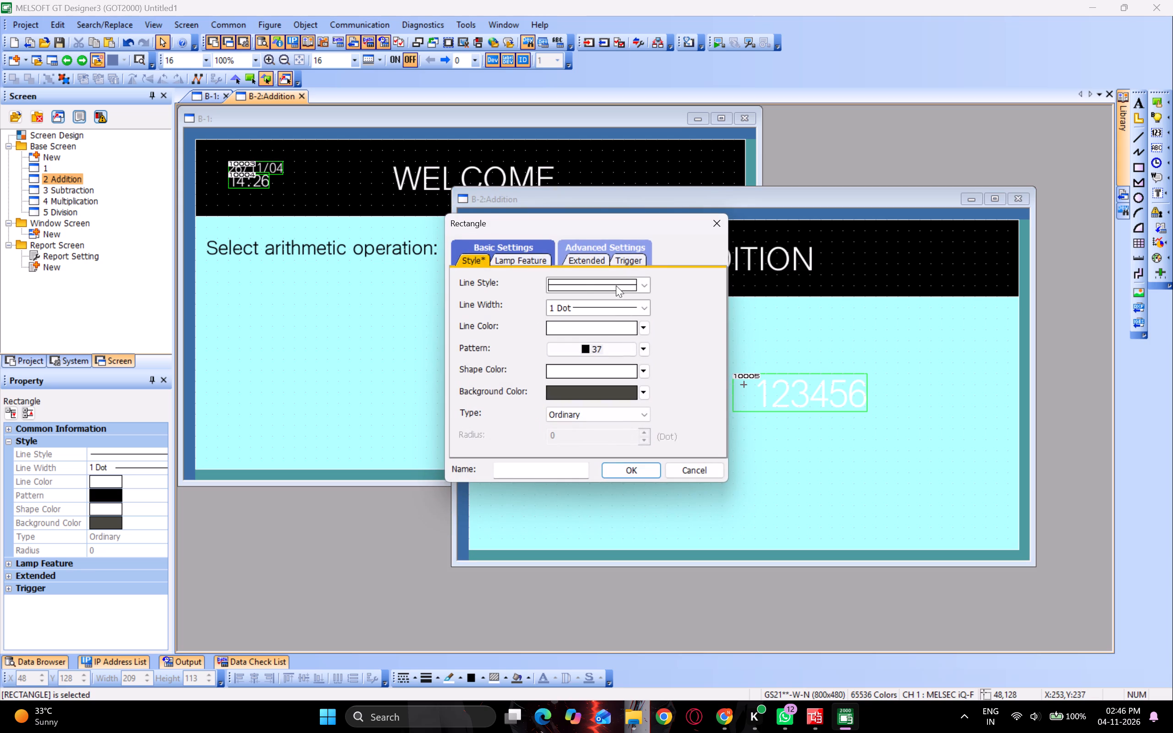
pyautogui.click(515, 248)
pyautogui.click(509, 263)
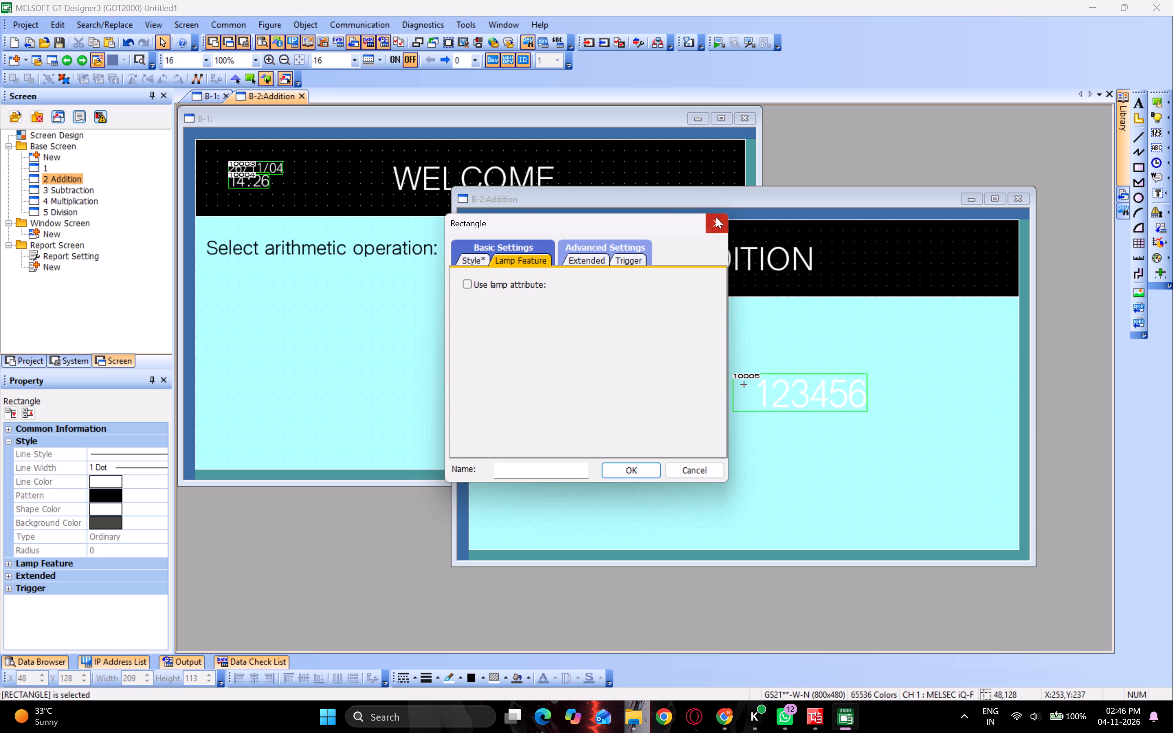
pyautogui.click(716, 217)
# Add the text "Value 1" inside the dark grey rectangle, below the numerical display.
pyautogui.click(1135, 105)
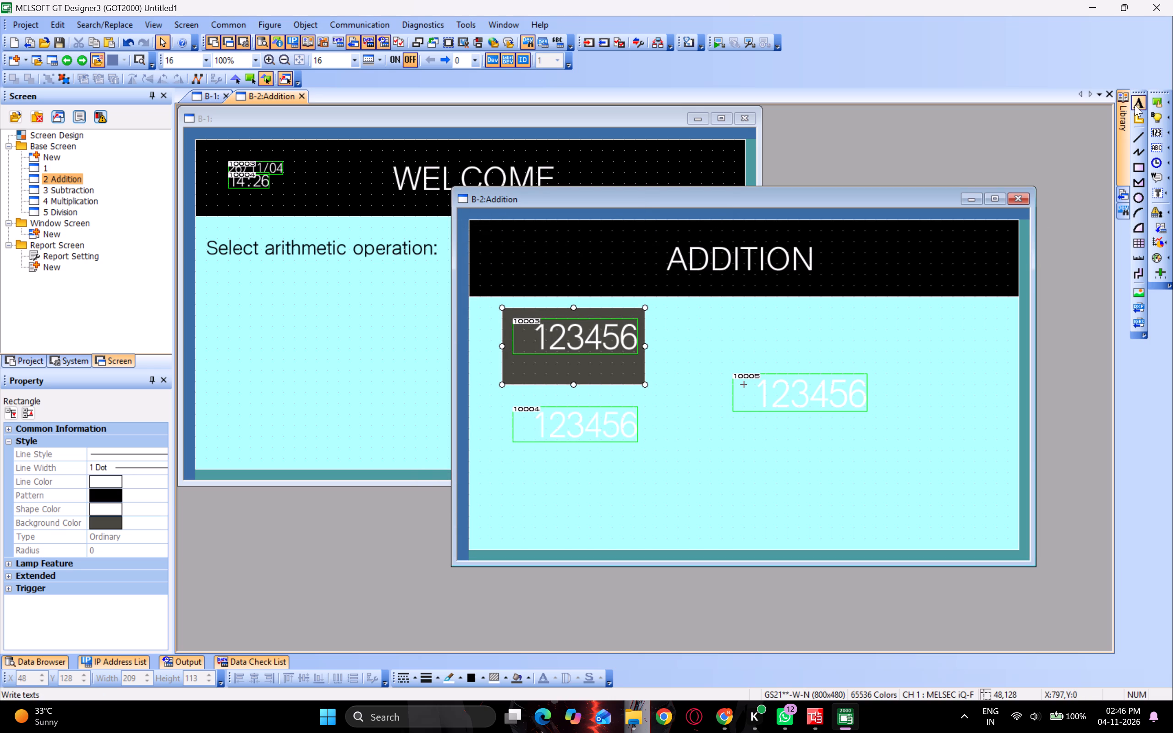
pyautogui.moveTo(524, 358); pyautogui.dragTo(621, 354)
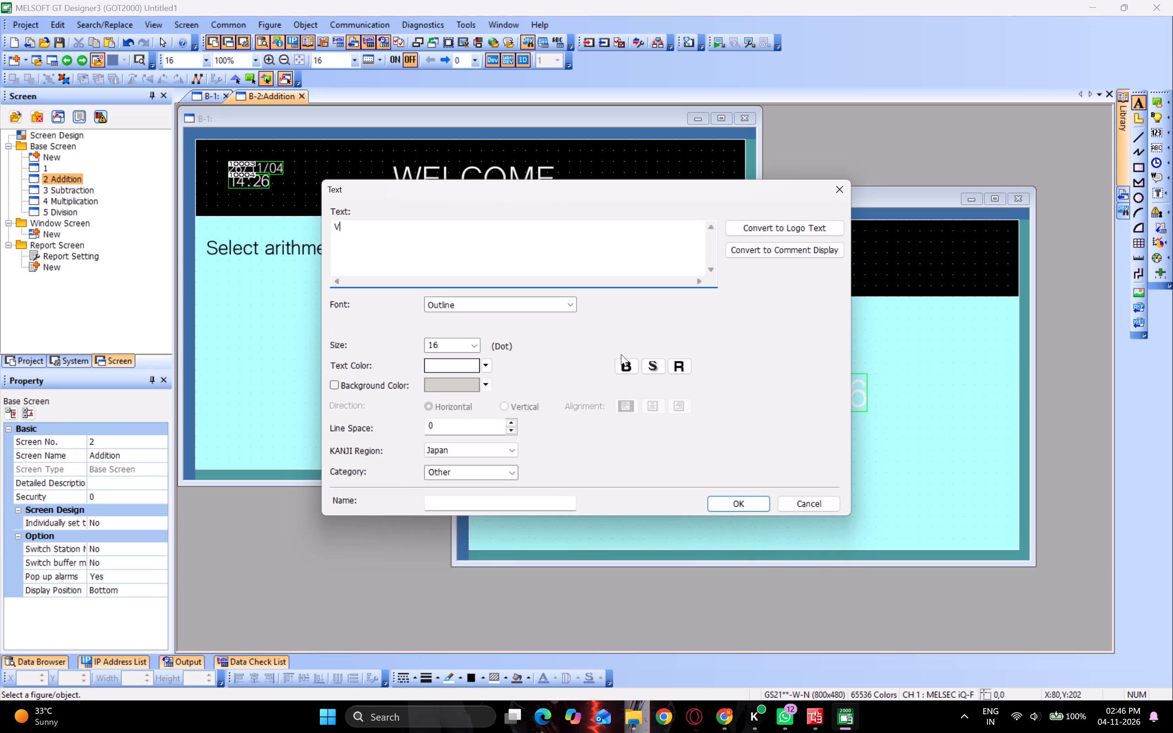
pyautogui.write('alue 1')
pyautogui.press('Return')
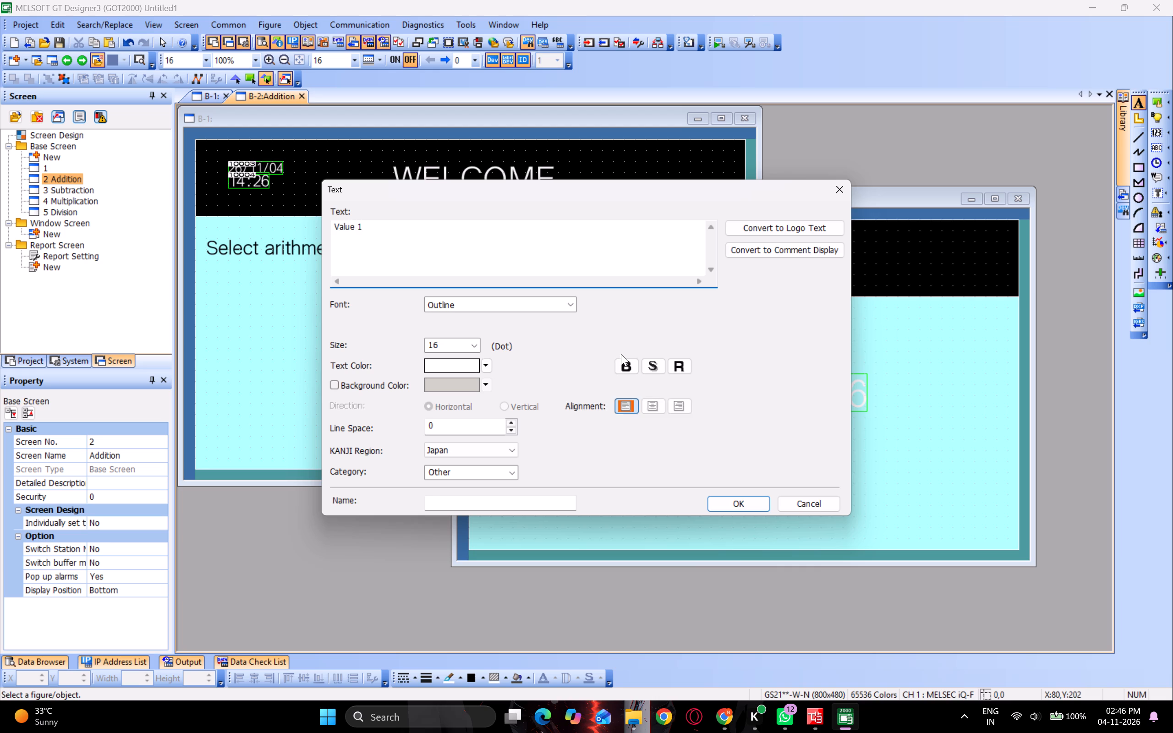
pyautogui.press('BackSpace')
pyautogui.click(737, 502)
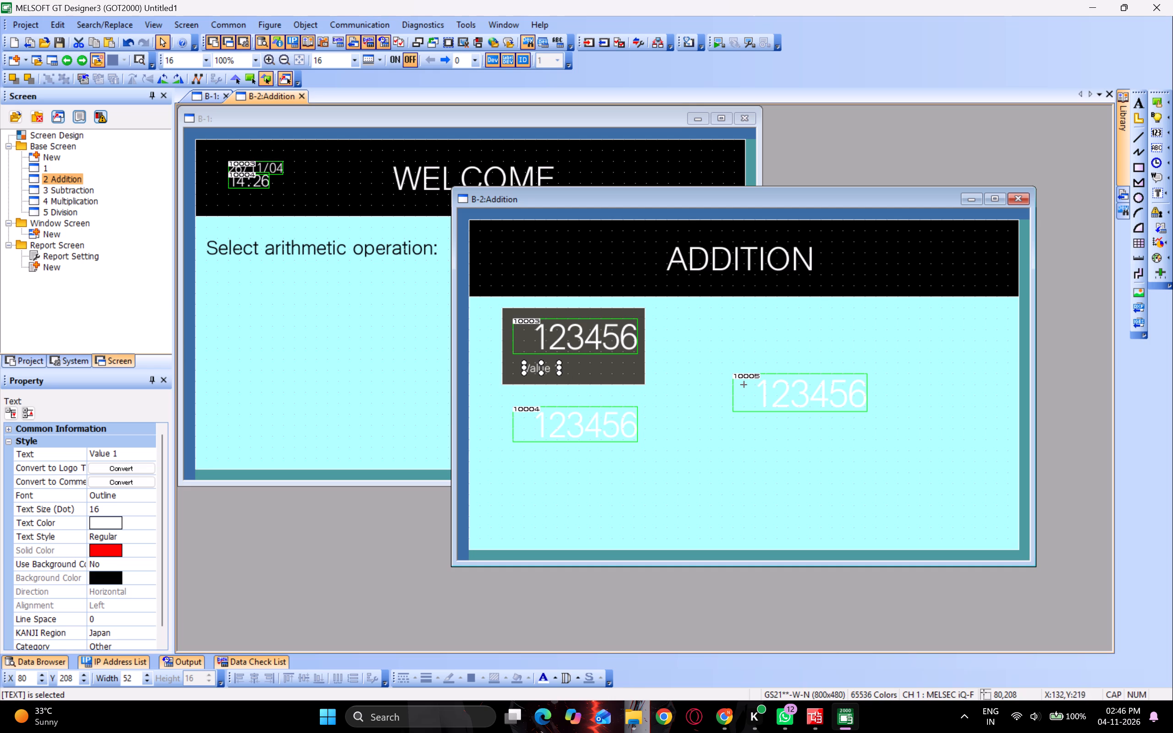
# Enlarge the "Value 1" text to about 21 dots and center it under the display at about X 112, Y 208.
pyautogui.moveTo(561, 374); pyautogui.dragTo(571, 381)
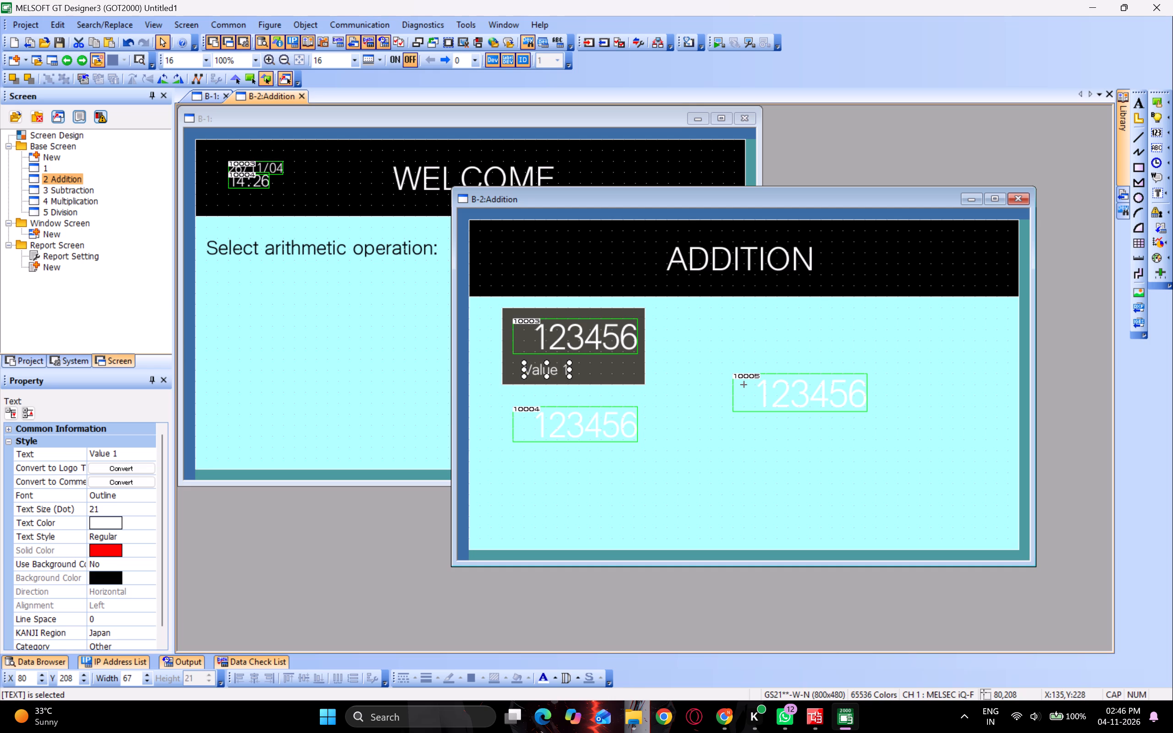
pyautogui.moveTo(562, 376); pyautogui.dragTo(583, 375)
pyautogui.click(692, 408)
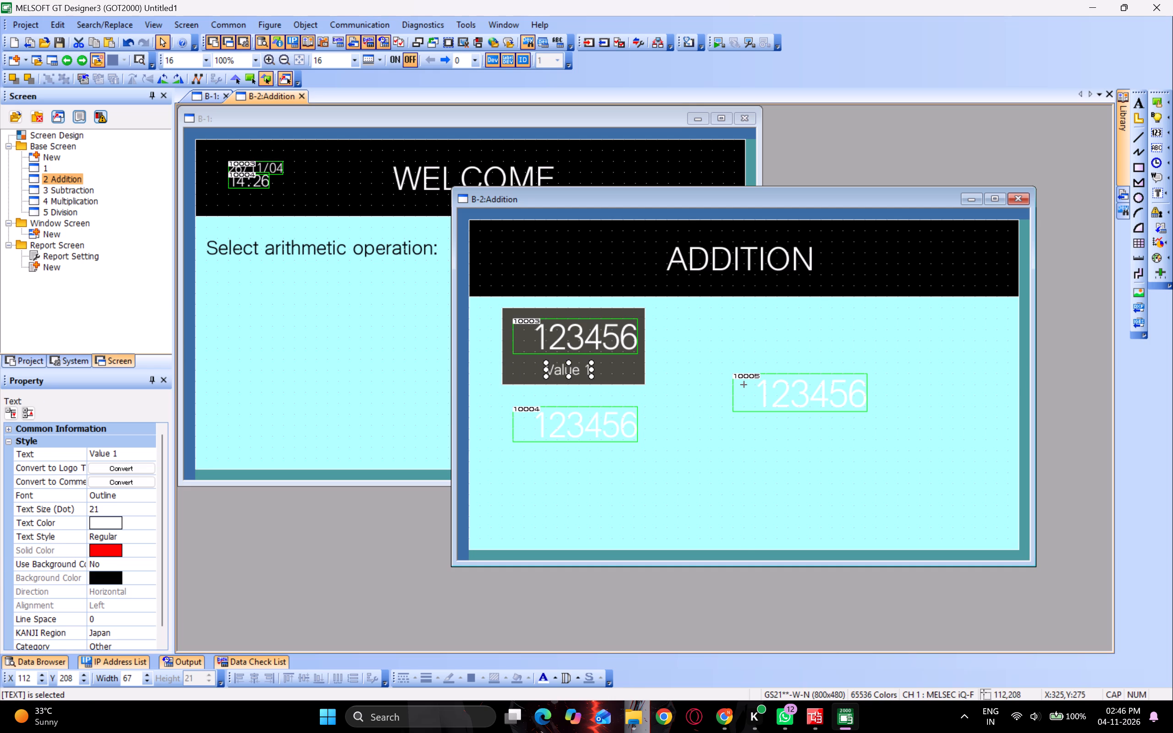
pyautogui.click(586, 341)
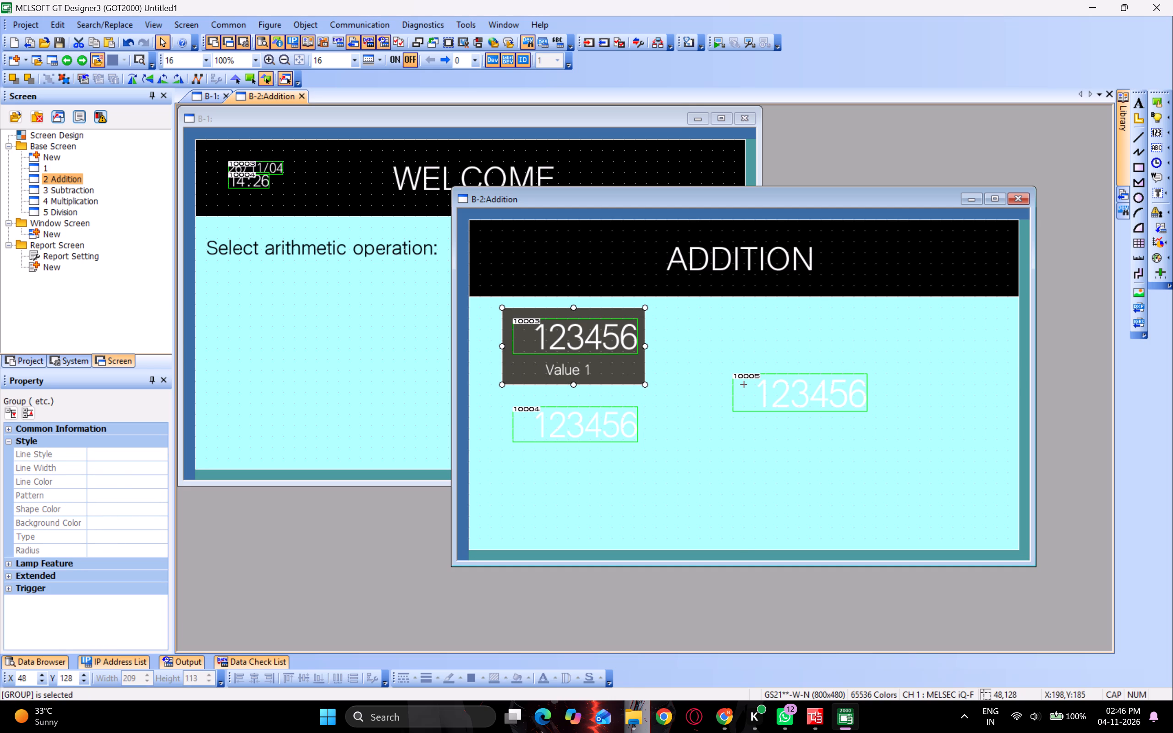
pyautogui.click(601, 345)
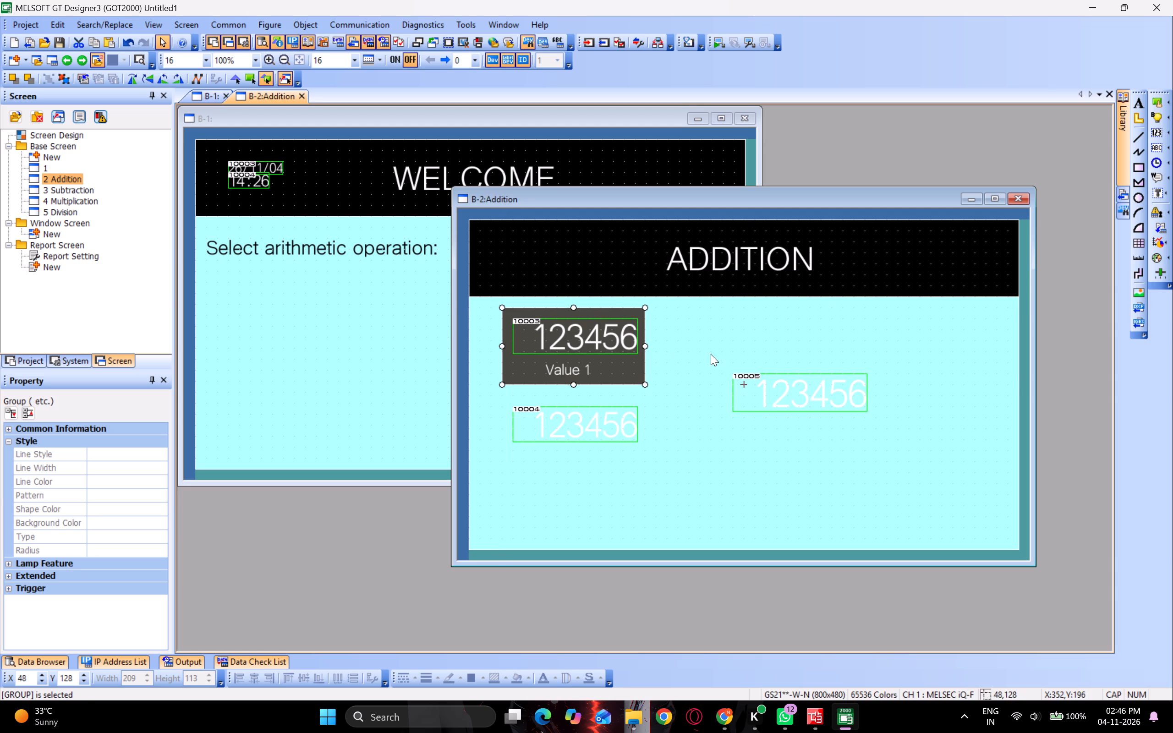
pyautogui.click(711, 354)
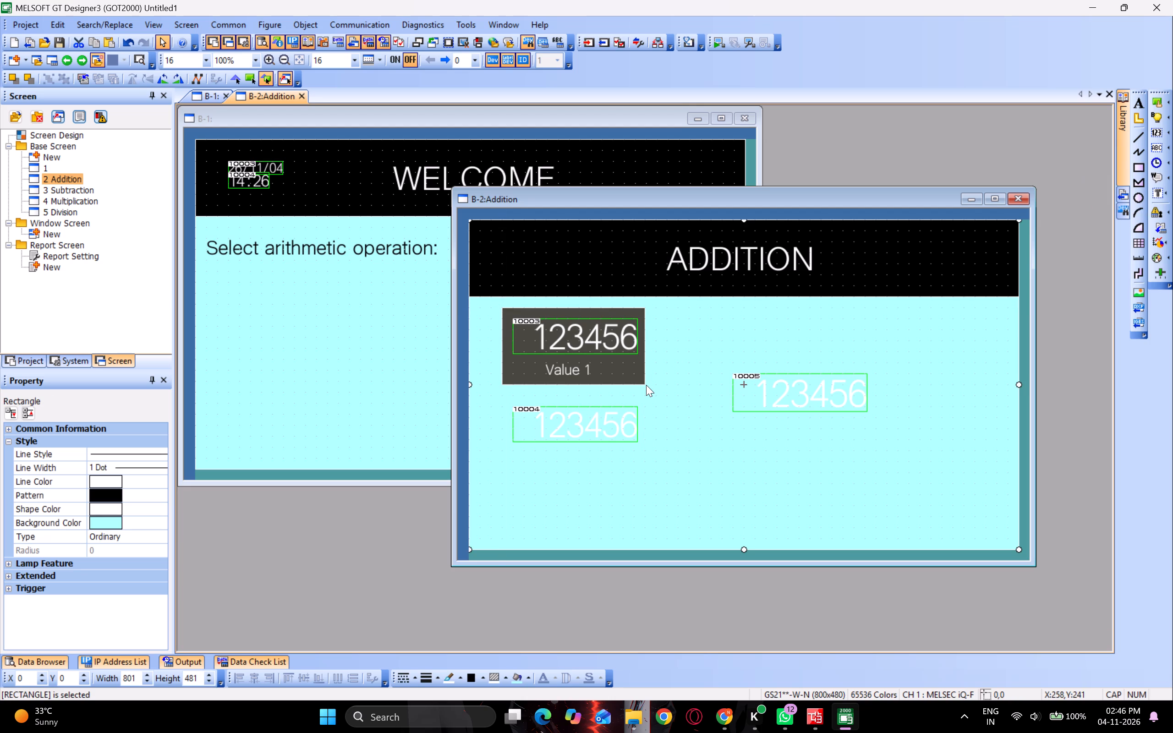
# Draw an unfilled rectangle about 209 by 81 at X 48, Y 128 around the numerical display in the dark grey box.
pyautogui.click(1138, 170)
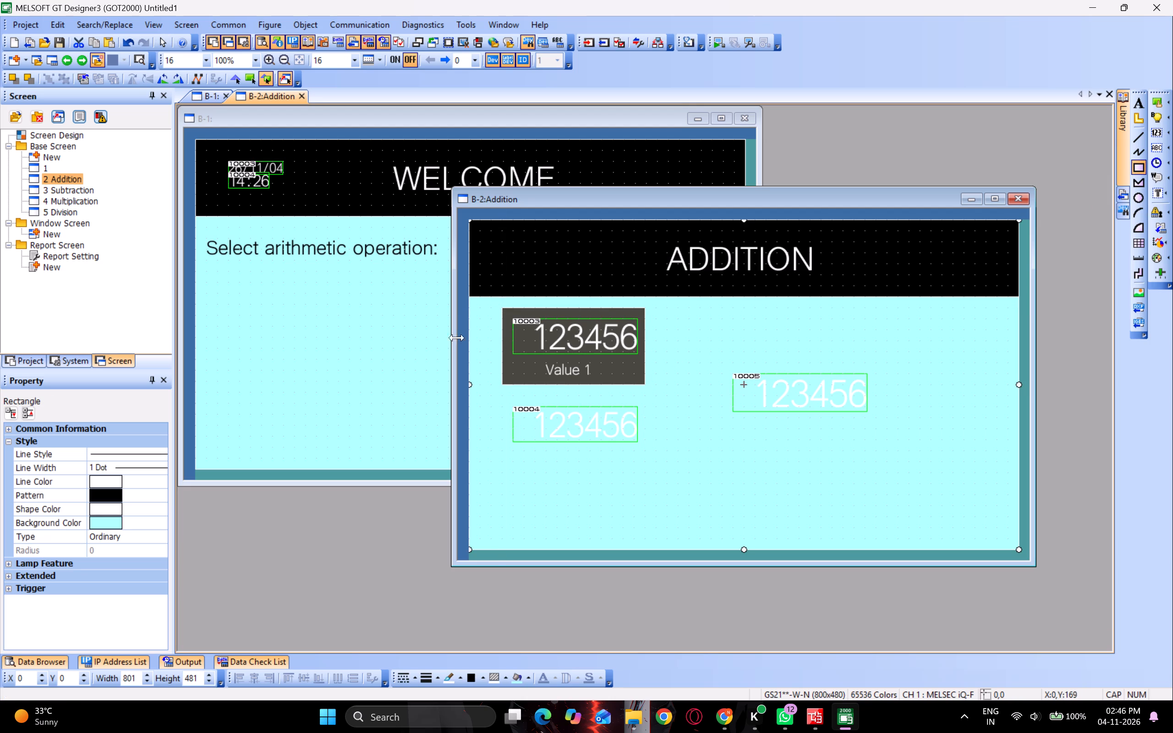
pyautogui.moveTo(502, 308); pyautogui.dragTo(643, 355)
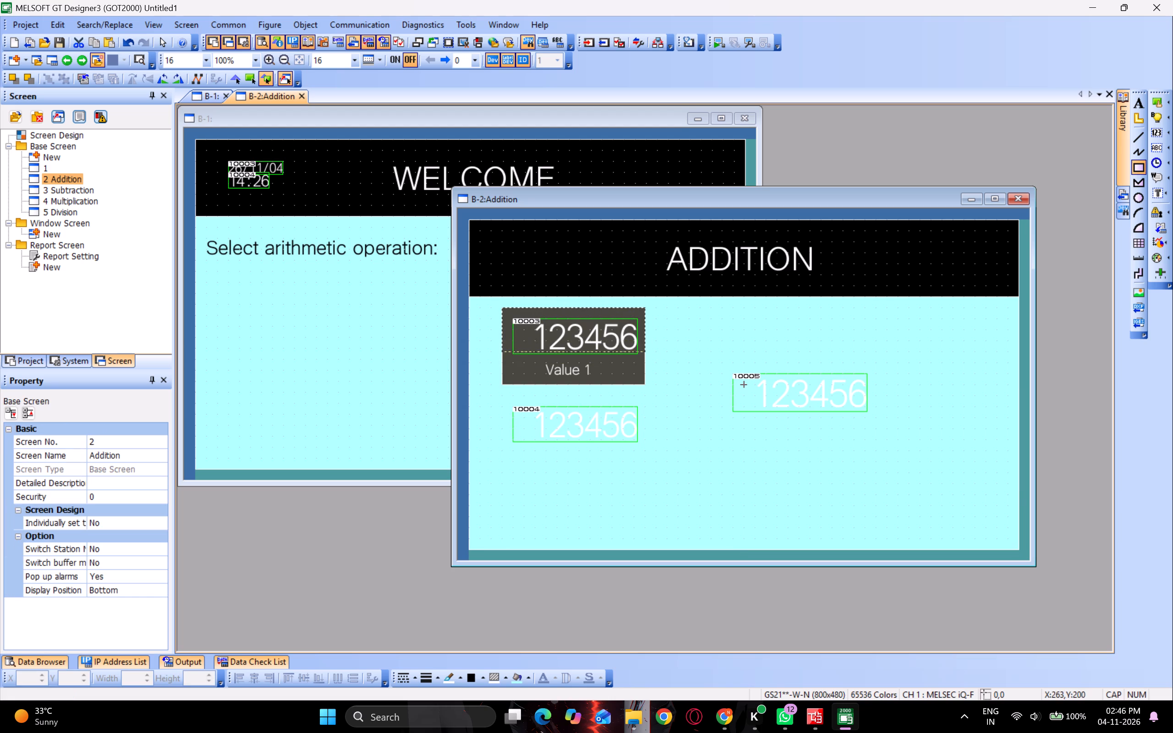
pyautogui.moveTo(643, 355); pyautogui.dragTo(646, 360)
# Enlarge the grouped dark grey box and its numerical display to about 225 by 129.
pyautogui.click(636, 379)
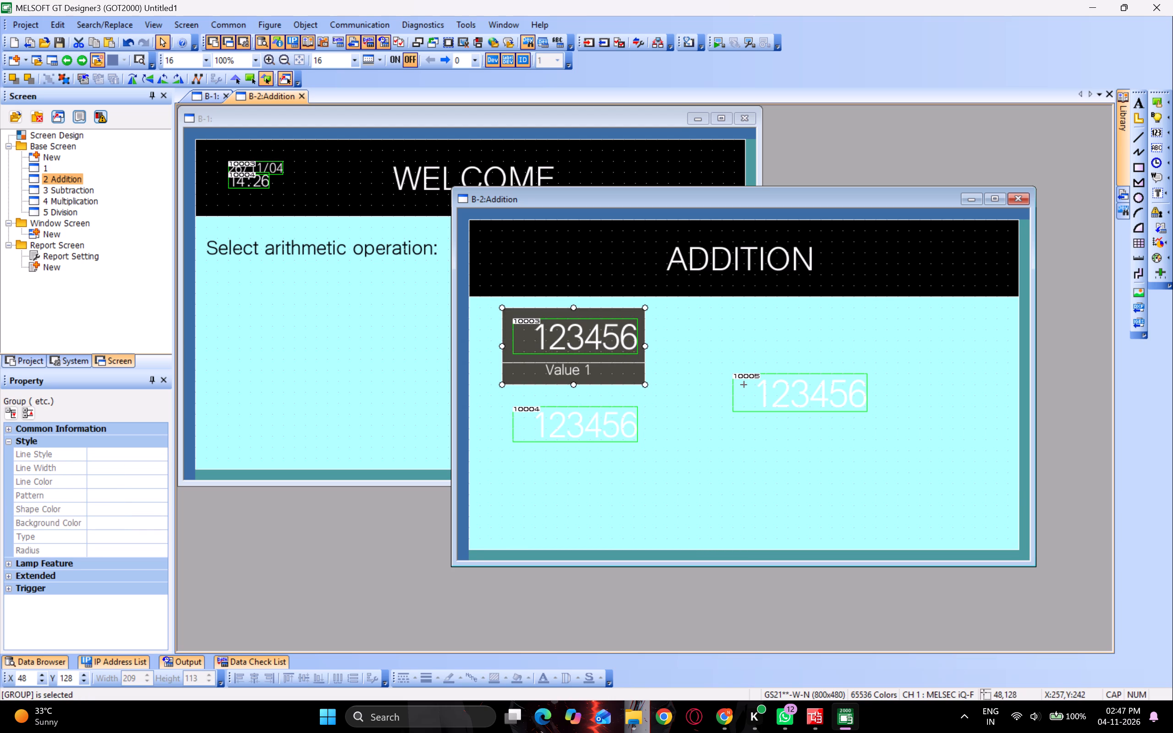
pyautogui.moveTo(645, 385); pyautogui.dragTo(653, 393)
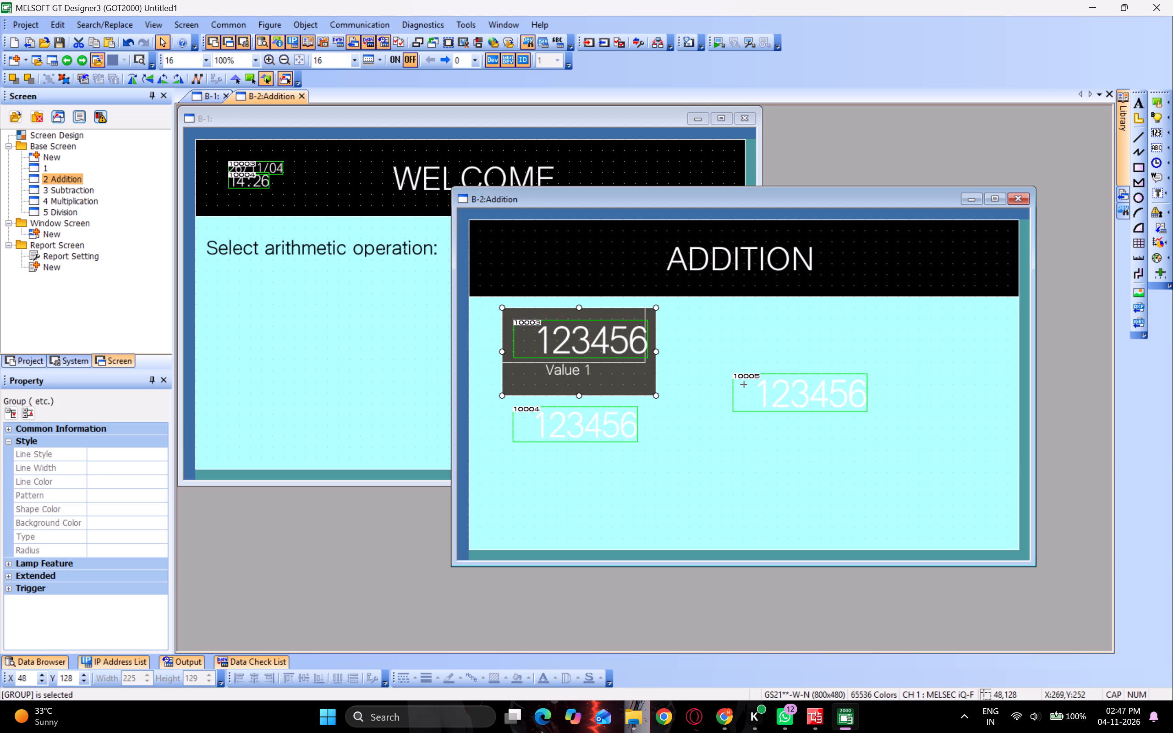
# Move the "Value 1" text down and center it below the display in the enlarged dark grey box.
pyautogui.click(624, 346)
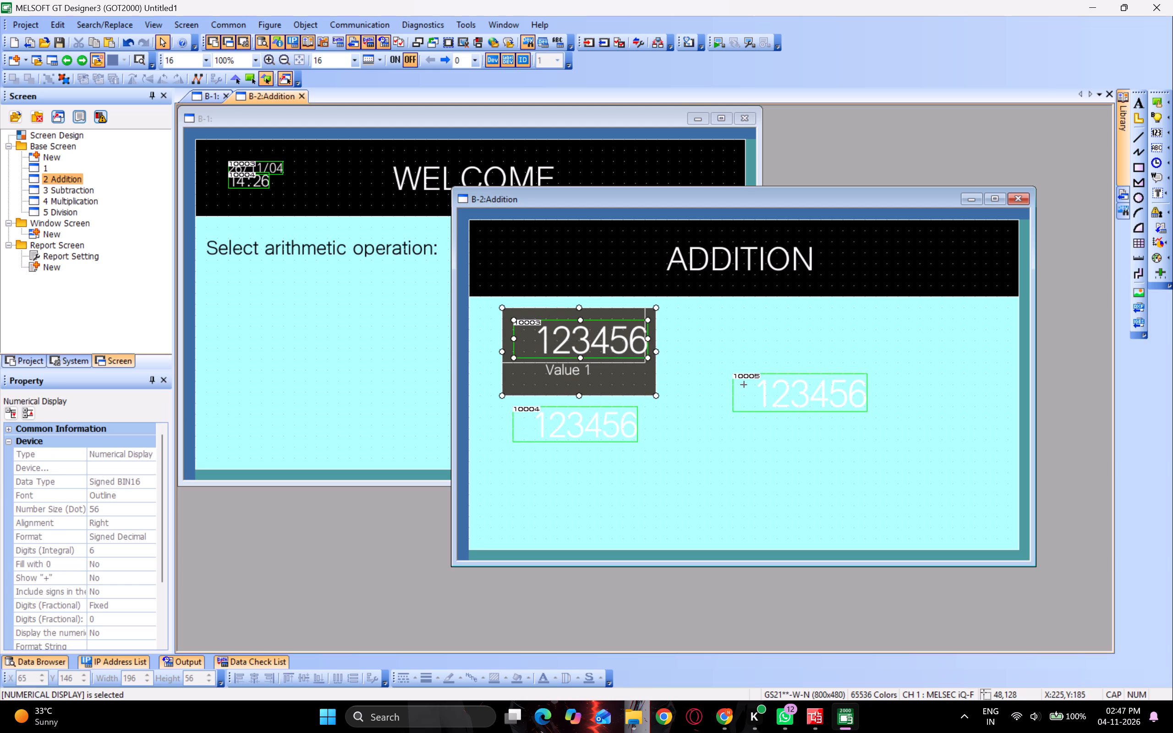
pyautogui.click(605, 384)
pyautogui.click(585, 372)
pyautogui.moveTo(585, 372); pyautogui.dragTo(593, 386)
pyautogui.click(658, 406)
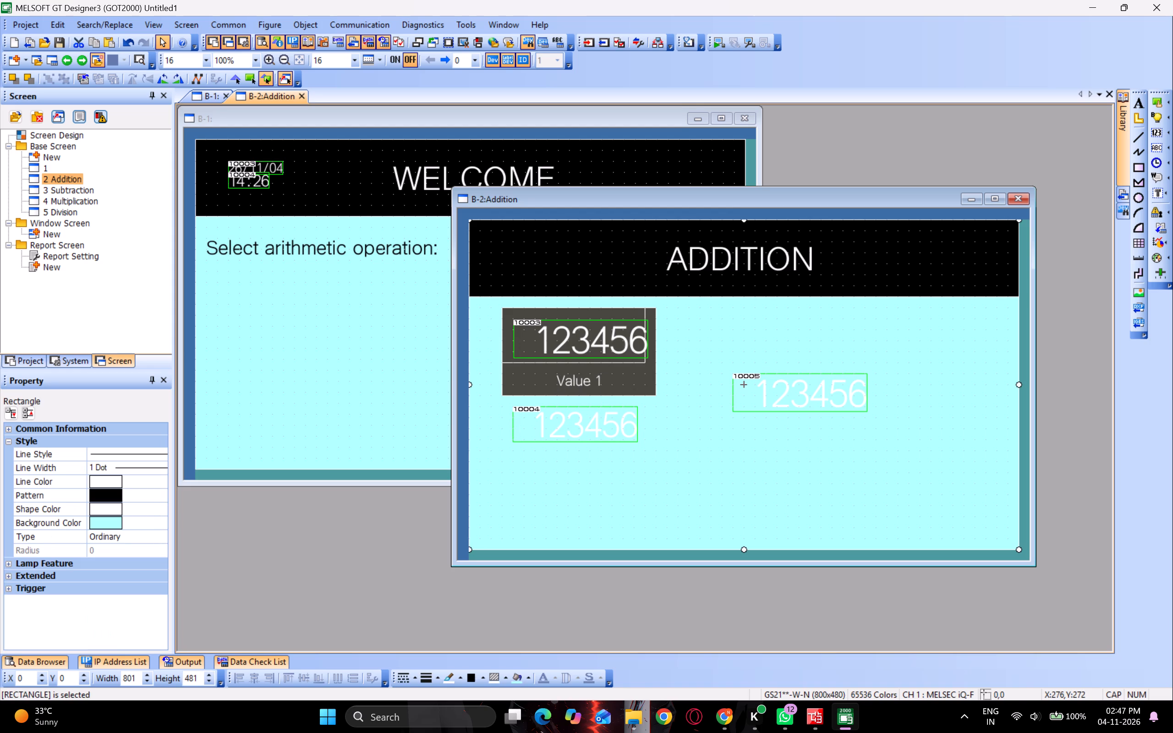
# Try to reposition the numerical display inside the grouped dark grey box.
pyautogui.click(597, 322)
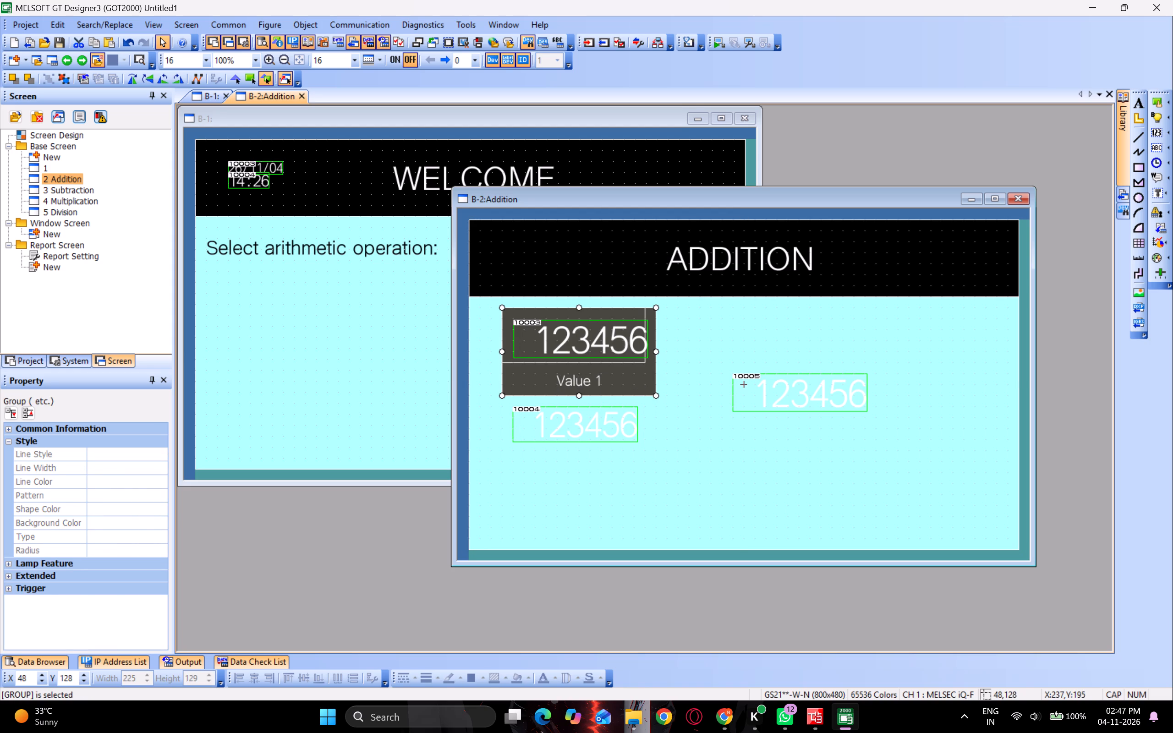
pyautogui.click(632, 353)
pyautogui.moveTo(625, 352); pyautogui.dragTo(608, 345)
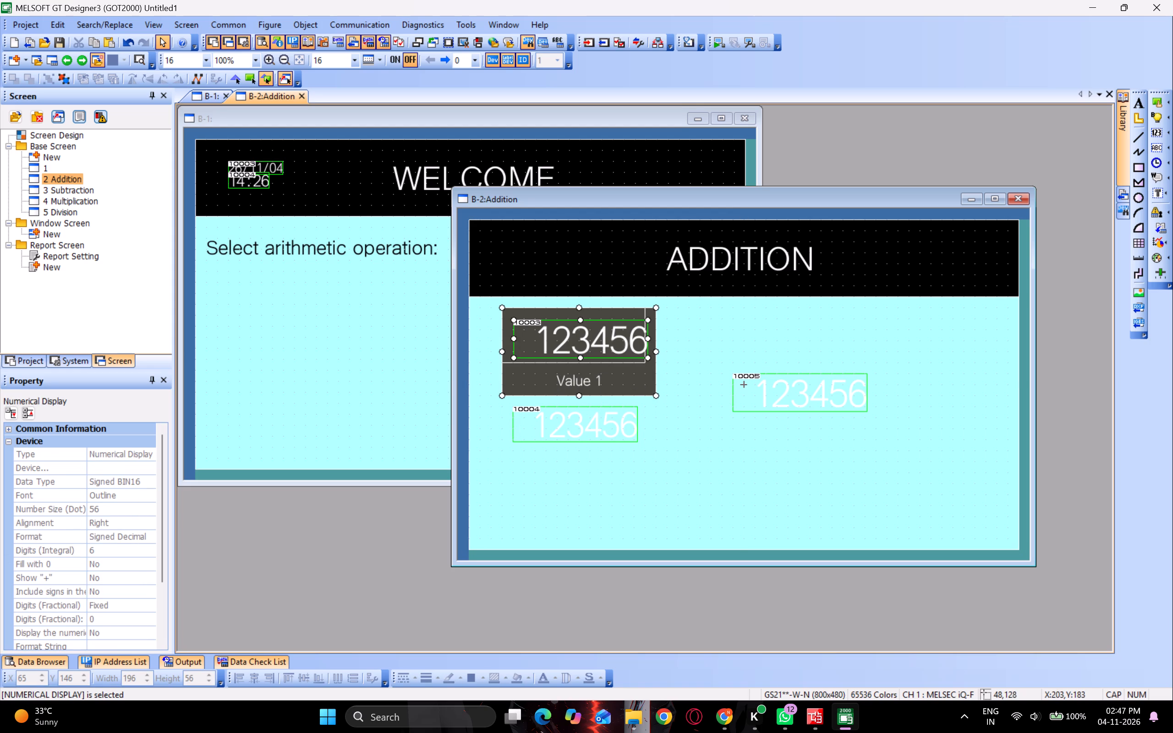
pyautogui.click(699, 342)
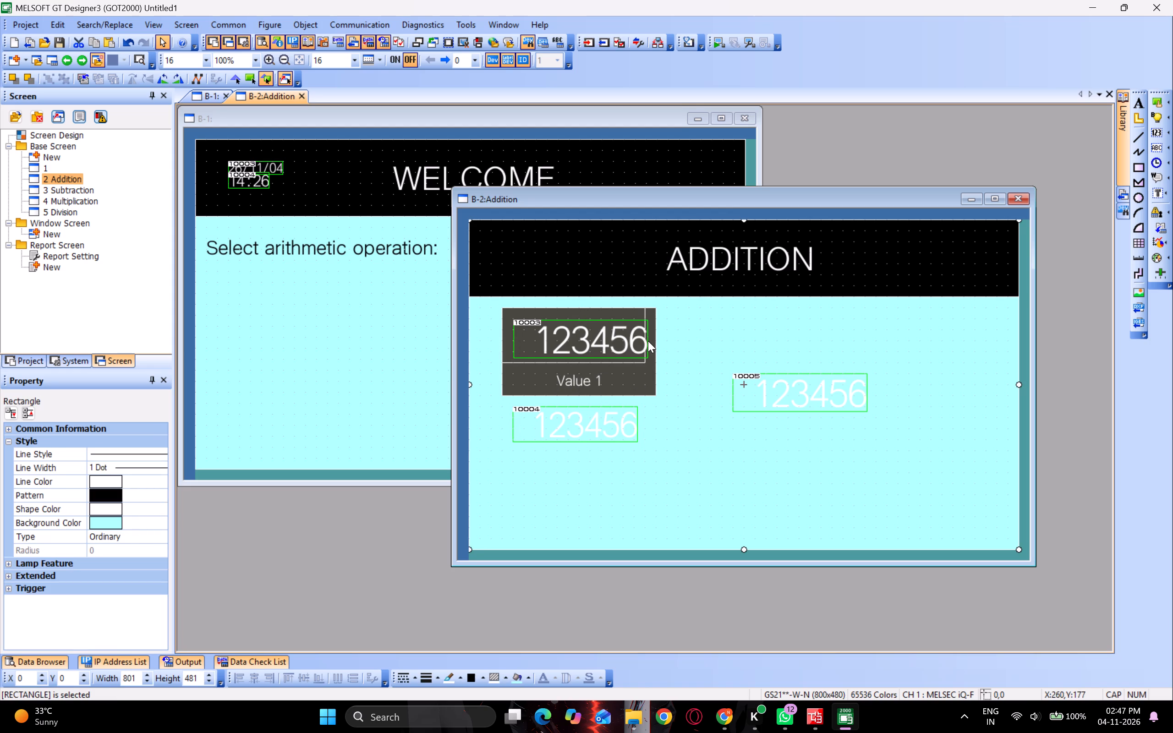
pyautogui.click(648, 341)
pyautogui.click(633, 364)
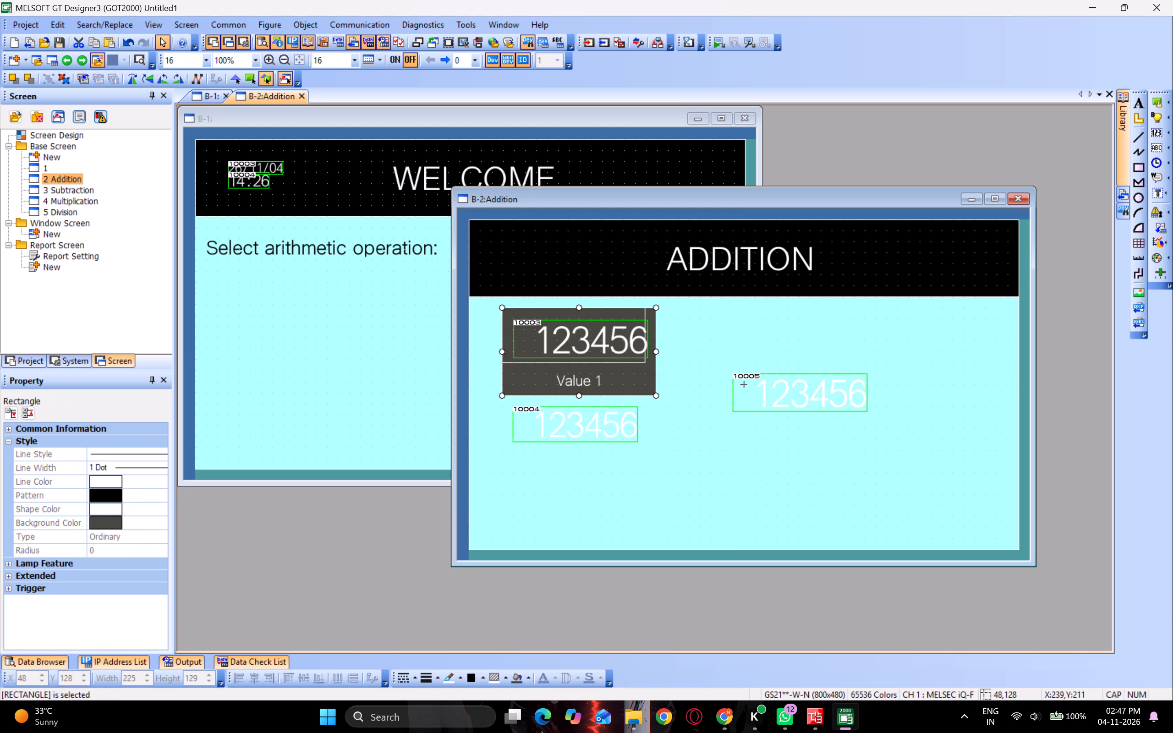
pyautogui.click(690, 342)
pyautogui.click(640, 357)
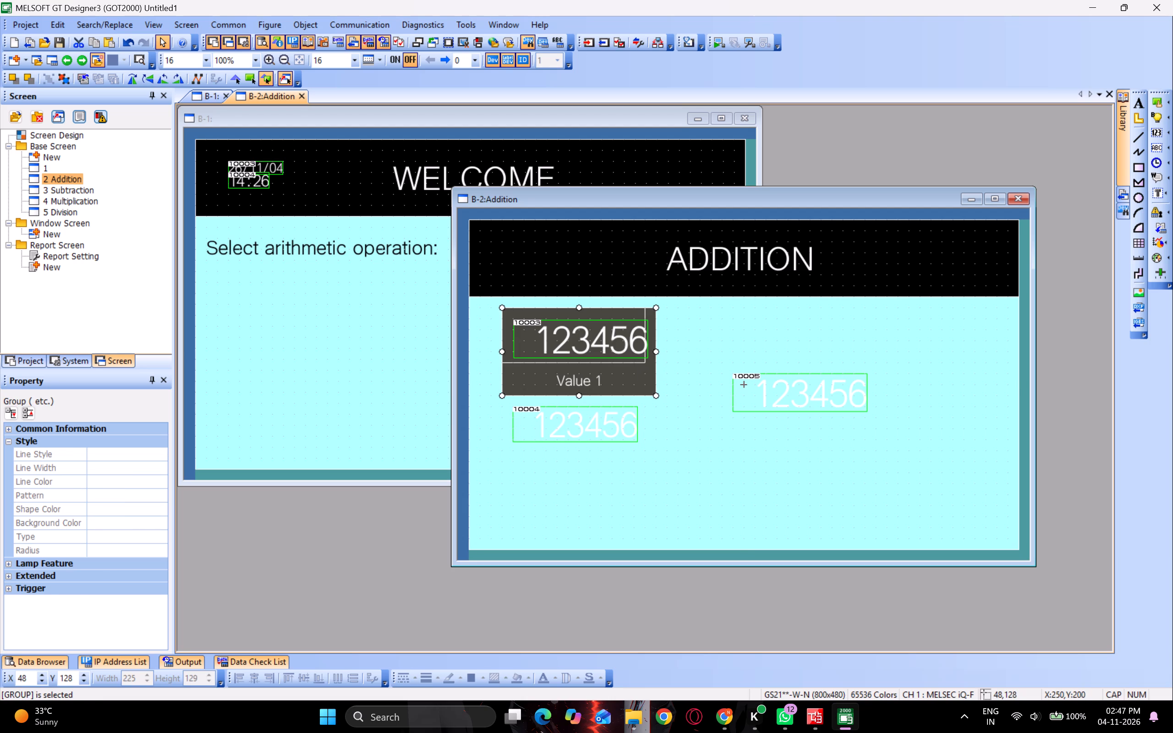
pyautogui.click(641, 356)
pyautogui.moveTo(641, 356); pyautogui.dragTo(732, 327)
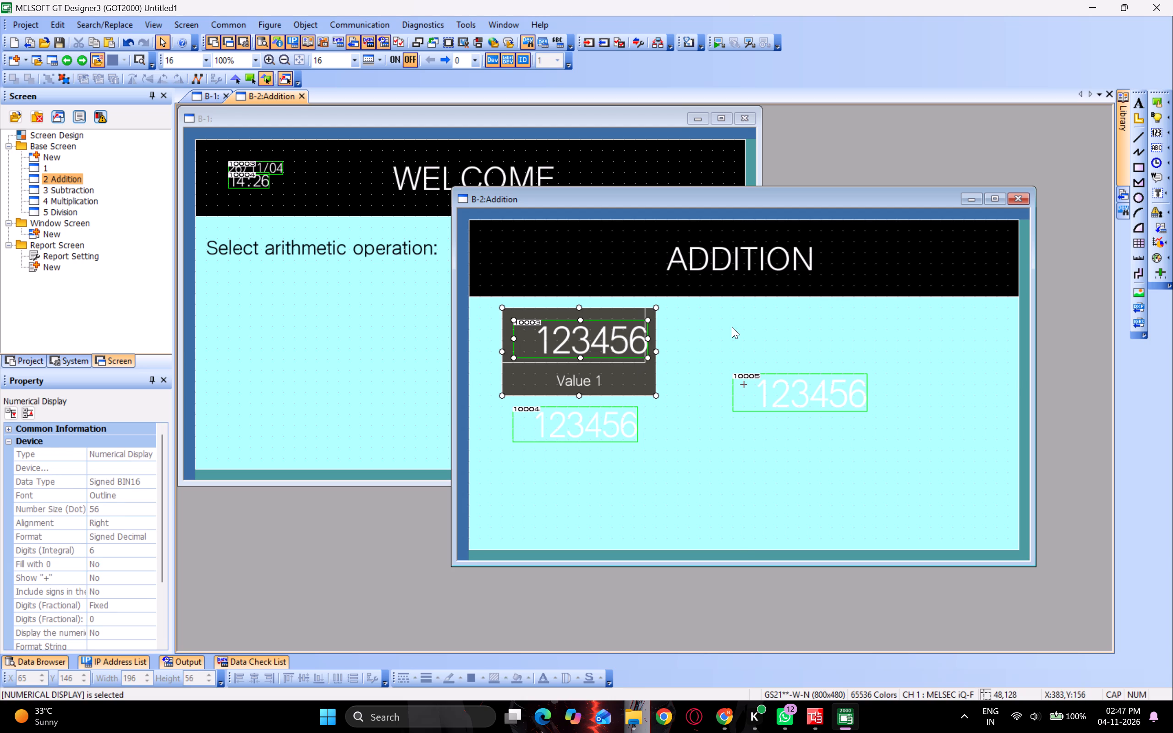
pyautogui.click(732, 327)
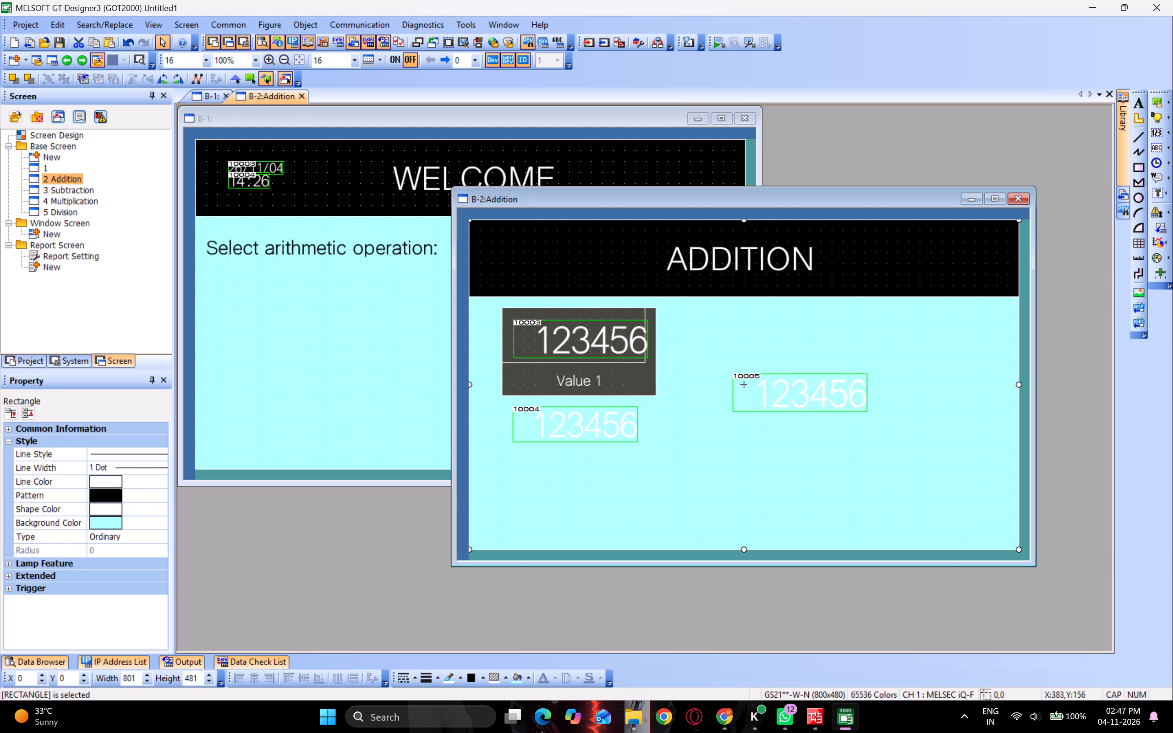
# Resize the unfilled rectangle to about 193 by 81 at X 64, Y 144, inset within the dark grey box.
pyautogui.click(642, 361)
pyautogui.doubleClick(642, 361)
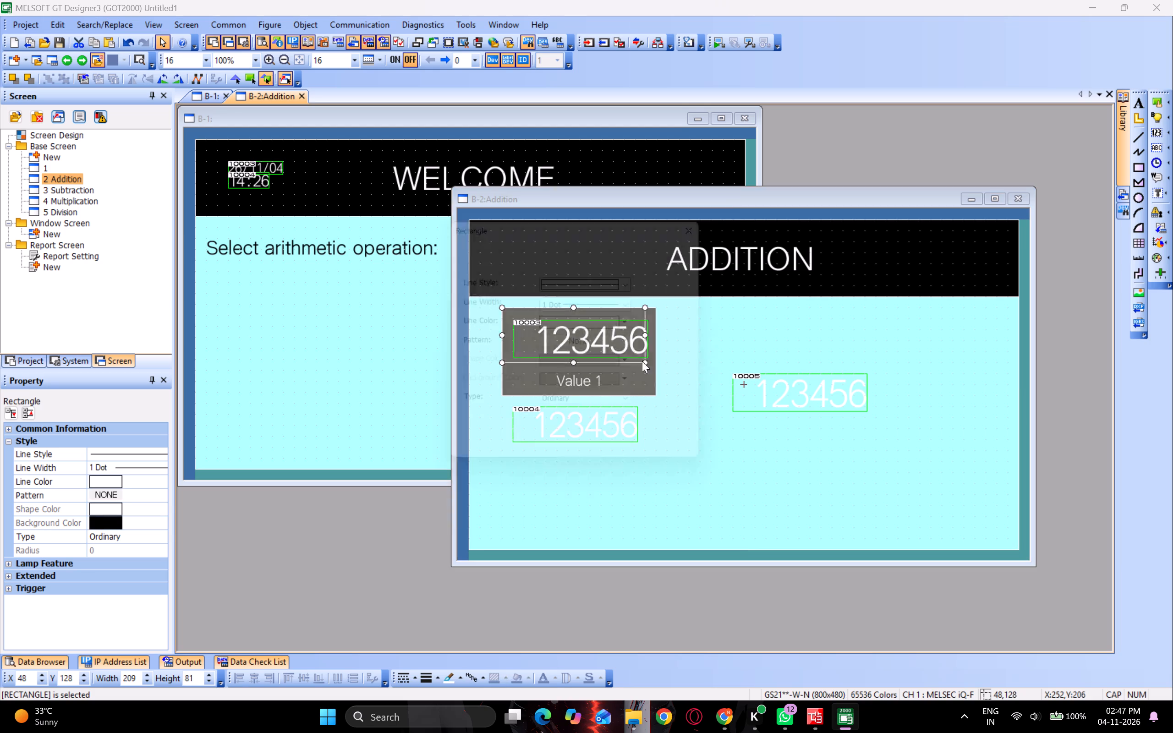
pyautogui.click(719, 229)
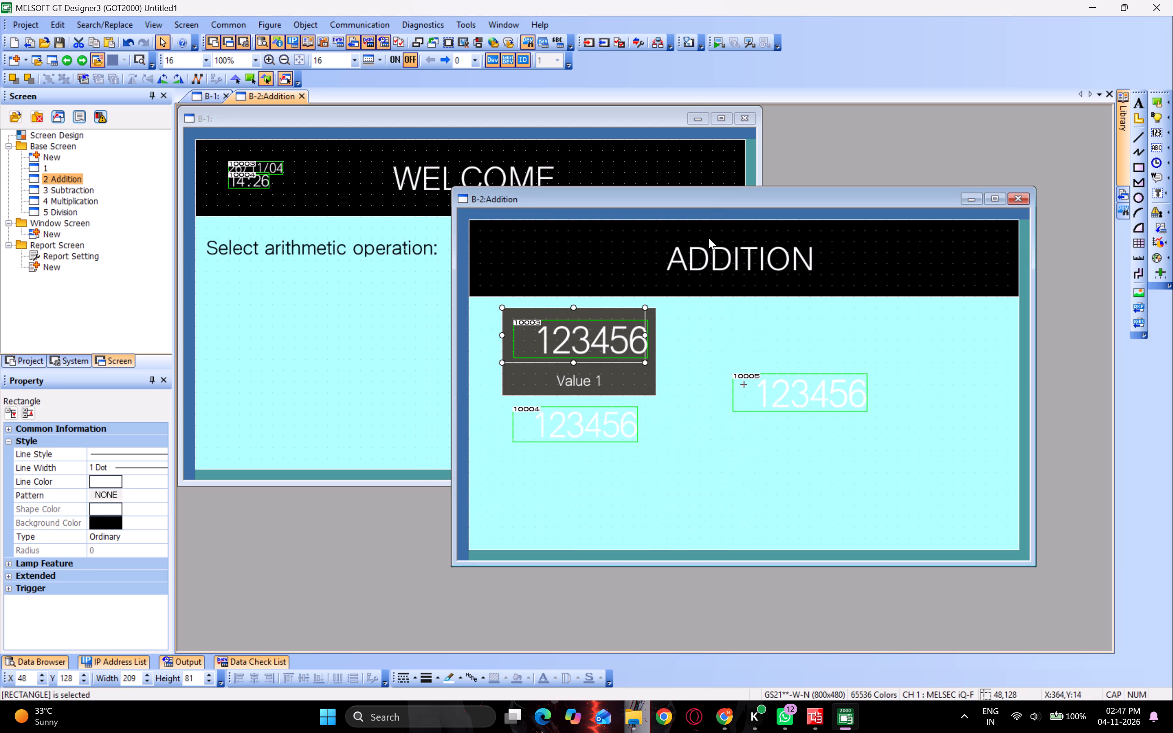
pyautogui.moveTo(646, 363); pyautogui.dragTo(662, 371)
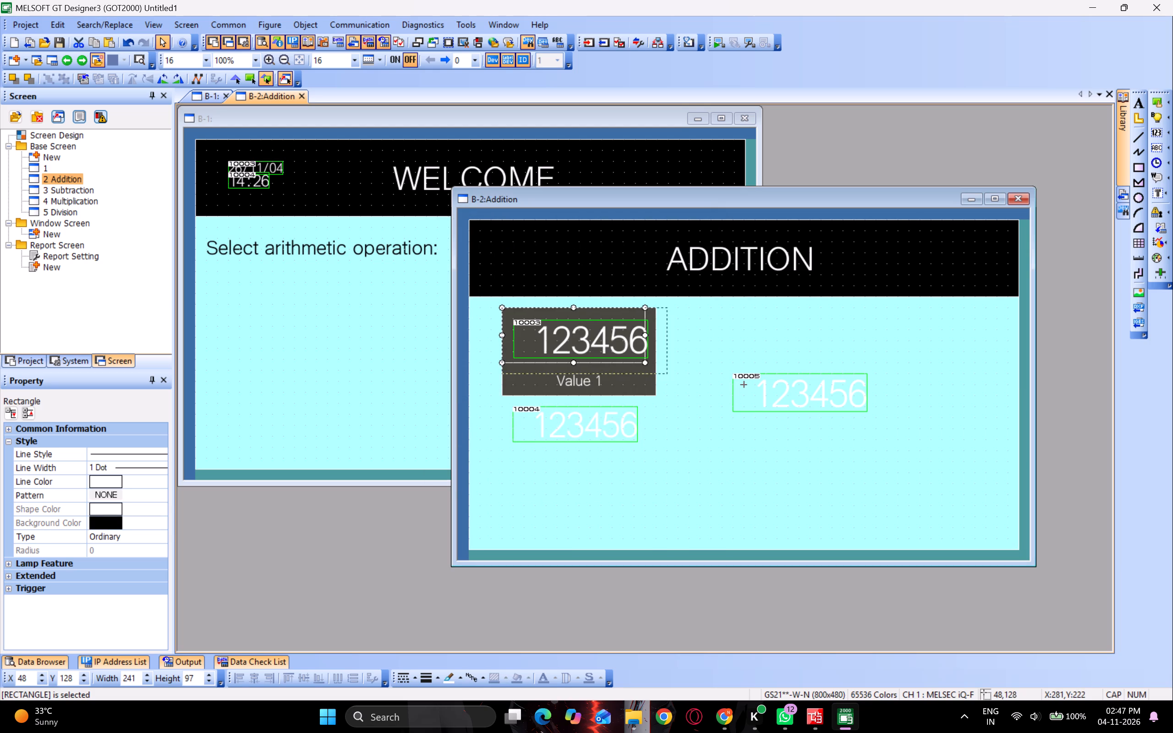
pyautogui.moveTo(662, 371); pyautogui.dragTo(648, 372)
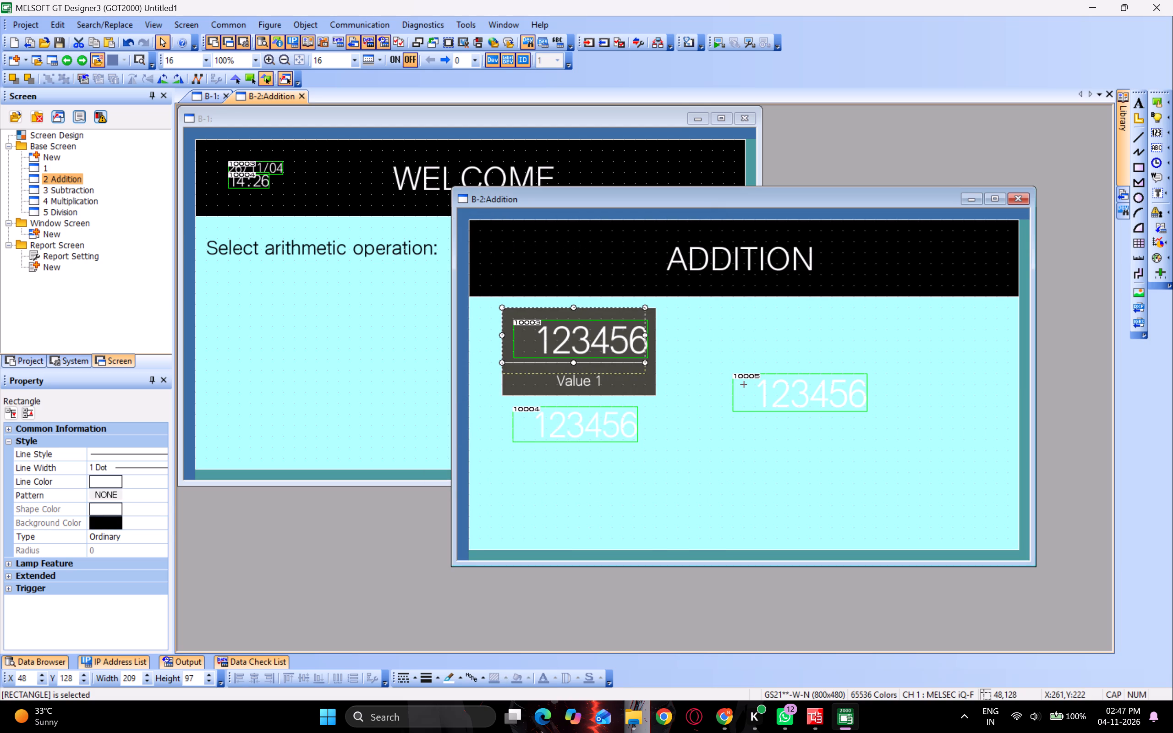
pyautogui.moveTo(648, 372); pyautogui.dragTo(650, 373)
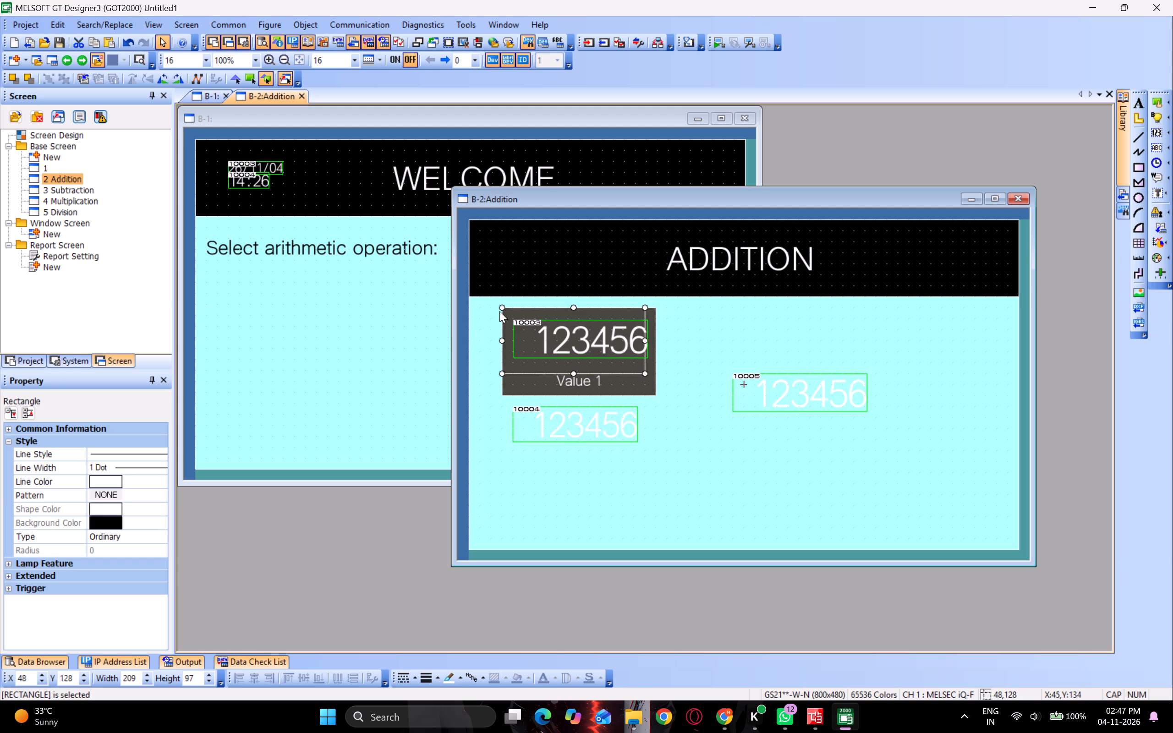
pyautogui.moveTo(499, 307); pyautogui.dragTo(511, 317)
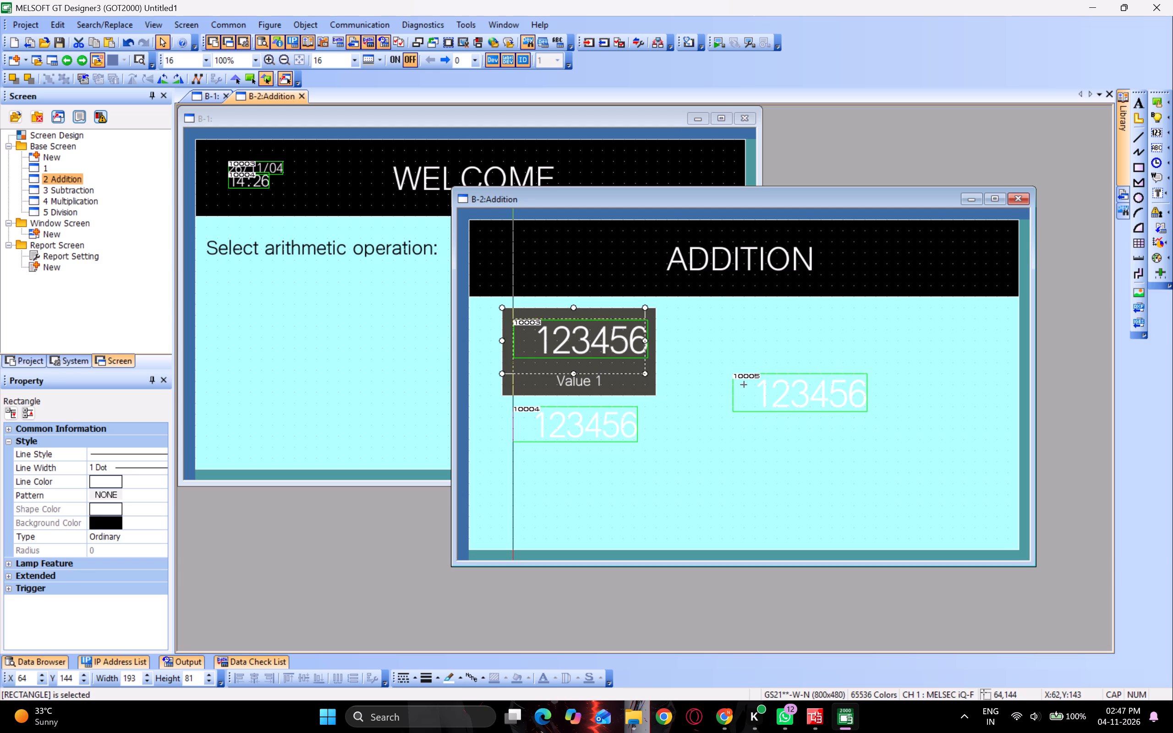
pyautogui.moveTo(511, 317); pyautogui.dragTo(512, 318)
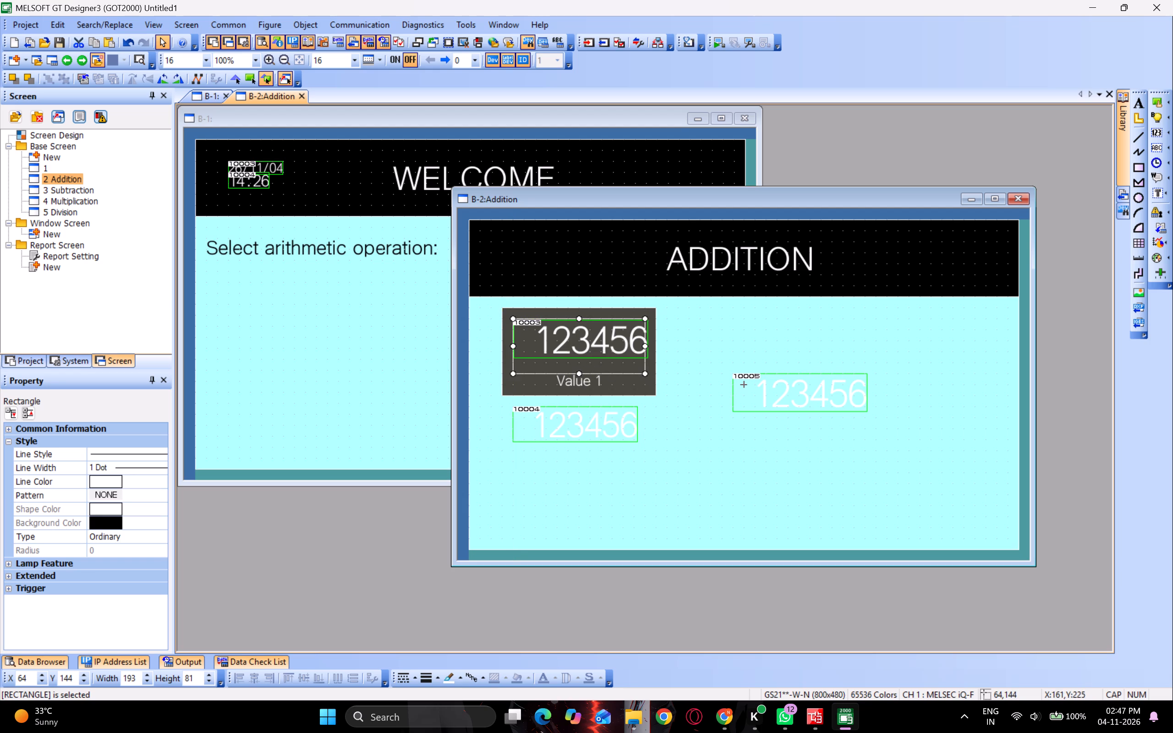
# Fill the inner rectangle with pattern 37 and a white background color.
pyautogui.doubleClick(632, 372)
pyautogui.click(611, 355)
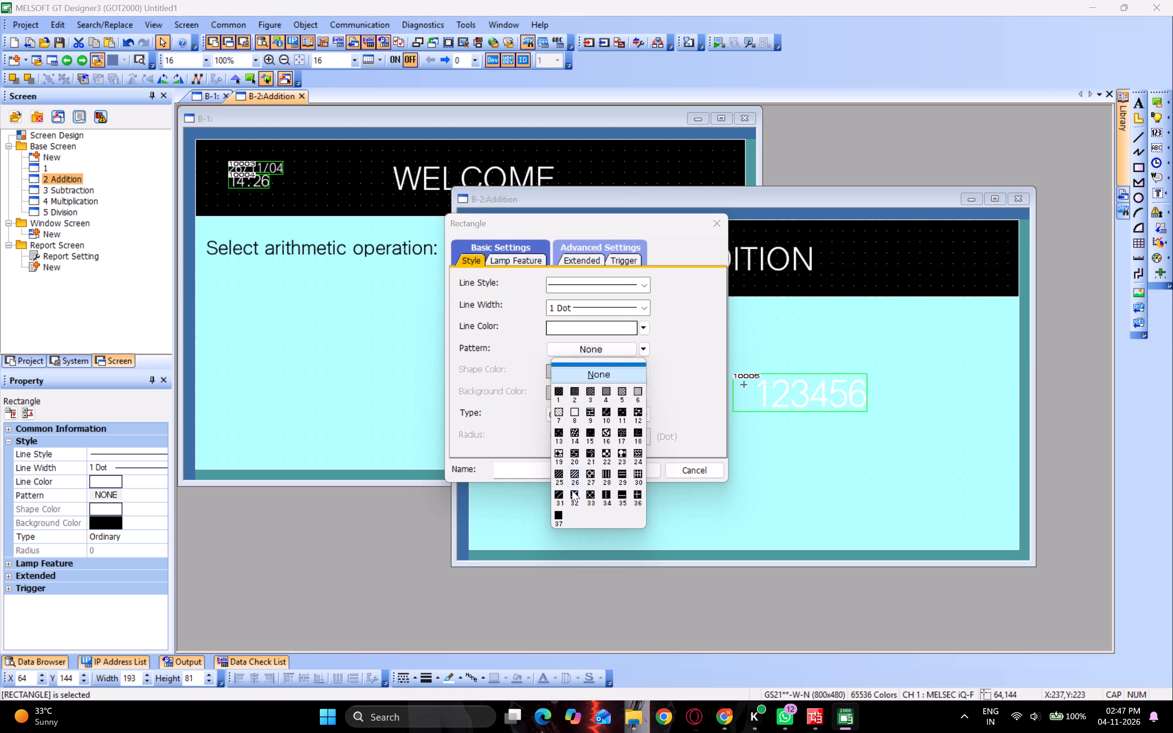
pyautogui.click(557, 520)
pyautogui.click(602, 391)
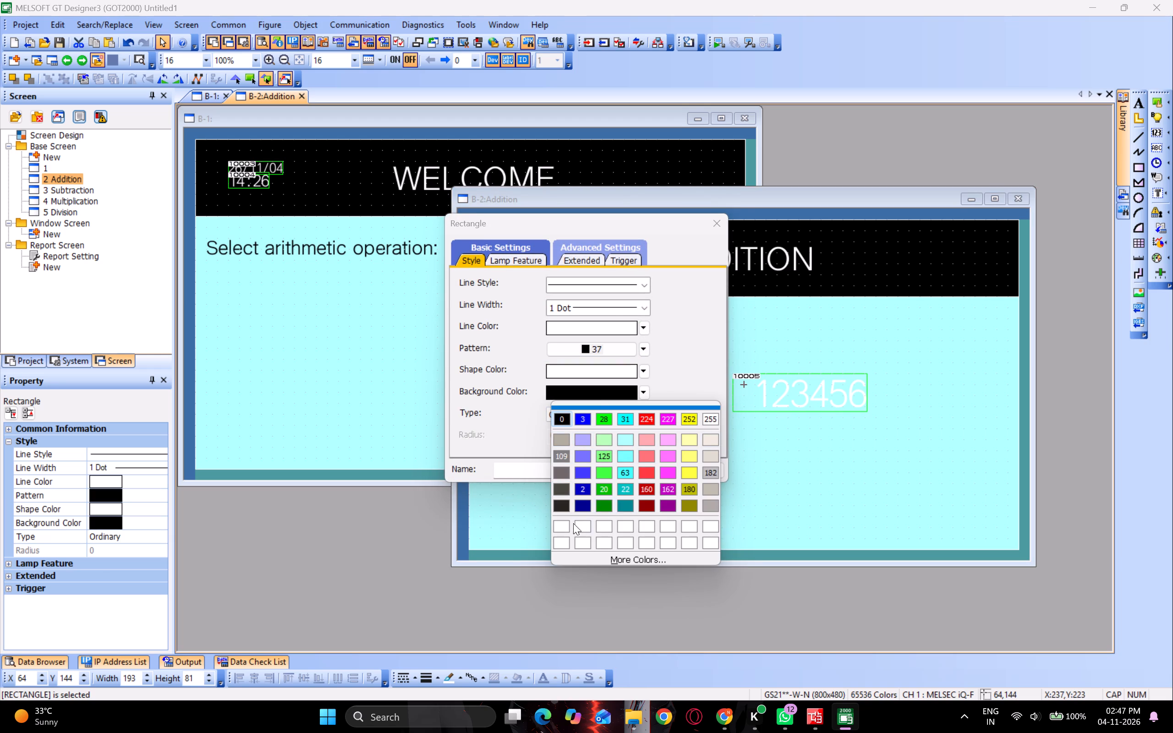
pyautogui.click(561, 523)
pyautogui.click(629, 467)
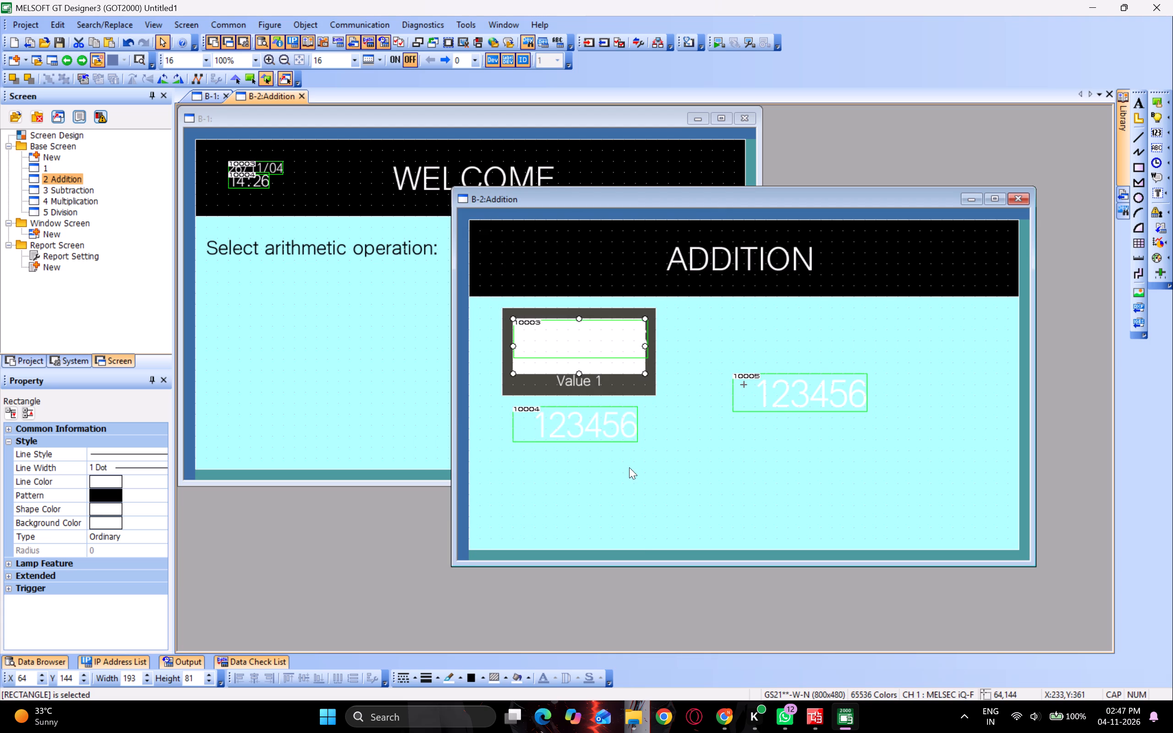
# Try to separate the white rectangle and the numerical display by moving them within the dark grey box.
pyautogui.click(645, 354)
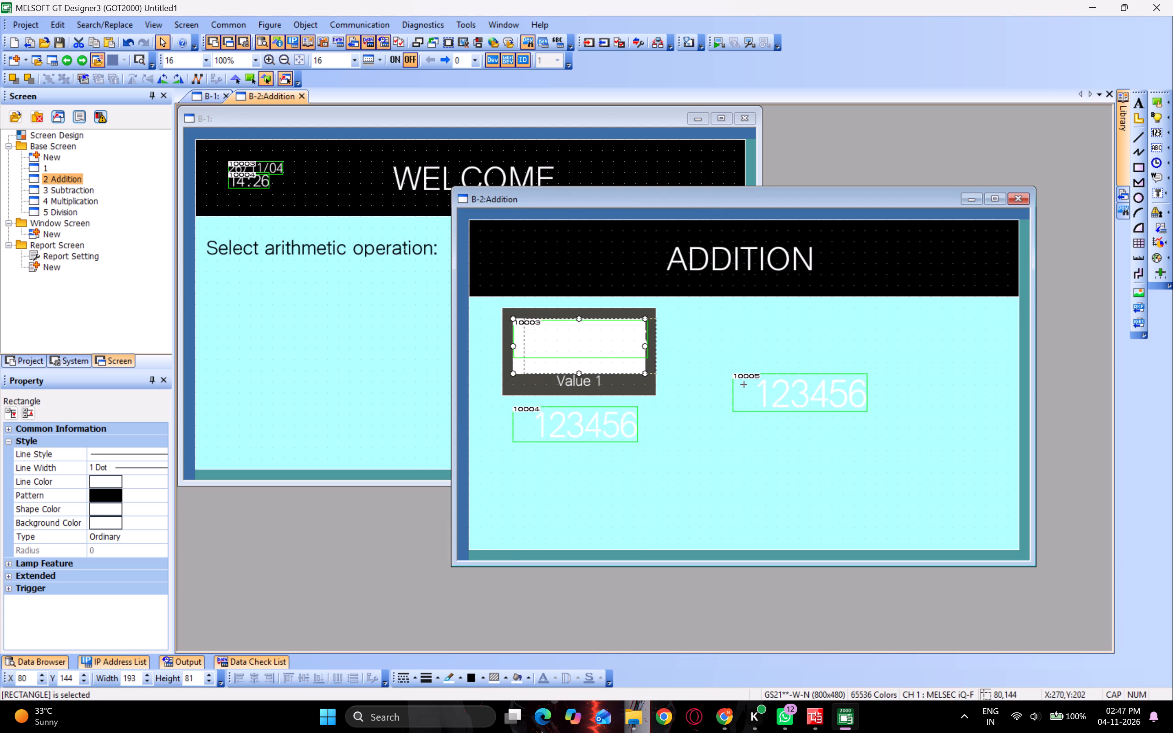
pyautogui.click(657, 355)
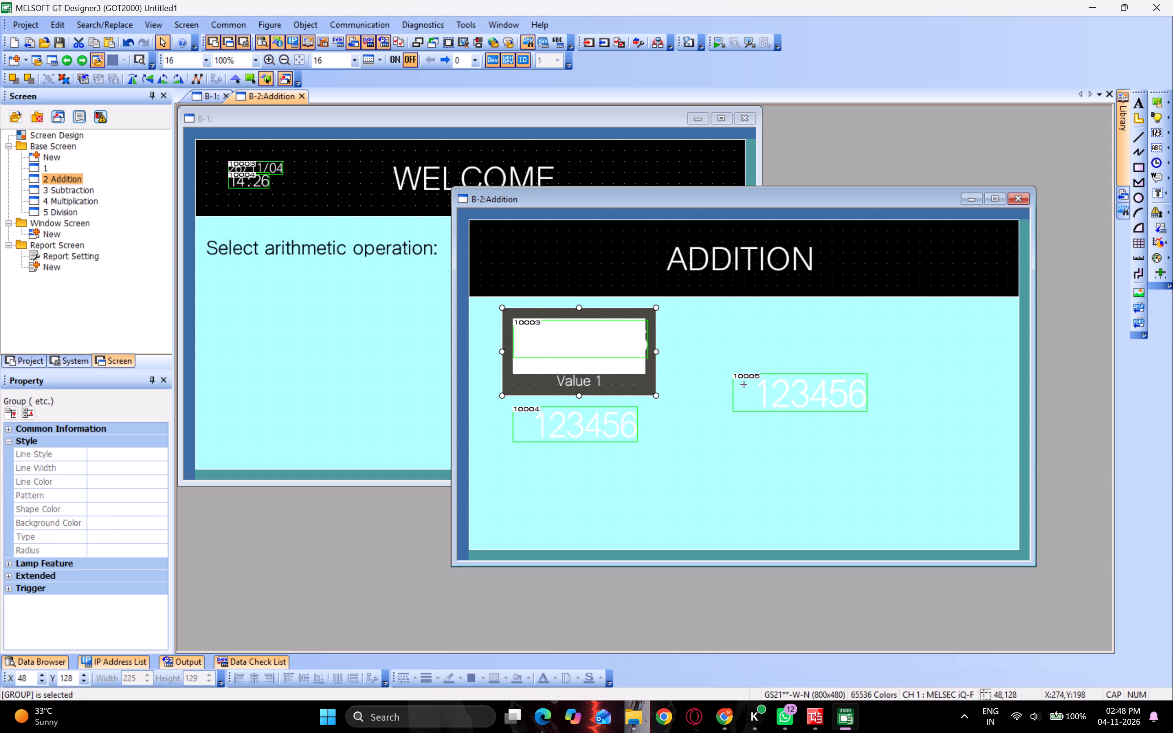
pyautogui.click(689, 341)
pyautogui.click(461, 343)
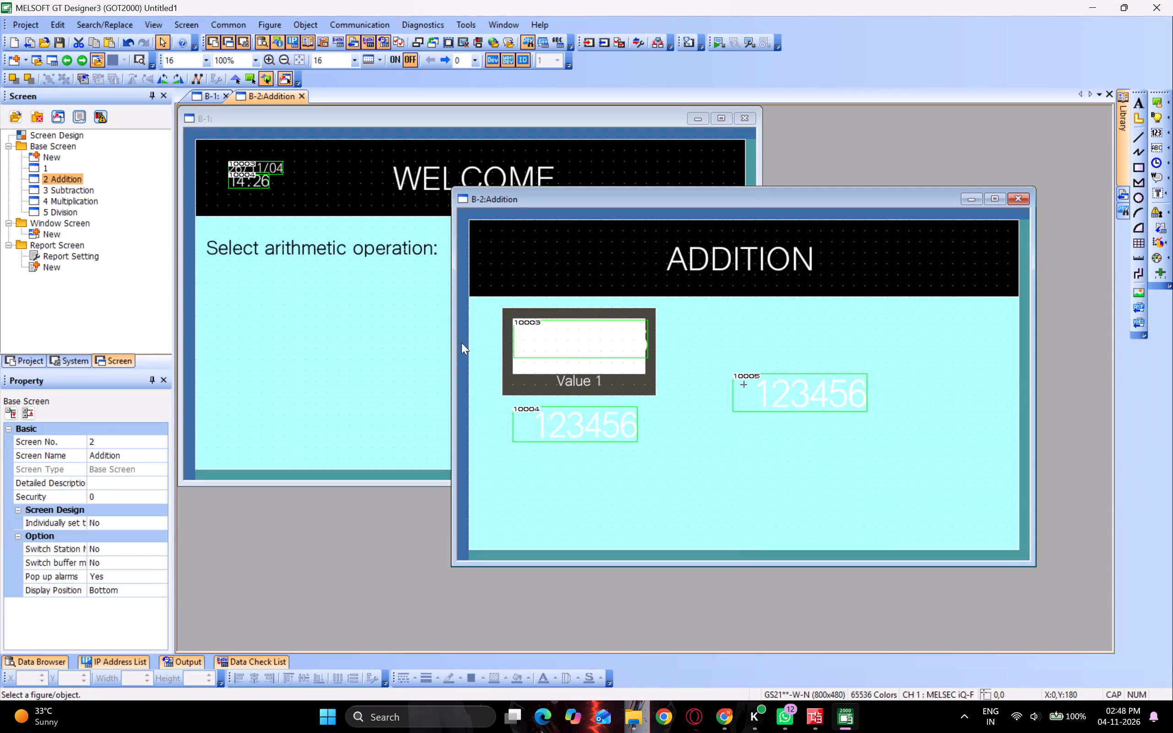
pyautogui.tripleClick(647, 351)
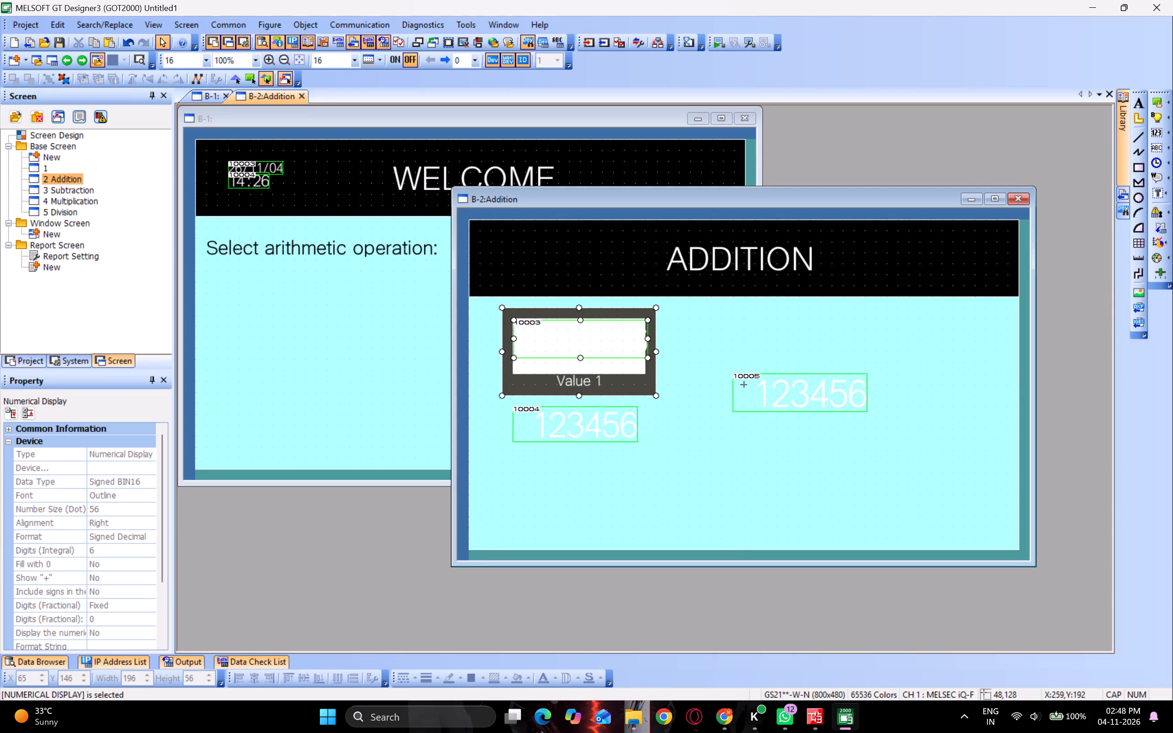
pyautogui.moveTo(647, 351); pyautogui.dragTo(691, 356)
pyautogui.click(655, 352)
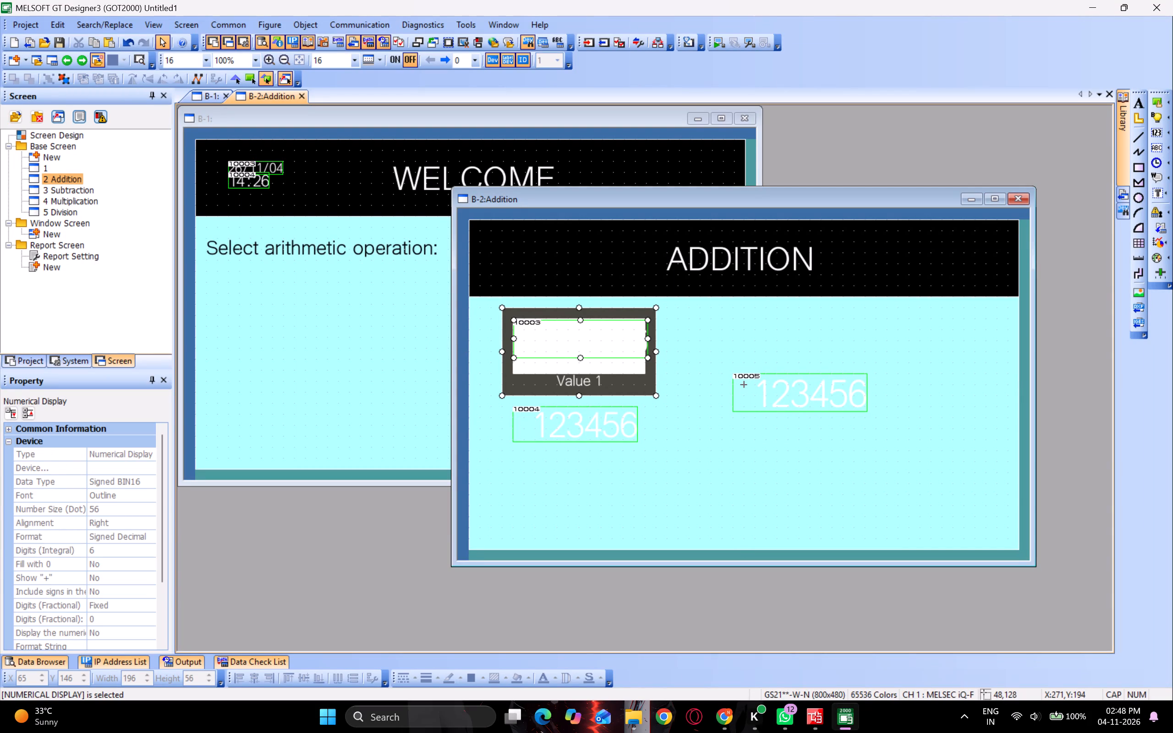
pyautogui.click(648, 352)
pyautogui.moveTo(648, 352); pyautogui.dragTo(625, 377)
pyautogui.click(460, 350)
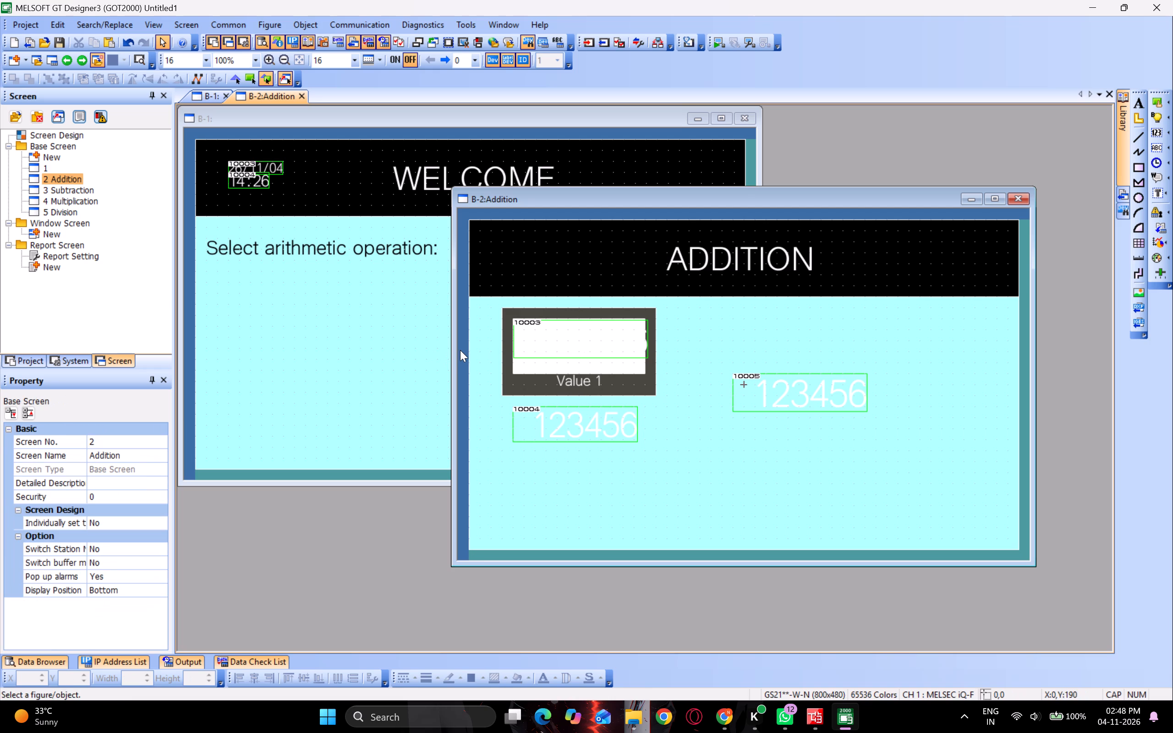
# Try to view the Lamp Feature settings of the grouped dark grey box.
pyautogui.click(644, 348)
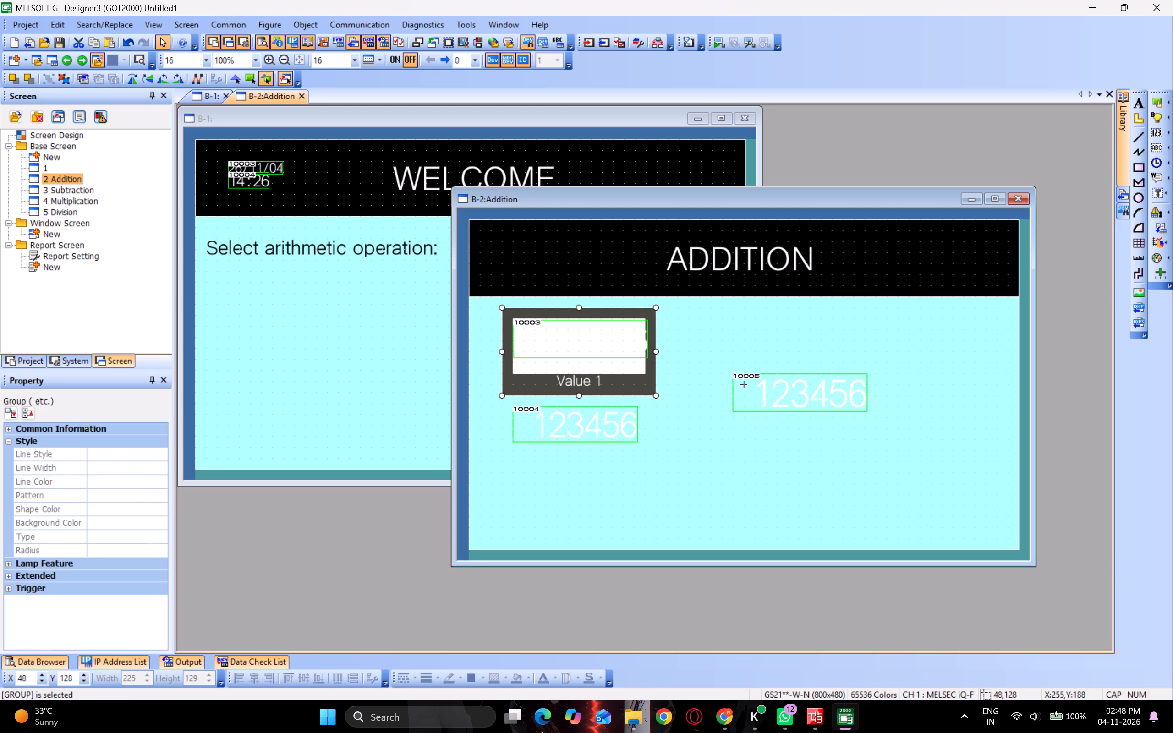
pyautogui.click(31, 569)
pyautogui.doubleClick(24, 565)
pyautogui.doubleClick(24, 565)
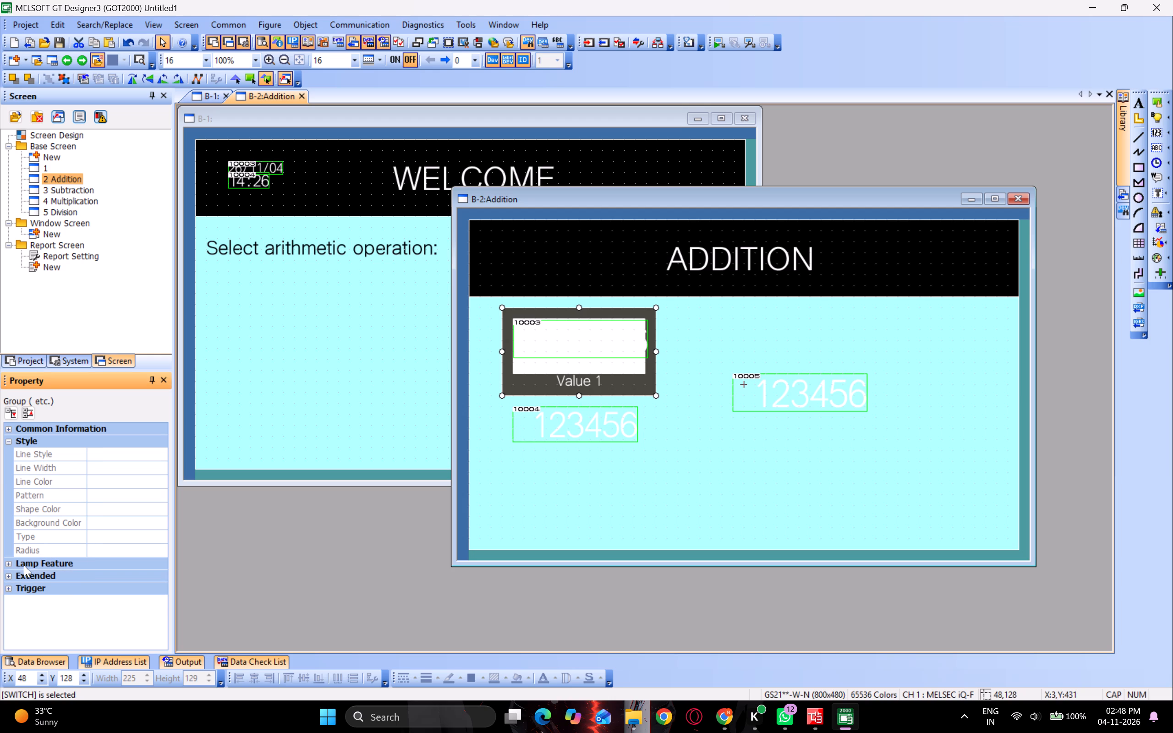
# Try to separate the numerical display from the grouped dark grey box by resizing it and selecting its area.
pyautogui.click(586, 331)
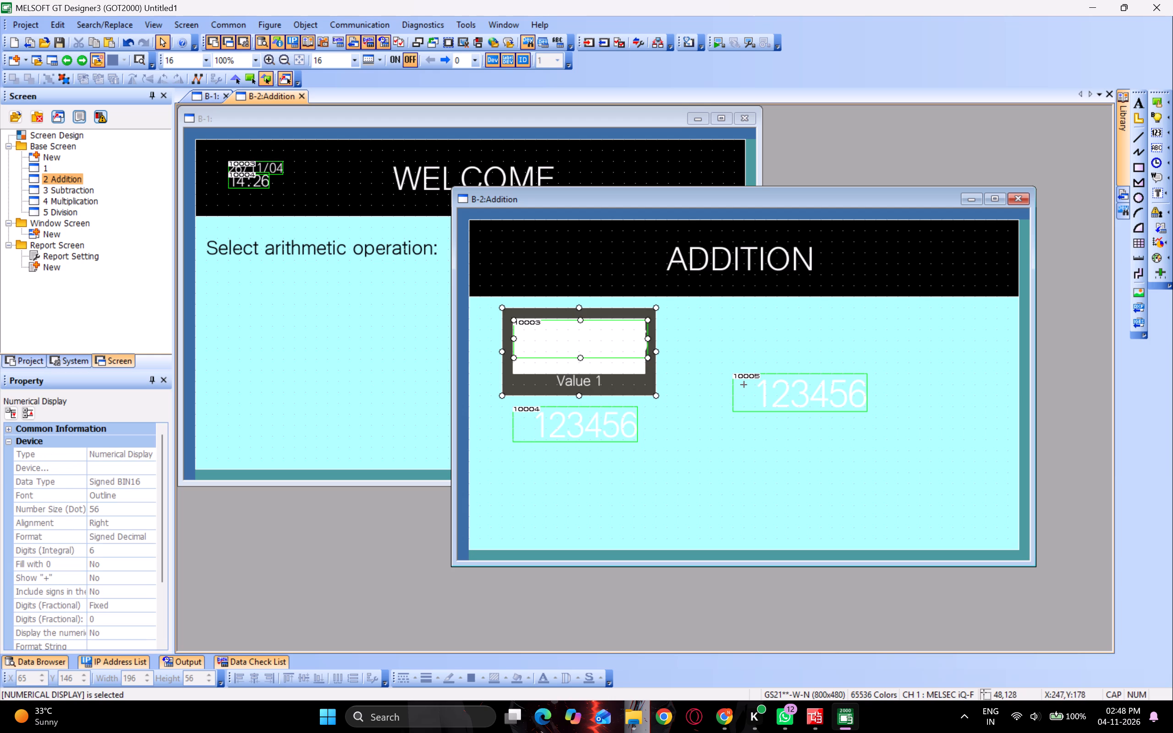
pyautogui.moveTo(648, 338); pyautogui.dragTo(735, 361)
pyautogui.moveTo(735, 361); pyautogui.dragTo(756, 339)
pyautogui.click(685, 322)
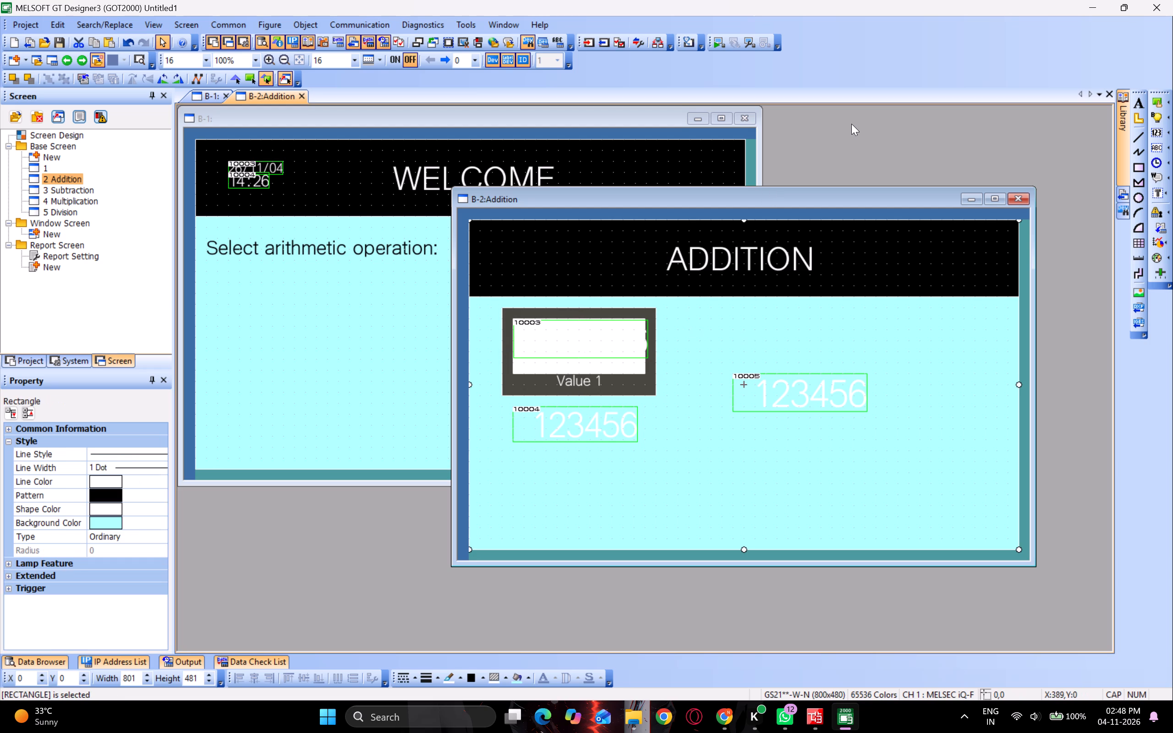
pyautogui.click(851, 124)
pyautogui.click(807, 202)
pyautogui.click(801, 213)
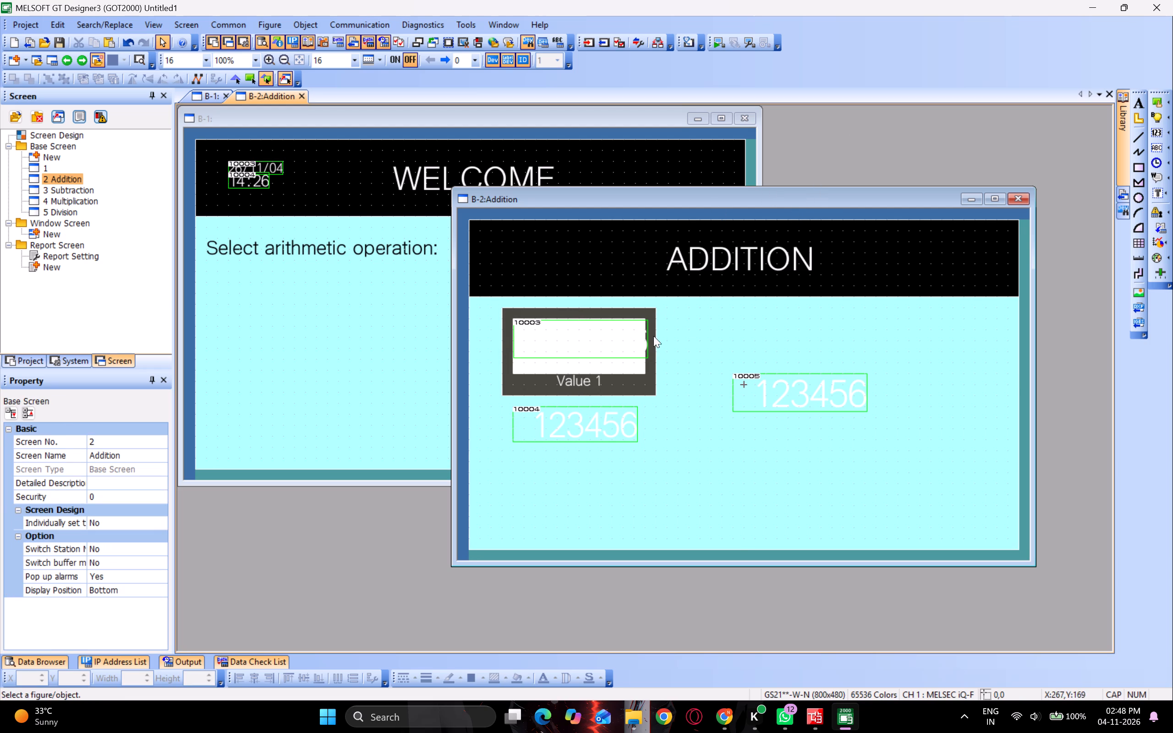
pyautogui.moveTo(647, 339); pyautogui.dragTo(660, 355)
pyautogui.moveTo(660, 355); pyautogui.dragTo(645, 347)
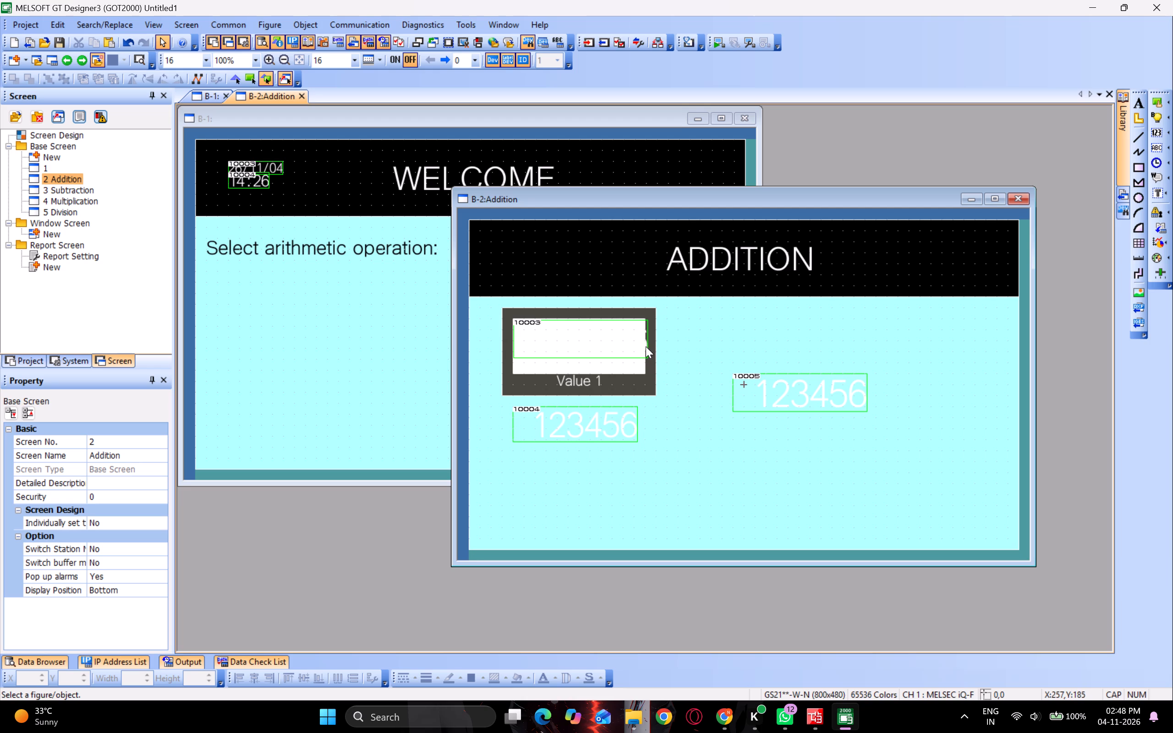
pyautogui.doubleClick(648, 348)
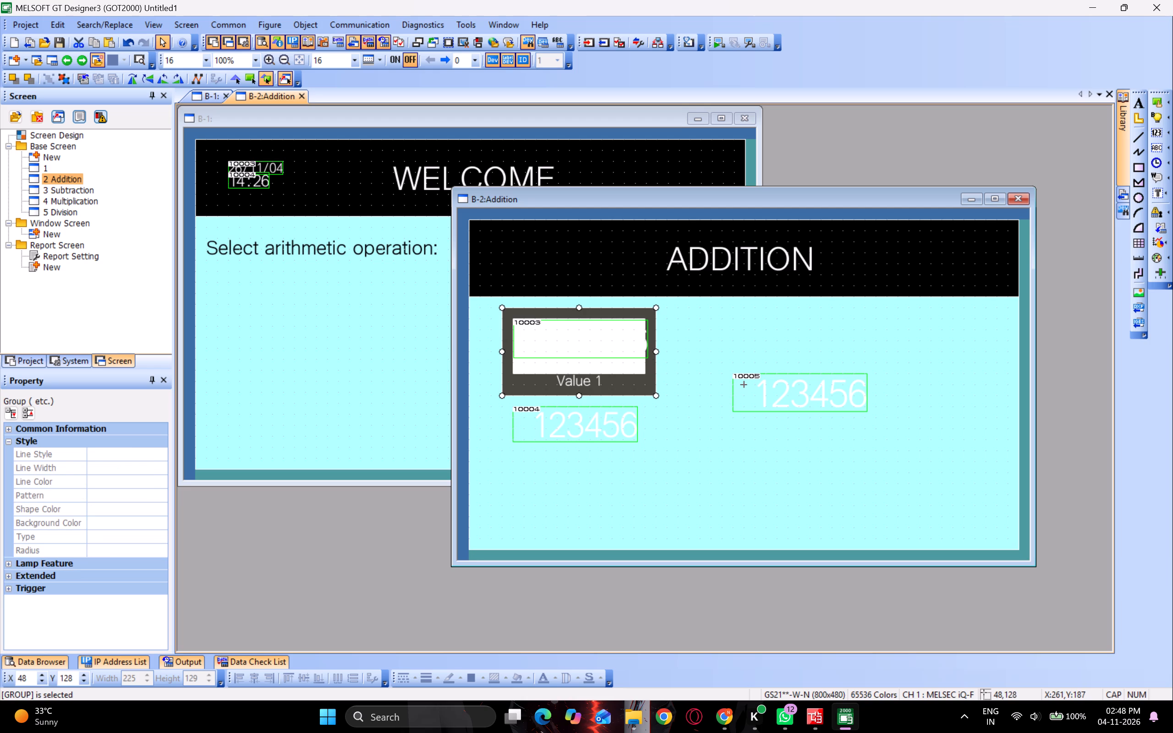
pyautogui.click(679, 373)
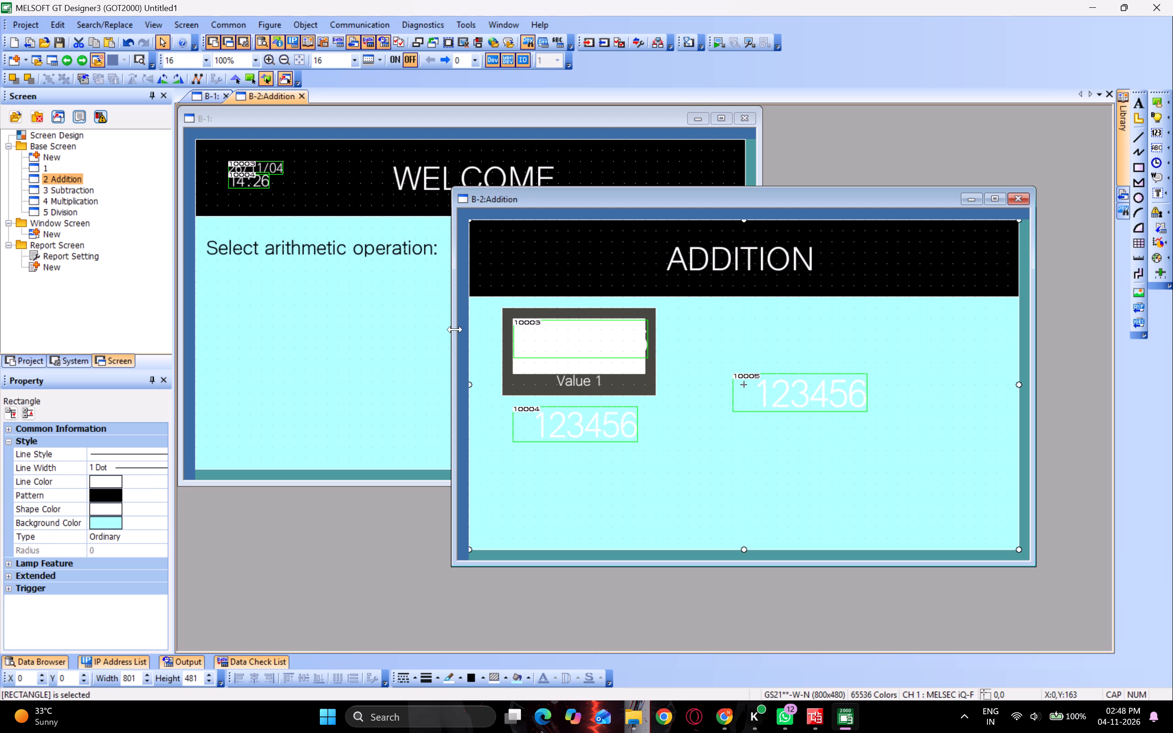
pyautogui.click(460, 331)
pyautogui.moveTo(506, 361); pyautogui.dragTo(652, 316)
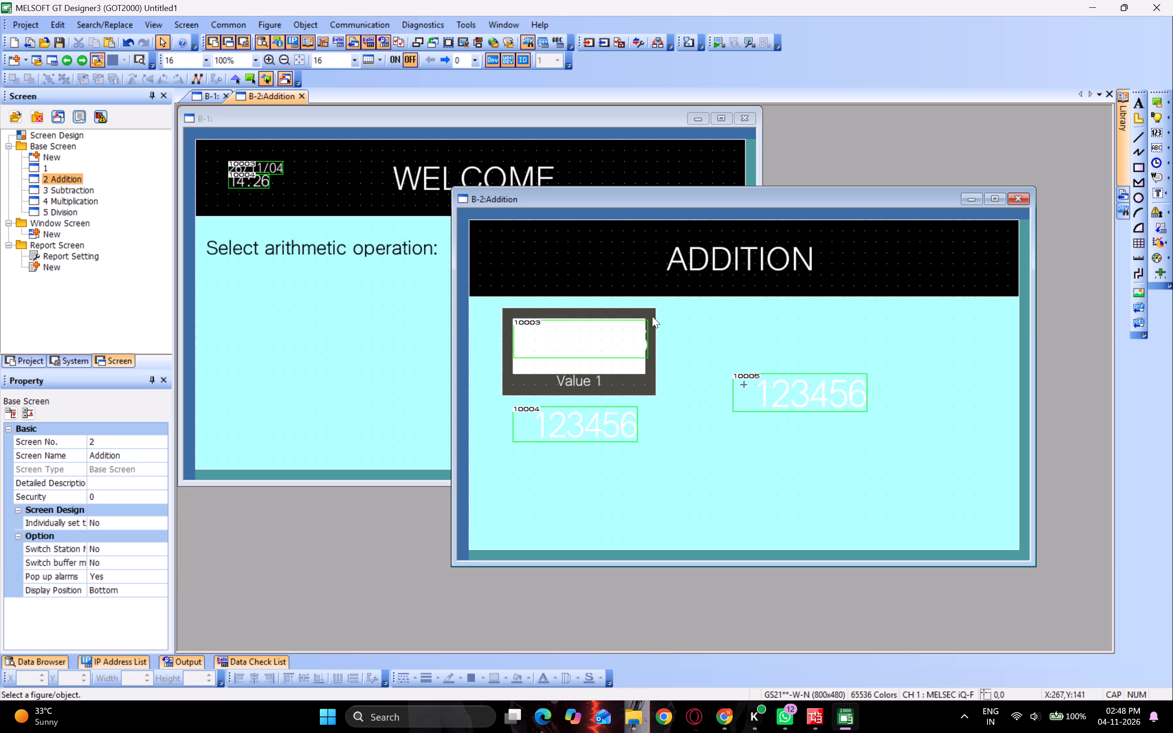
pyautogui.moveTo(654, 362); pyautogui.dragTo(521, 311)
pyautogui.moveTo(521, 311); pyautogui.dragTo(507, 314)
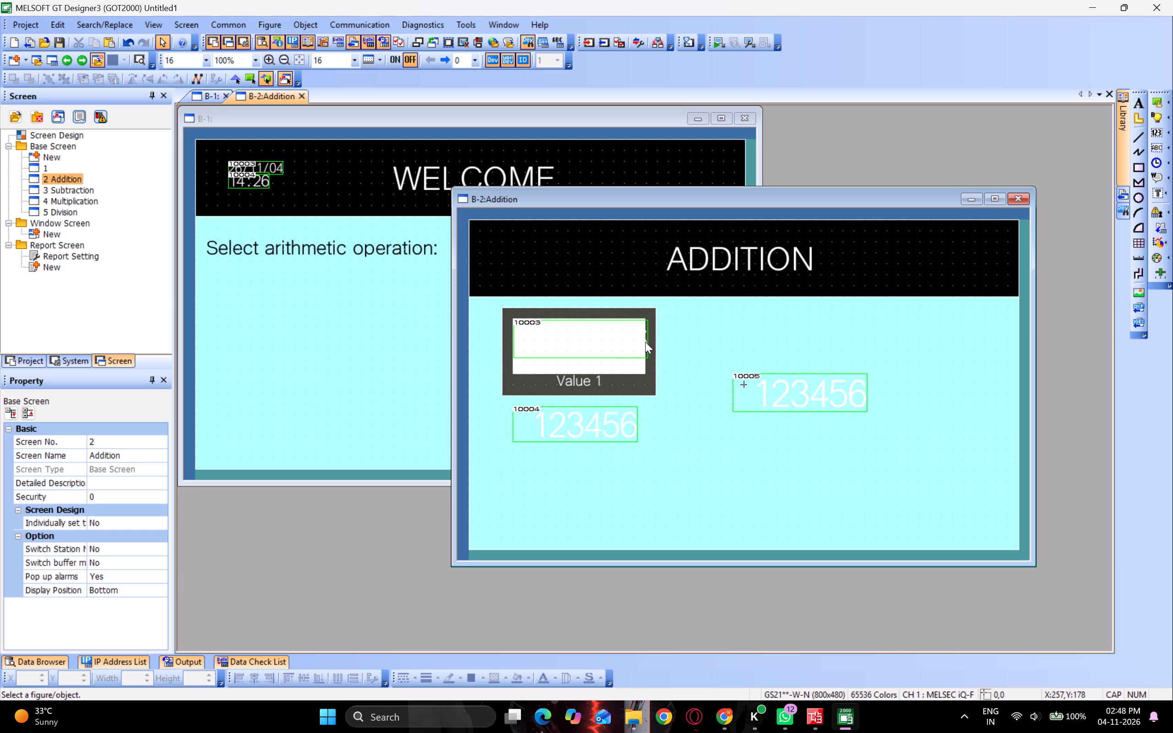
# View the device settings of the numerical display inside the Value 1 box.
pyautogui.doubleClick(646, 343)
pyautogui.tripleClick(646, 343)
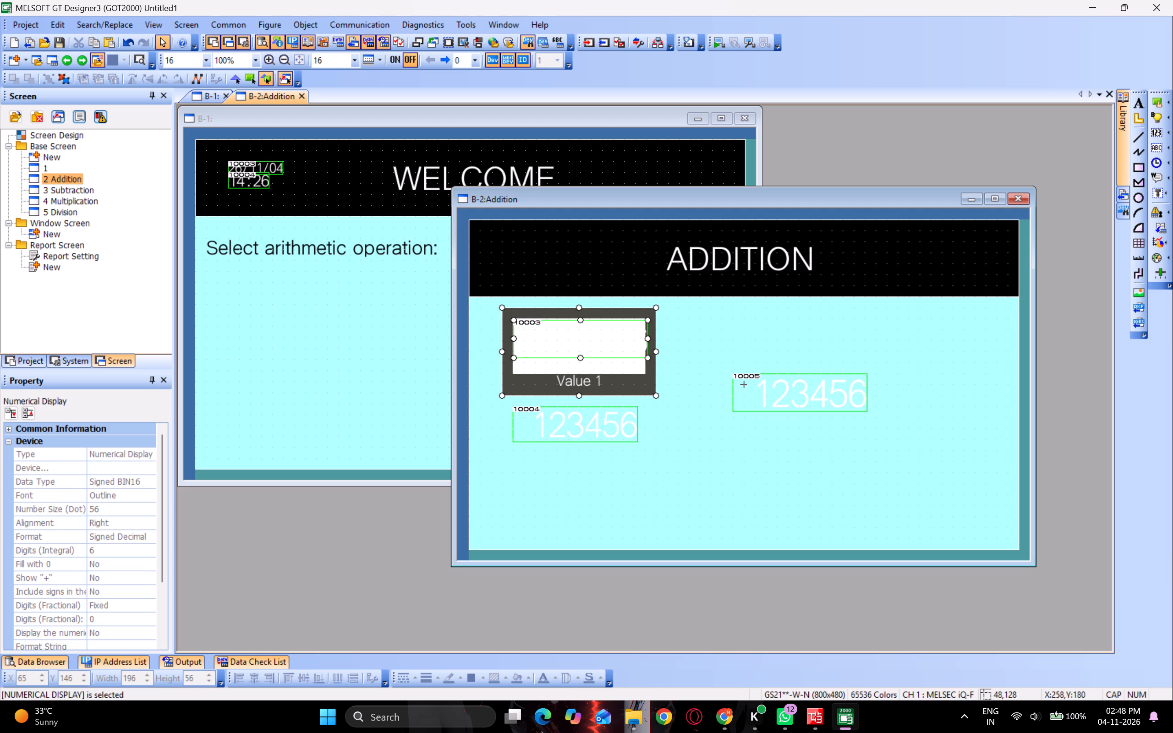
pyautogui.click(646, 343)
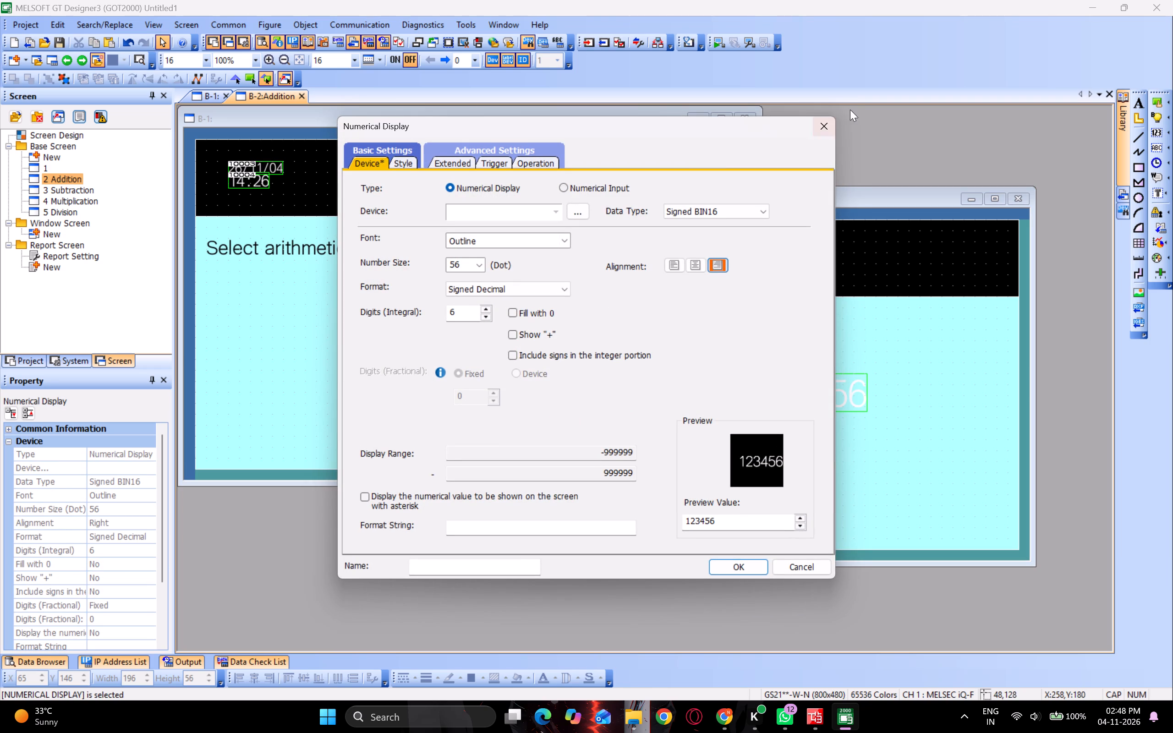
pyautogui.click(815, 122)
pyautogui.click(756, 391)
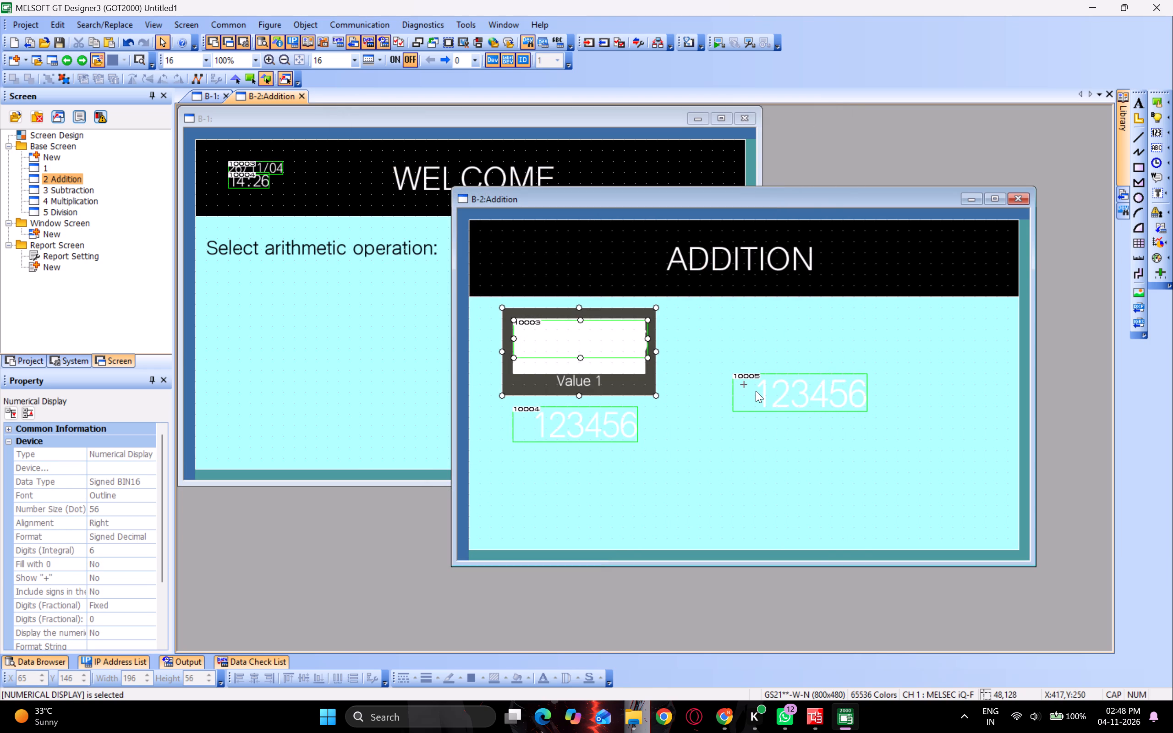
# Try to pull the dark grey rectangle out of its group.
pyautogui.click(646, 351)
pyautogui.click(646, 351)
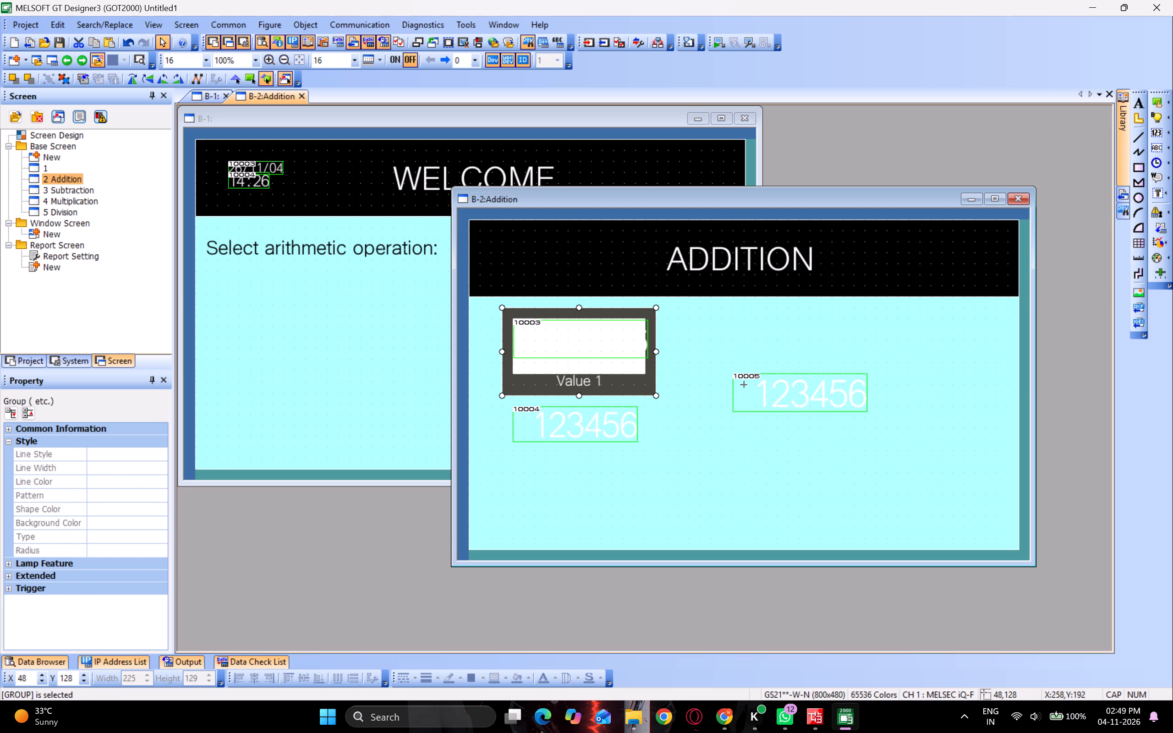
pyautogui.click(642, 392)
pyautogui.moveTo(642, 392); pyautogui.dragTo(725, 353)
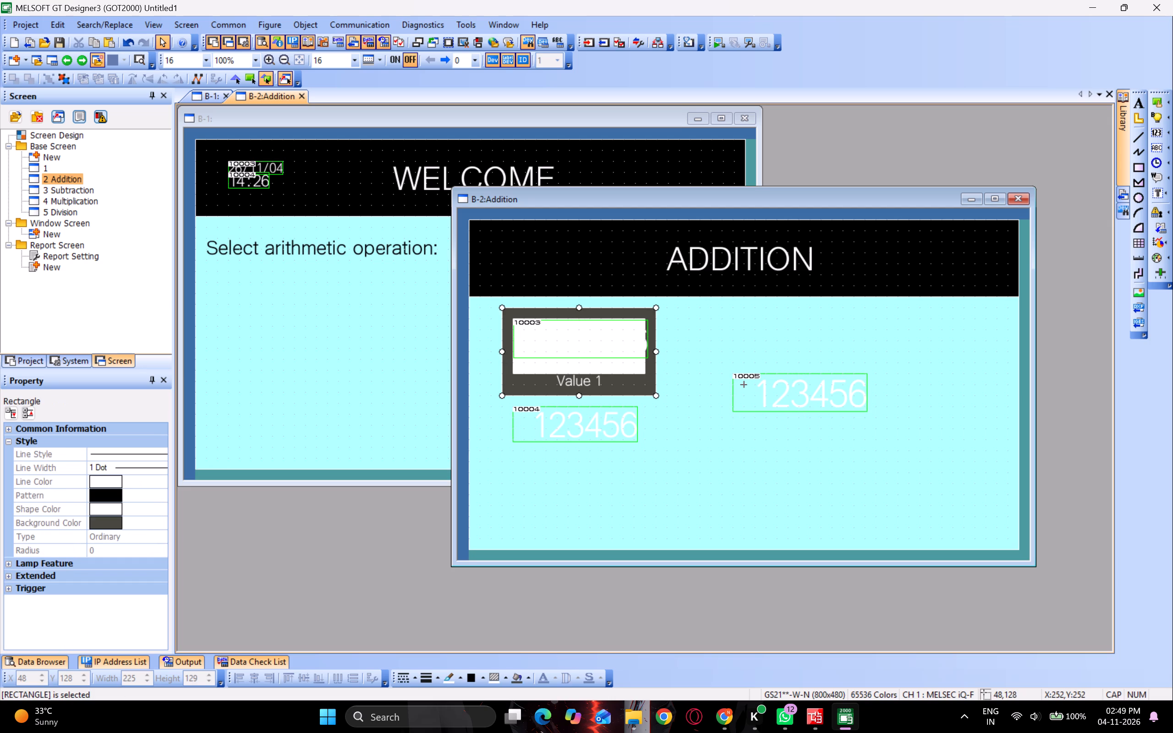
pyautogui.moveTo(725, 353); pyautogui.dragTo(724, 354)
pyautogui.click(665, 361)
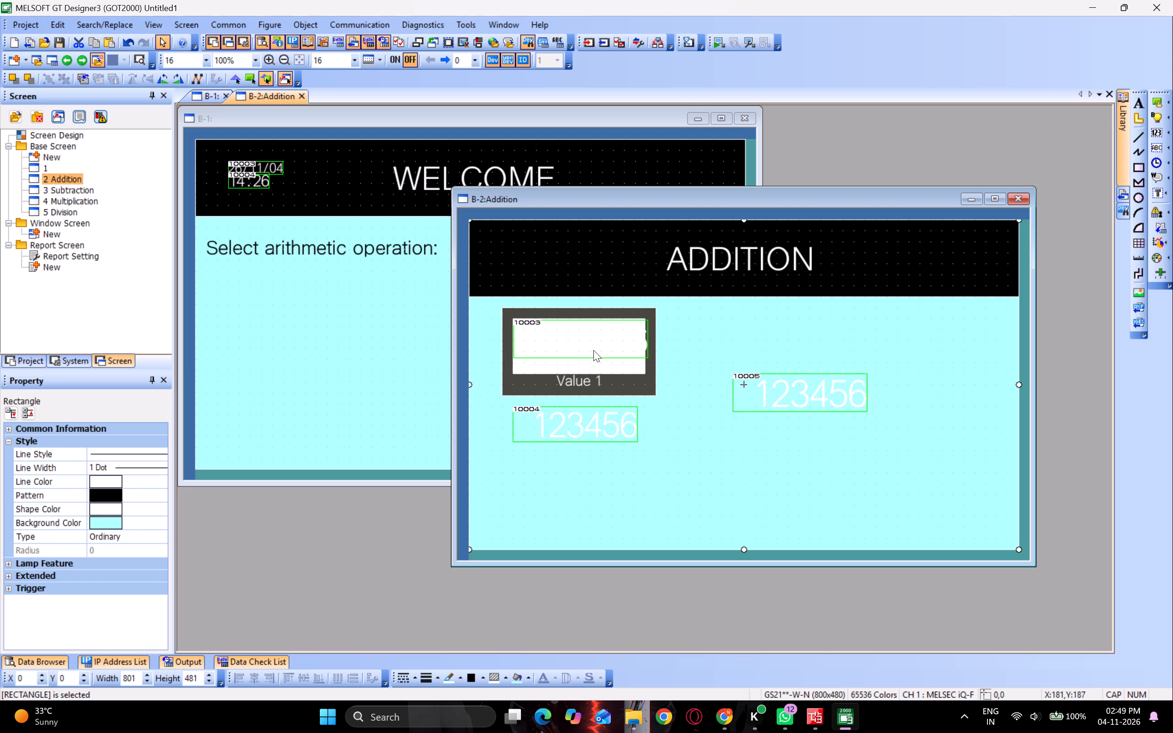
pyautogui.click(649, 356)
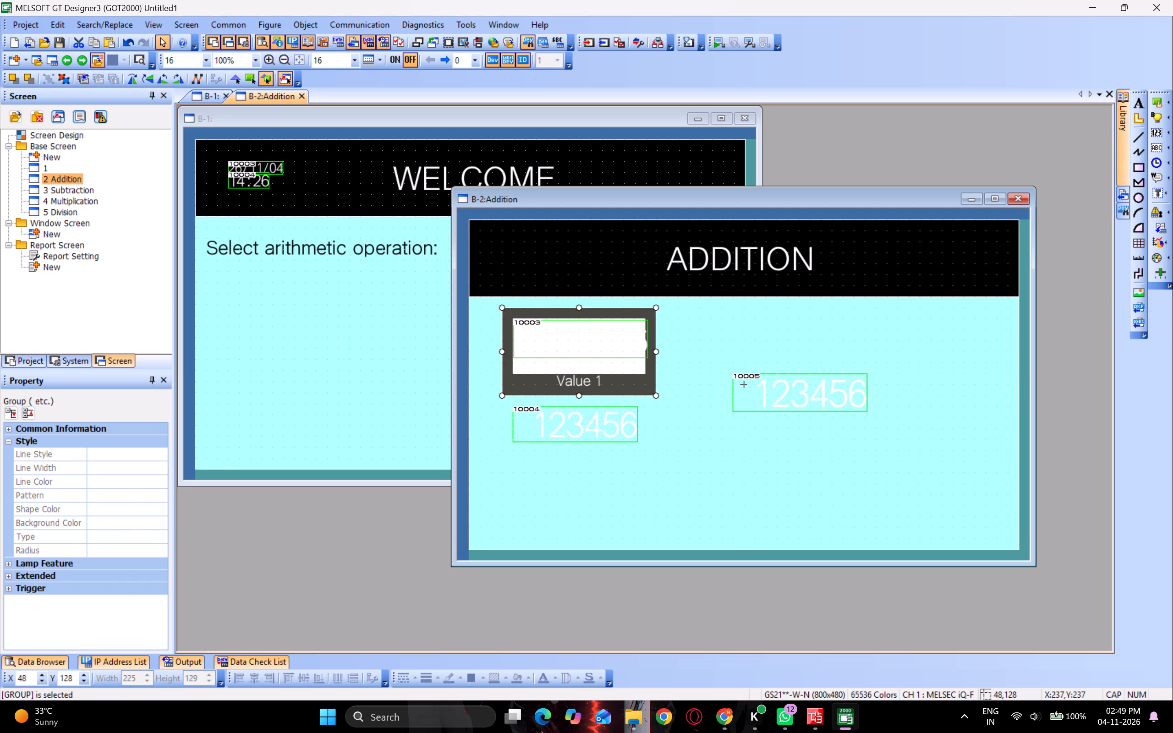
# Move the dark grey box group to X 112, Y 112, and ungroup it.
pyautogui.moveTo(631, 382); pyautogui.dragTo(673, 369)
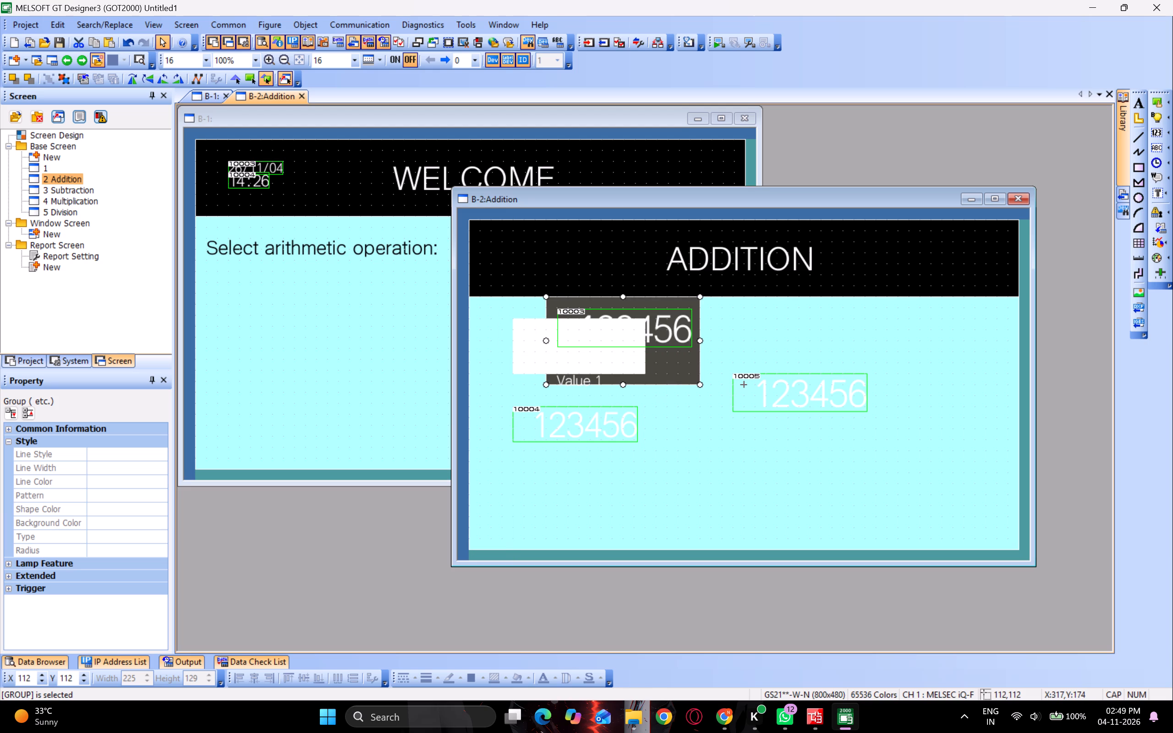
pyautogui.click(681, 331)
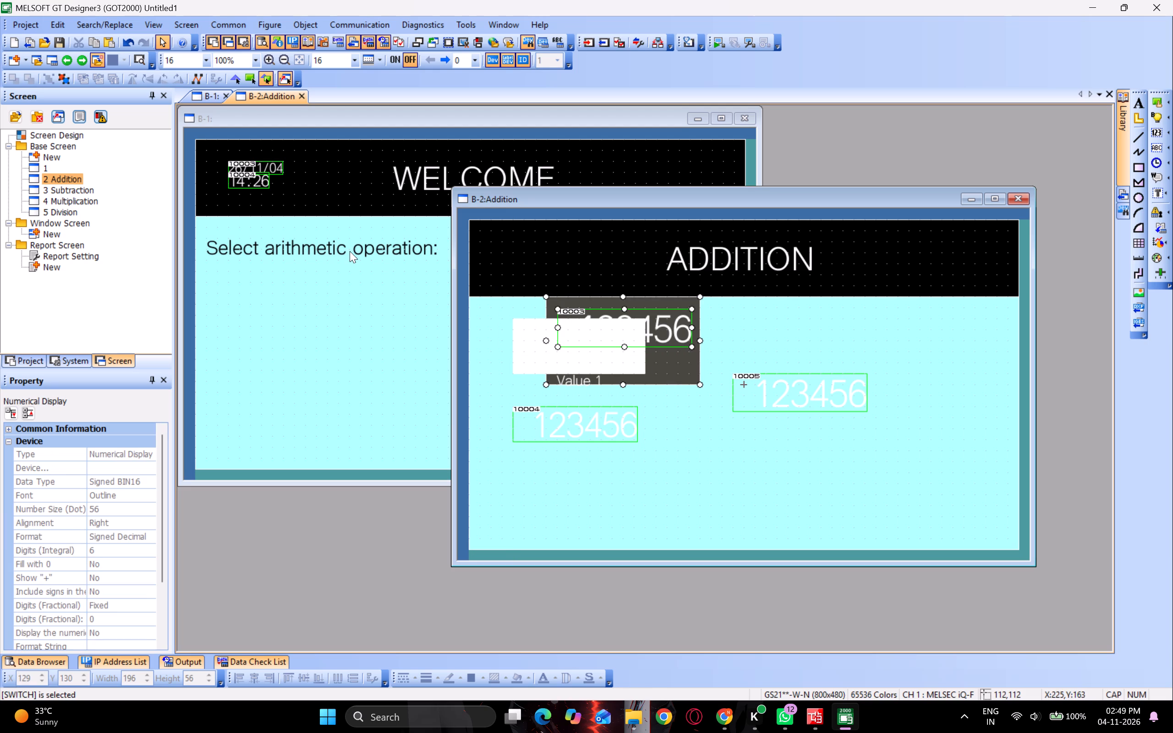
pyautogui.click(64, 76)
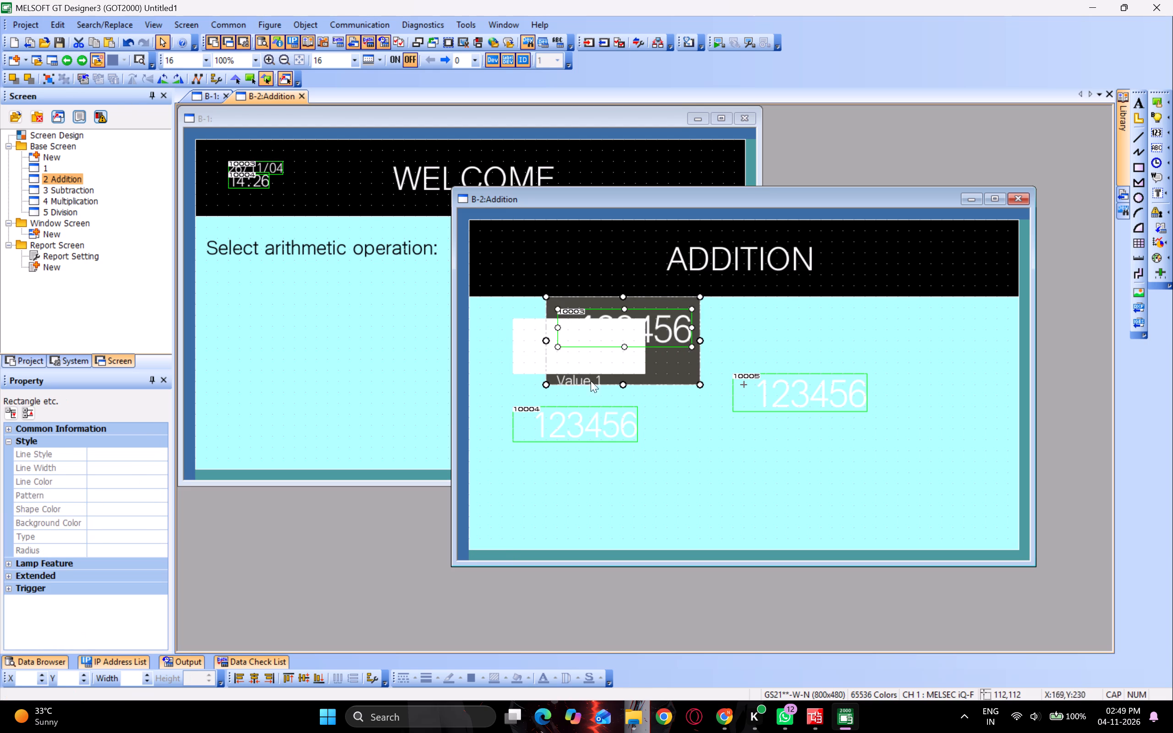
# Move the dark grey rectangle and its numerical display together to X 144, Y 112, and group them again.
pyautogui.moveTo(663, 375); pyautogui.dragTo(614, 395)
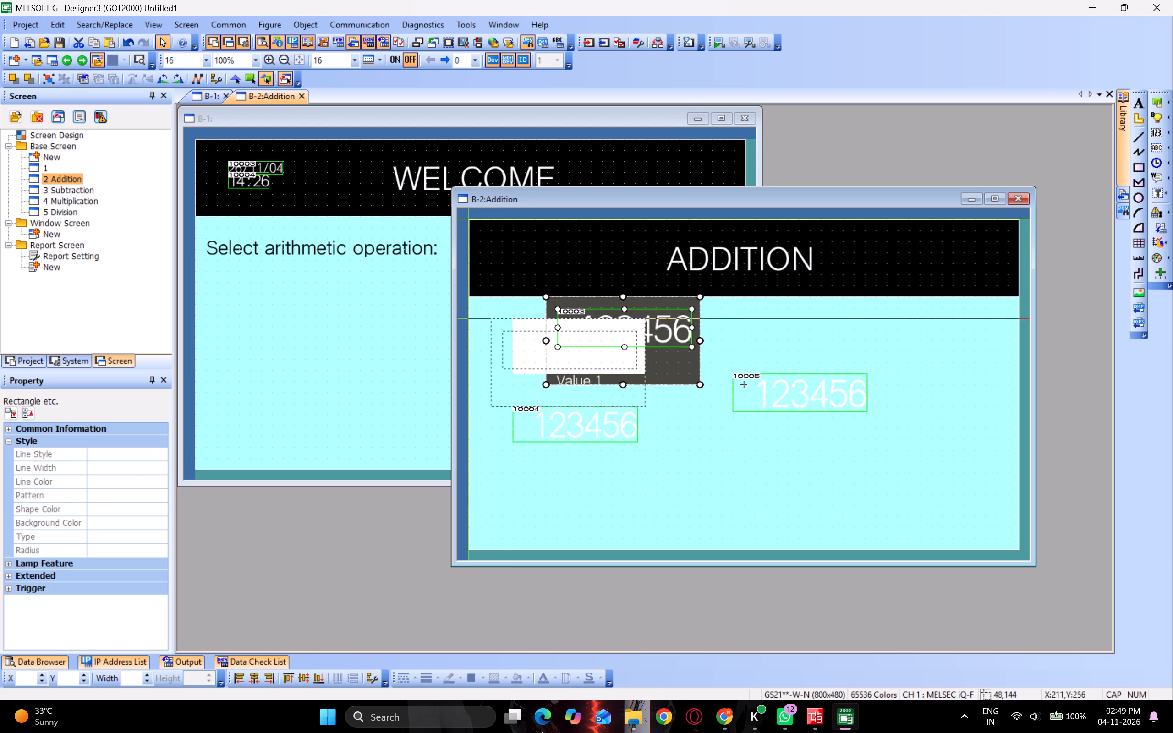
pyautogui.moveTo(614, 395); pyautogui.dragTo(687, 378)
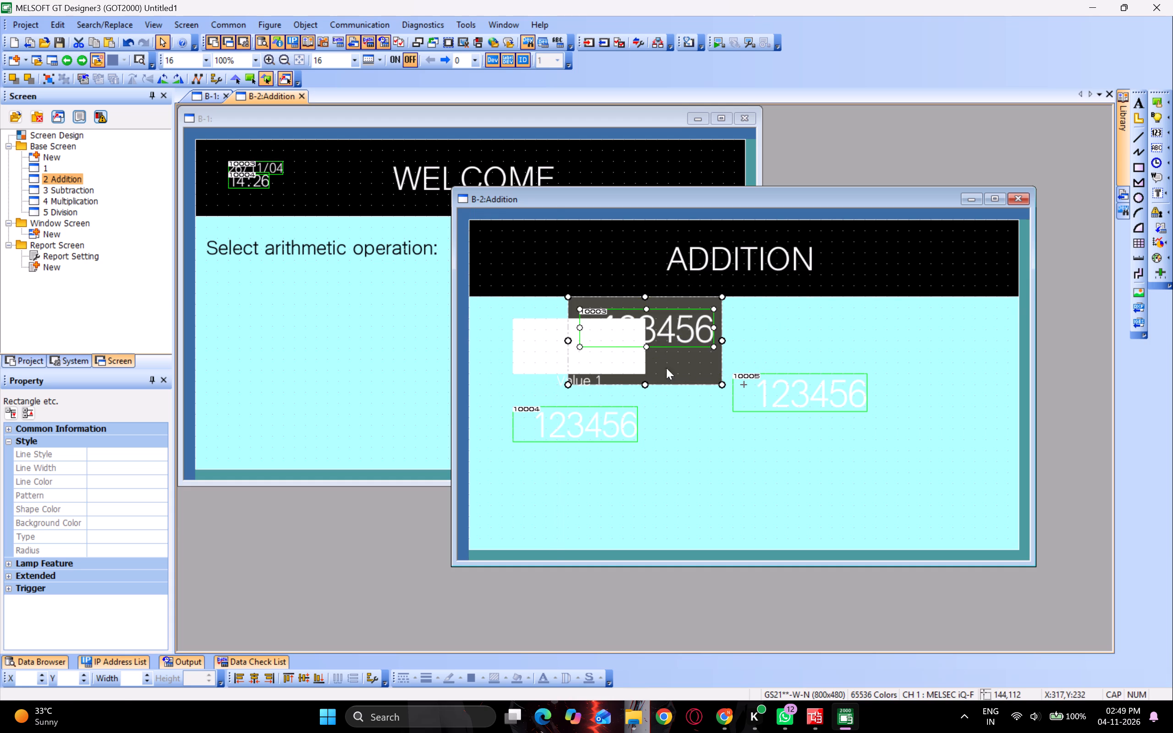
pyautogui.click(52, 81)
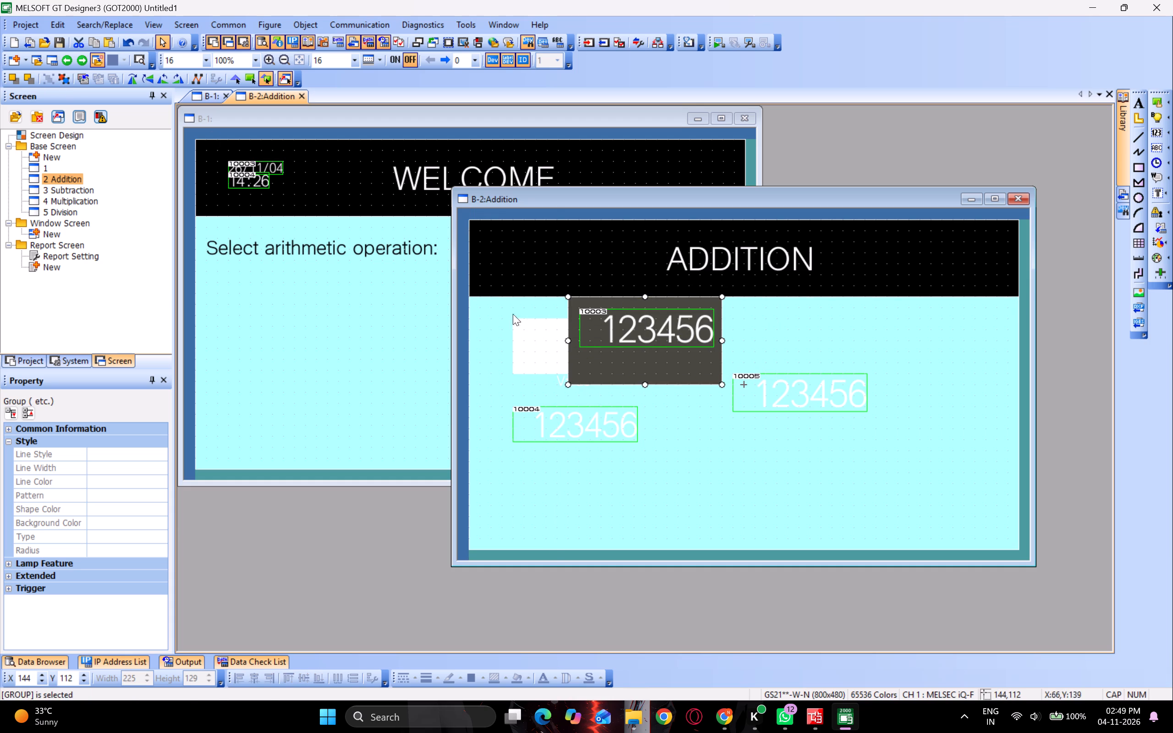
# Ungroup the dark grey rectangle from its numerical display and check that the rectangle opens separately.
pyautogui.click(623, 324)
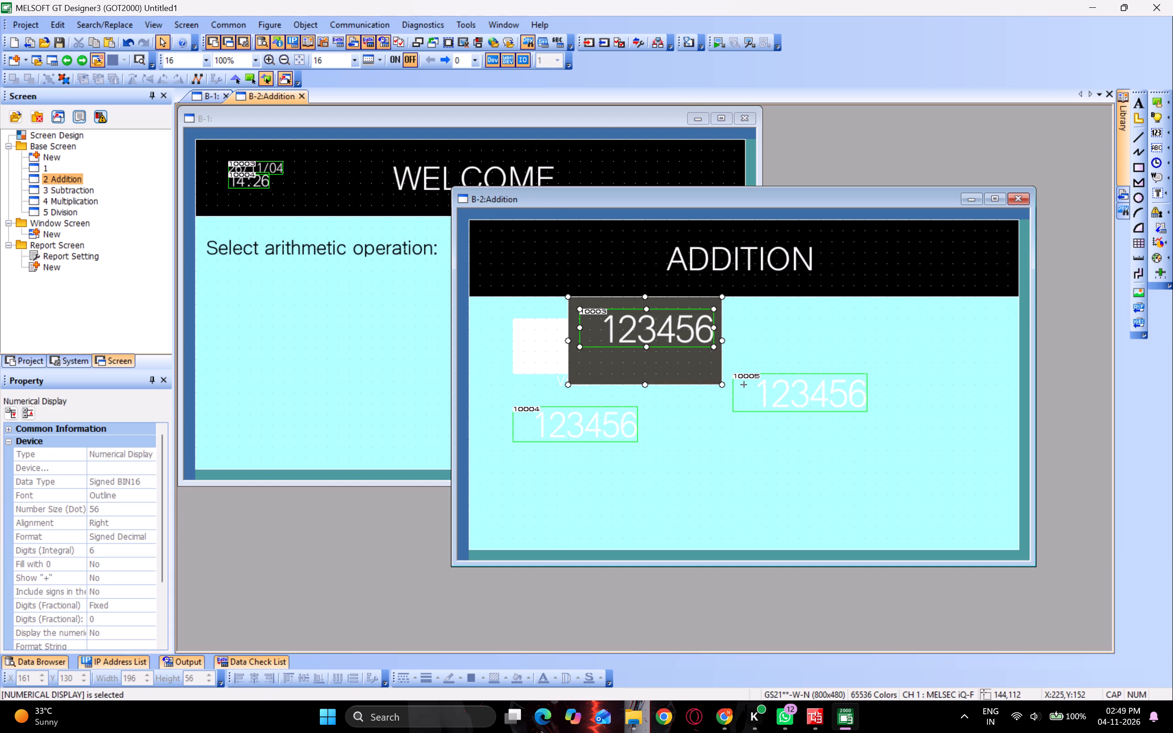
pyautogui.click(657, 373)
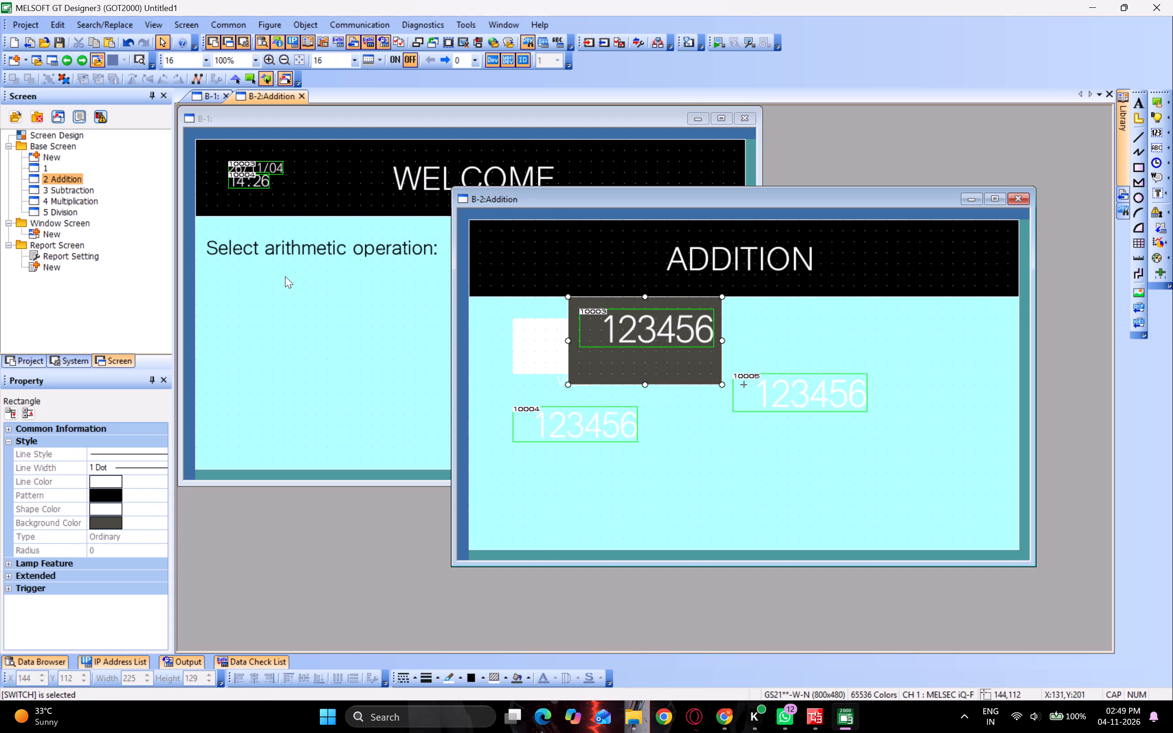
pyautogui.click(60, 75)
pyautogui.moveTo(596, 393); pyautogui.dragTo(612, 363)
pyautogui.doubleClick(613, 364)
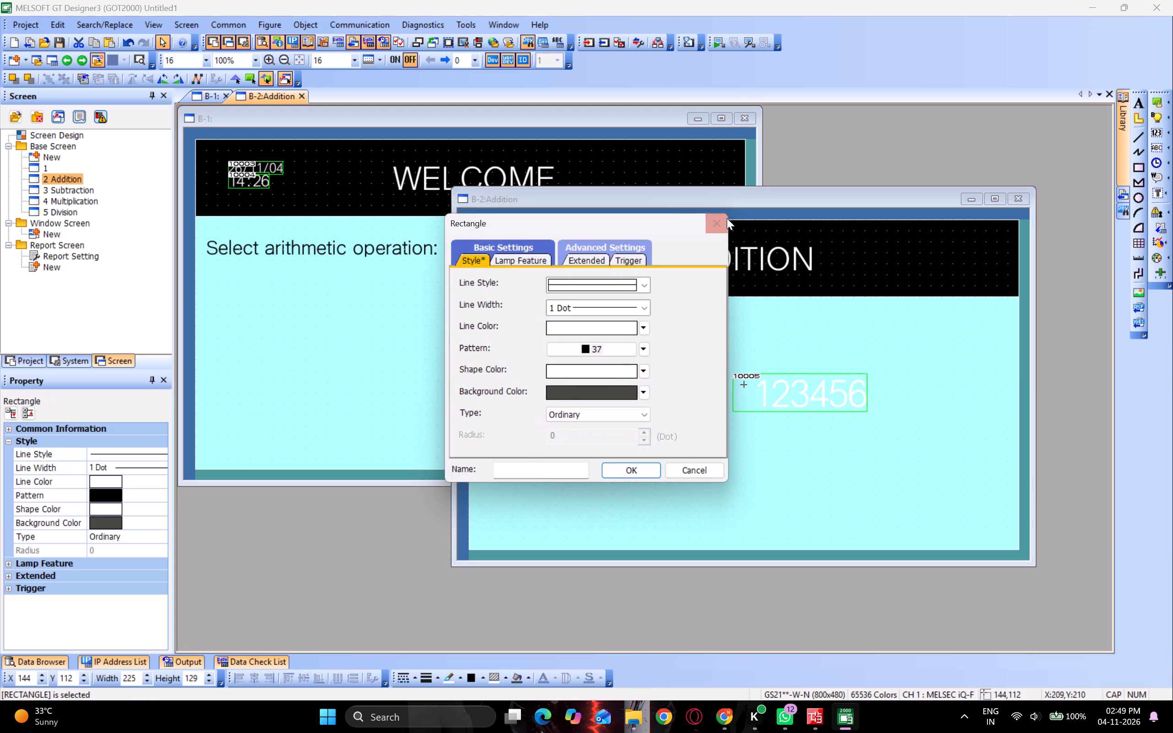
pyautogui.click(719, 220)
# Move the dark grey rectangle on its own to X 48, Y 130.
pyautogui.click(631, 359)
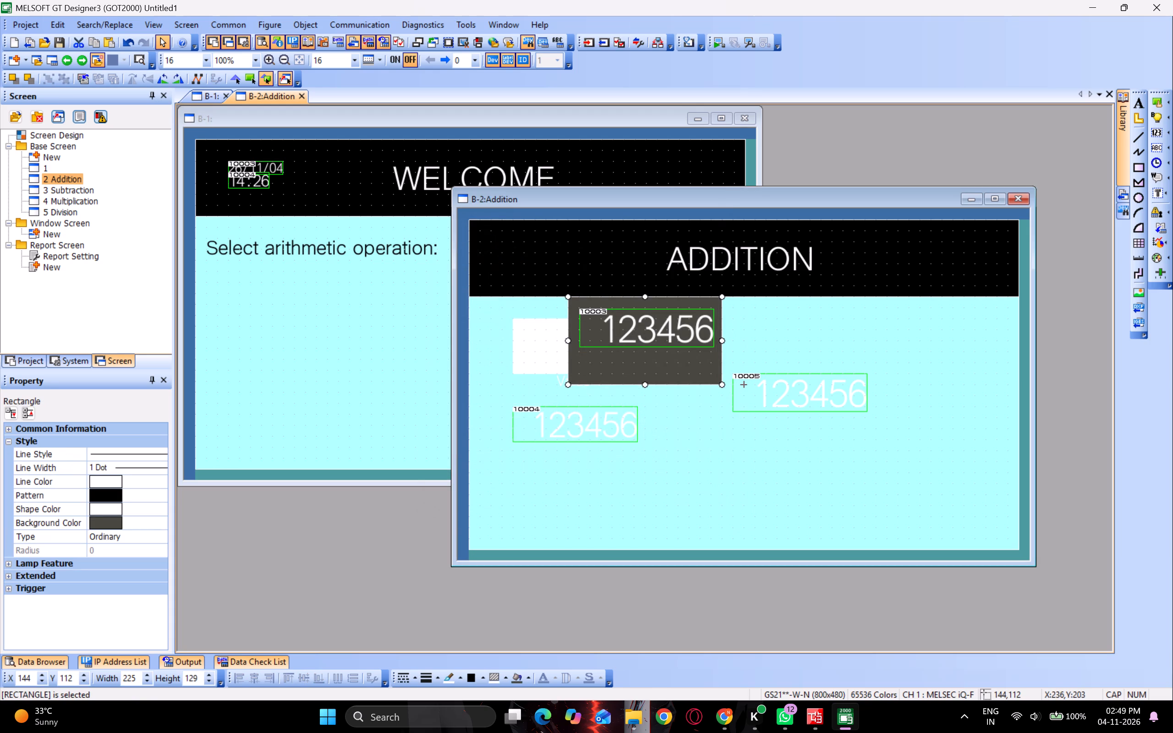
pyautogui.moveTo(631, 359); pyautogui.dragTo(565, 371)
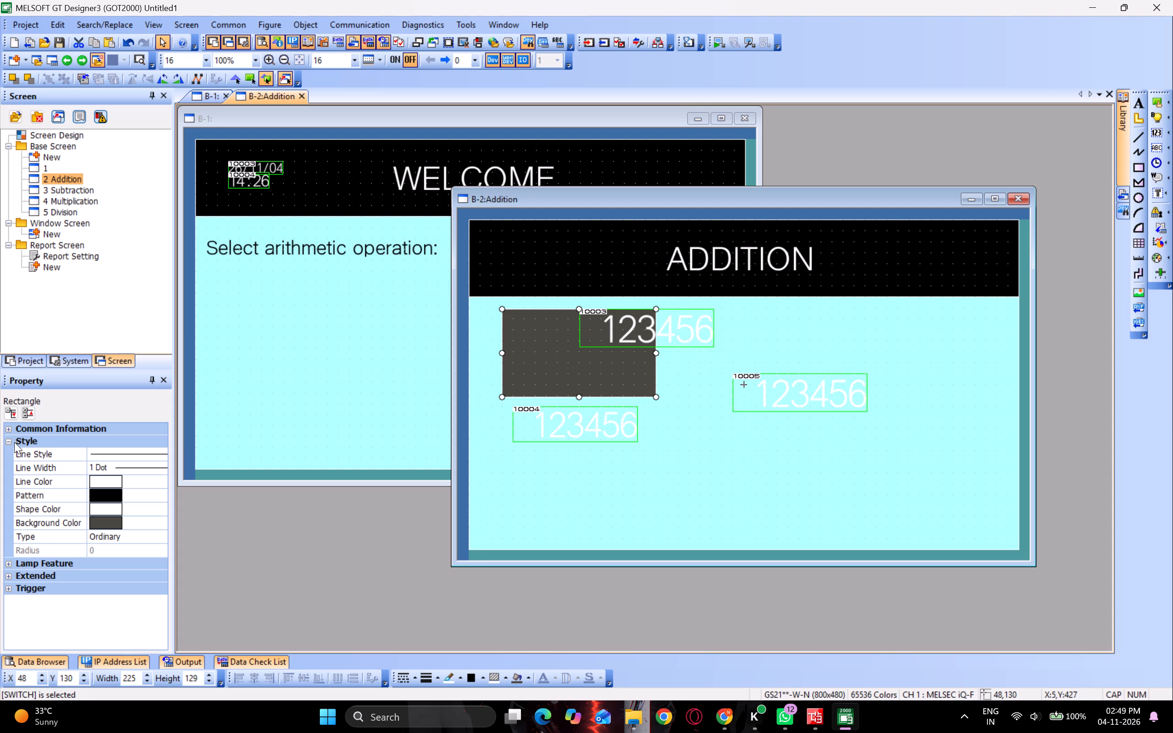
# Expand all property categories of the dark grey rectangle.
pyautogui.click(29, 415)
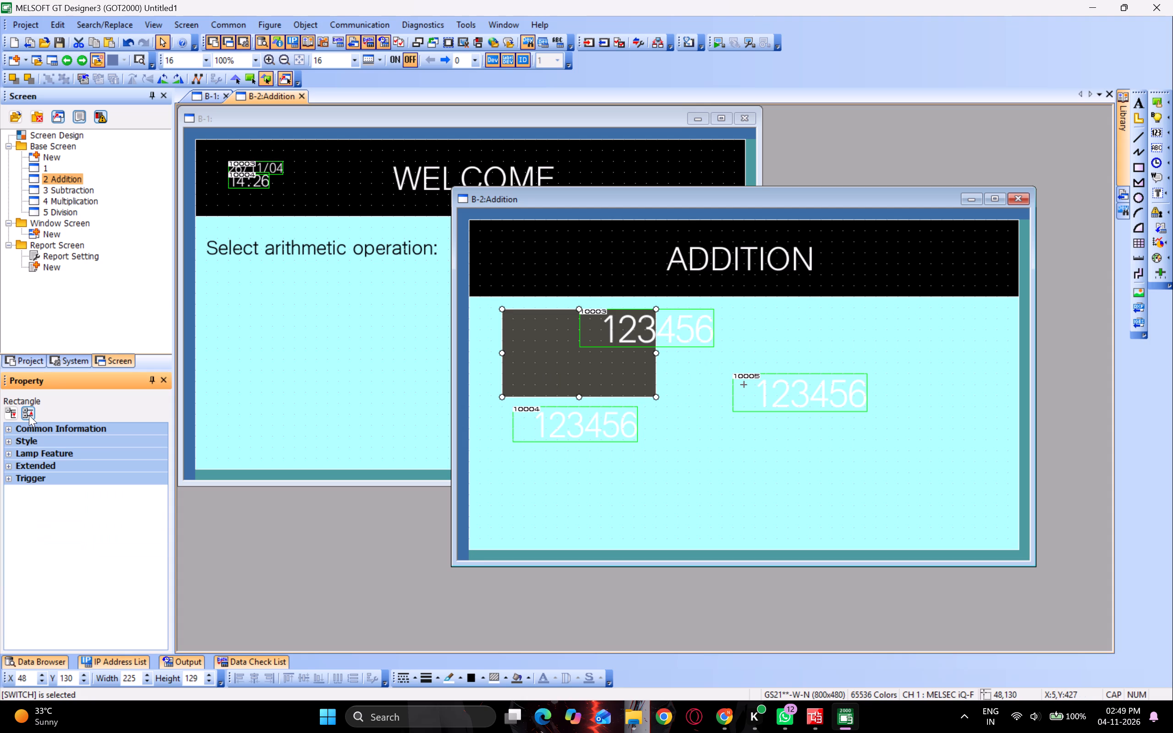
pyautogui.click(29, 415)
pyautogui.click(8, 415)
pyautogui.click(8, 415)
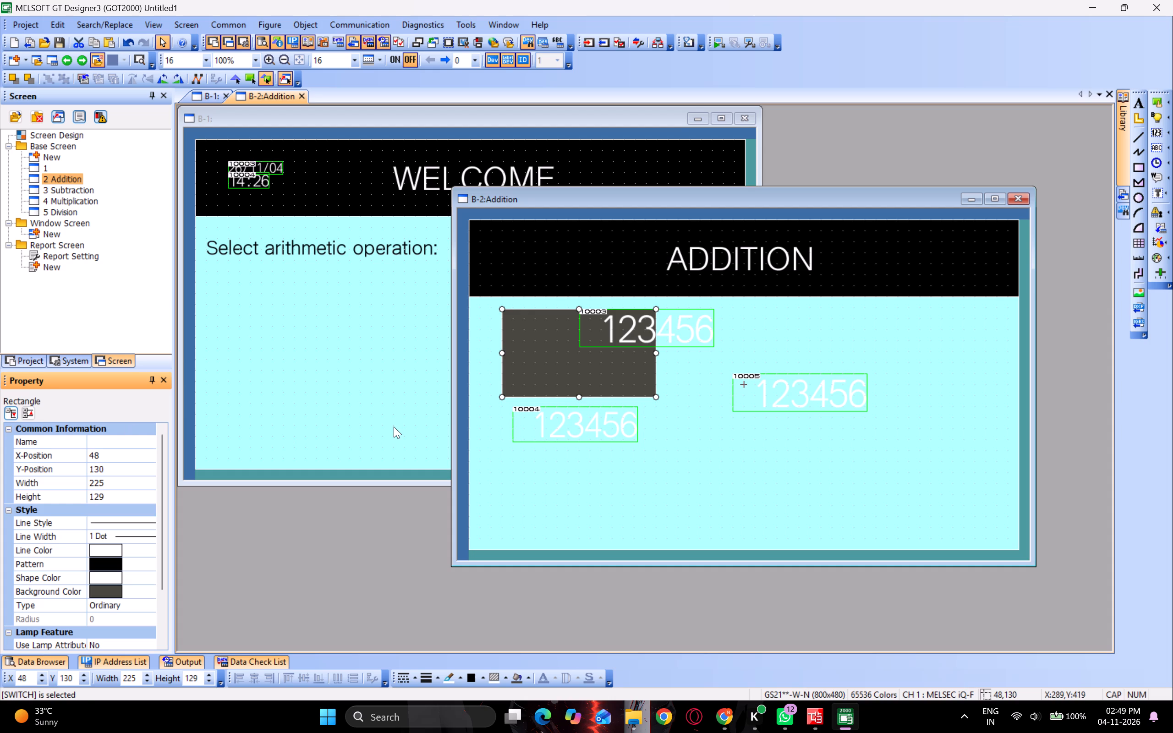
# Move the dark grey rectangle behind the numerical display, aligning their upper-left corners.
pyautogui.moveTo(544, 371); pyautogui.dragTo(549, 361)
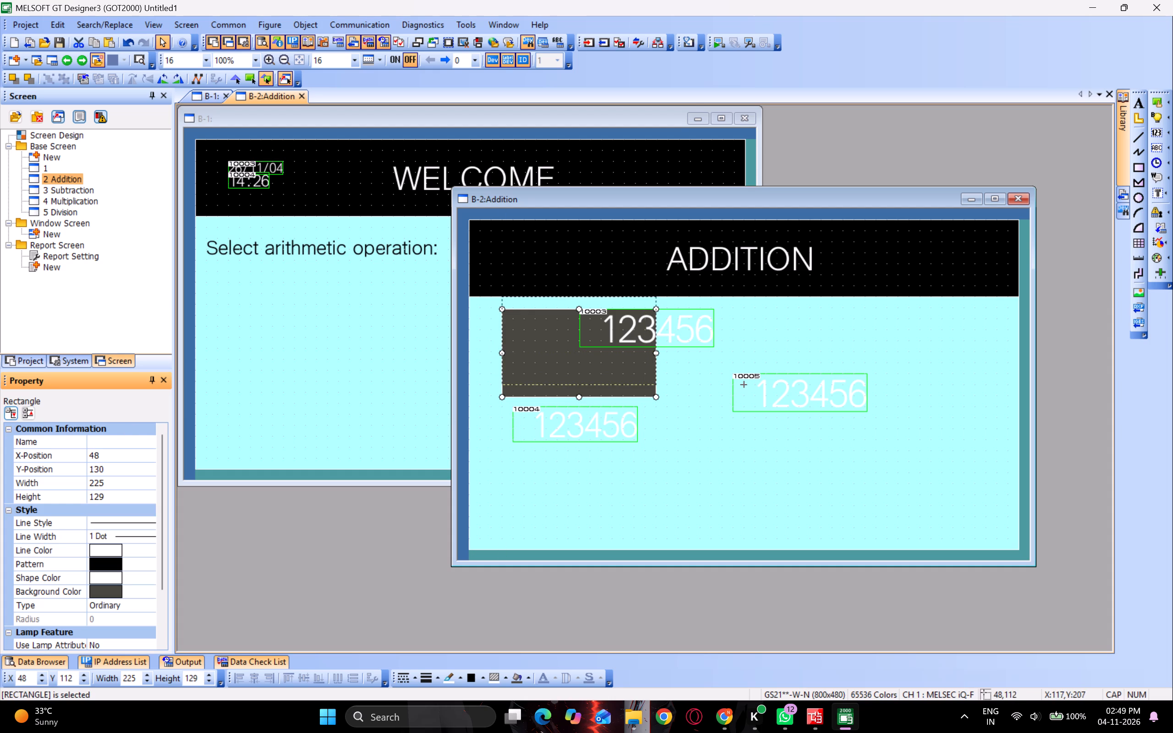
pyautogui.moveTo(549, 361); pyautogui.dragTo(624, 370)
# Move the white rectangle to the empty area in the lower middle of the Addition screen.
pyautogui.click(537, 362)
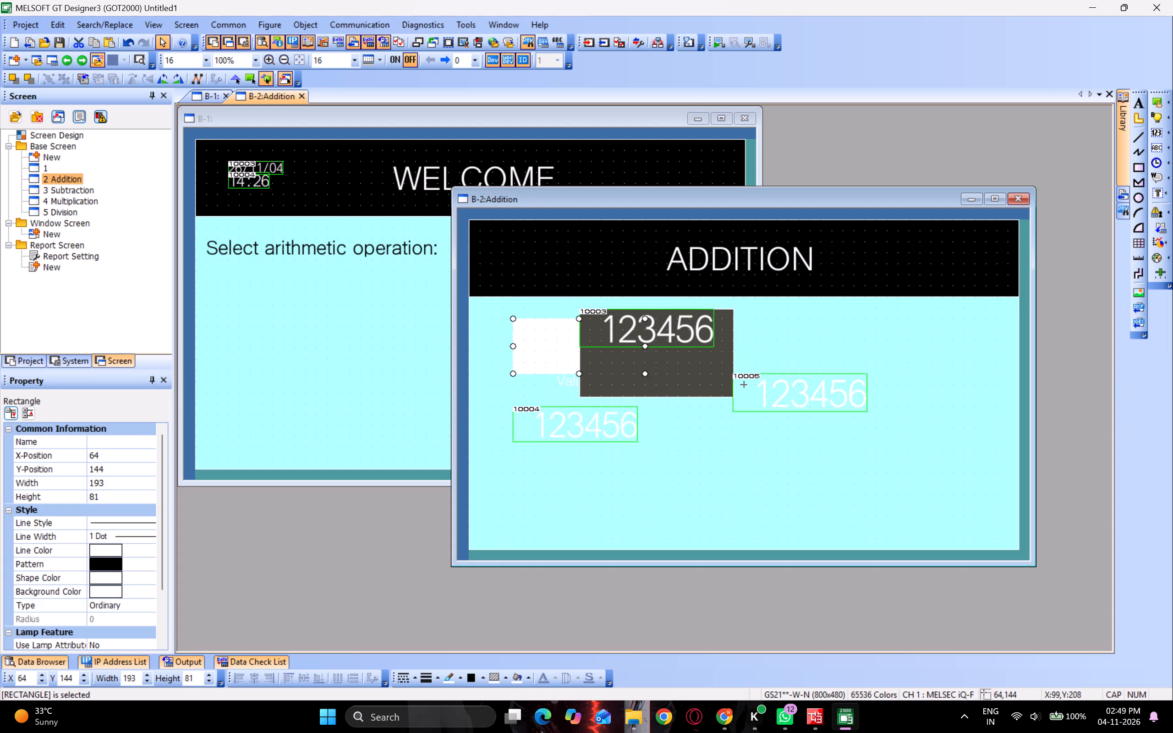
pyautogui.moveTo(537, 362); pyautogui.dragTo(773, 525)
# Move the "Value 1" text to the empty lower area of the Addition screen, at X 176, Y 384.
pyautogui.click(575, 380)
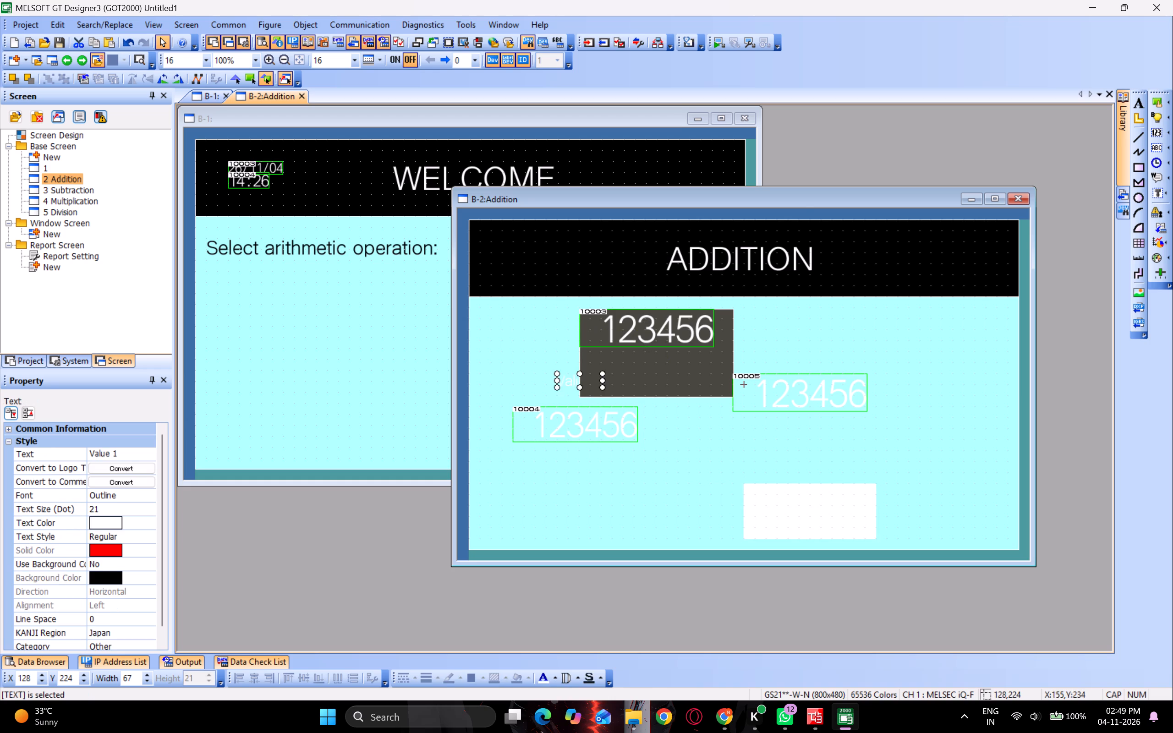
pyautogui.moveTo(575, 380); pyautogui.dragTo(610, 481)
pyautogui.click(833, 189)
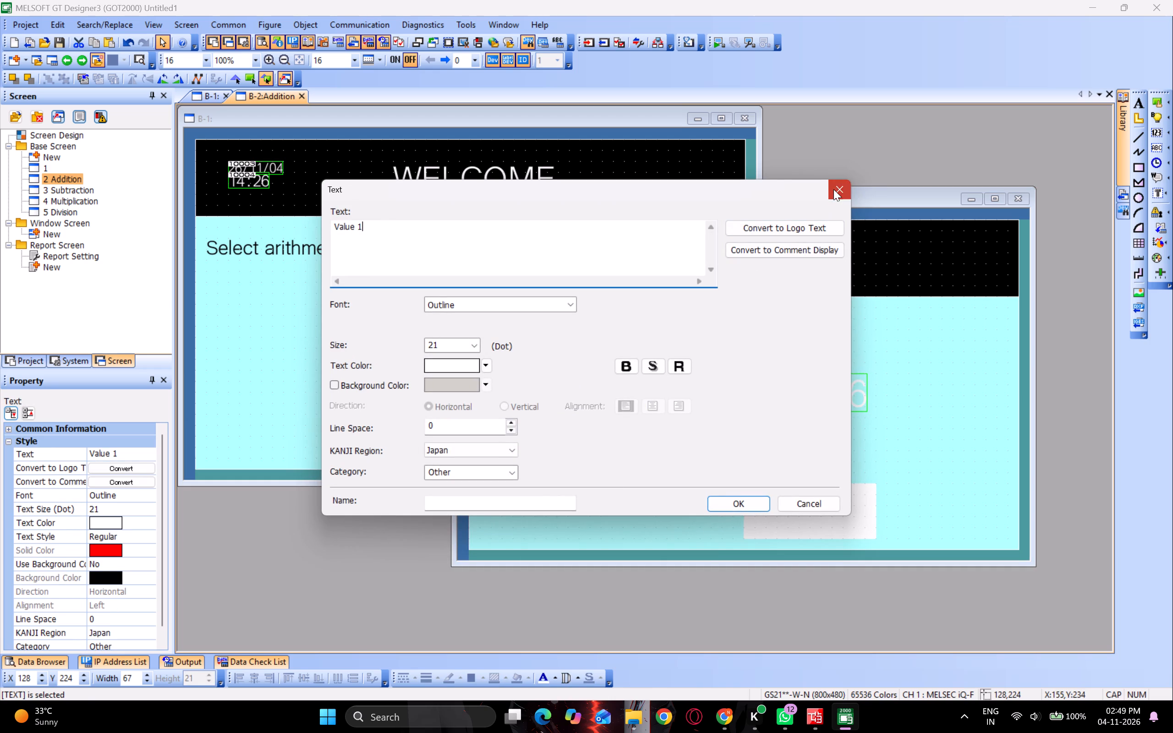
pyautogui.moveTo(565, 378); pyautogui.dragTo(592, 487)
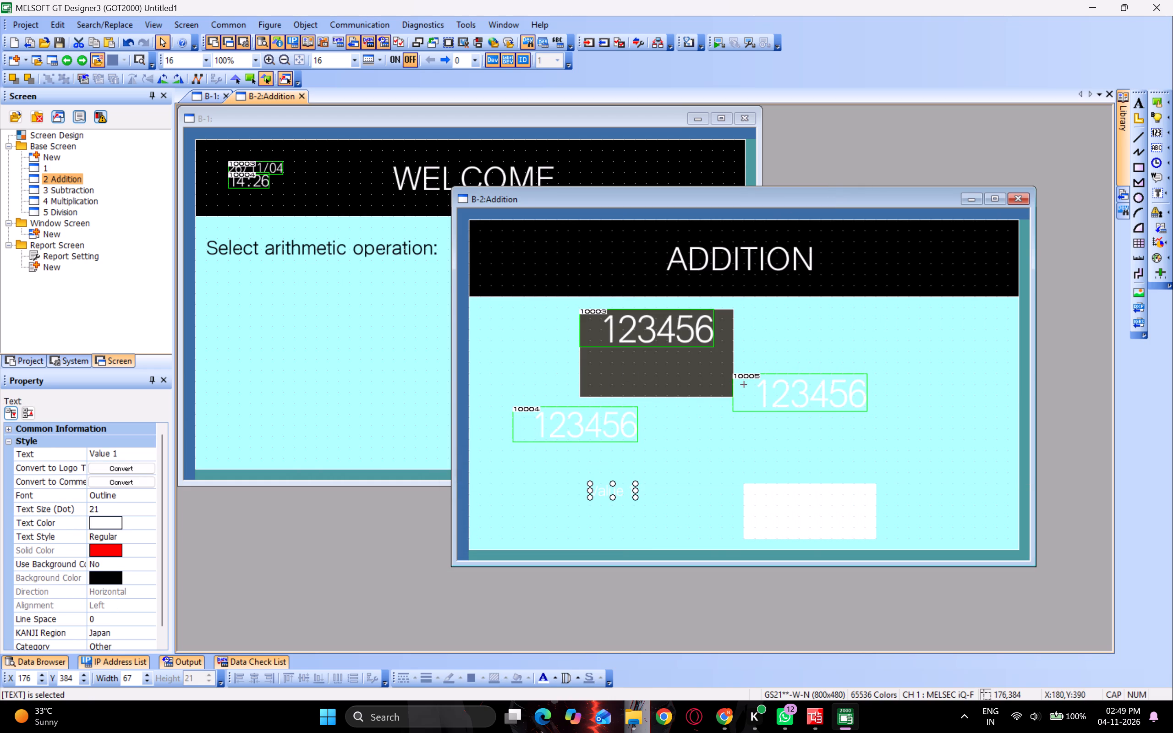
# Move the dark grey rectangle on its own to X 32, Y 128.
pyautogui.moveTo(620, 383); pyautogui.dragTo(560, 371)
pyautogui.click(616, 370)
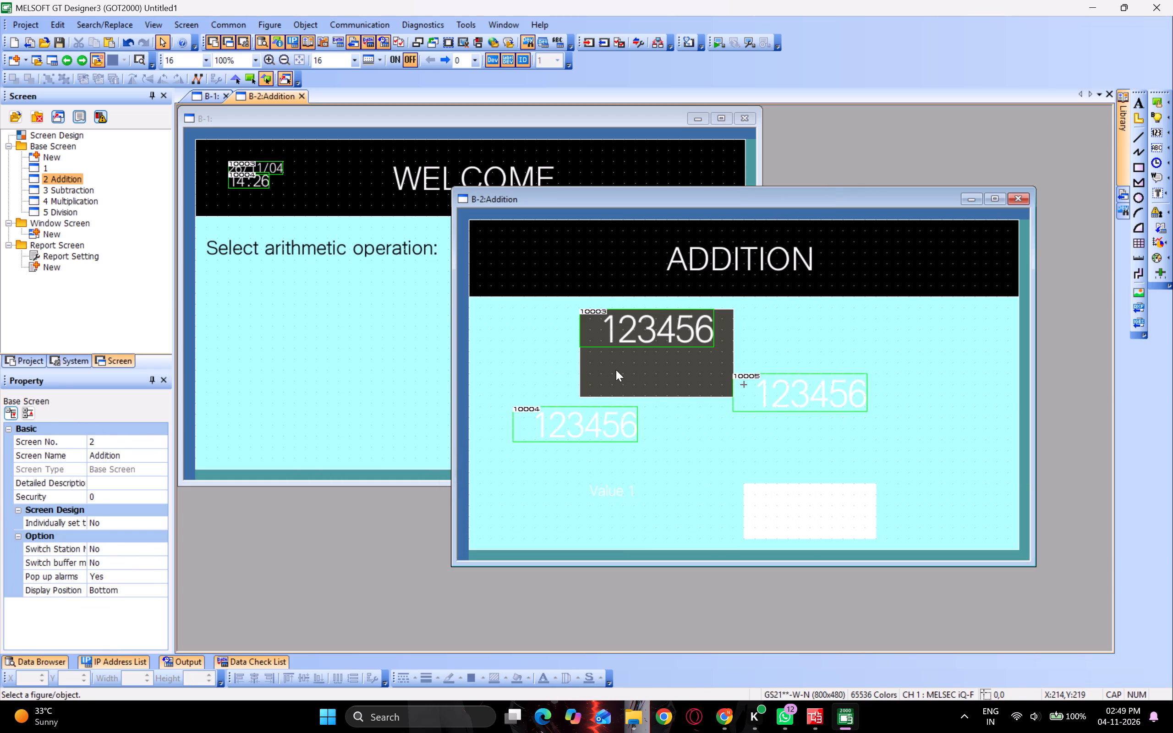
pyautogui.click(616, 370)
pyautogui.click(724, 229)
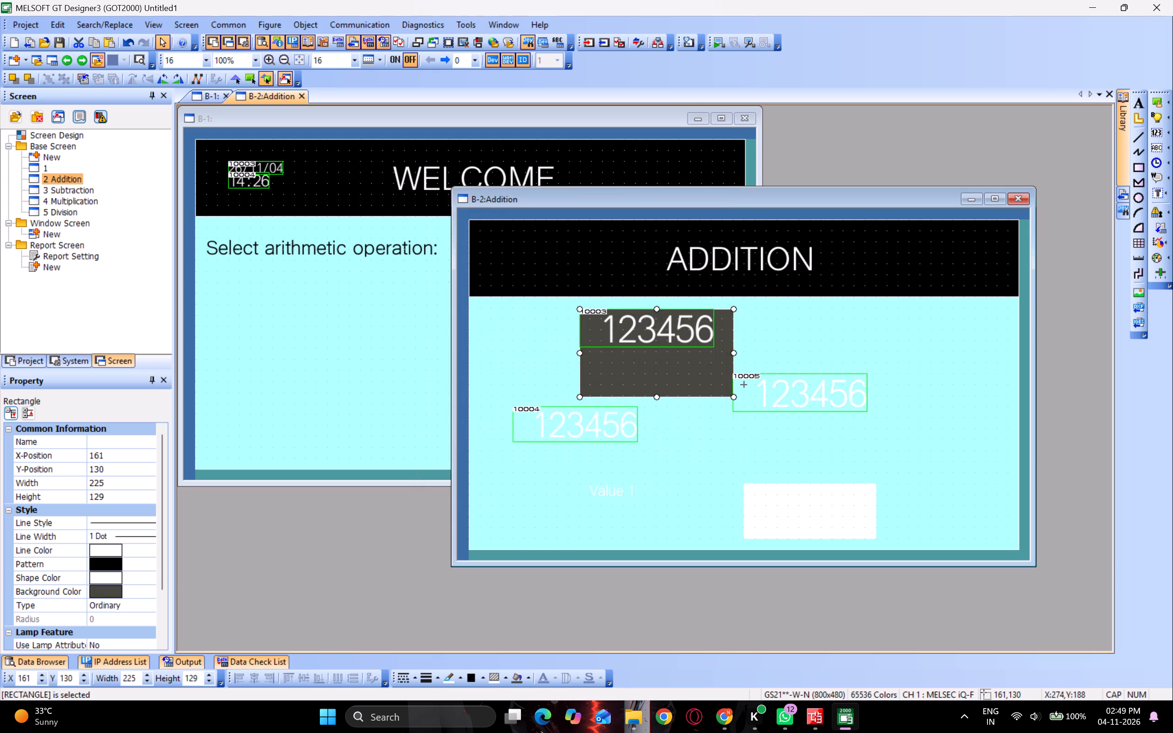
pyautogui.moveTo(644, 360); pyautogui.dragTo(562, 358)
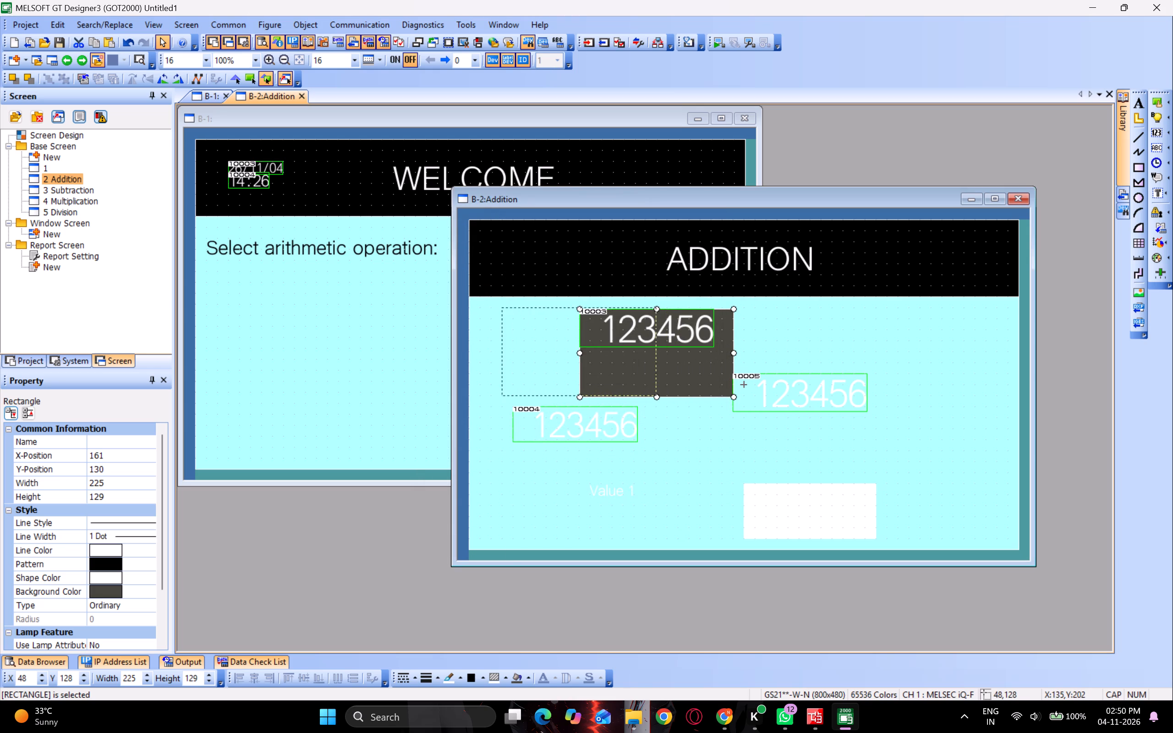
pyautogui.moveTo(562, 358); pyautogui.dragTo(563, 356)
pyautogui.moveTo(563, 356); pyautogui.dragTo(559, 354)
# Reduce the dark grey rectangle's height to 113.
pyautogui.moveTo(570, 397); pyautogui.dragTo(570, 397)
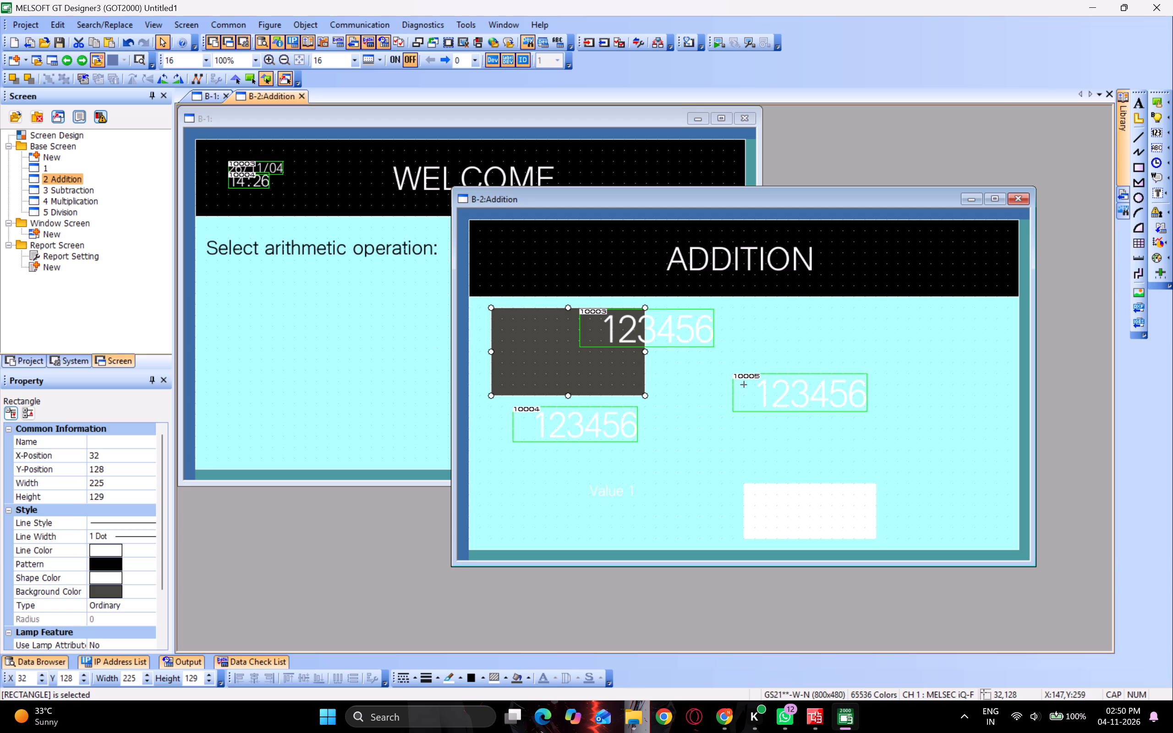
pyautogui.moveTo(570, 397); pyautogui.dragTo(572, 391)
pyautogui.moveTo(568, 396); pyautogui.dragTo(567, 386)
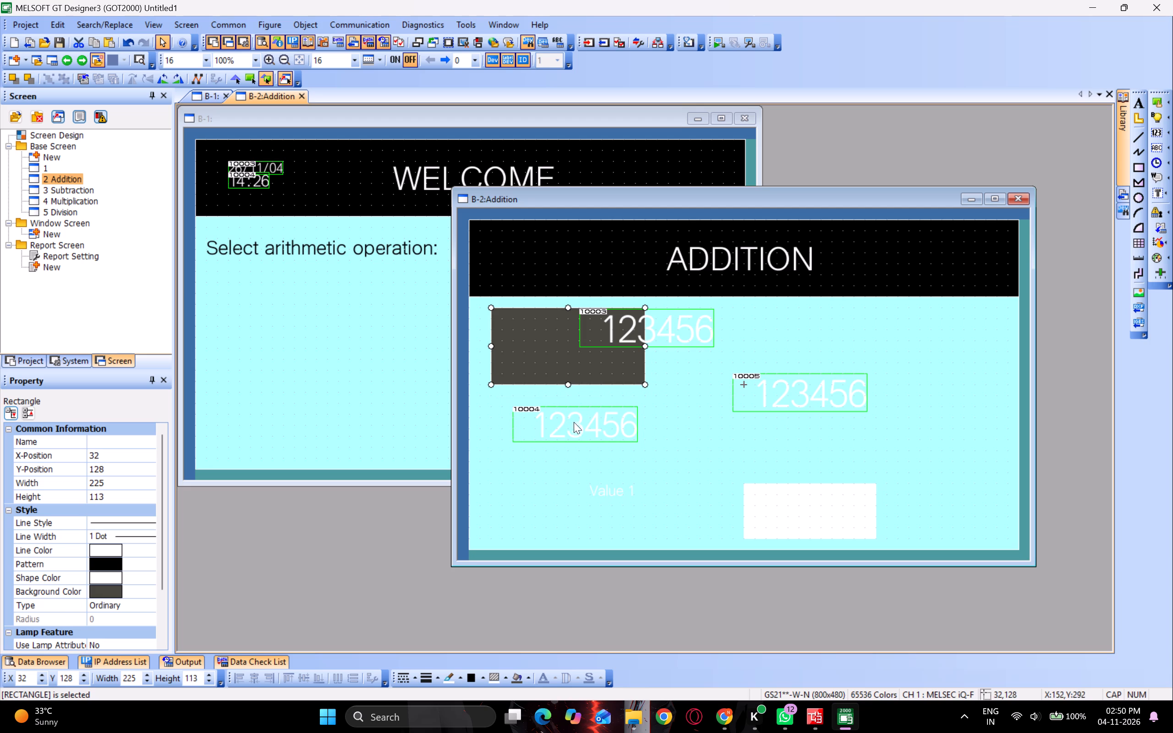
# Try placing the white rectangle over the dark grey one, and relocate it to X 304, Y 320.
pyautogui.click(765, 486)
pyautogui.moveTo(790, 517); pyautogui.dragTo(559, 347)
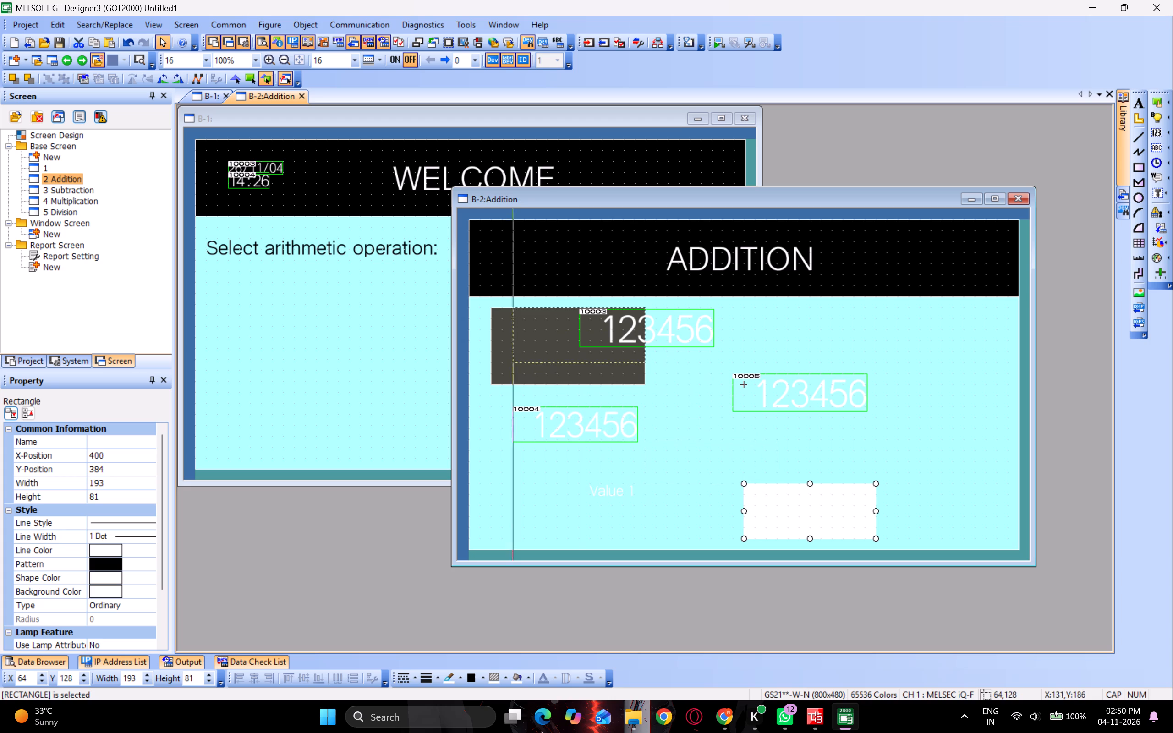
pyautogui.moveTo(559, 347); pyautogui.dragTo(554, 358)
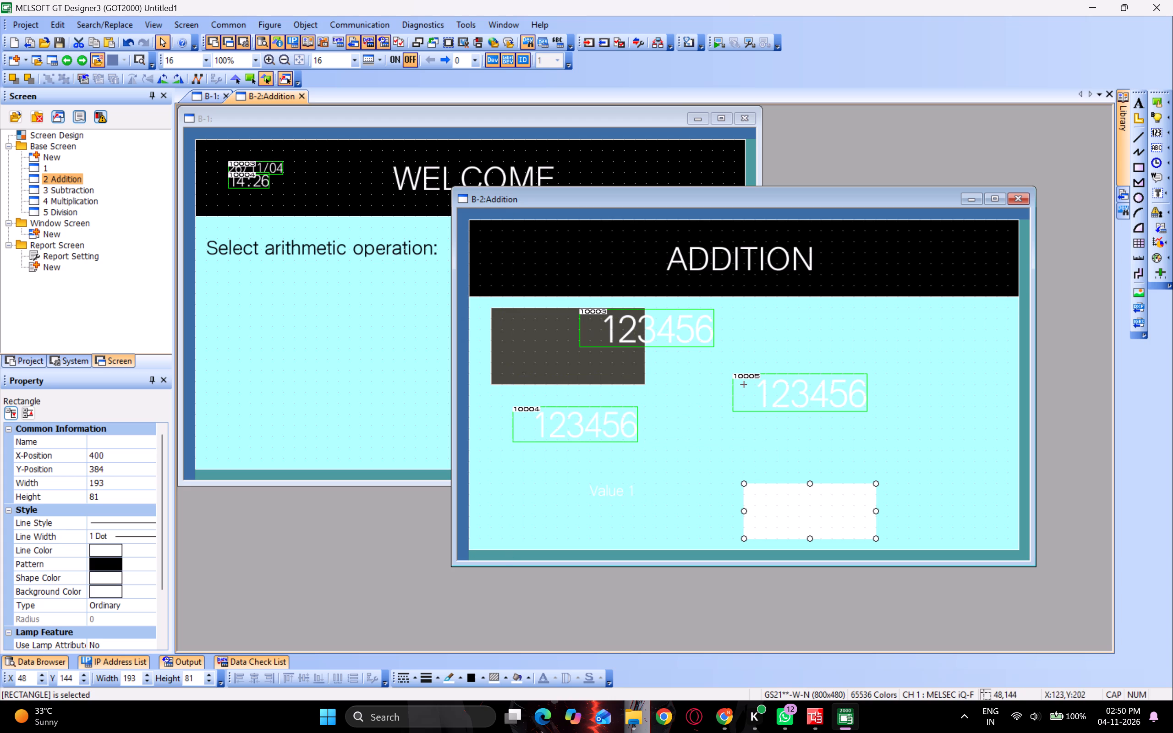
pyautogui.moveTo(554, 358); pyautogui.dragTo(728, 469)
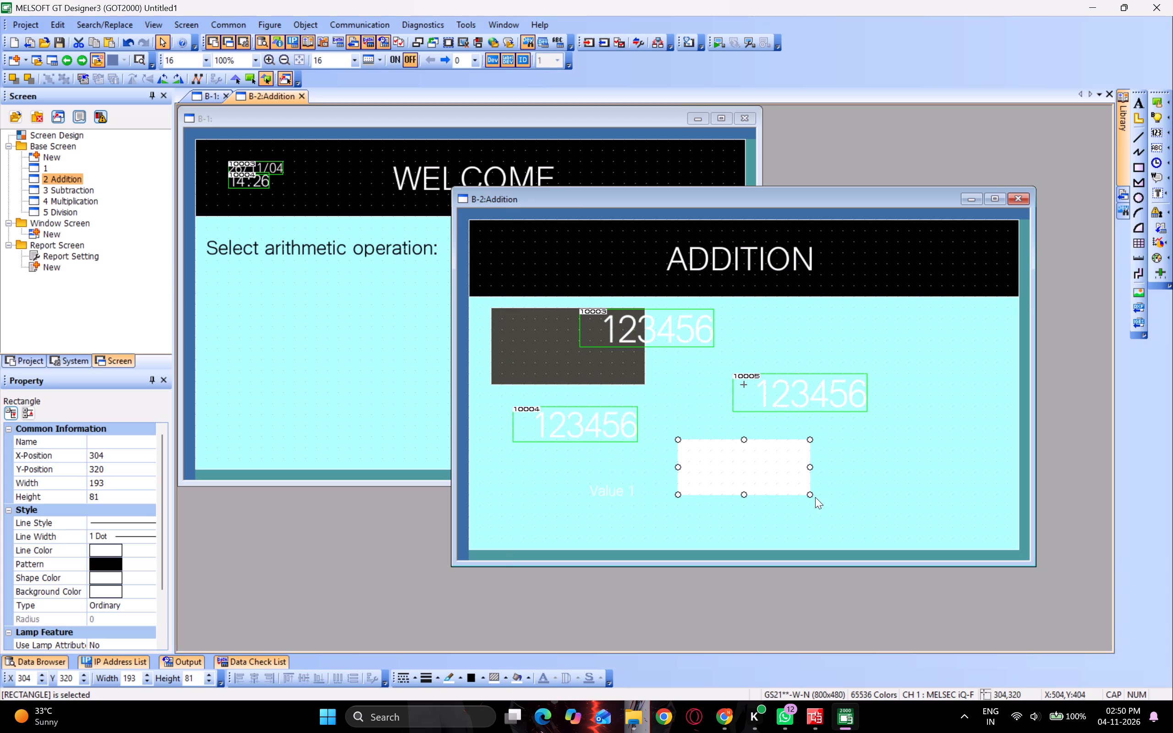
# Resize the white rectangle to width 193 and height 65, and place it at X 48, Y 144.
pyautogui.moveTo(811, 494); pyautogui.dragTo(804, 487)
pyautogui.moveTo(766, 471); pyautogui.dragTo(593, 302)
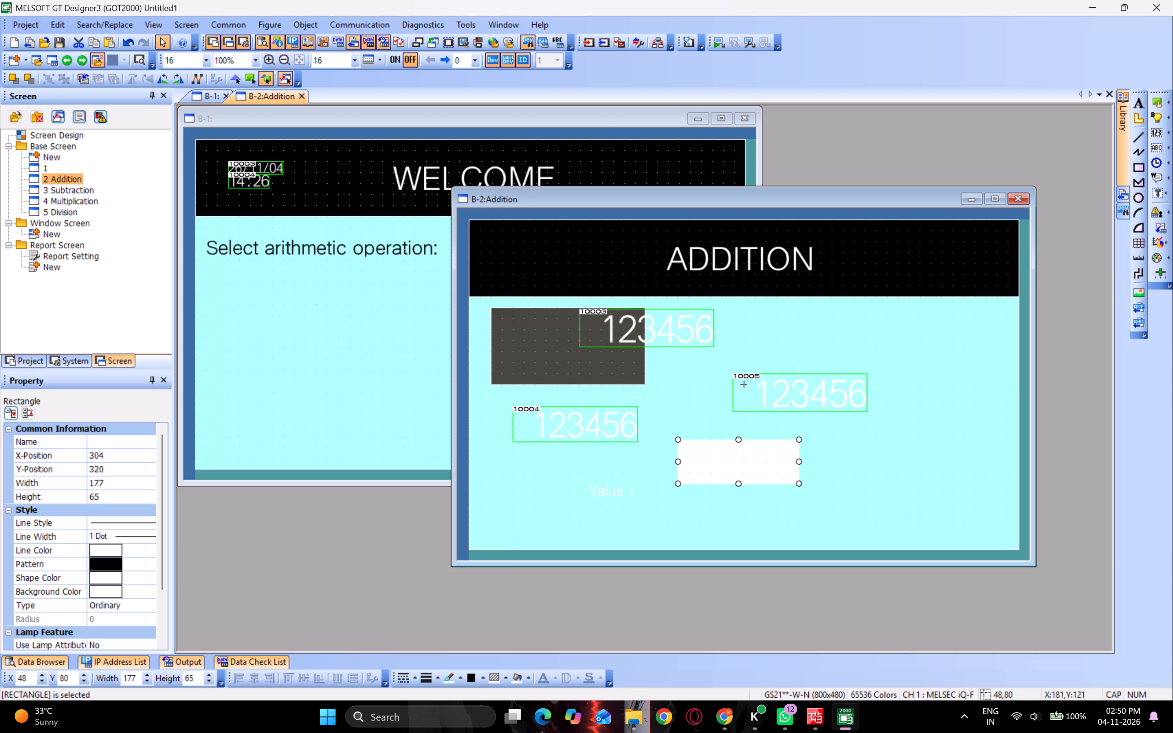
pyautogui.moveTo(593, 302); pyautogui.dragTo(588, 347)
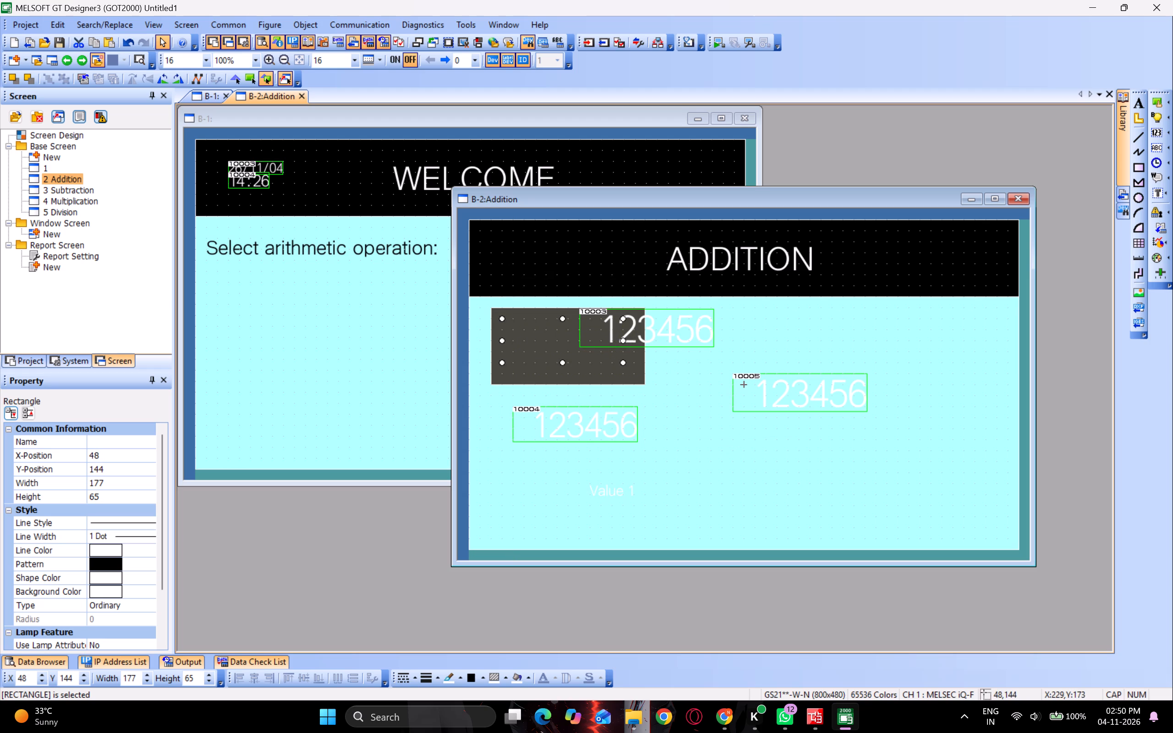
pyautogui.moveTo(624, 340); pyautogui.dragTo(632, 340)
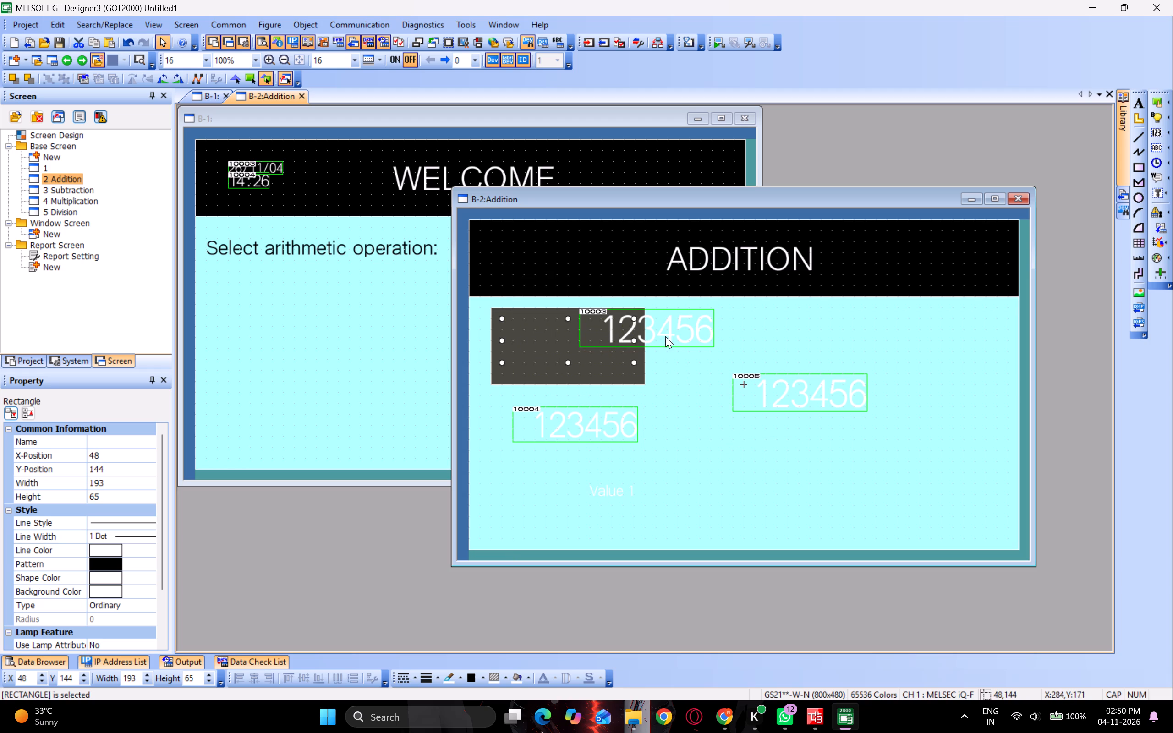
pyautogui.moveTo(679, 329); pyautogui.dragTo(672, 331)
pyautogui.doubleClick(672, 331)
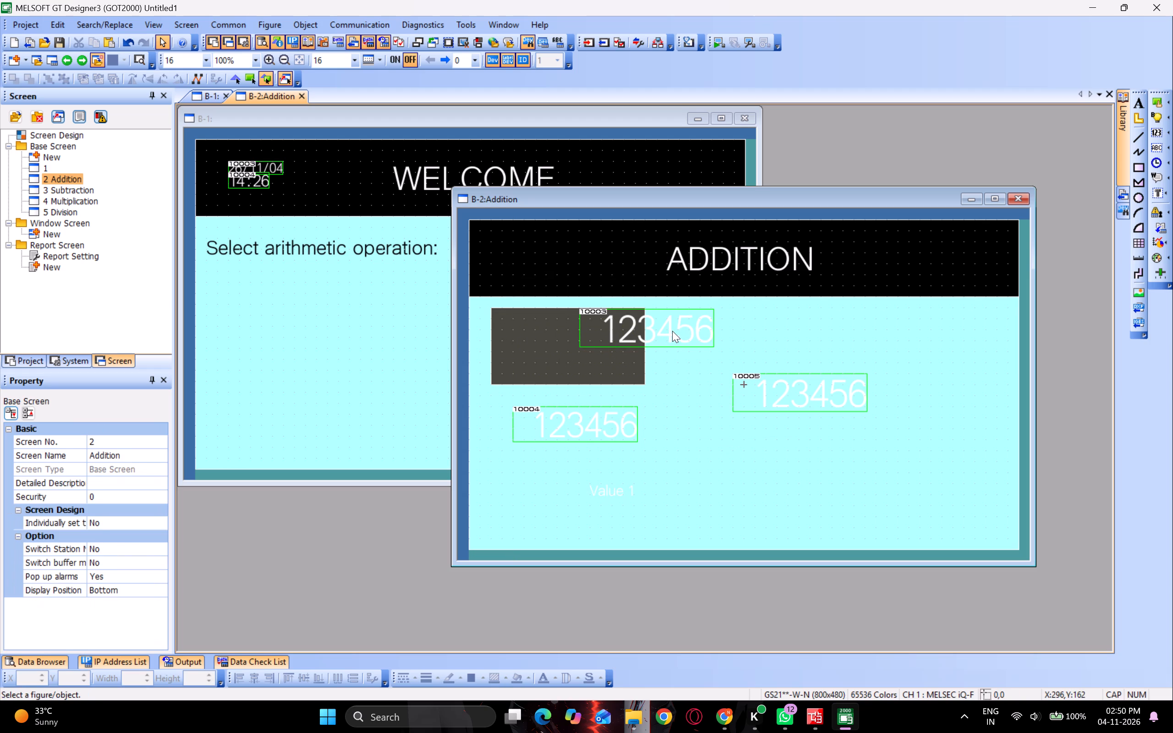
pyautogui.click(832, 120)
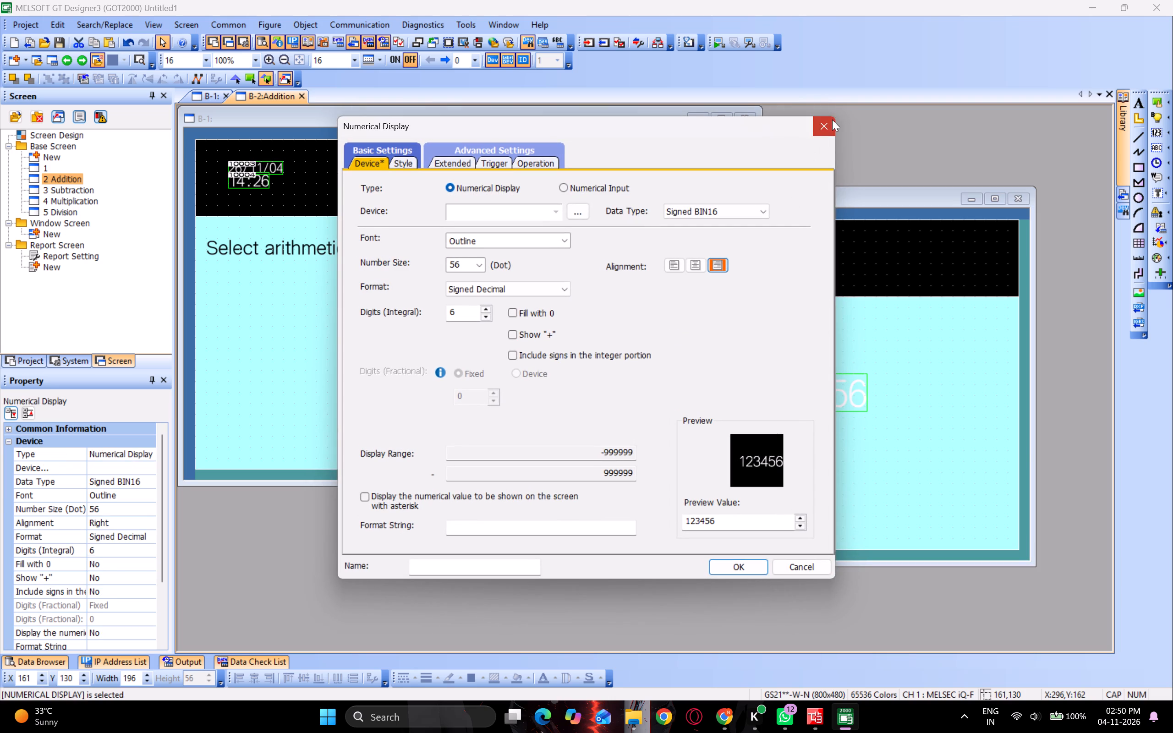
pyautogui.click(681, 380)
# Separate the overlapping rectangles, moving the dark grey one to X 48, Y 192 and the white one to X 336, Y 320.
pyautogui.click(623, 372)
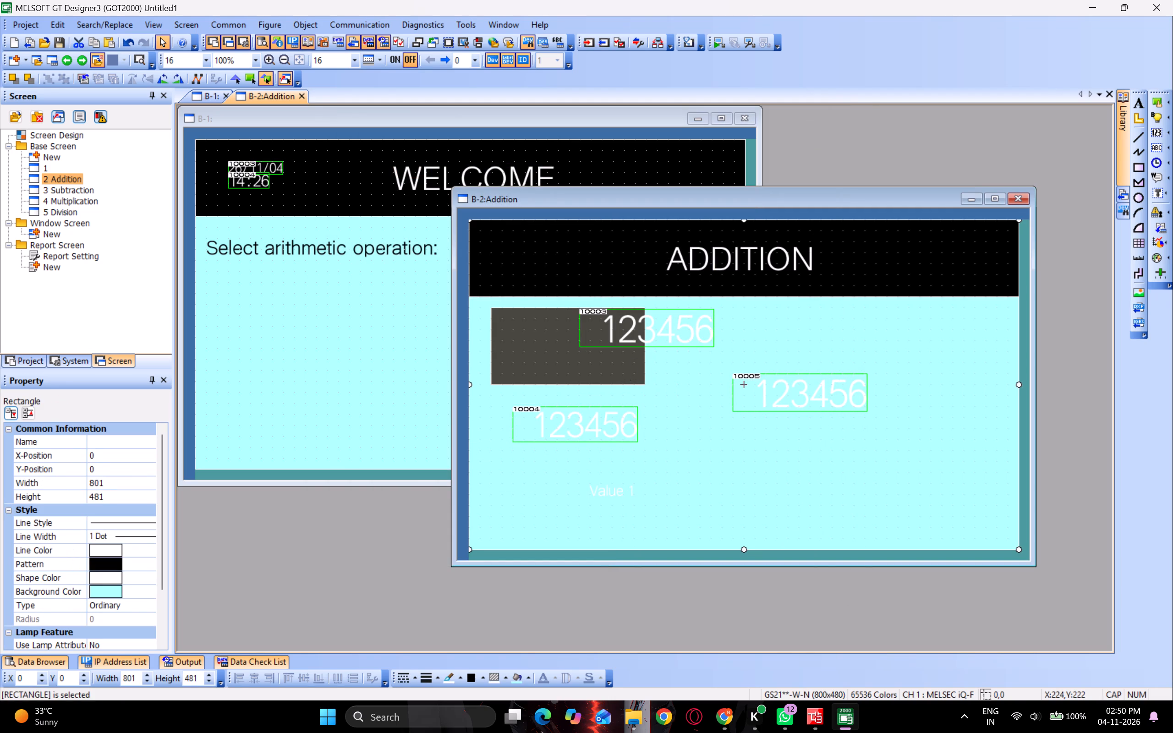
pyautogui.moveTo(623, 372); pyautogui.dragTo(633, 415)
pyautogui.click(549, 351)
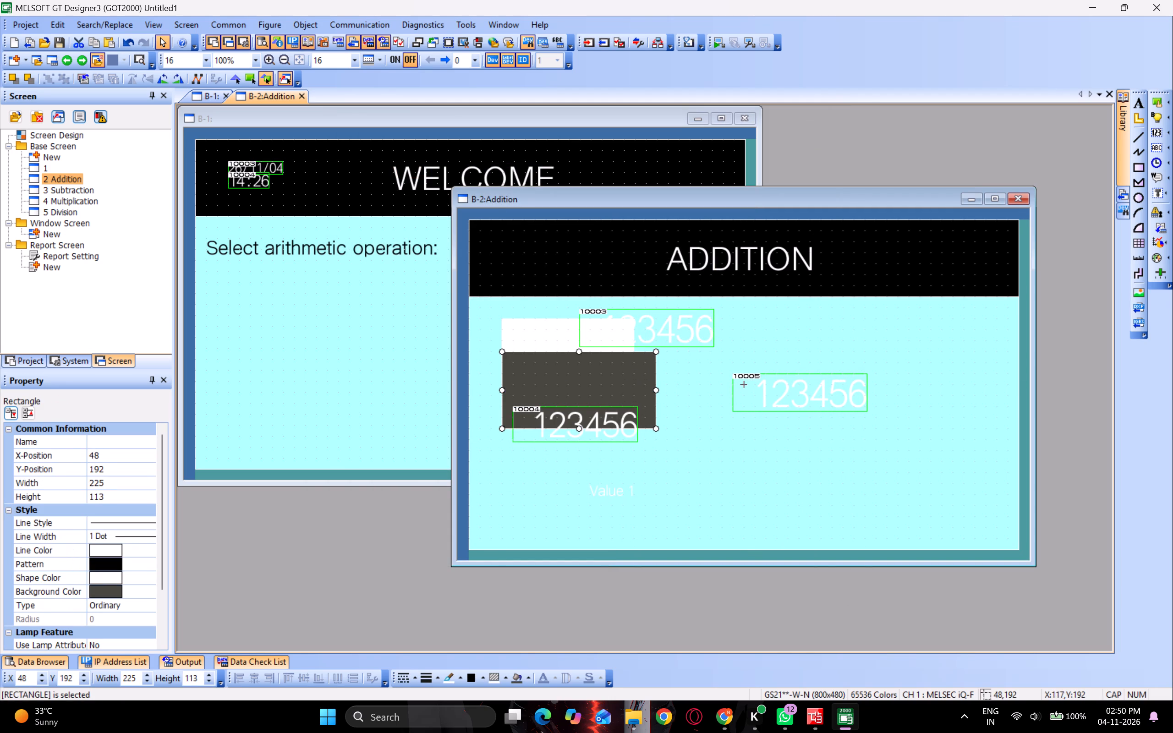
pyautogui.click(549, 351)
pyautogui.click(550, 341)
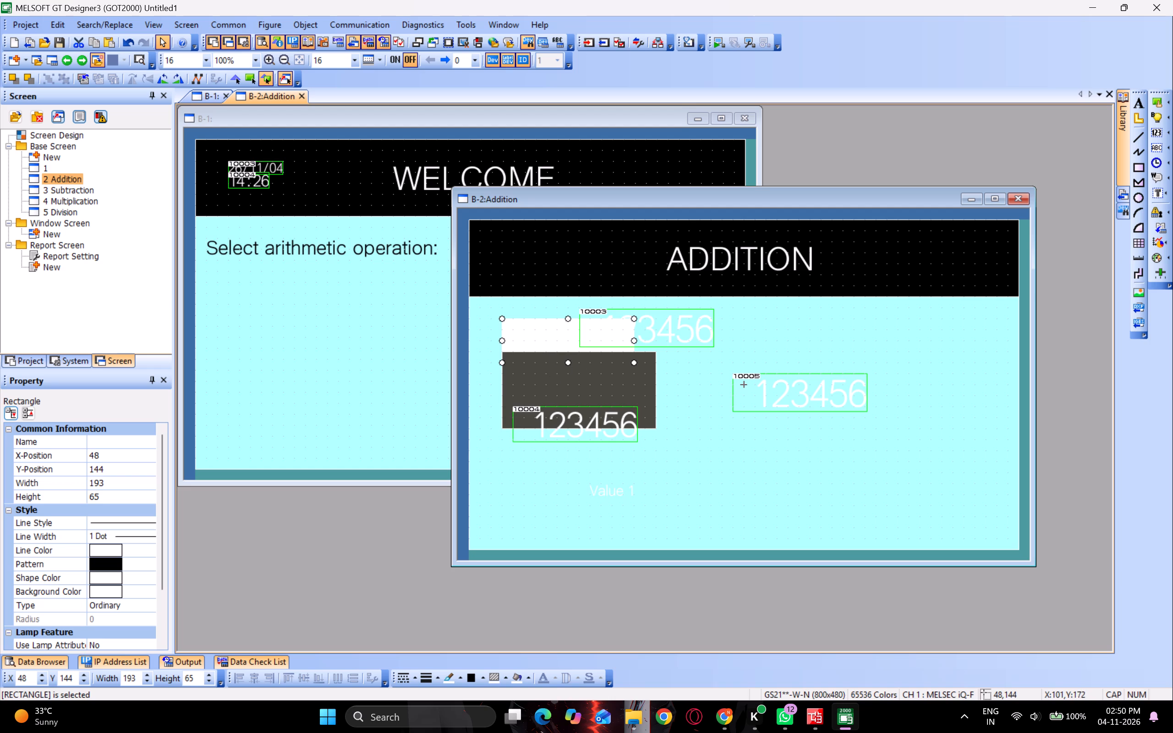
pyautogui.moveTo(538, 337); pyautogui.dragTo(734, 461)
# Move the dark grey rectangle up to X 48, Y 130, aligned with the top of numerical display 10003.
pyautogui.click(597, 379)
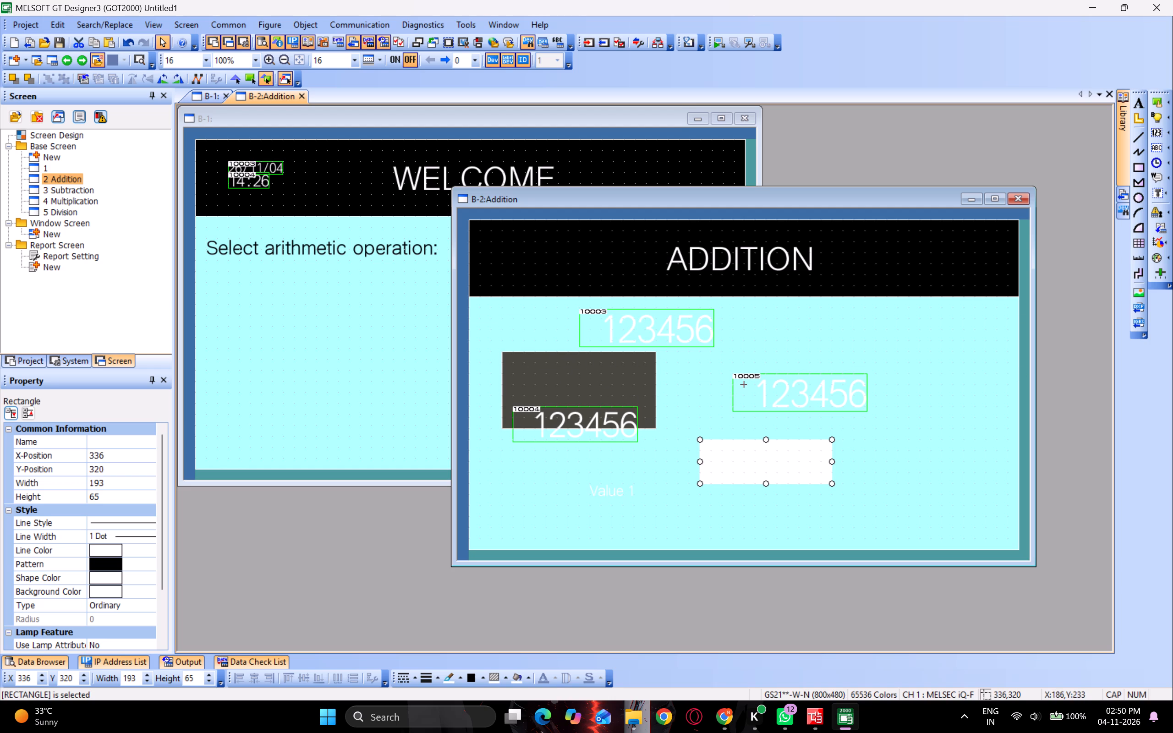
pyautogui.moveTo(597, 379); pyautogui.dragTo(594, 338)
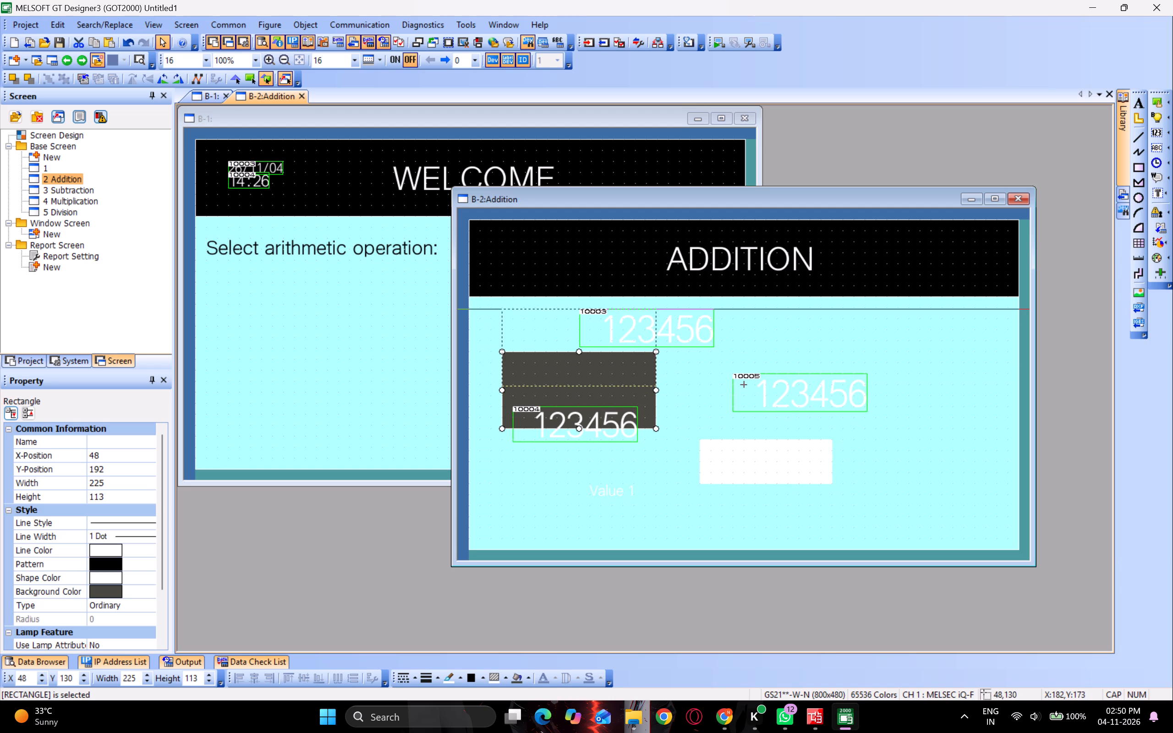
pyautogui.moveTo(594, 338); pyautogui.dragTo(592, 338)
# Move the white rectangle onto the dark grey rectangle's area, at X 64, Y 144.
pyautogui.click(738, 451)
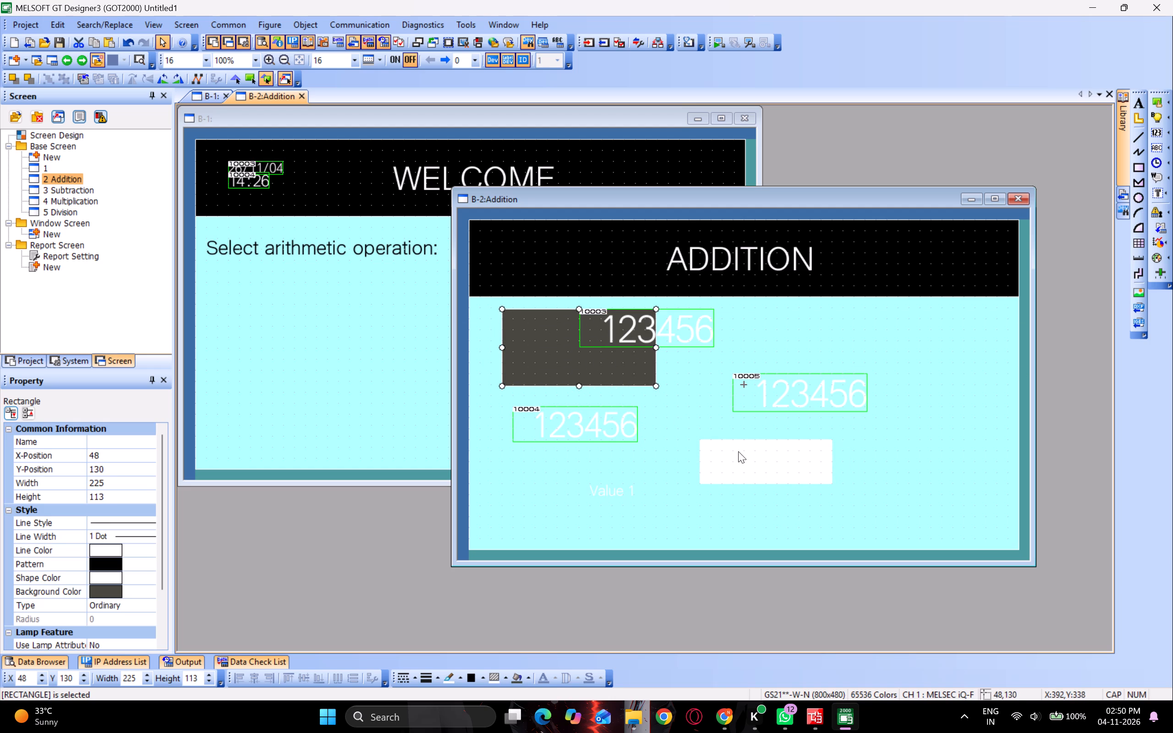
pyautogui.moveTo(738, 451); pyautogui.dragTo(553, 332)
# Review the white rectangle's style settings.
pyautogui.doubleClick(552, 362)
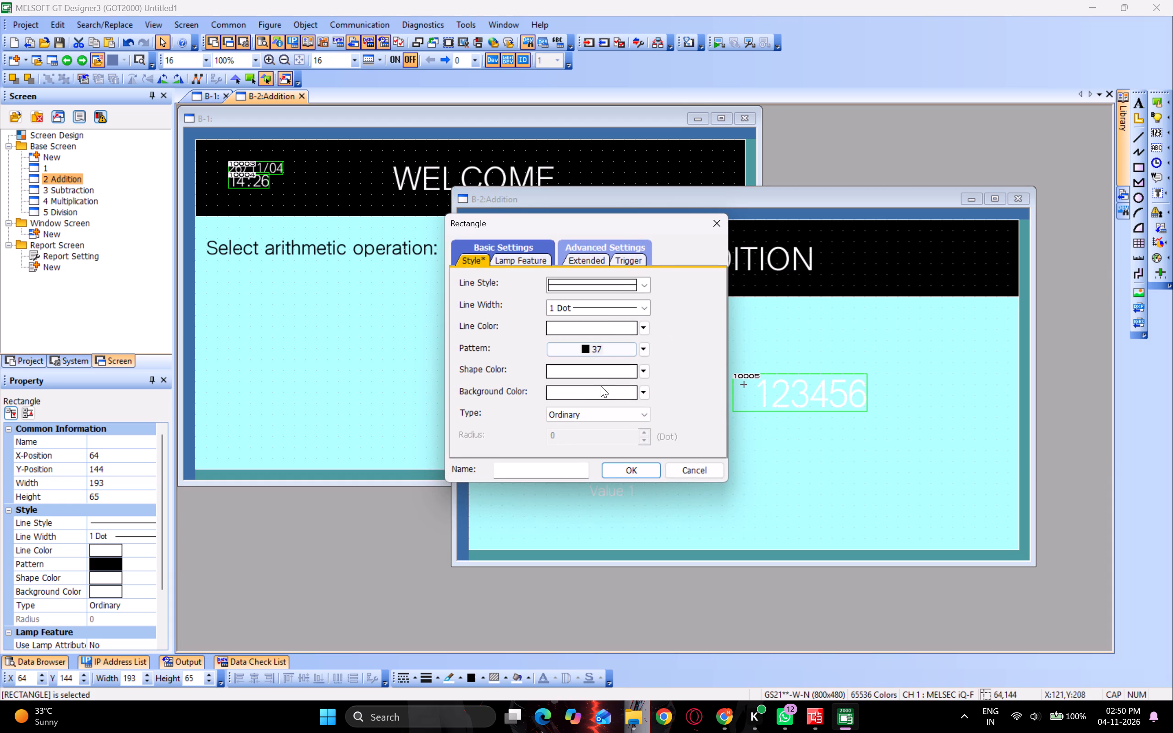
pyautogui.click(511, 254)
pyautogui.click(469, 259)
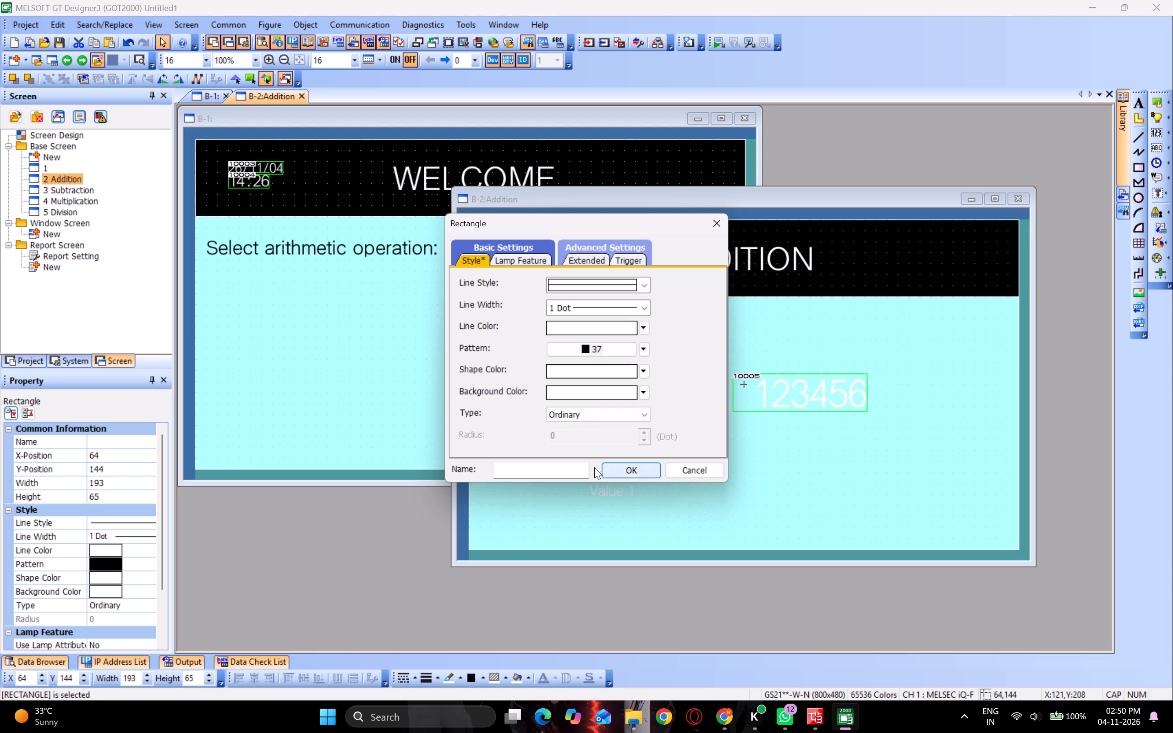
pyautogui.click(610, 474)
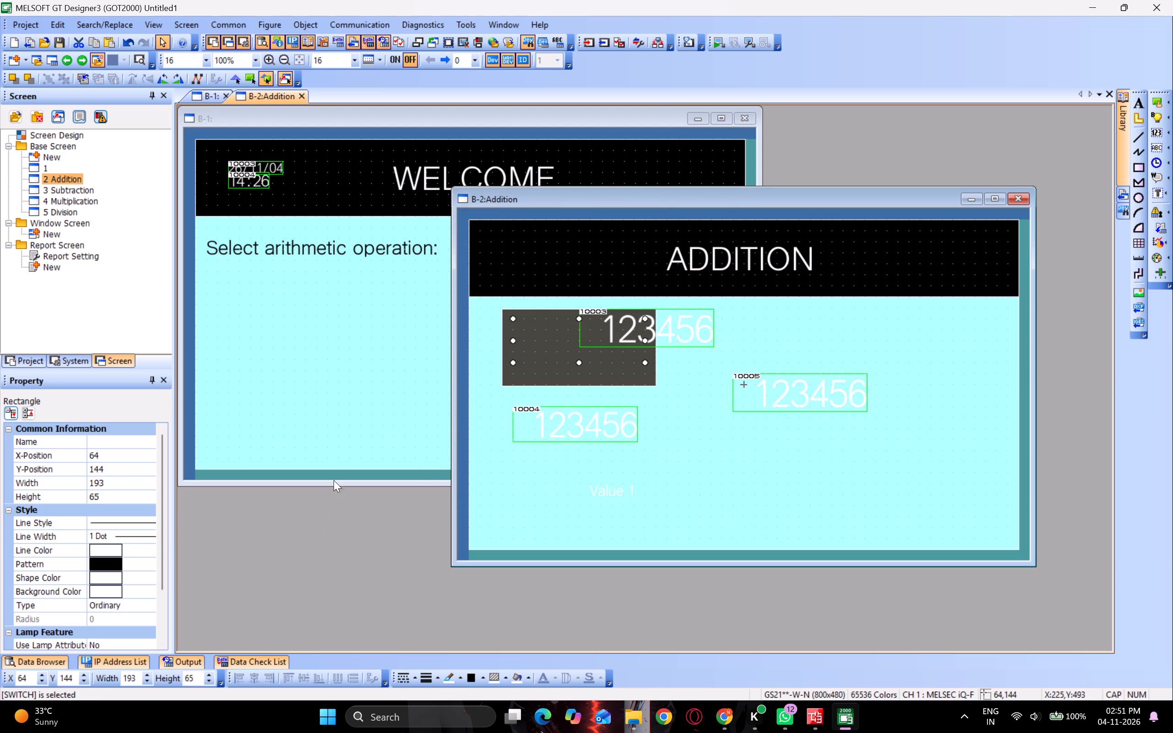
# Set the white rectangle's background colour to light green, keeping fill pattern 37.
pyautogui.doubleClick(514, 362)
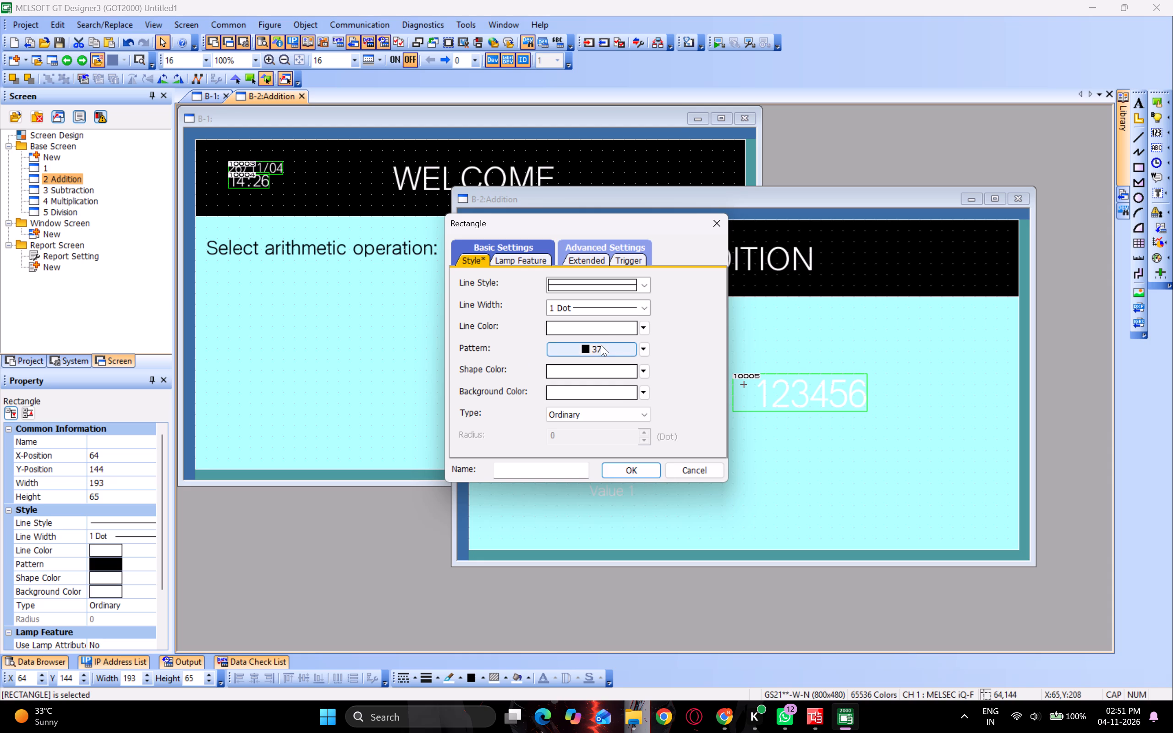
pyautogui.click(601, 345)
pyautogui.click(613, 352)
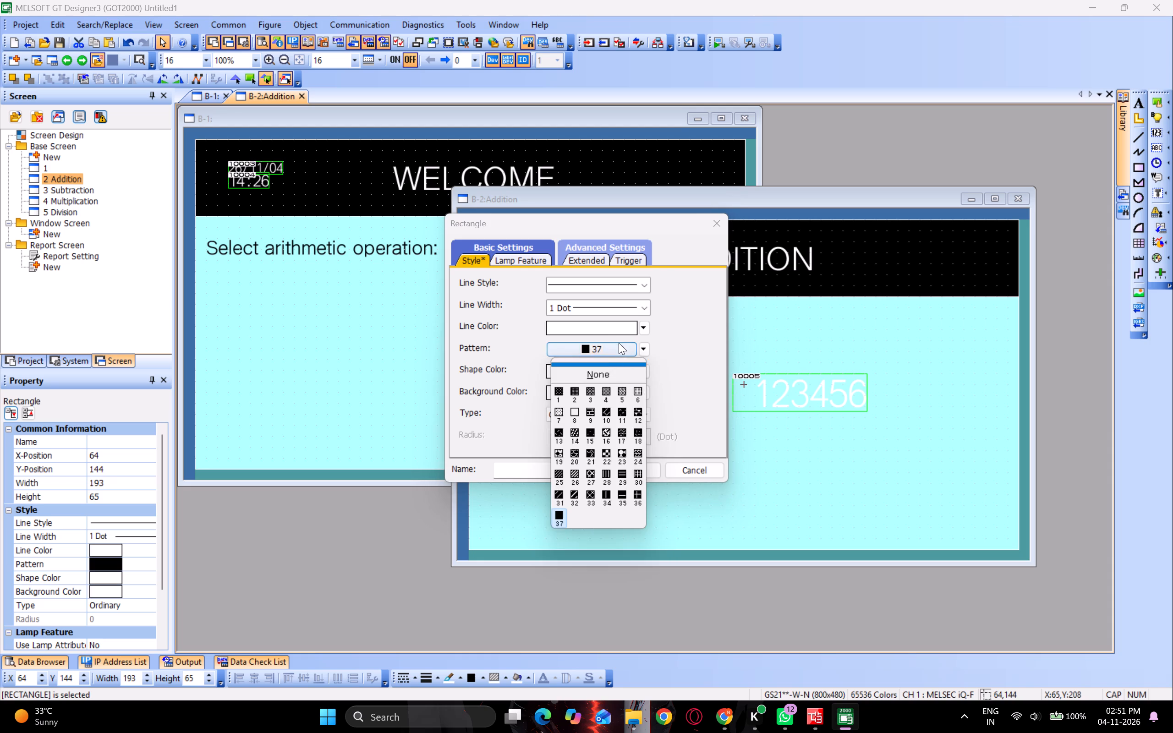
pyautogui.click(619, 341)
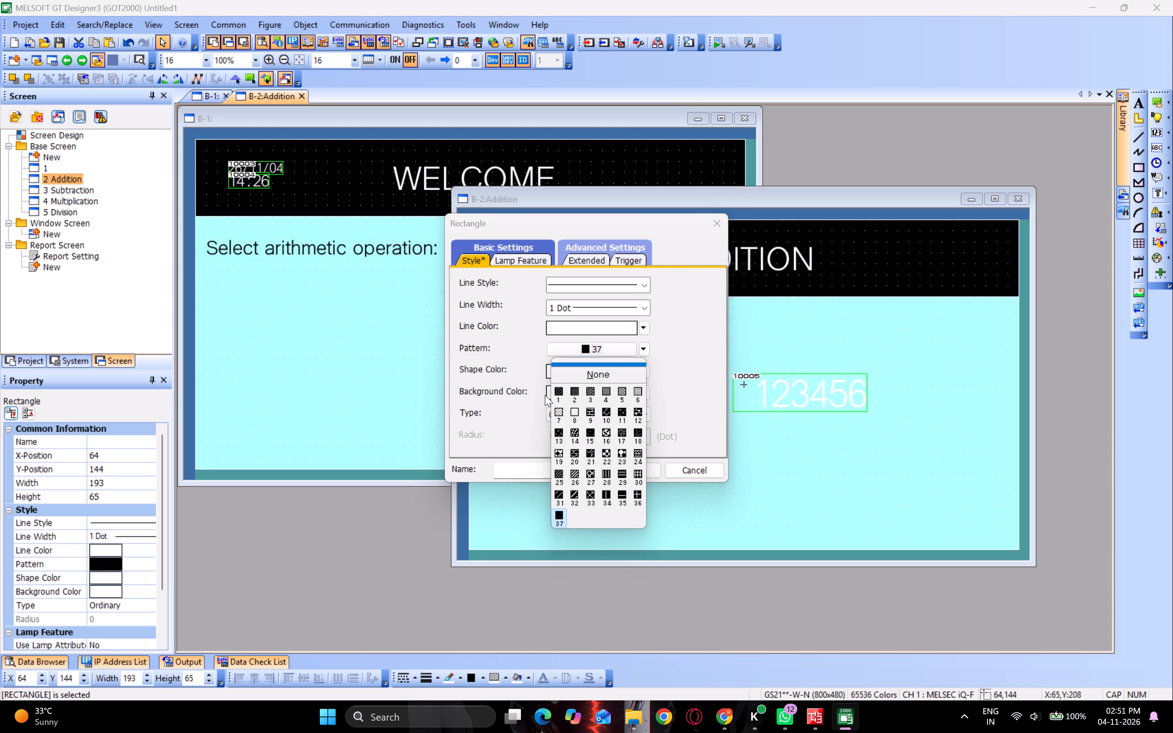
pyautogui.click(545, 395)
pyautogui.click(554, 395)
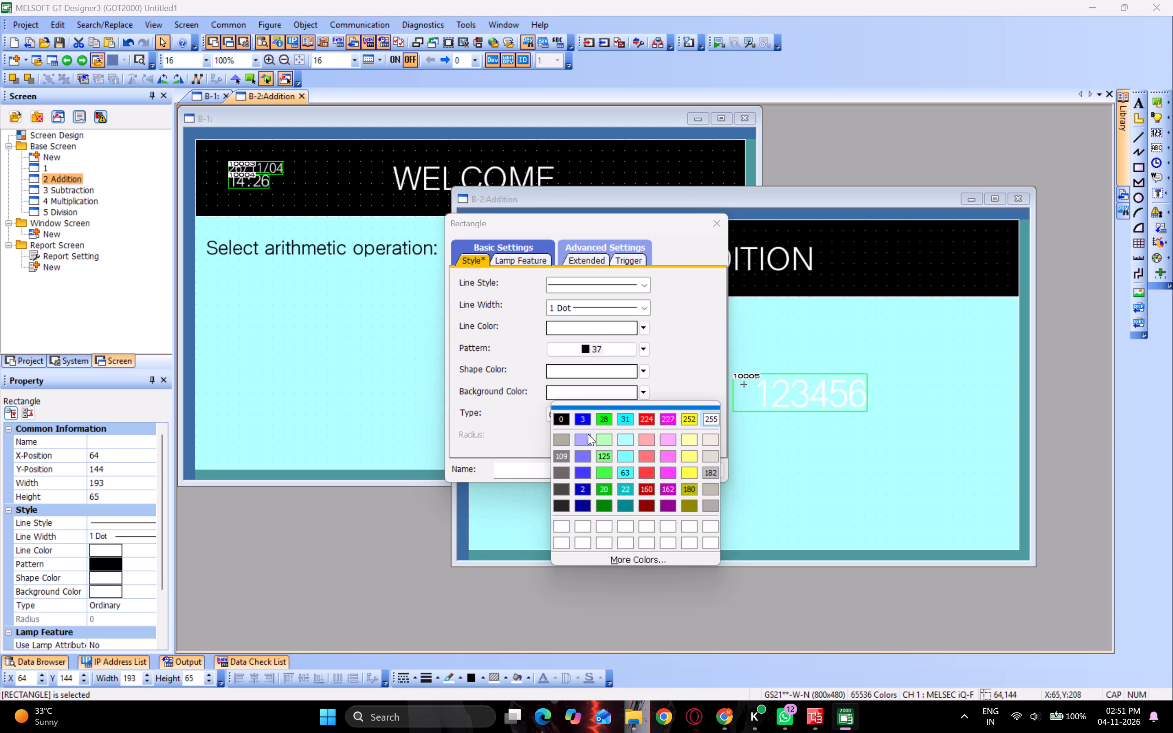
pyautogui.click(603, 444)
pyautogui.click(639, 476)
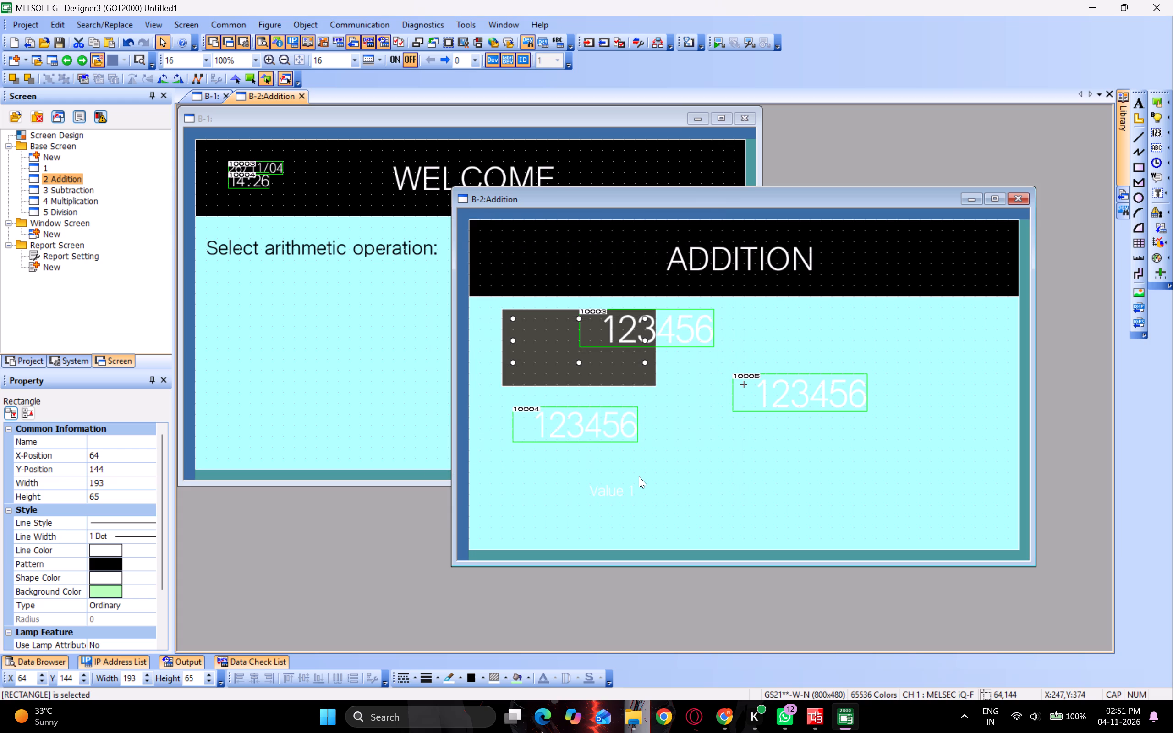
# Set the background colour of the small light green rectangle over the dark grey one to white, colour 255.
pyautogui.doubleClick(643, 363)
pyautogui.click(618, 388)
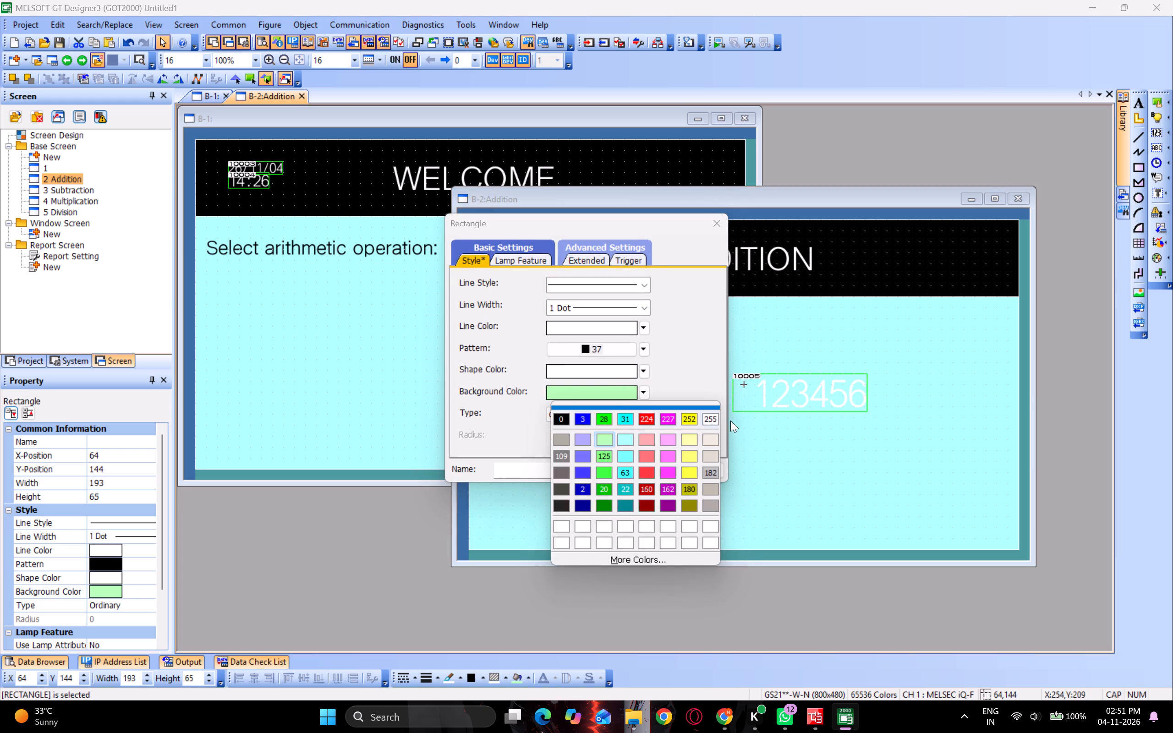
pyautogui.click(703, 421)
pyautogui.click(629, 476)
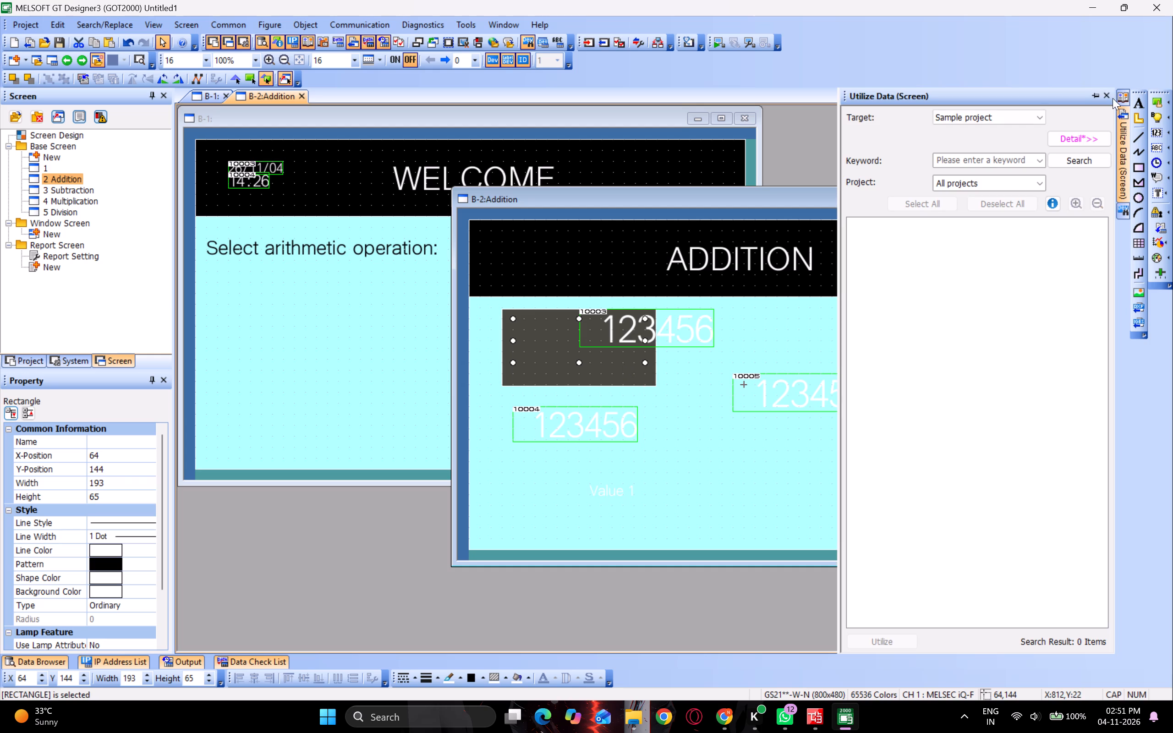
pyautogui.click(1109, 98)
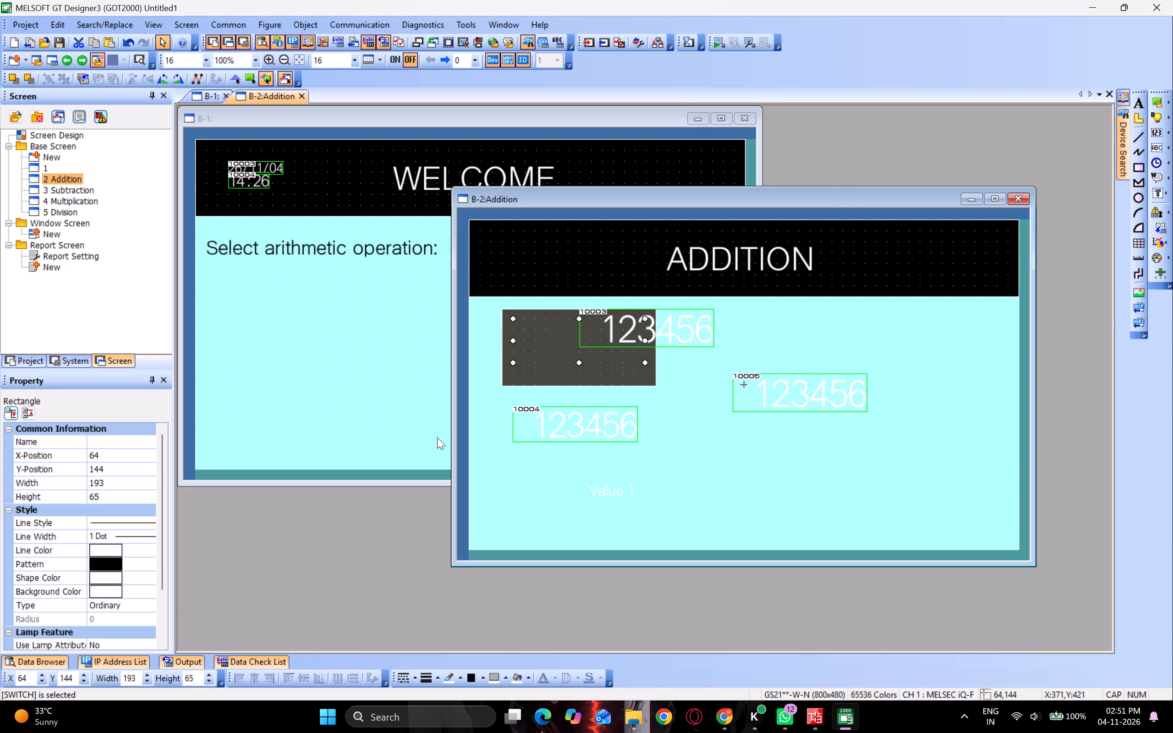
# Bring the small white rectangle to the front of the stacking order, above the dark grey rectangle.
pyautogui.scroll(-2, 132, 544)
pyautogui.scroll(1, 132, 544)
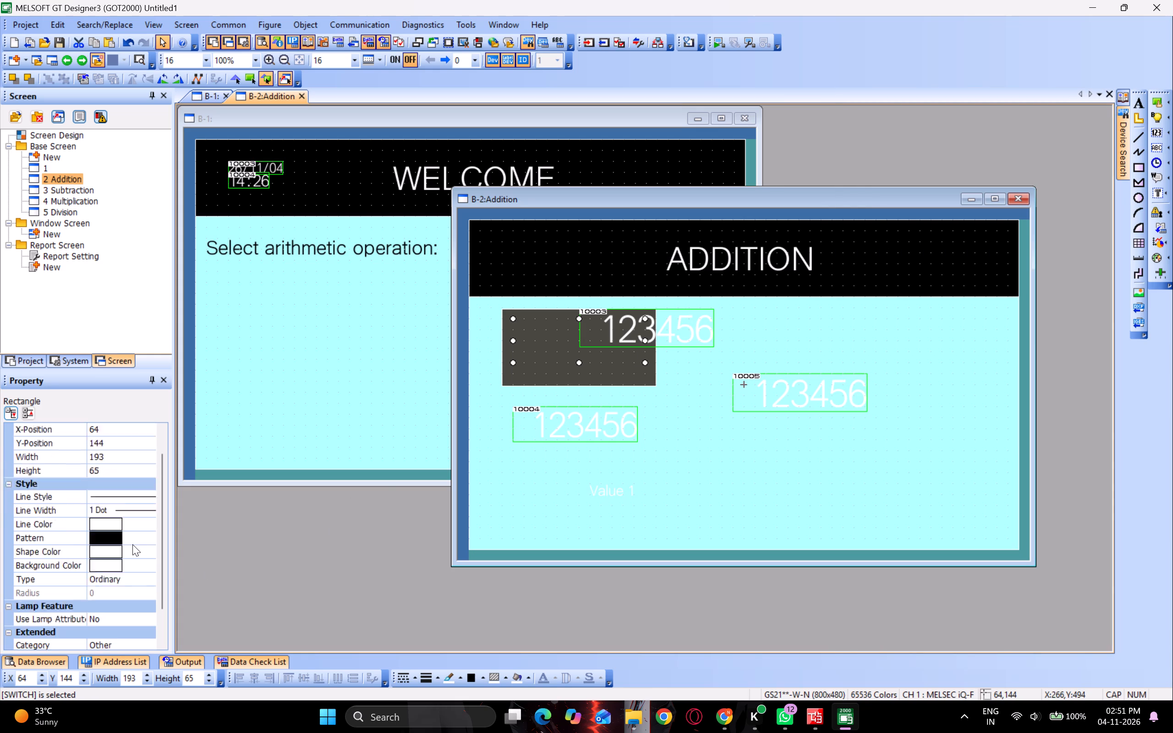
pyautogui.scroll(1, 132, 544)
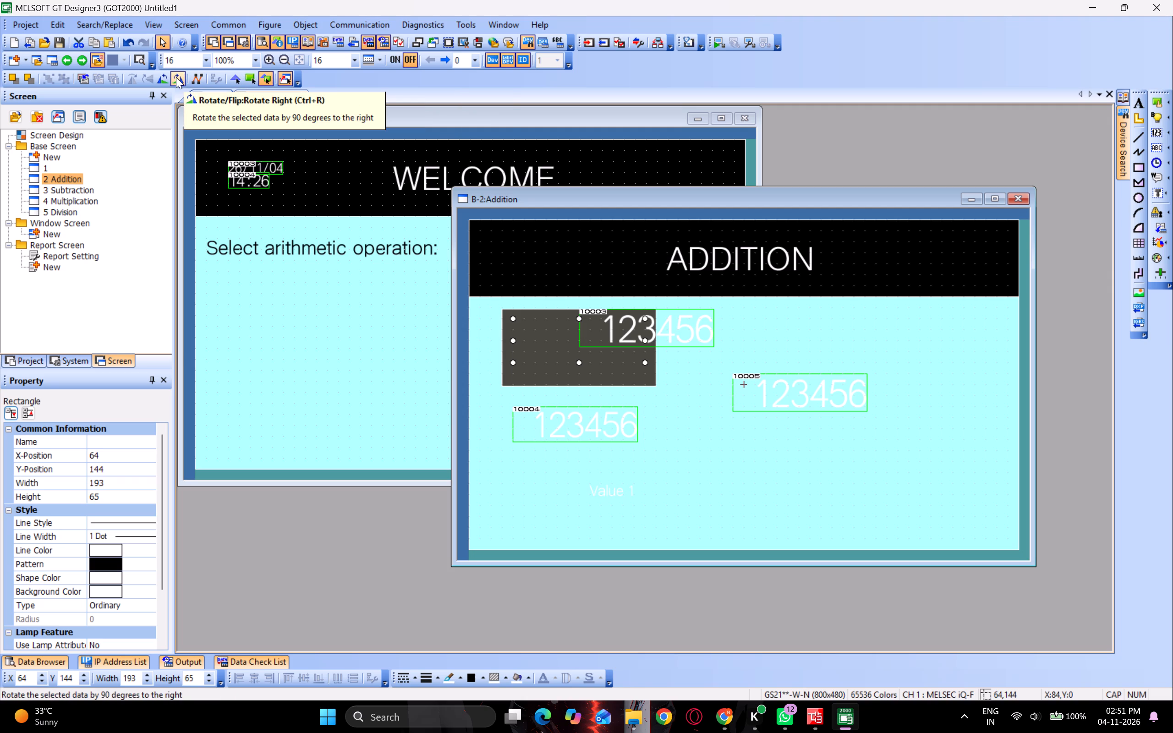
pyautogui.click(24, 75)
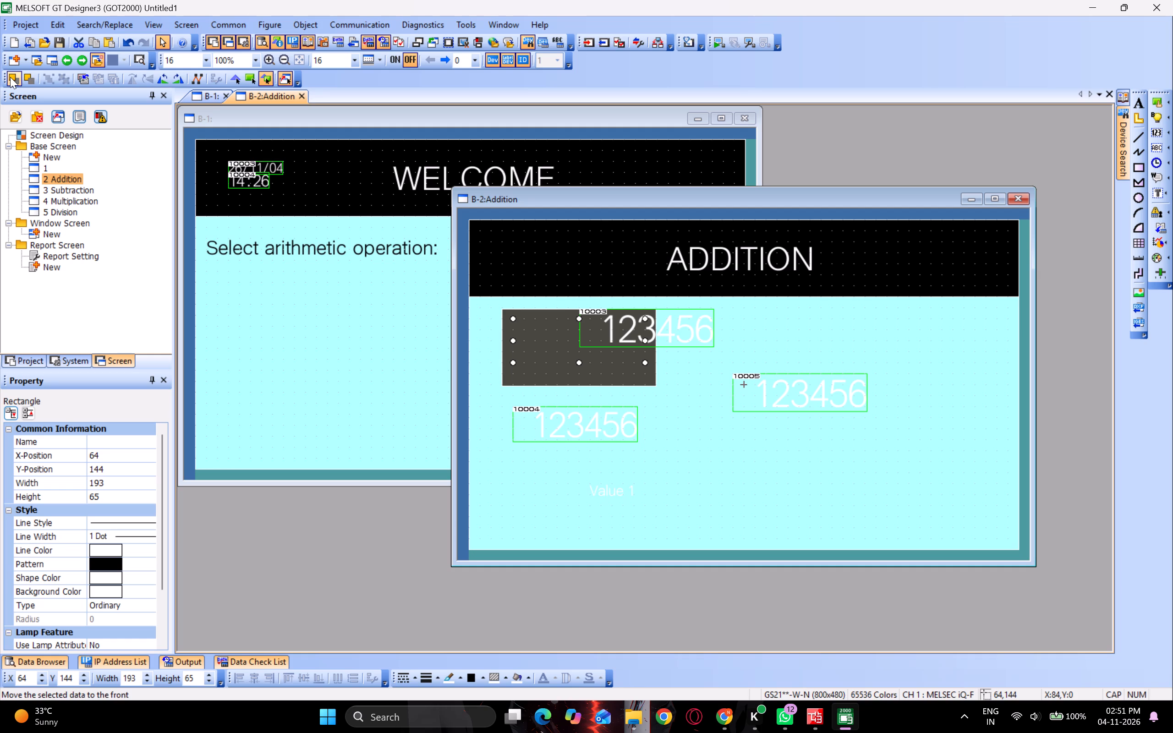
pyautogui.click(10, 77)
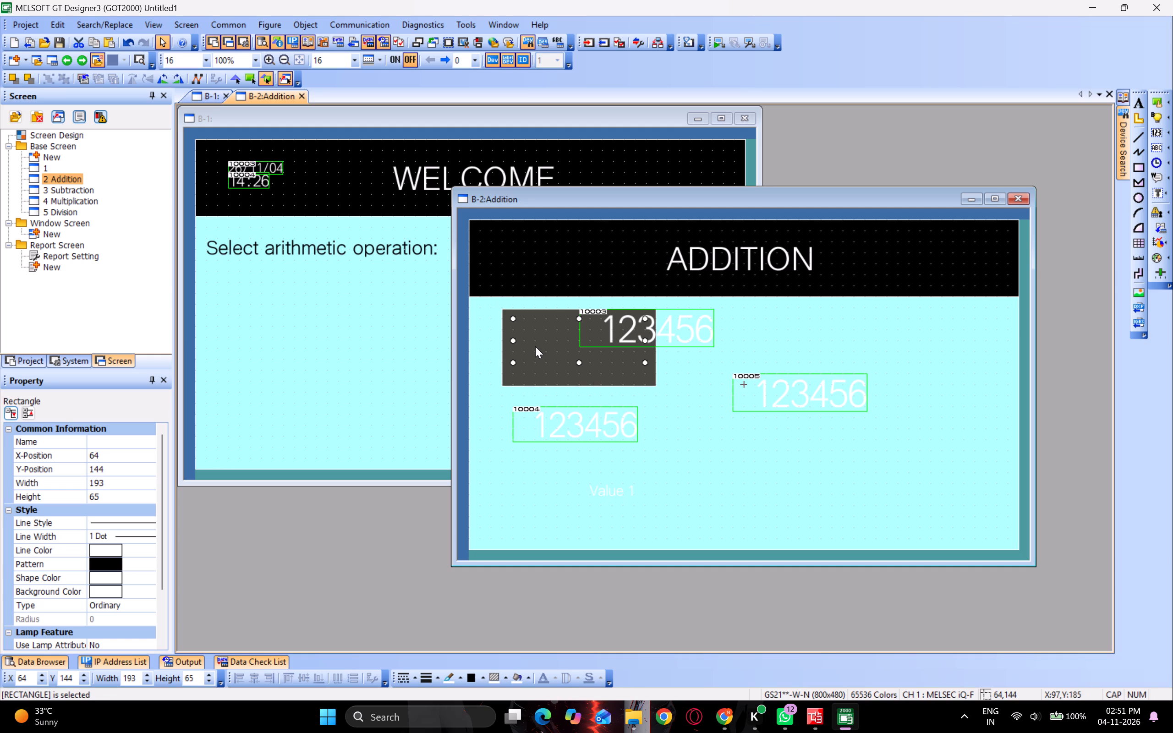
pyautogui.click(22, 80)
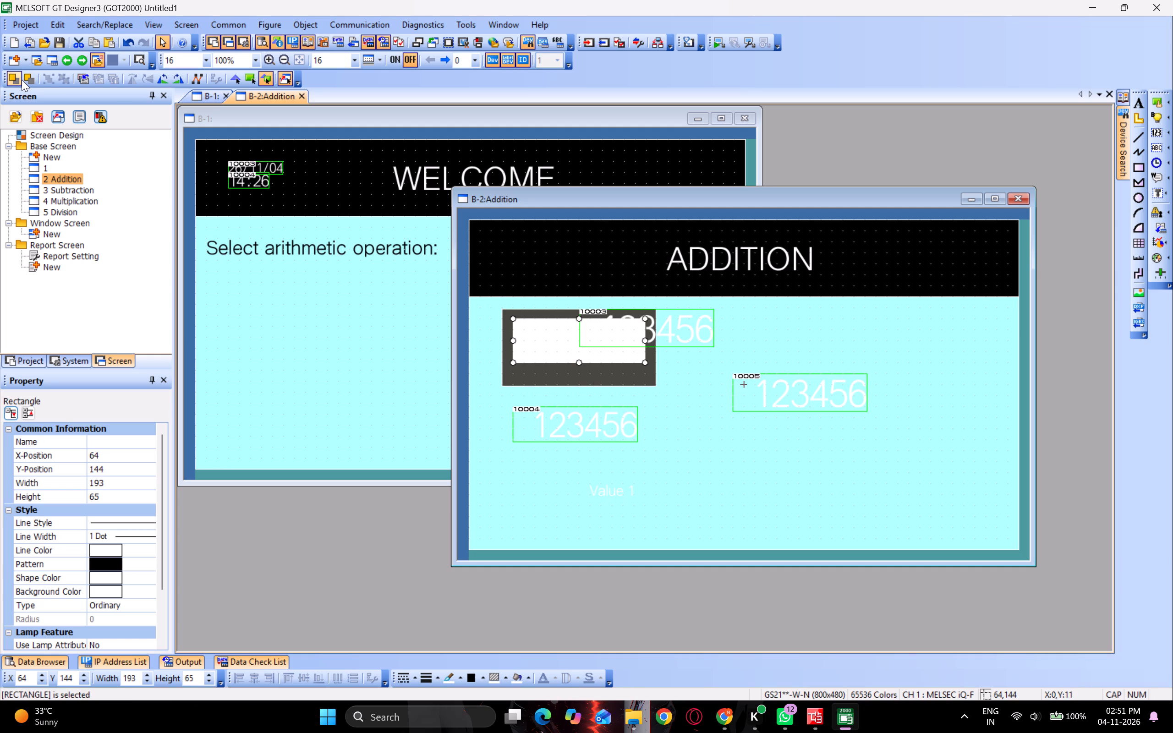
# Move numerical display 10003 onto the white rectangle, at X 64, Y 144.
pyautogui.click(684, 334)
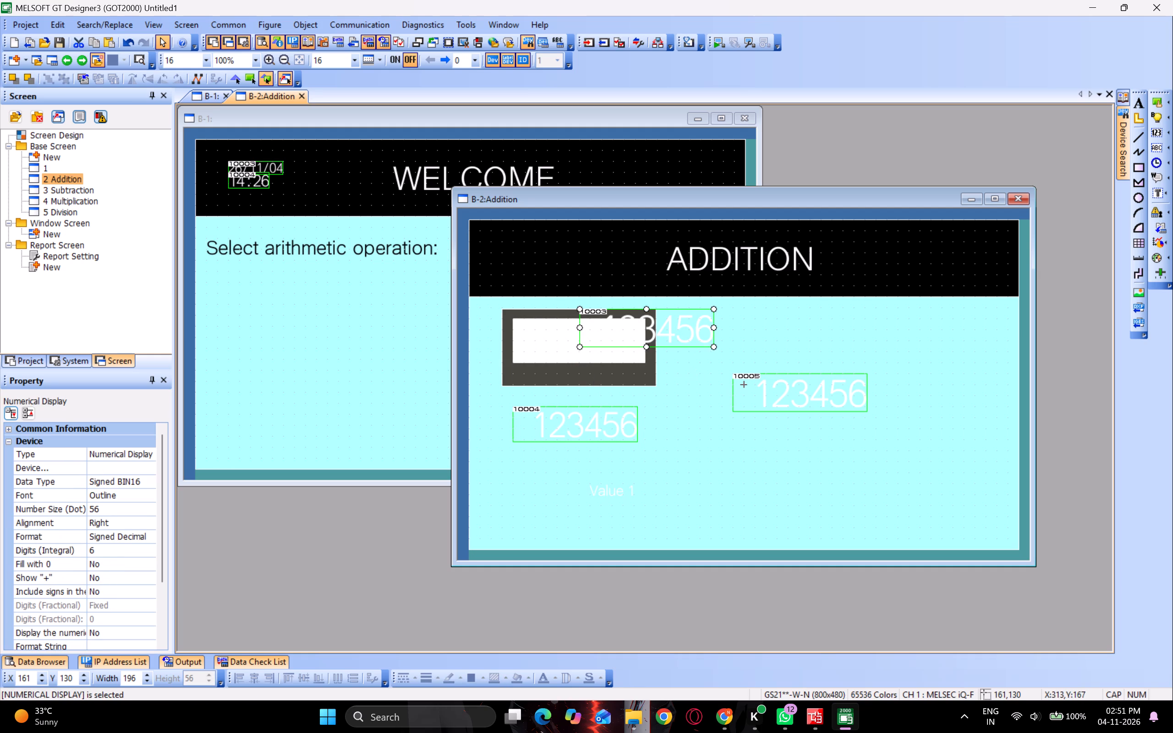
pyautogui.moveTo(684, 334); pyautogui.dragTo(616, 338)
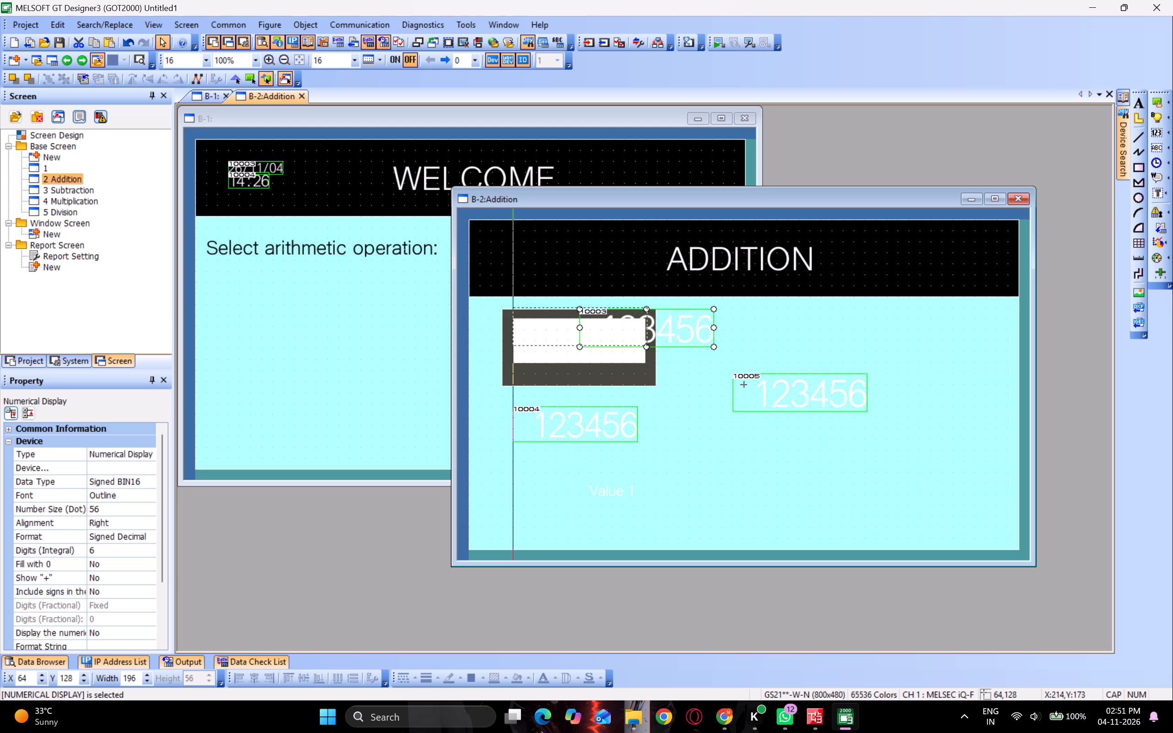
pyautogui.moveTo(616, 338); pyautogui.dragTo(615, 346)
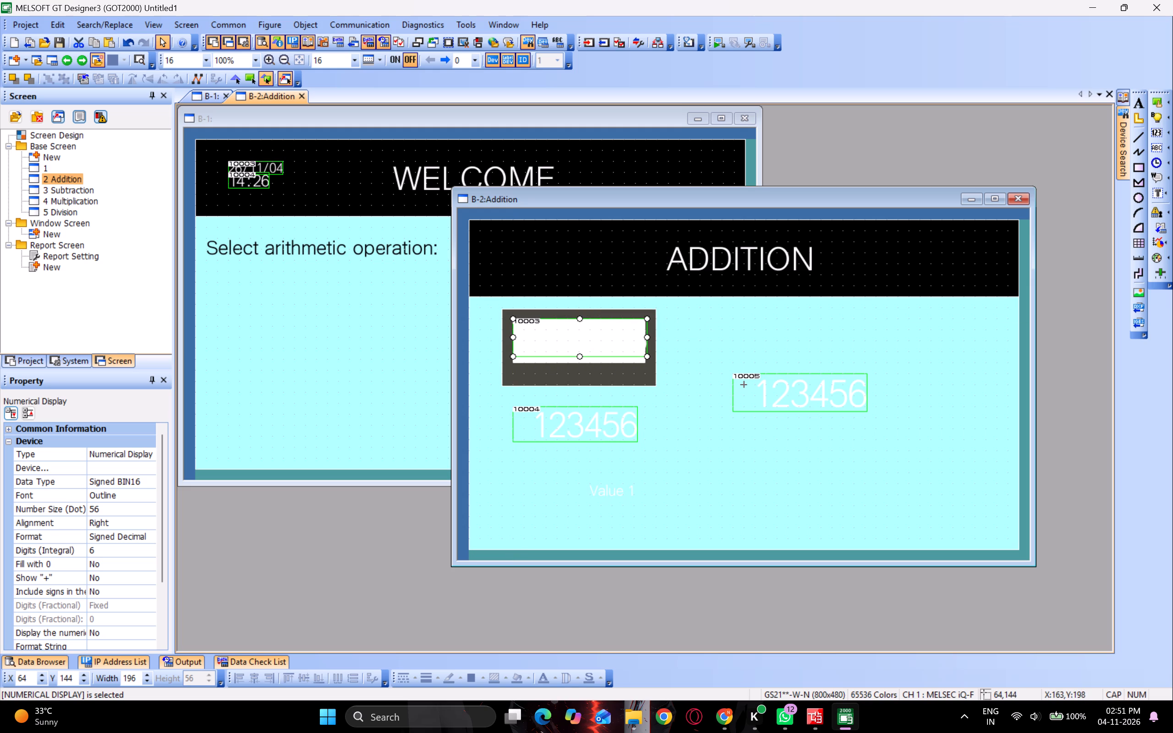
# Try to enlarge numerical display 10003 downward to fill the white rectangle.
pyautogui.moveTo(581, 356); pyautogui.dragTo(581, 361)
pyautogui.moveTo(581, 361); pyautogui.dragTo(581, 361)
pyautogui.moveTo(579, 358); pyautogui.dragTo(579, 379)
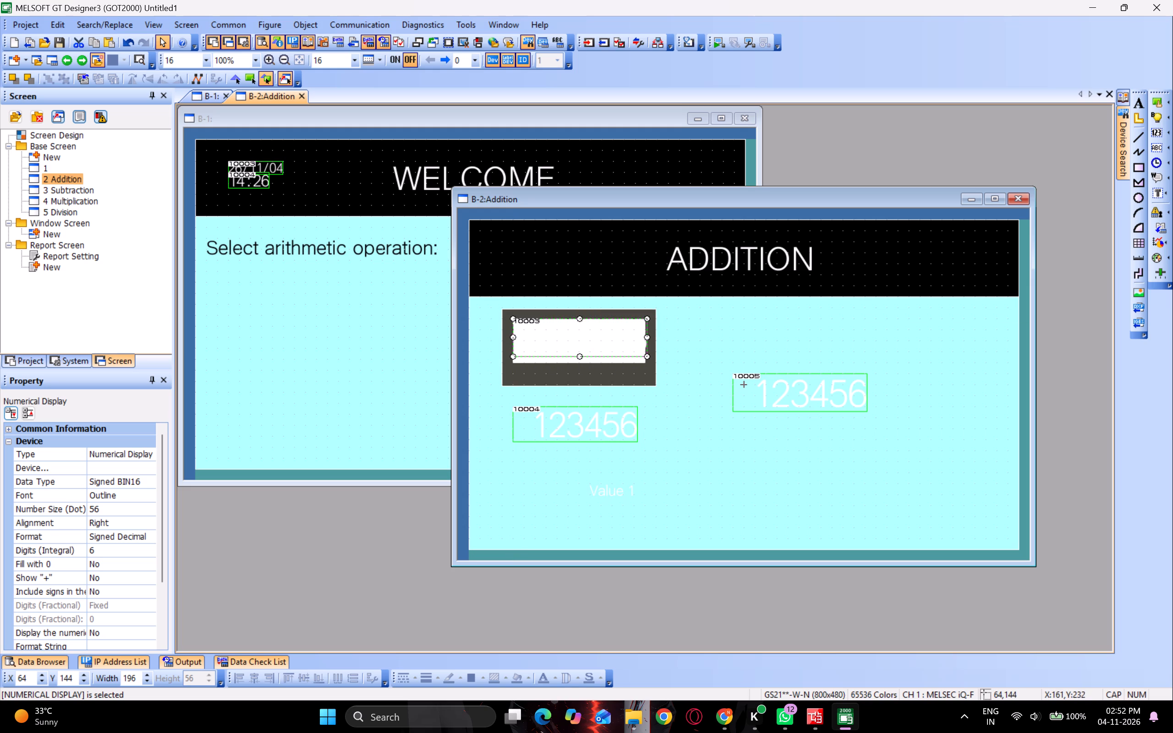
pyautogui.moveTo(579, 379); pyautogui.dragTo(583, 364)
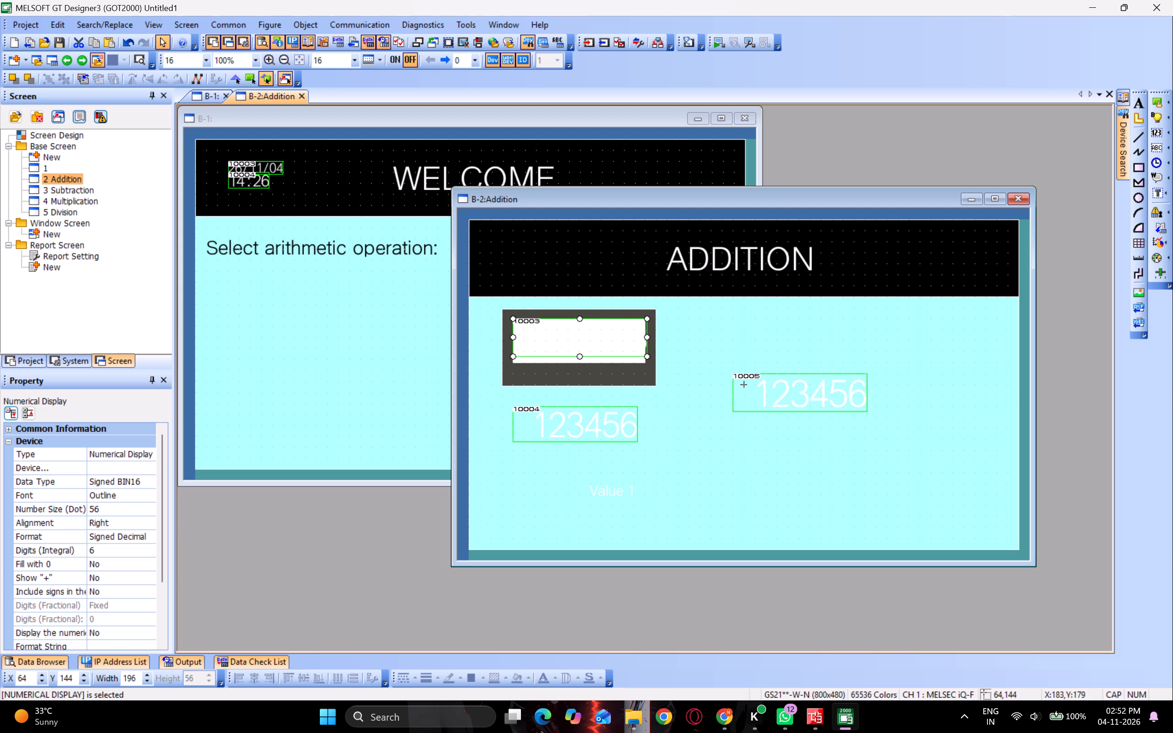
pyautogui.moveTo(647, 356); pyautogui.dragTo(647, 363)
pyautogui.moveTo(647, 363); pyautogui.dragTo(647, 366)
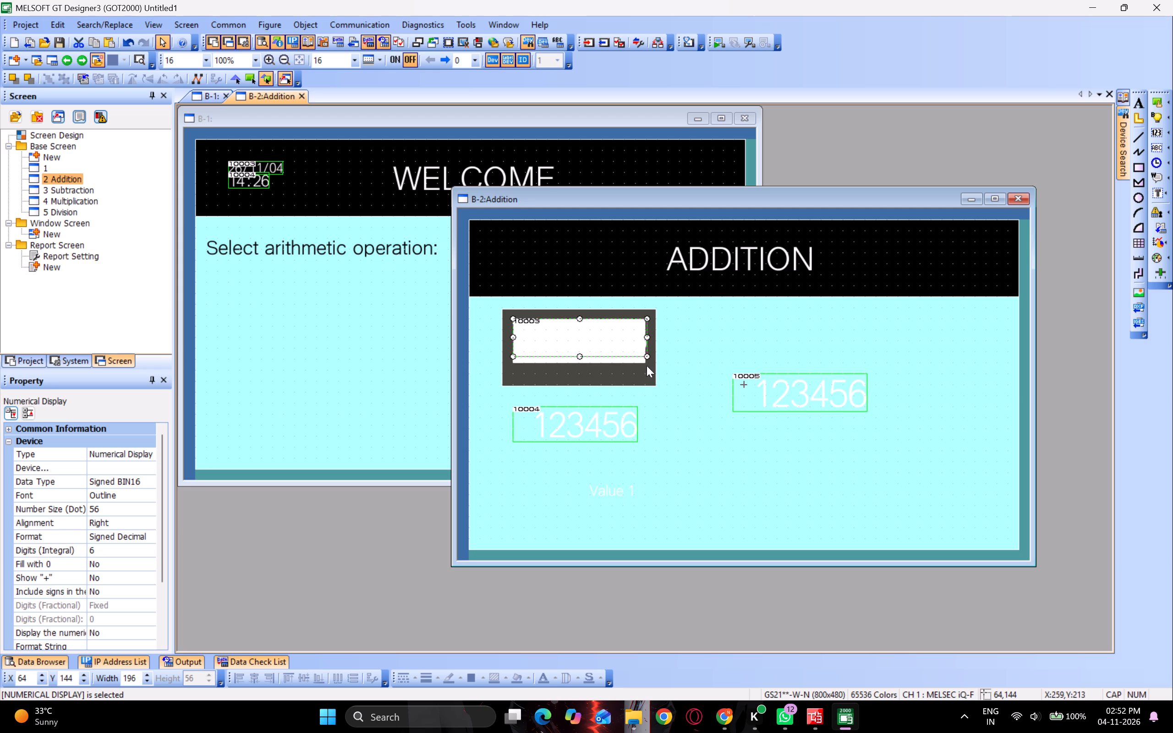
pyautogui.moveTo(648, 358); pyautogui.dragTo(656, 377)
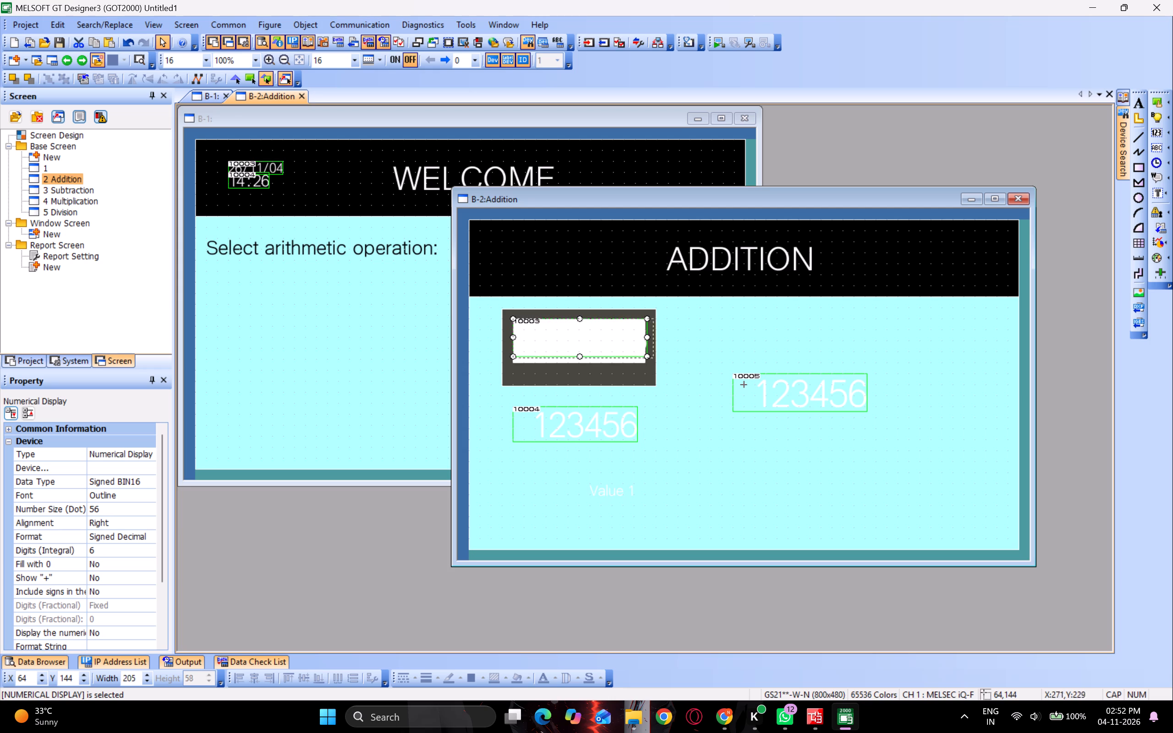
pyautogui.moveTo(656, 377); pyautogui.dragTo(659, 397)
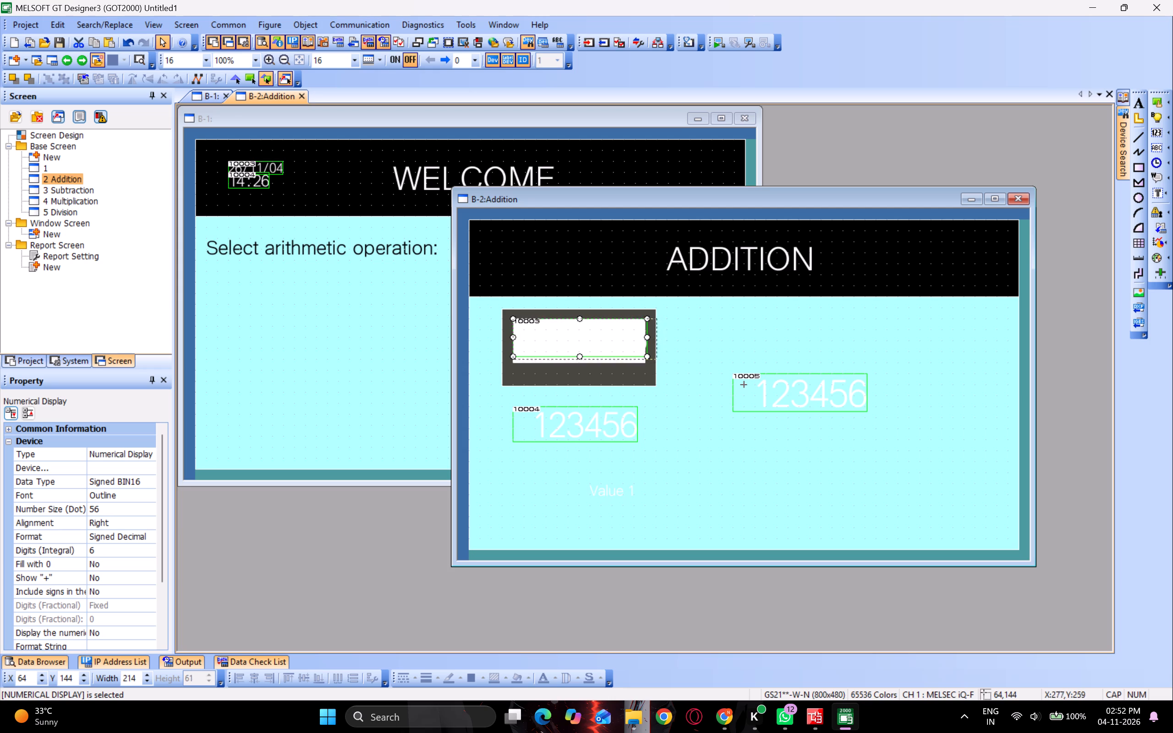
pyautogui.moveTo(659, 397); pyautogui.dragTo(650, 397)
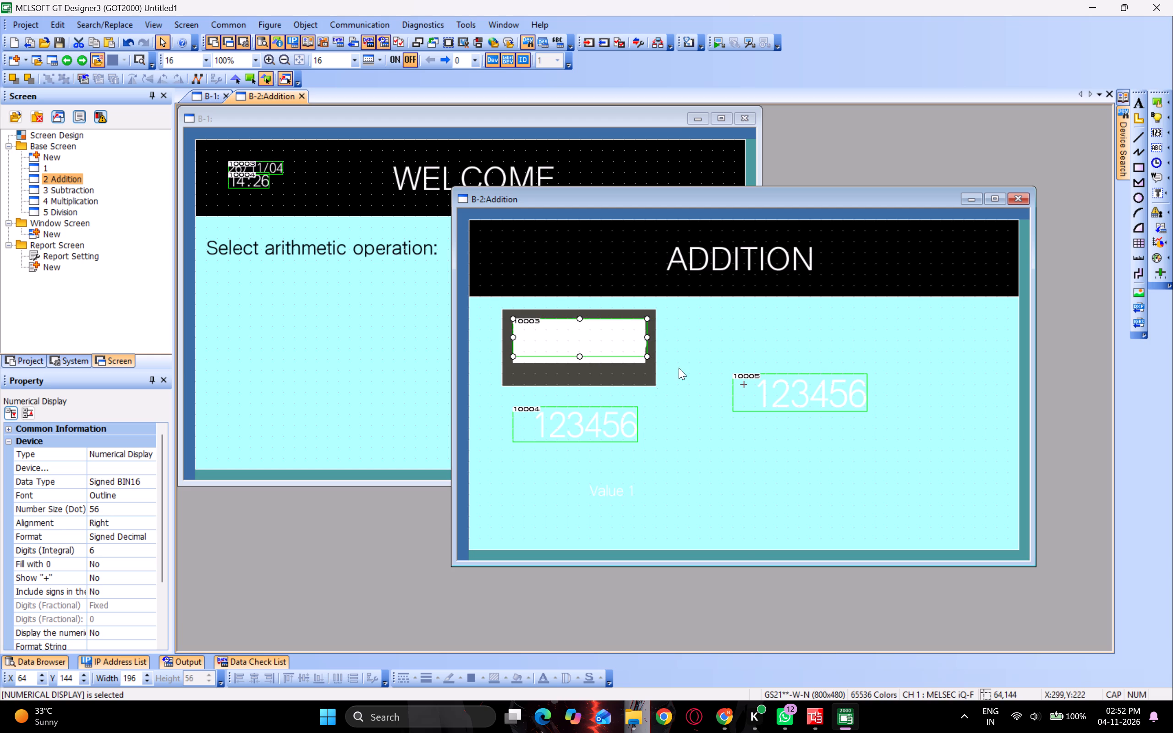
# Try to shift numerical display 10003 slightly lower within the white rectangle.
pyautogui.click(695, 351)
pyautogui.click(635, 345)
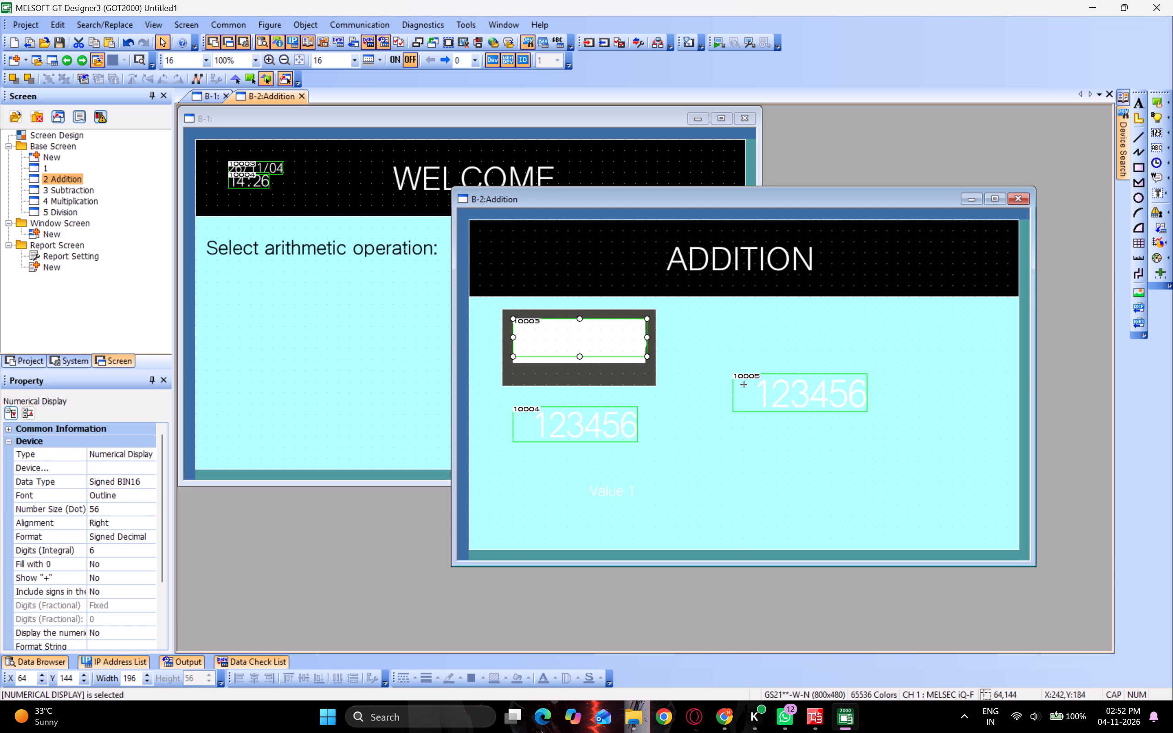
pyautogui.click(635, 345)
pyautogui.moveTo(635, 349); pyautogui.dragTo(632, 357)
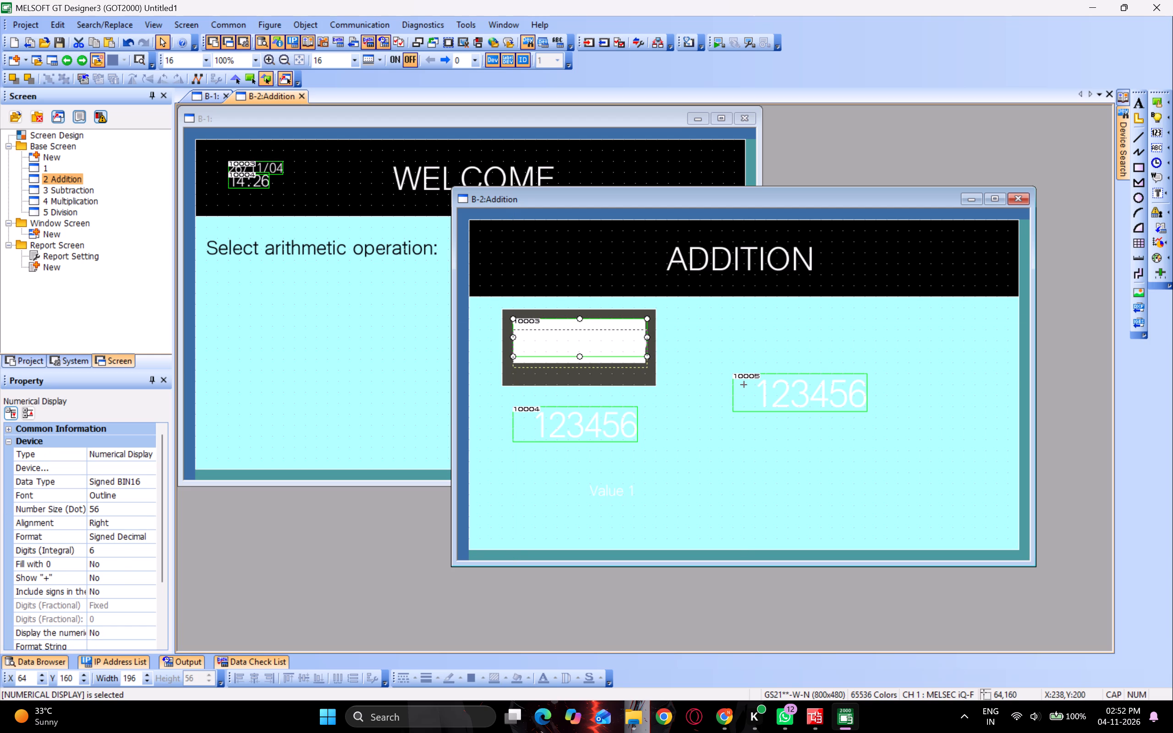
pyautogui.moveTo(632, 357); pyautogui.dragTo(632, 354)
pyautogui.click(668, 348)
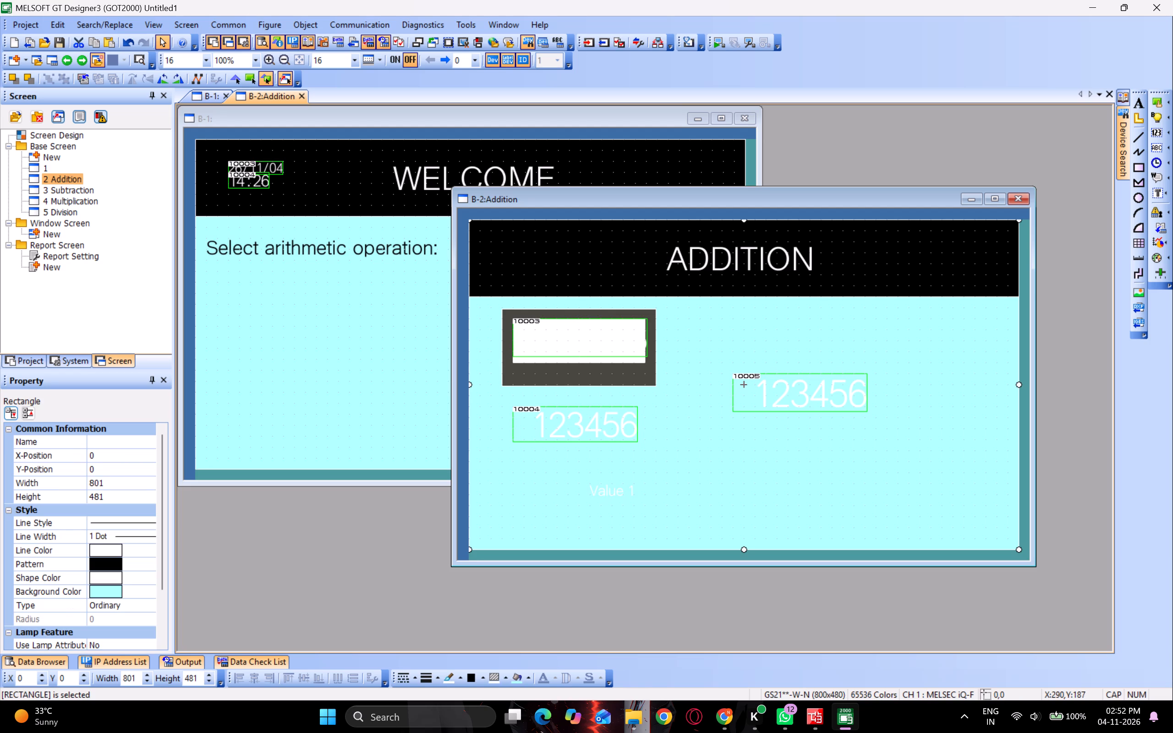
# Send the white rectangle to the back of the stacking order, followed by the dark grey rectangle behind it.
pyautogui.click(640, 358)
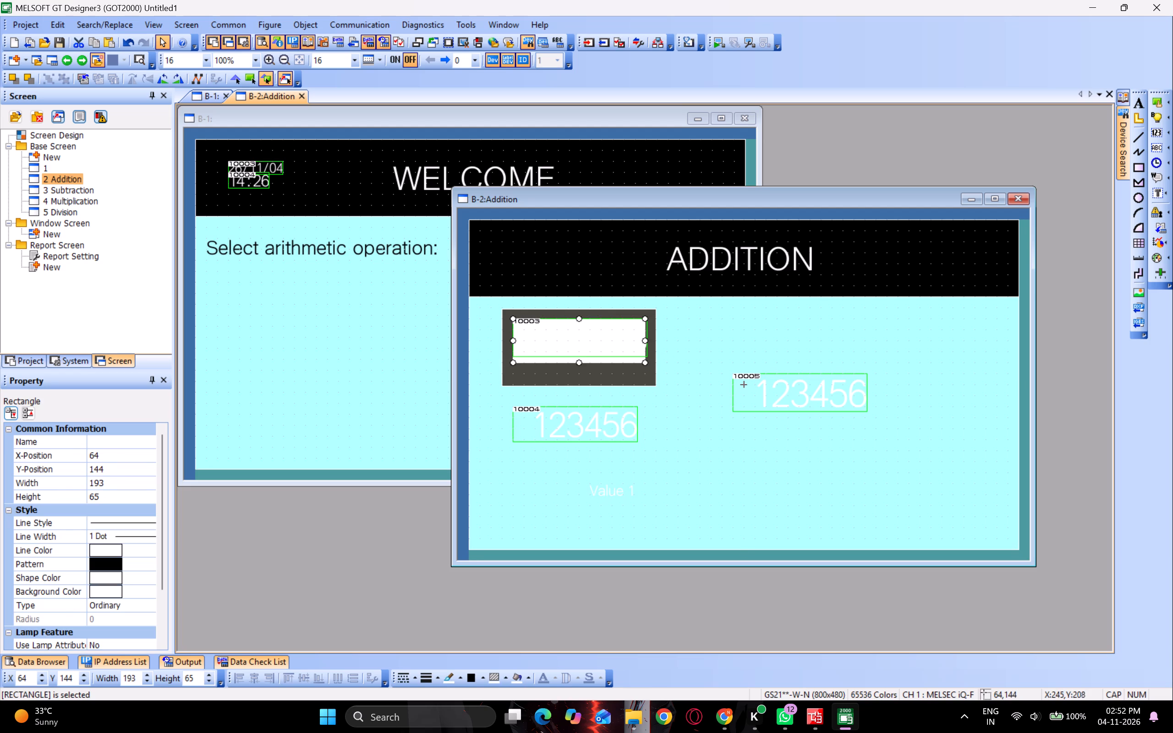
pyautogui.click(580, 362)
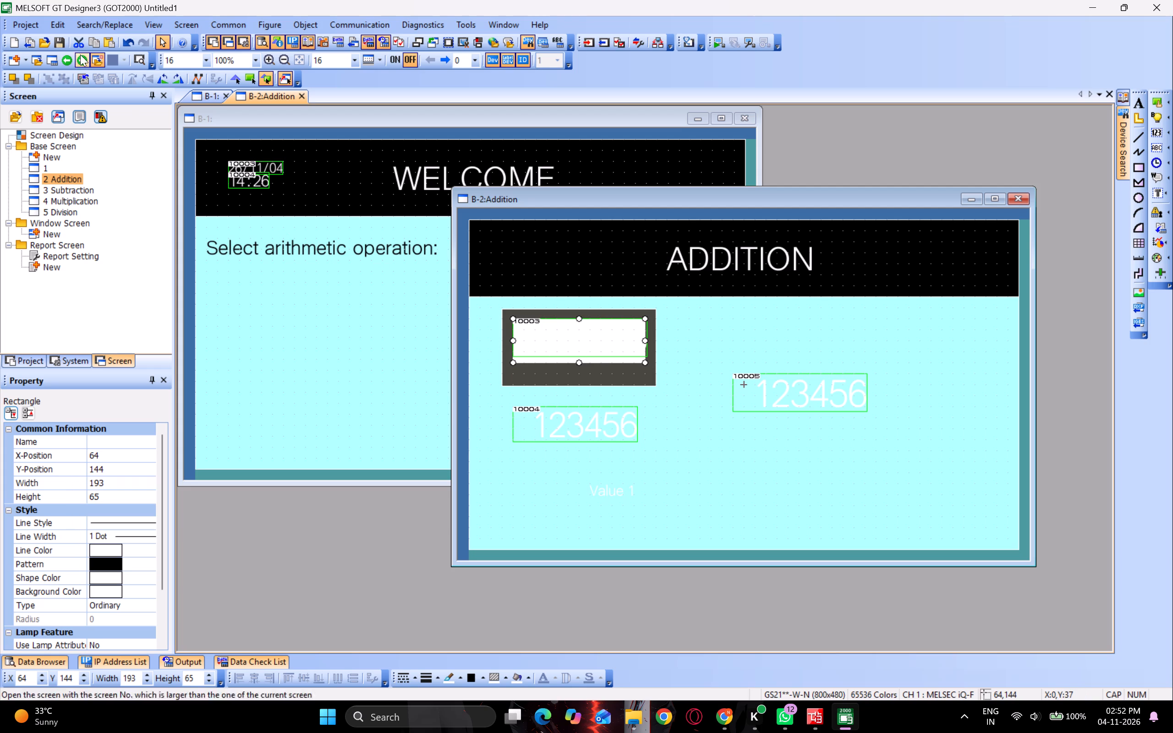
pyautogui.click(32, 76)
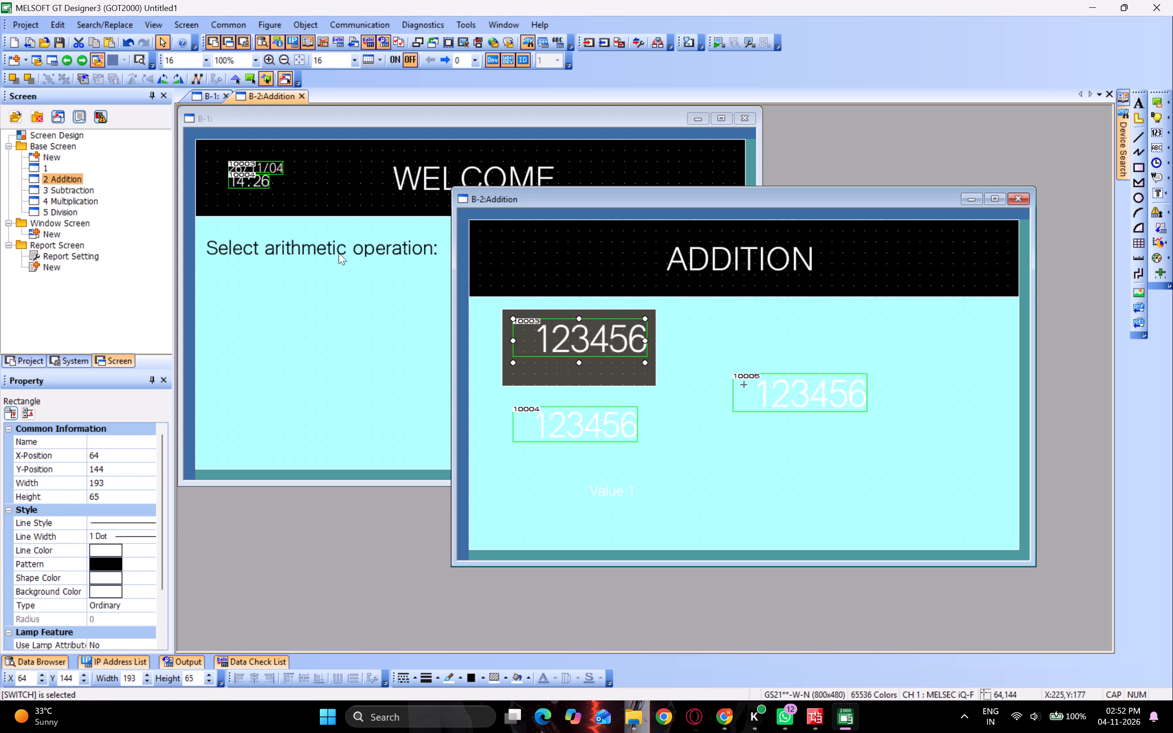
pyautogui.click(515, 382)
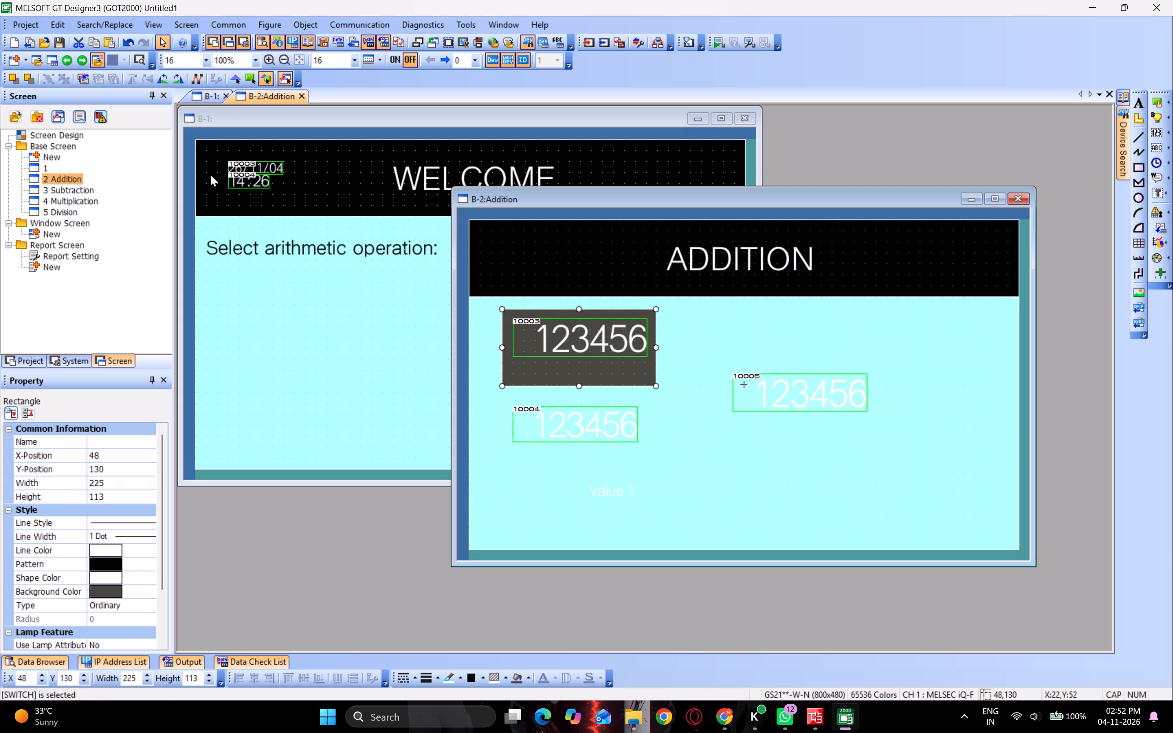
pyautogui.click(32, 73)
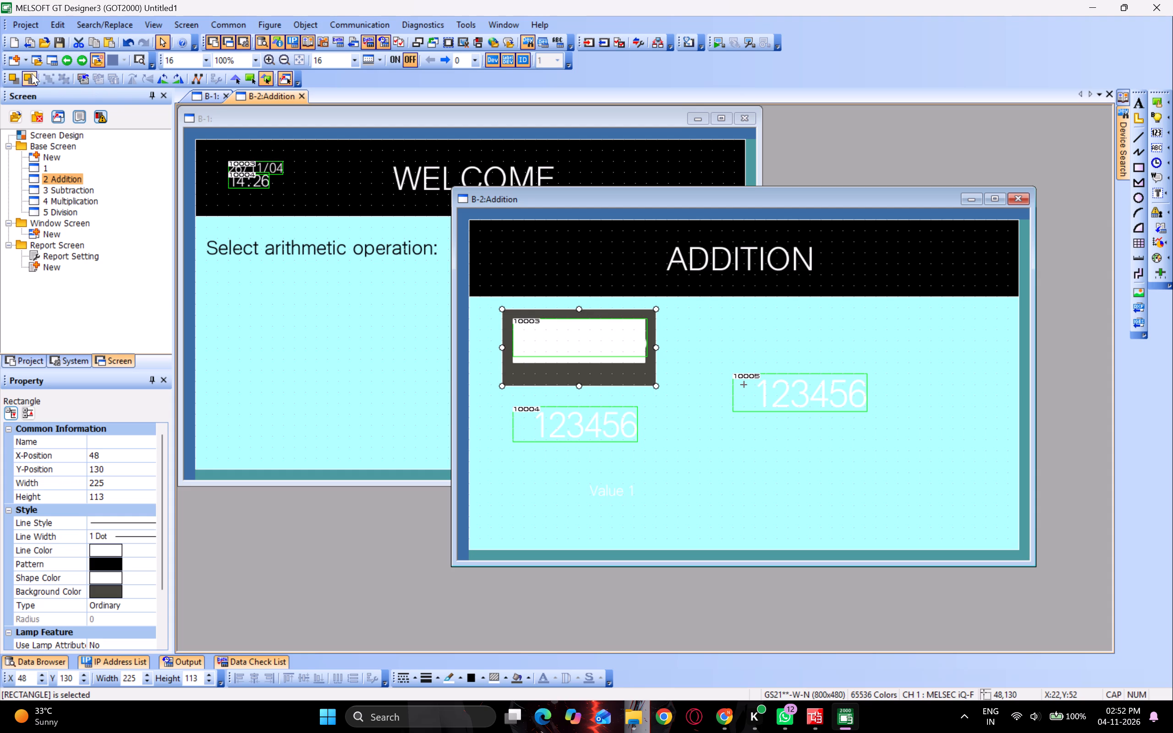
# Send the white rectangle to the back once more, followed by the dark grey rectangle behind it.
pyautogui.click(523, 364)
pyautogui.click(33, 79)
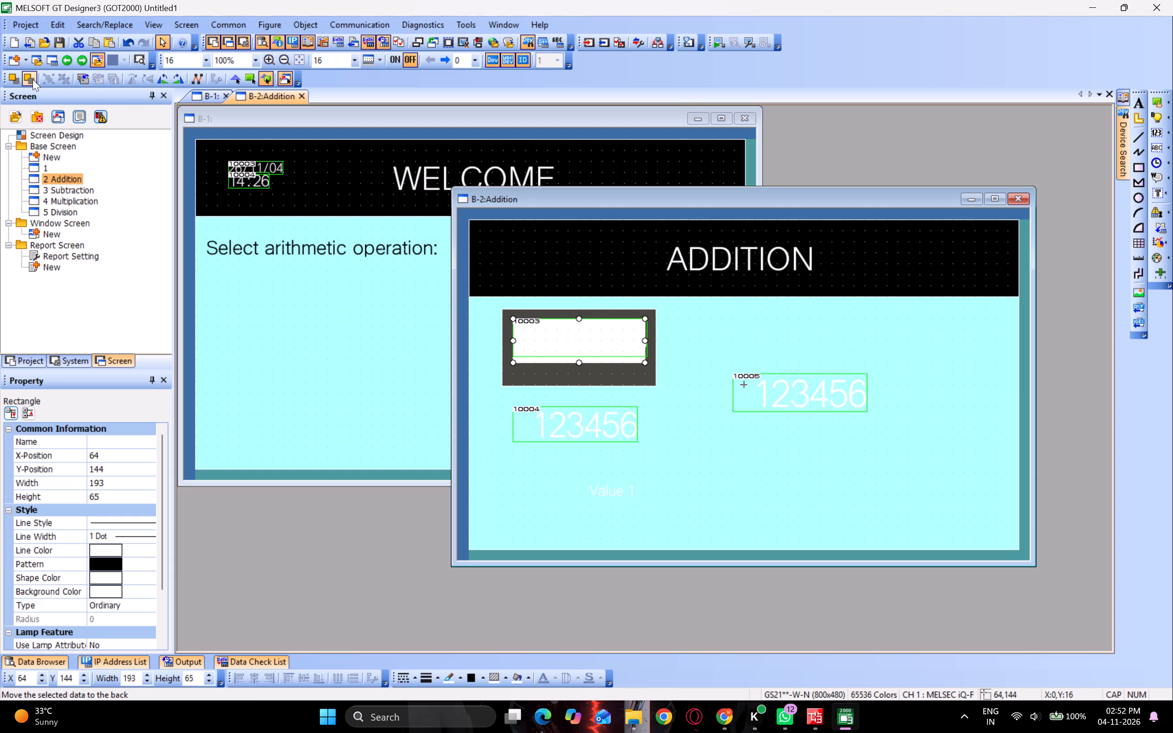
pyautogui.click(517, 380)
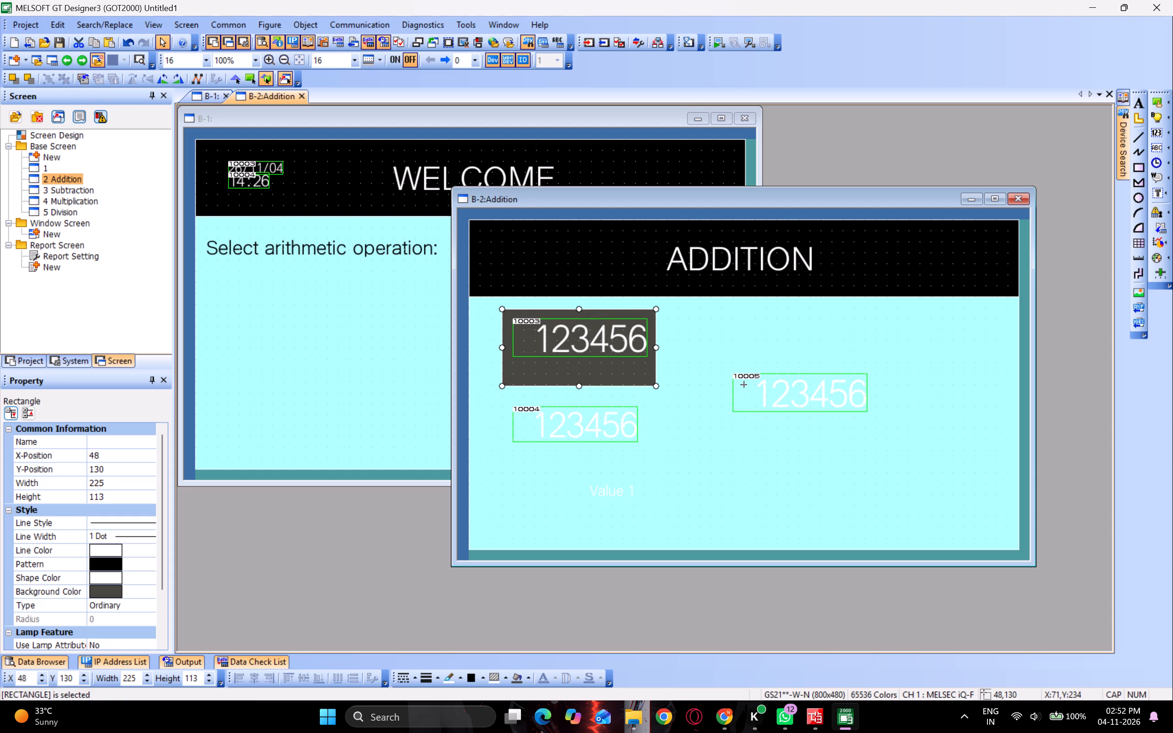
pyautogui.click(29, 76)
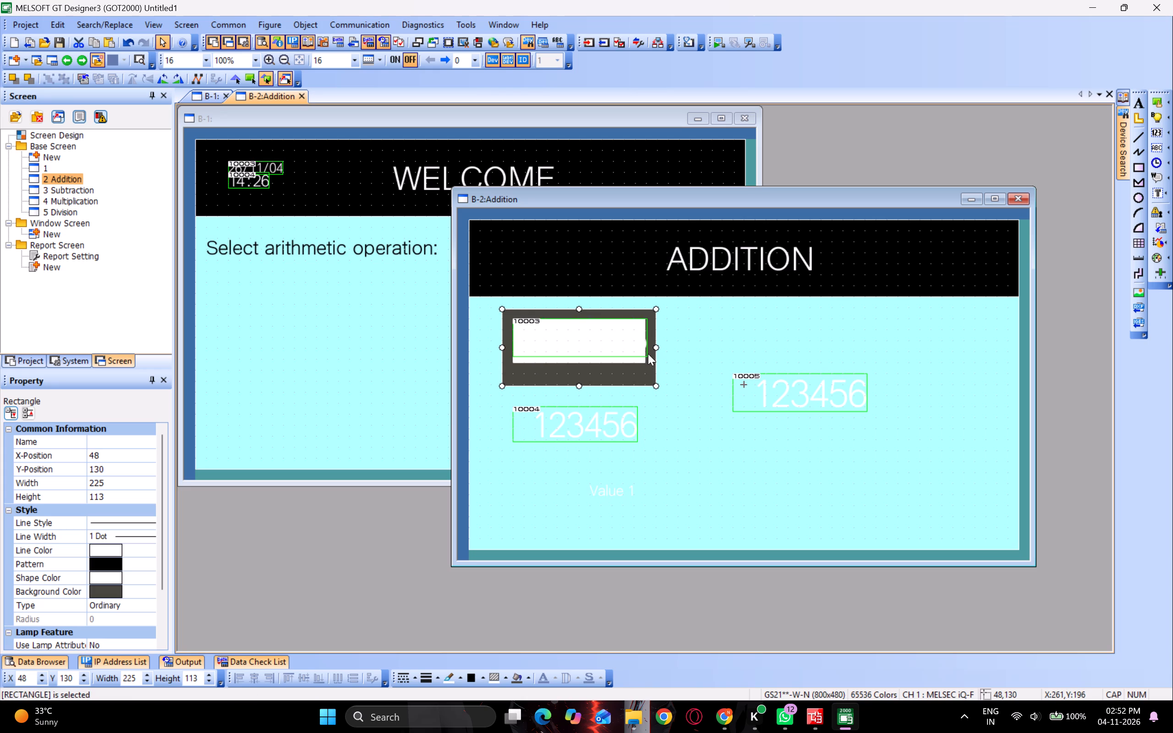
# Bring numerical display 10003 to the front of the stacking order, above the white rectangle.
pyautogui.click(645, 354)
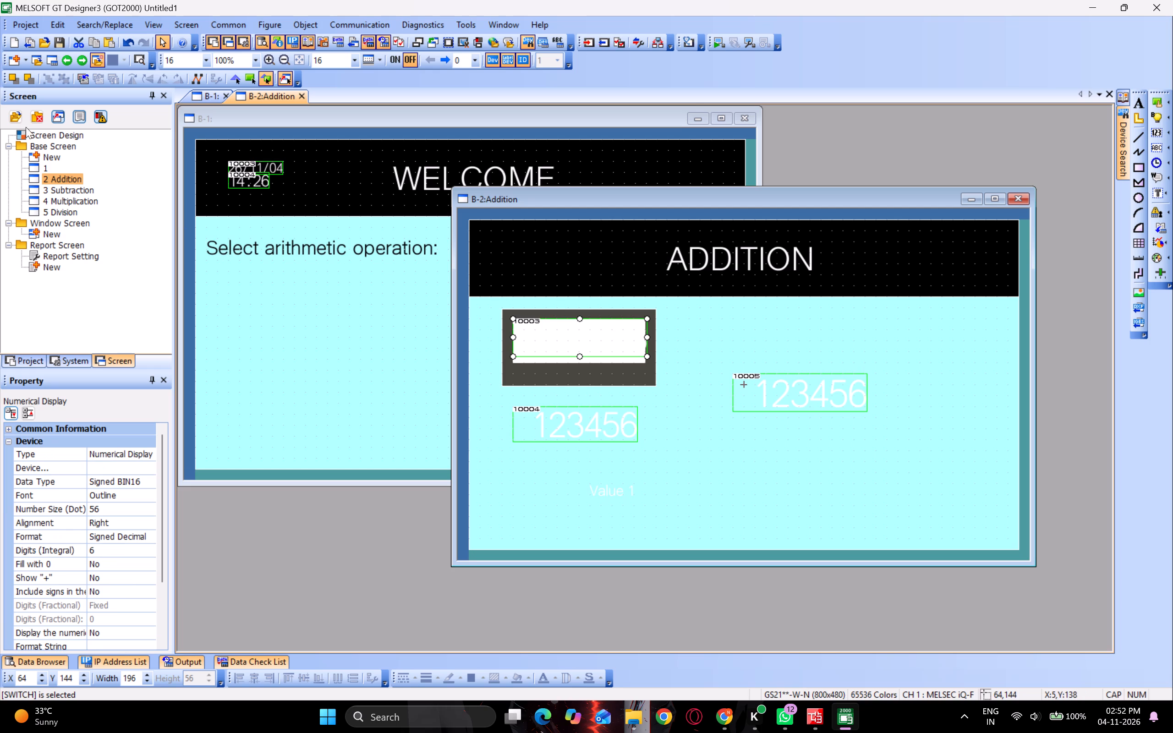
pyautogui.click(14, 83)
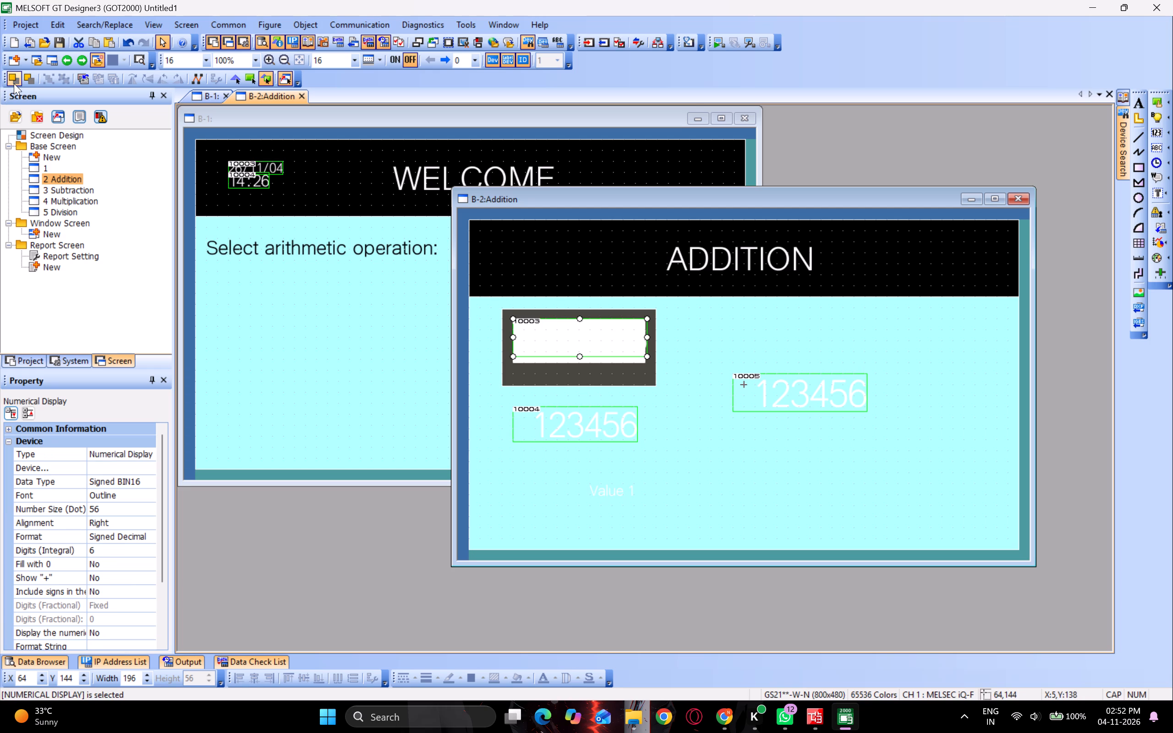
pyautogui.click(14, 83)
# Move numerical display 10003 off the white rectangle, change its type to Numerical Input, and set its numerical color to black.
pyautogui.moveTo(630, 353); pyautogui.dragTo(709, 359)
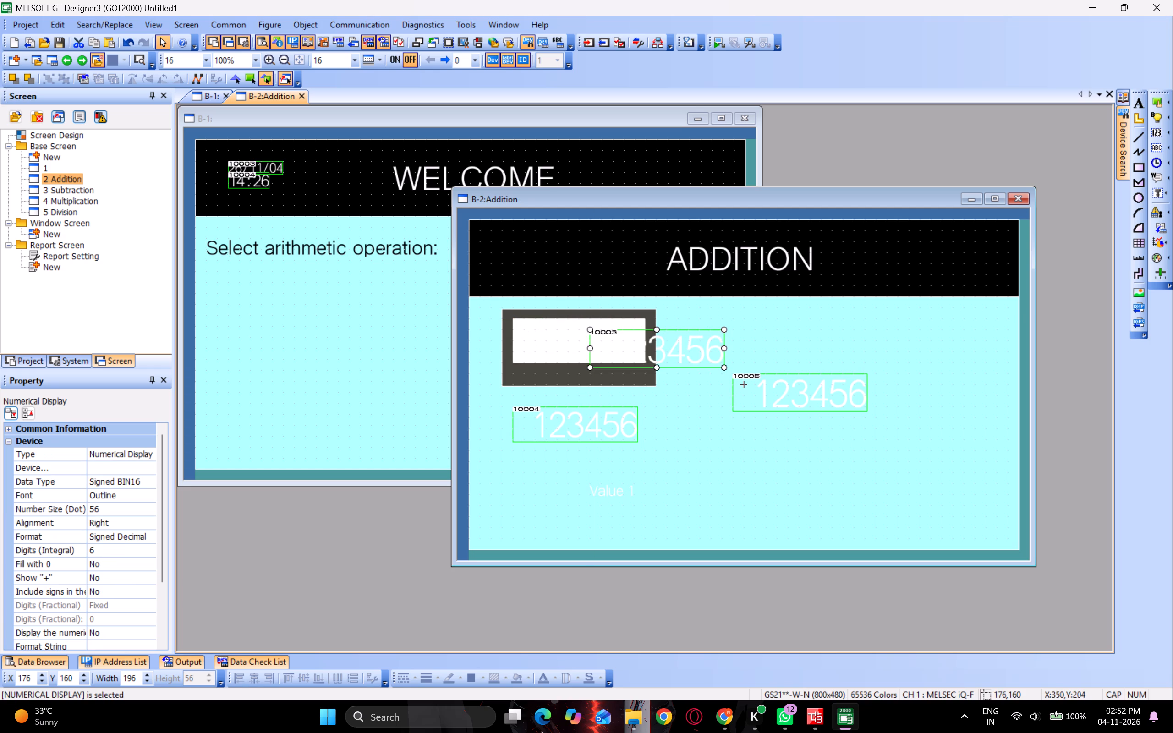
pyautogui.doubleClick(709, 359)
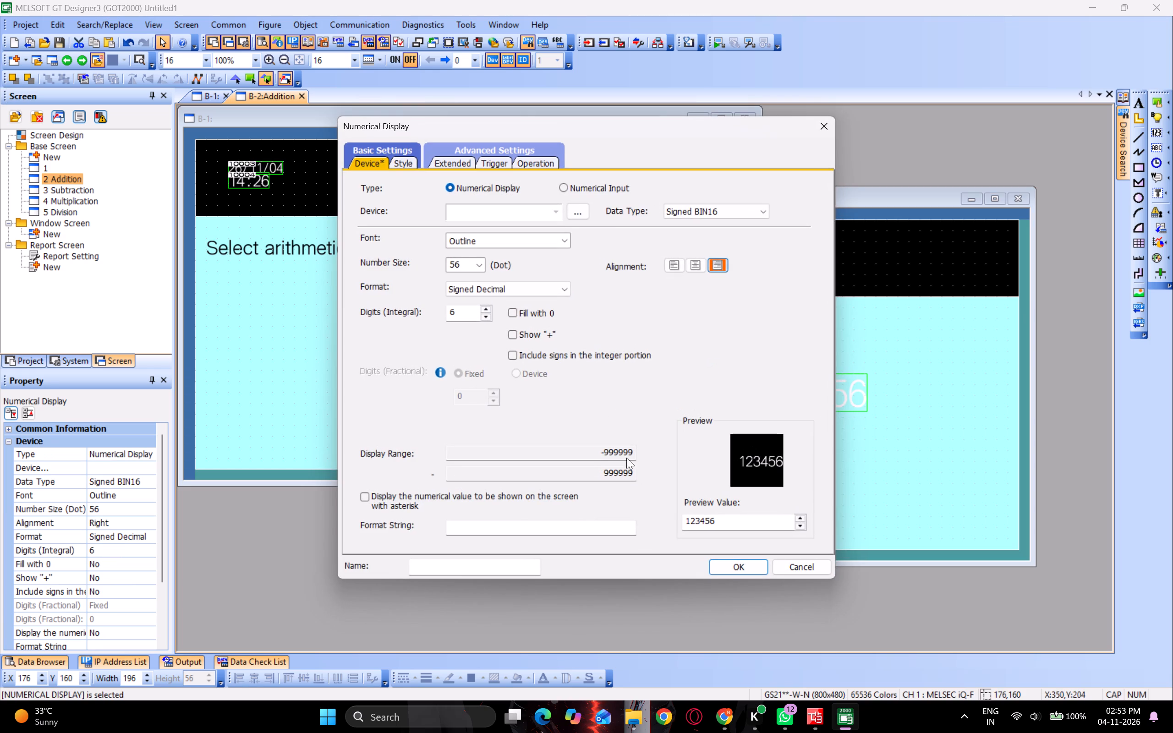
pyautogui.click(573, 191)
pyautogui.click(426, 166)
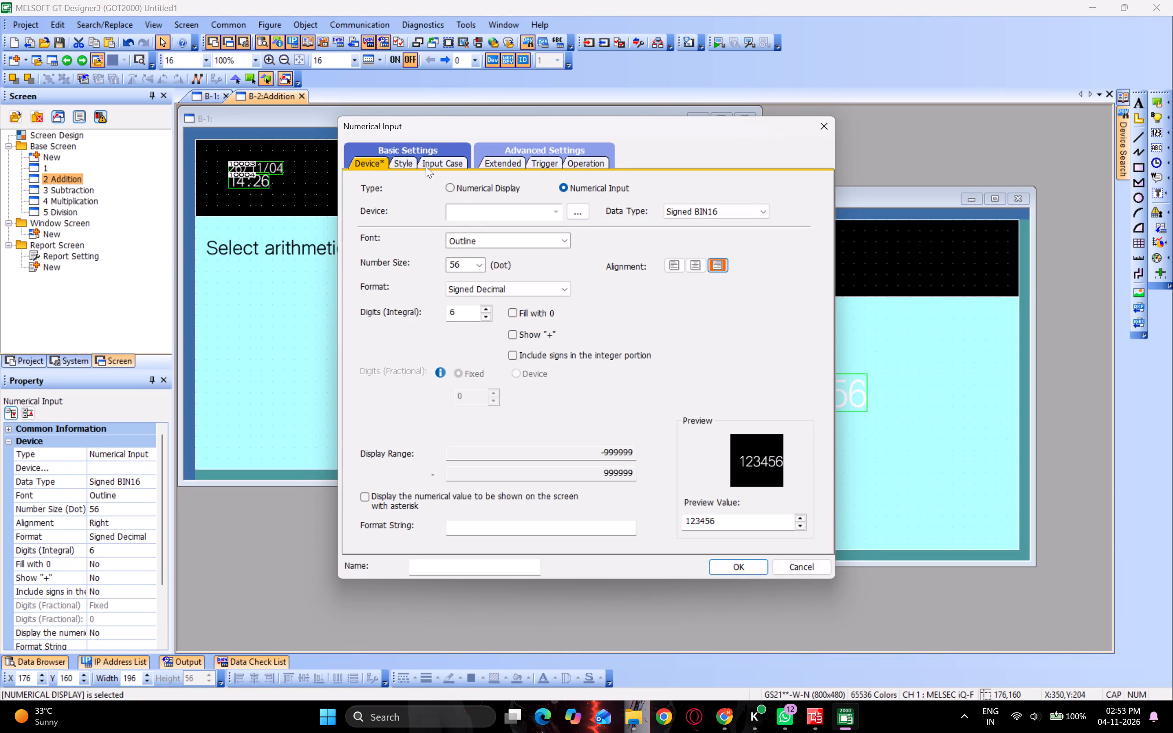
pyautogui.click(403, 161)
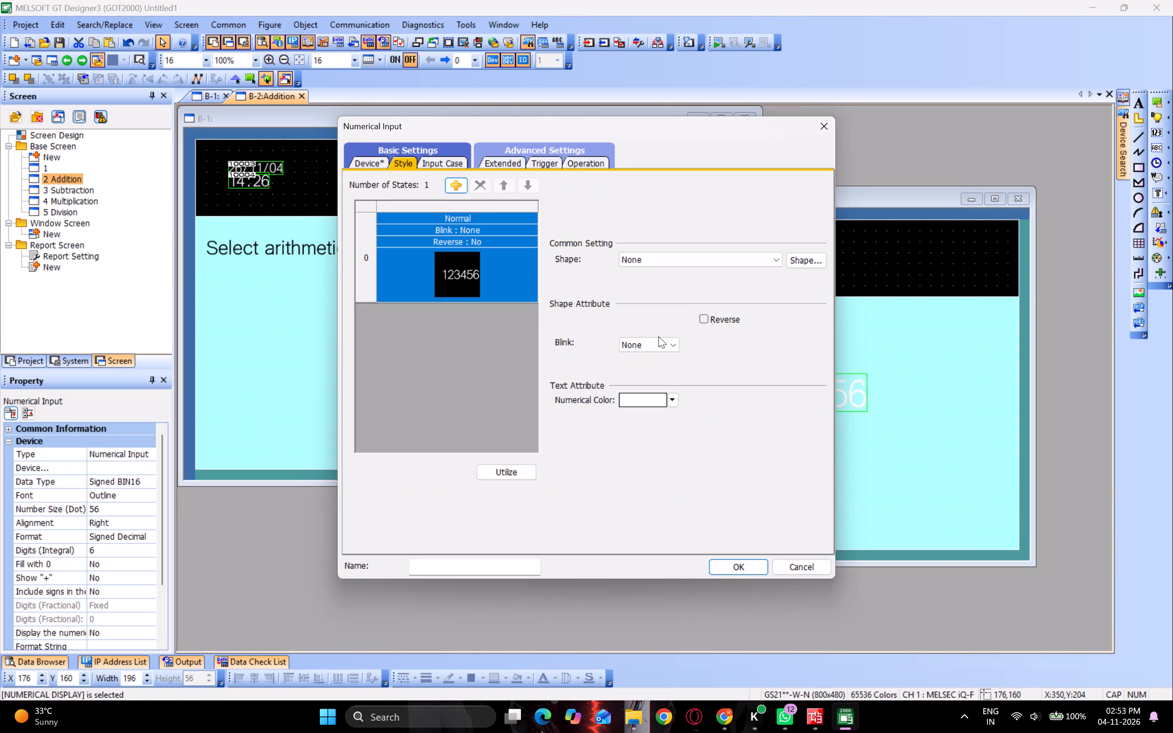
pyautogui.click(643, 395)
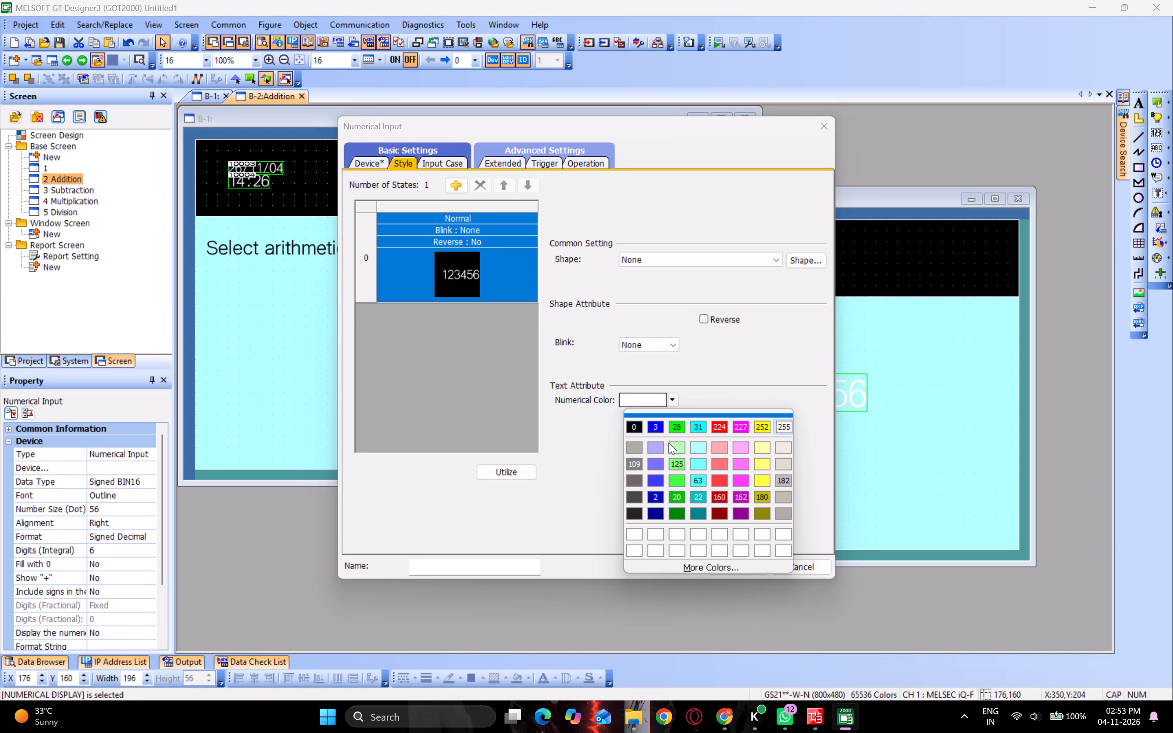
pyautogui.click(635, 424)
pyautogui.click(739, 569)
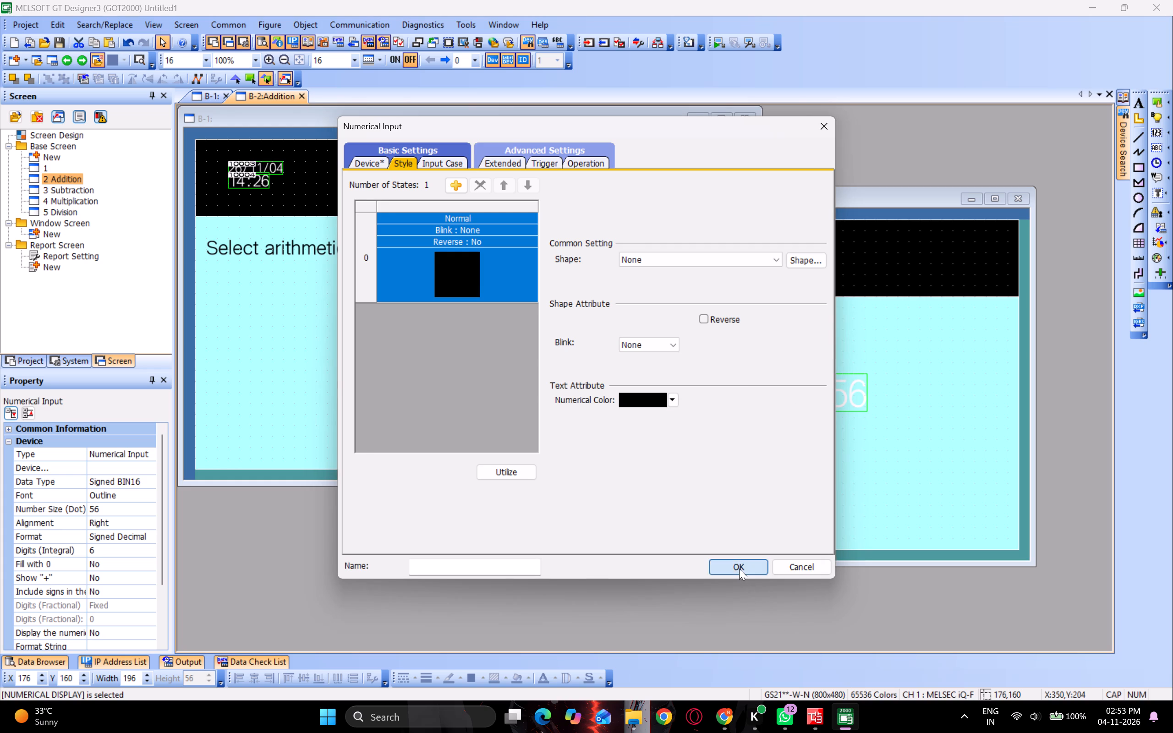
# Move numerical input 10003 back onto the white rectangle at X 64, Y 144.
pyautogui.moveTo(691, 351); pyautogui.dragTo(619, 339)
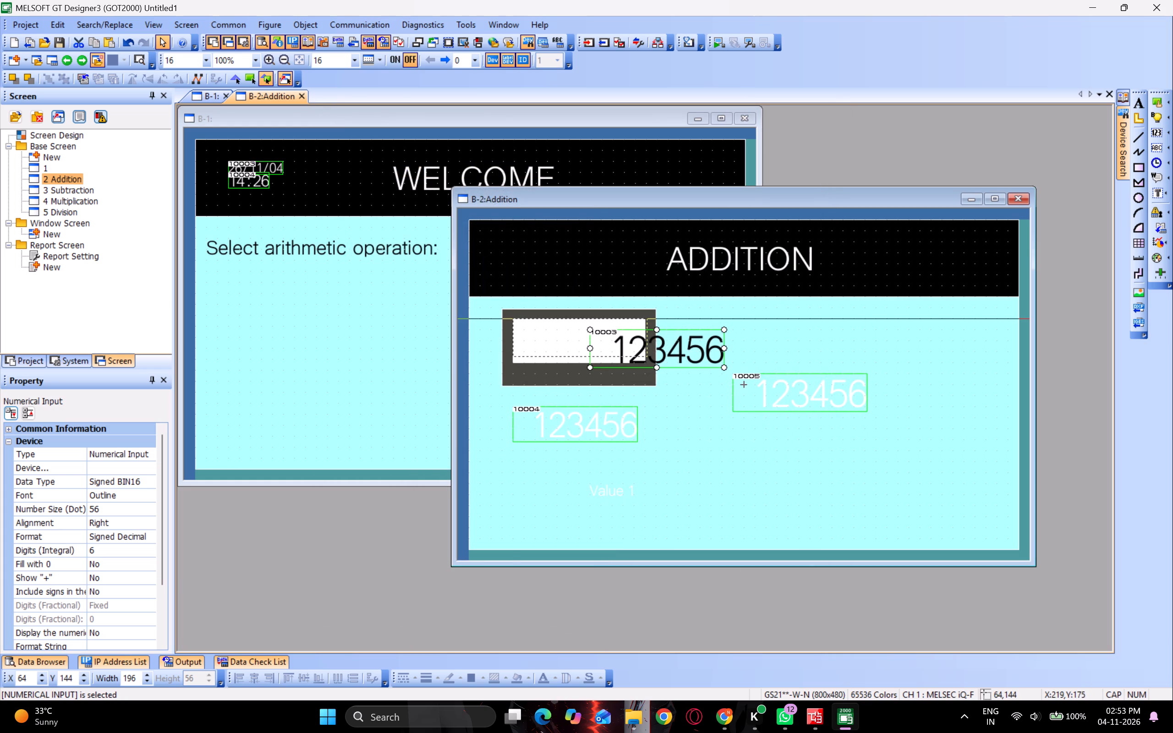
pyautogui.moveTo(619, 339); pyautogui.dragTo(614, 342)
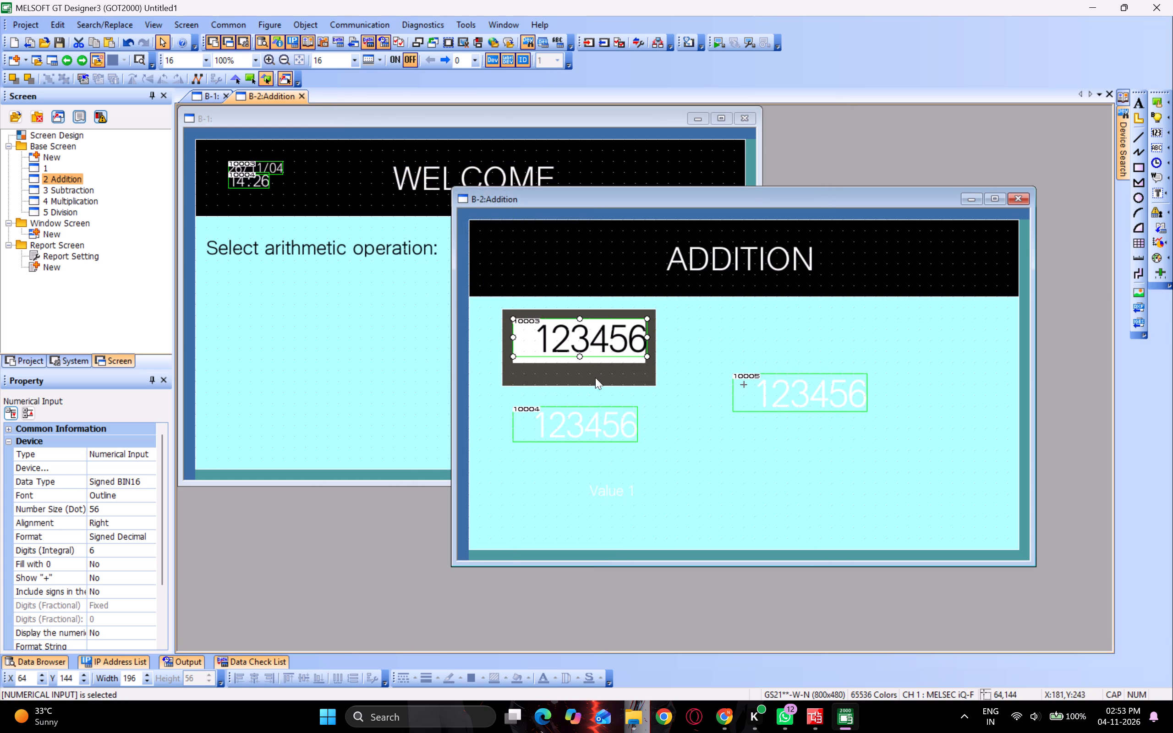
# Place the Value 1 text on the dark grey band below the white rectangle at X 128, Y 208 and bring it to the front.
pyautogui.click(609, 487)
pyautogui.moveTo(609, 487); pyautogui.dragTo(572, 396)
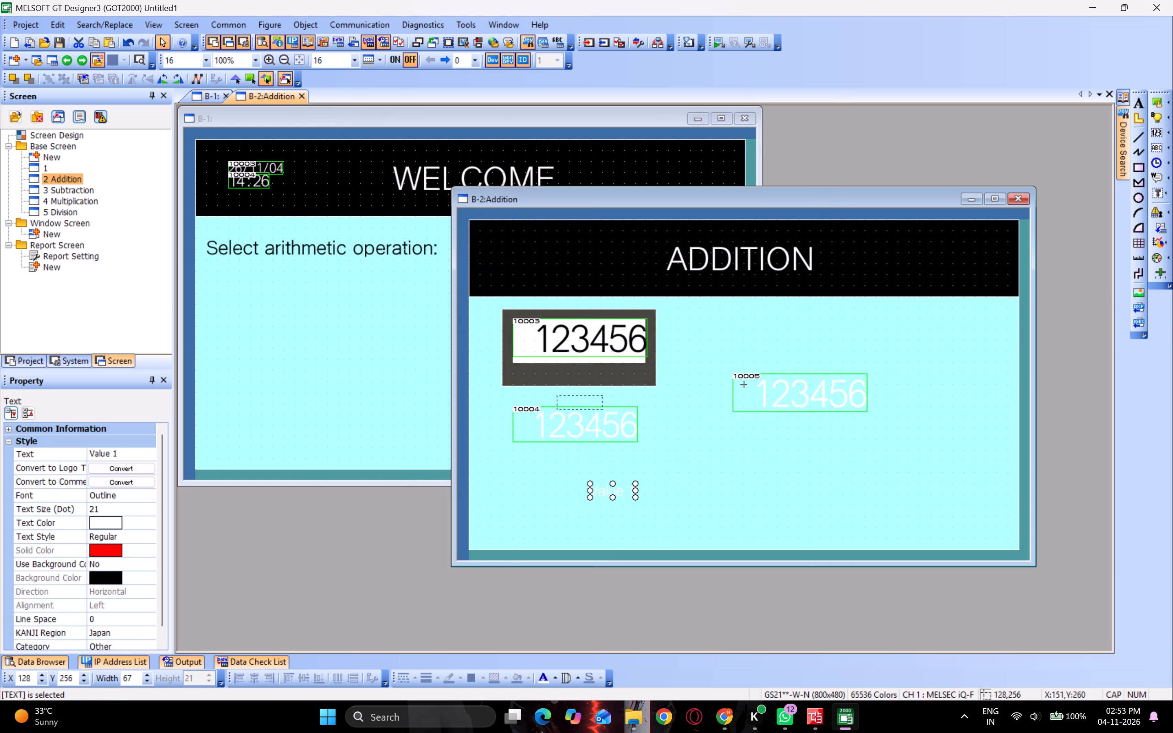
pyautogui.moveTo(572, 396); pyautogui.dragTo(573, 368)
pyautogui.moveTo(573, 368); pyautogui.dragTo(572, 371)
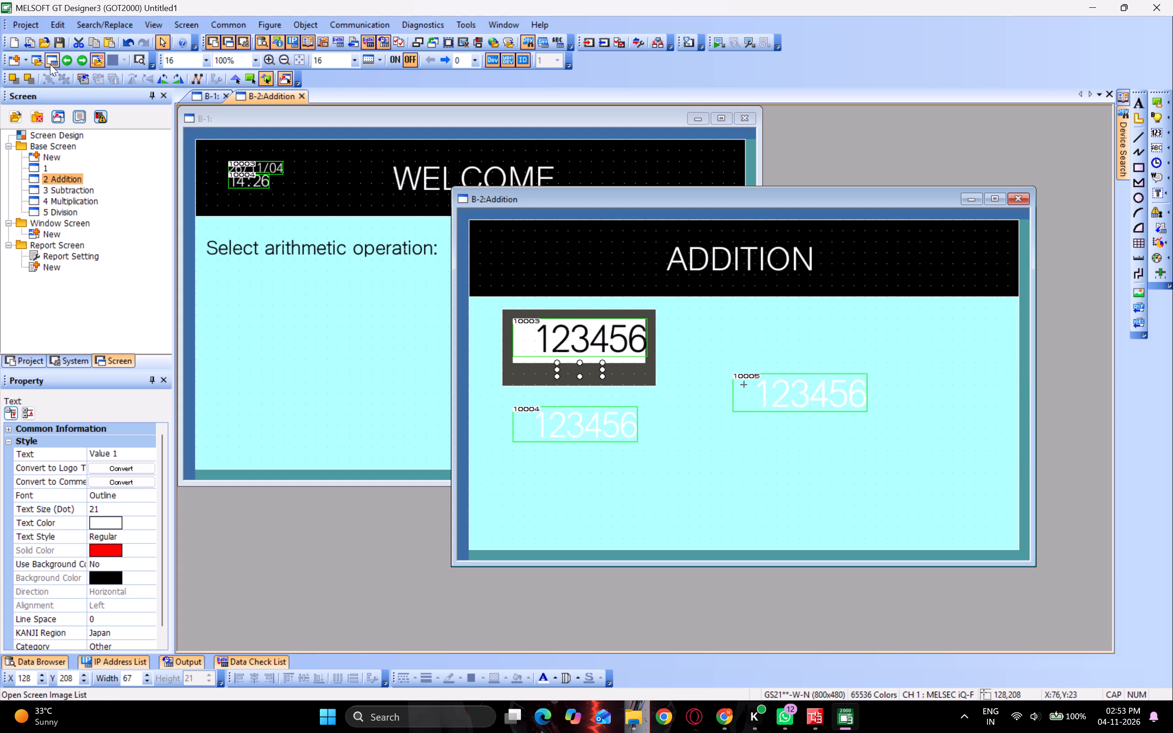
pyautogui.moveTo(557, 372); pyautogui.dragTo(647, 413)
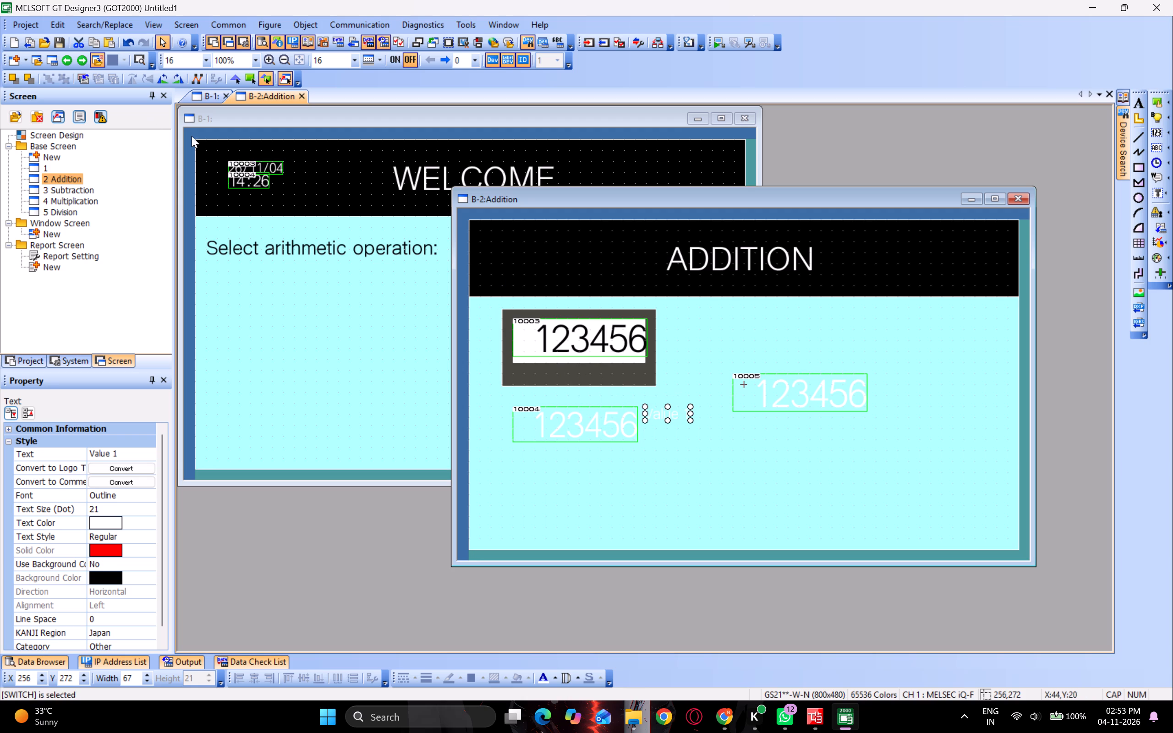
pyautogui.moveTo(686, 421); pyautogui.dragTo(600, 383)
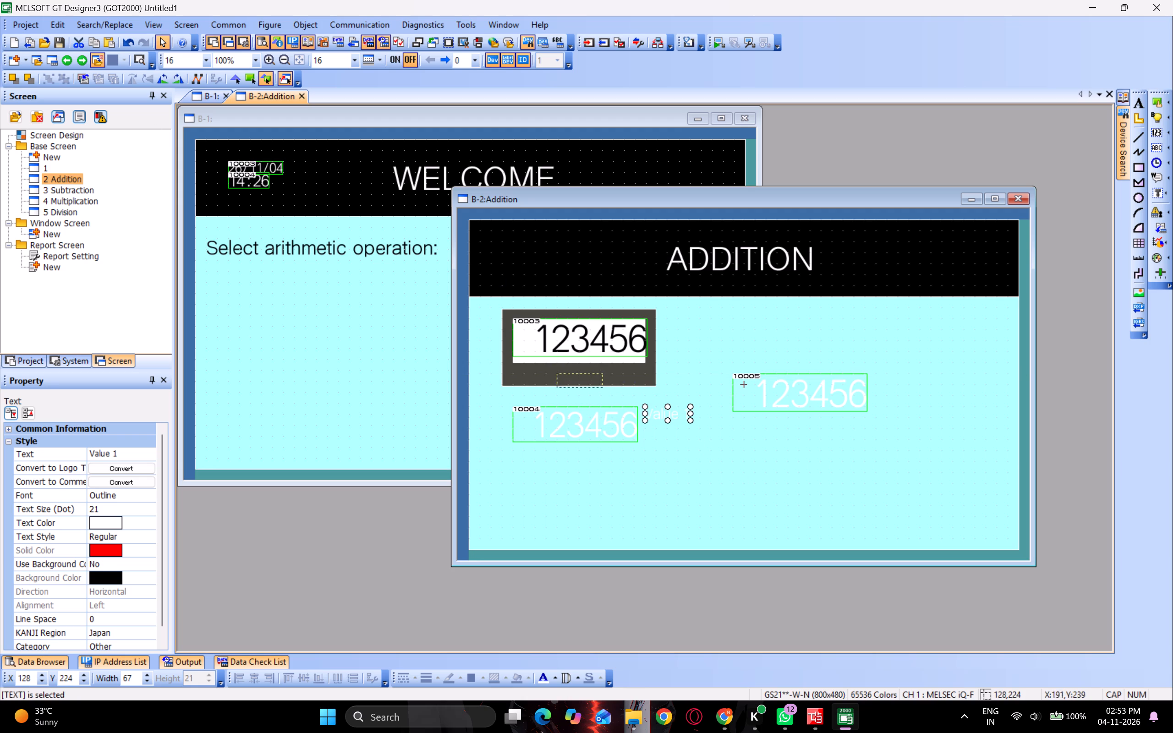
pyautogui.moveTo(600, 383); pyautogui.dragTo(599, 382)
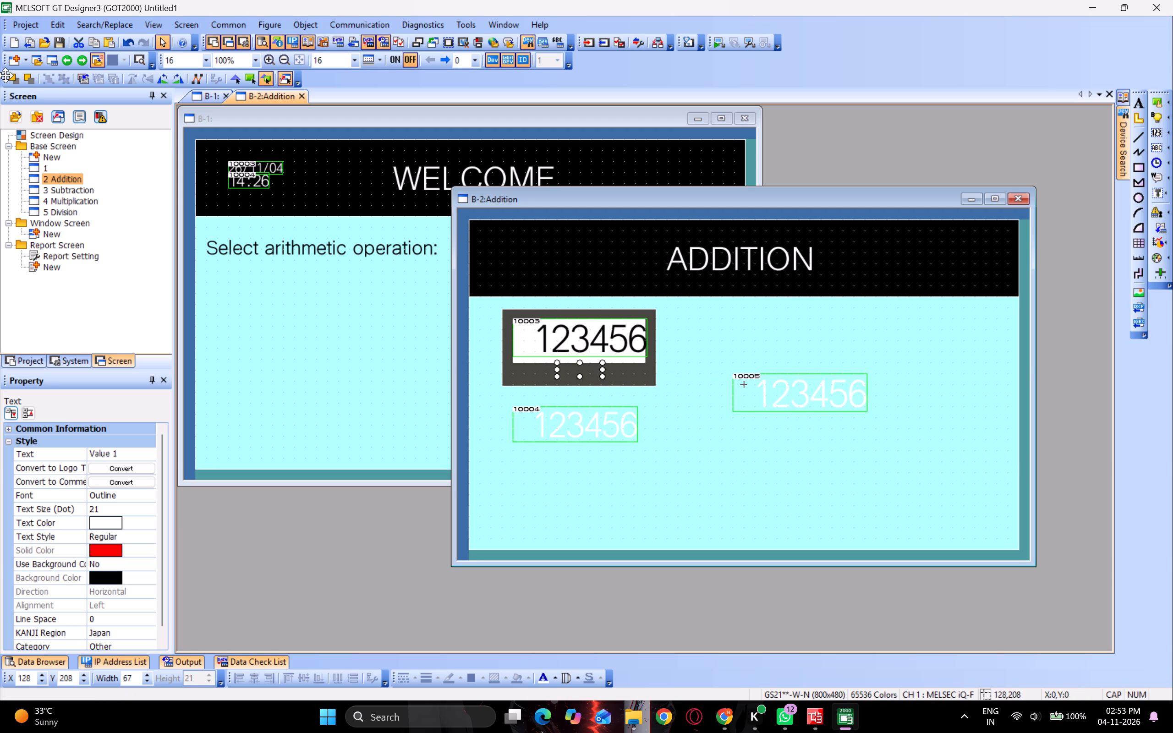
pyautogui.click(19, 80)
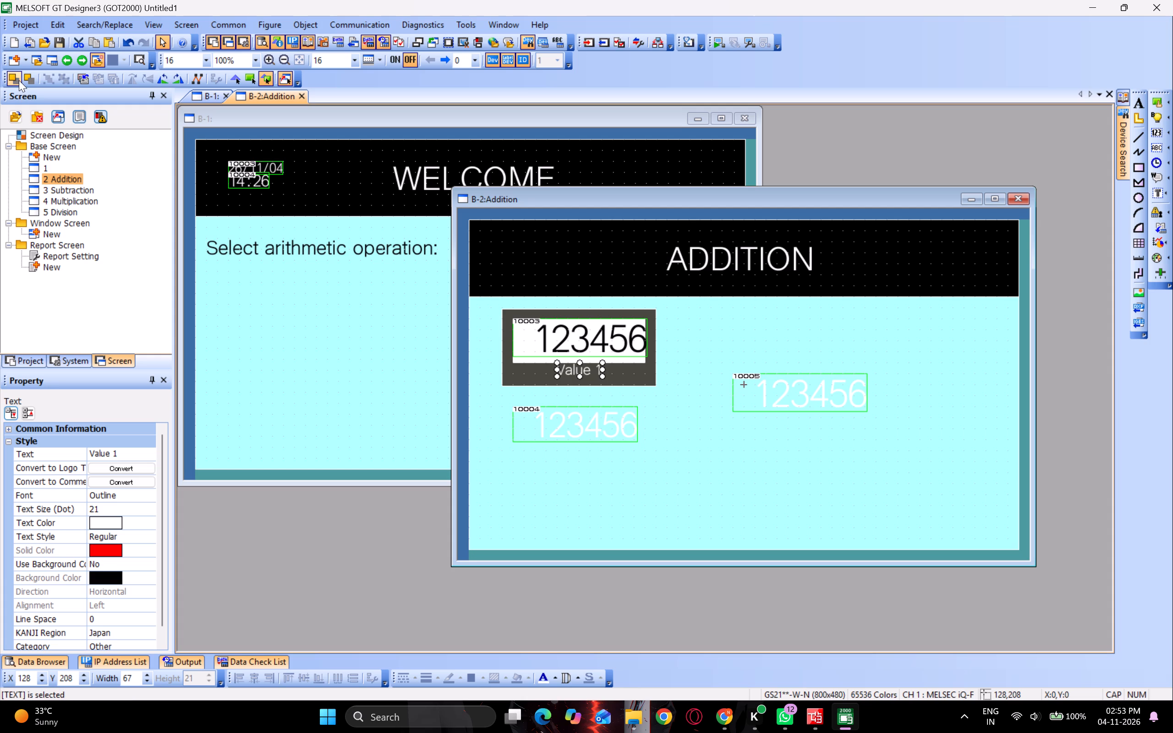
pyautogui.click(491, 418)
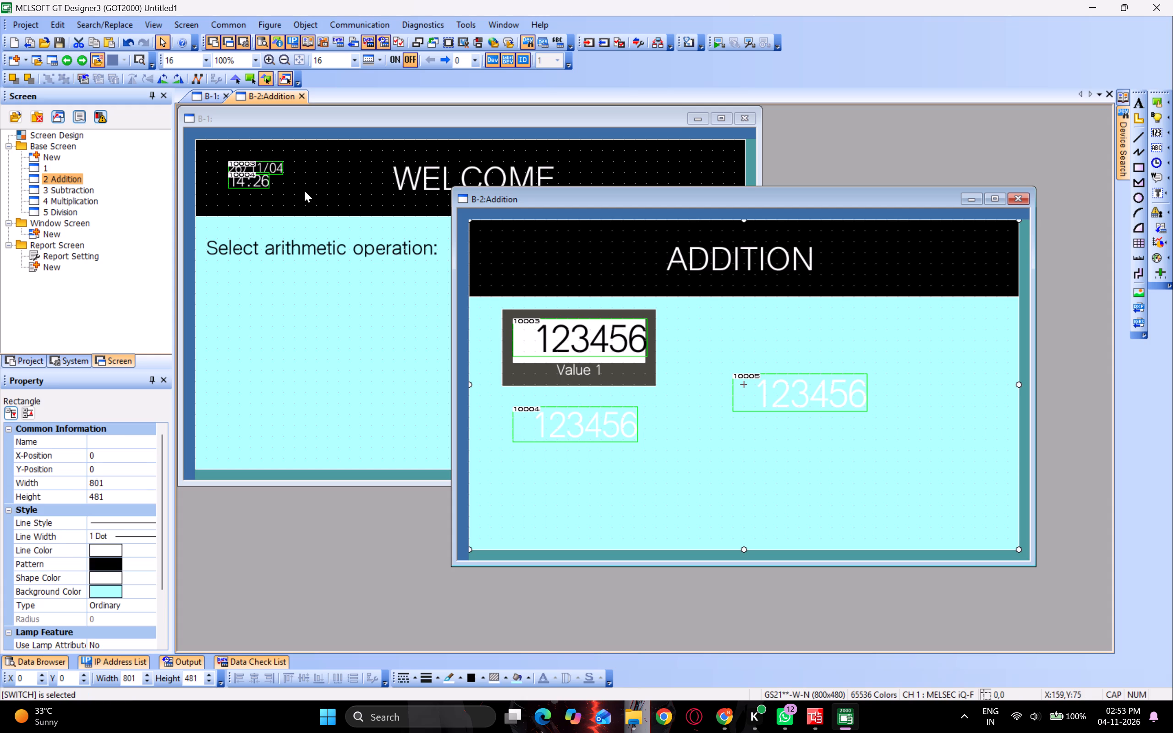
# Delete the Value 1 text from the dark grey rectangle.
pyautogui.click(596, 375)
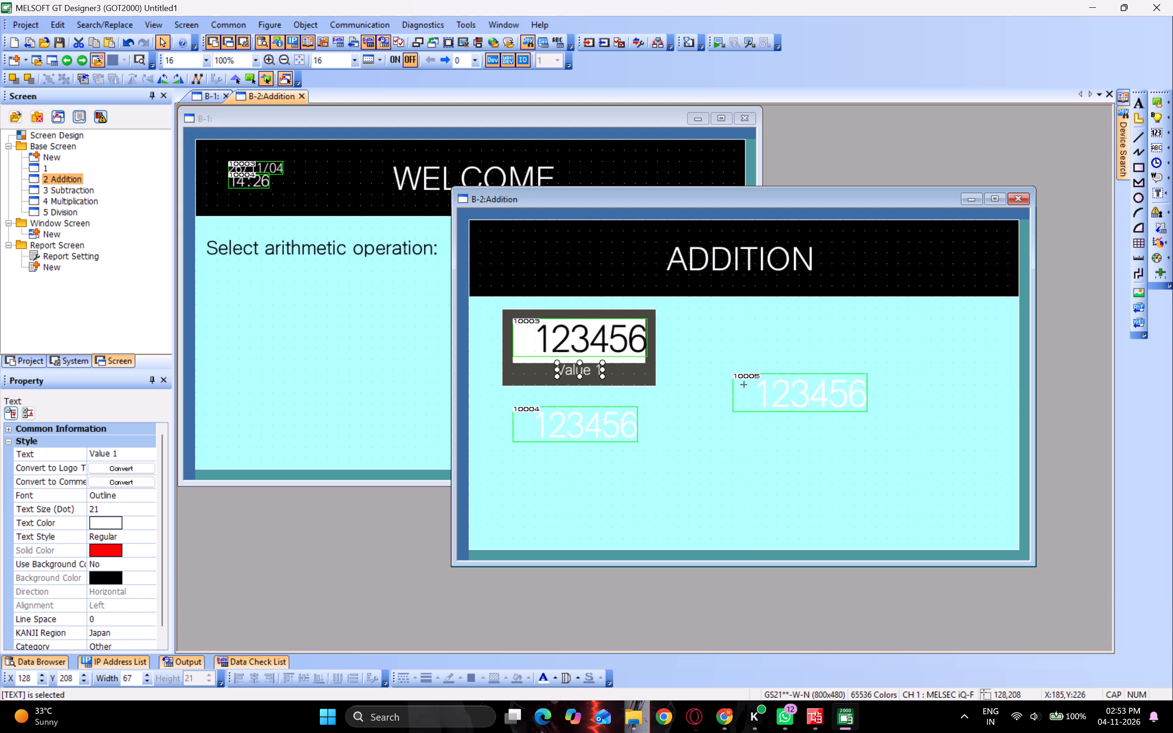
pyautogui.press('Delete')
# Shorten the dark grey rectangle from its bottom edge to leave a narrow border below the white rectangle.
pyautogui.click(596, 375)
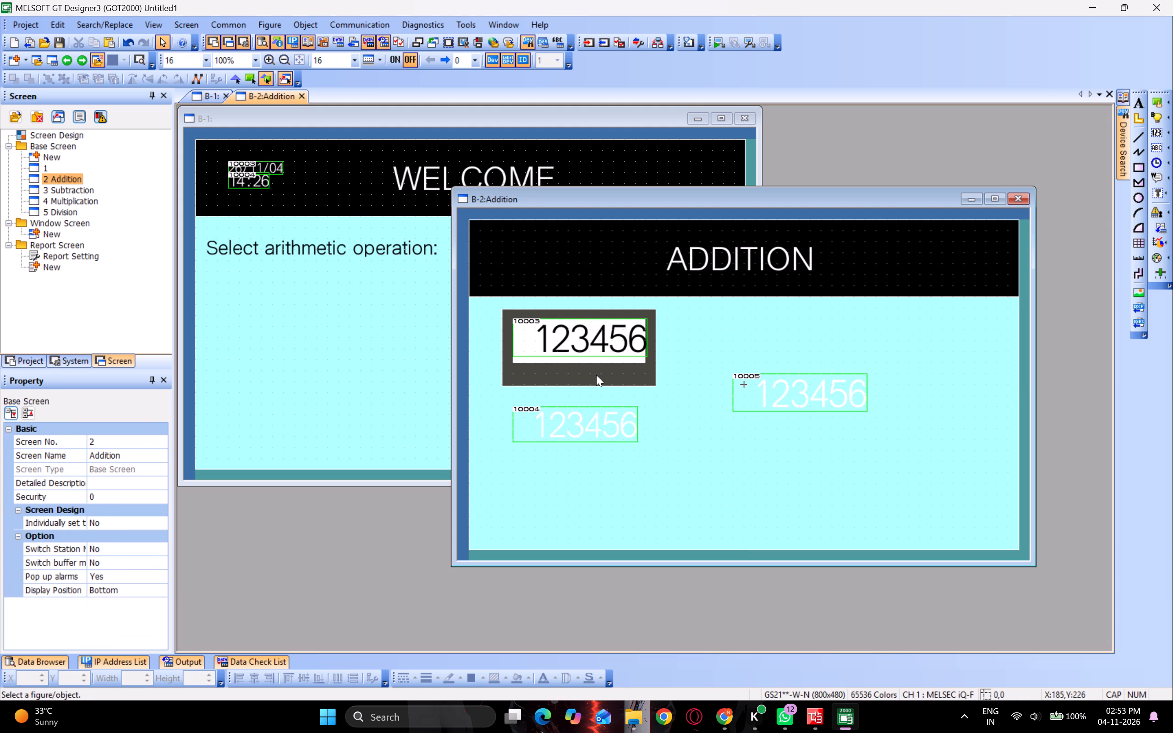
pyautogui.moveTo(580, 386); pyautogui.dragTo(577, 378)
pyautogui.click(668, 386)
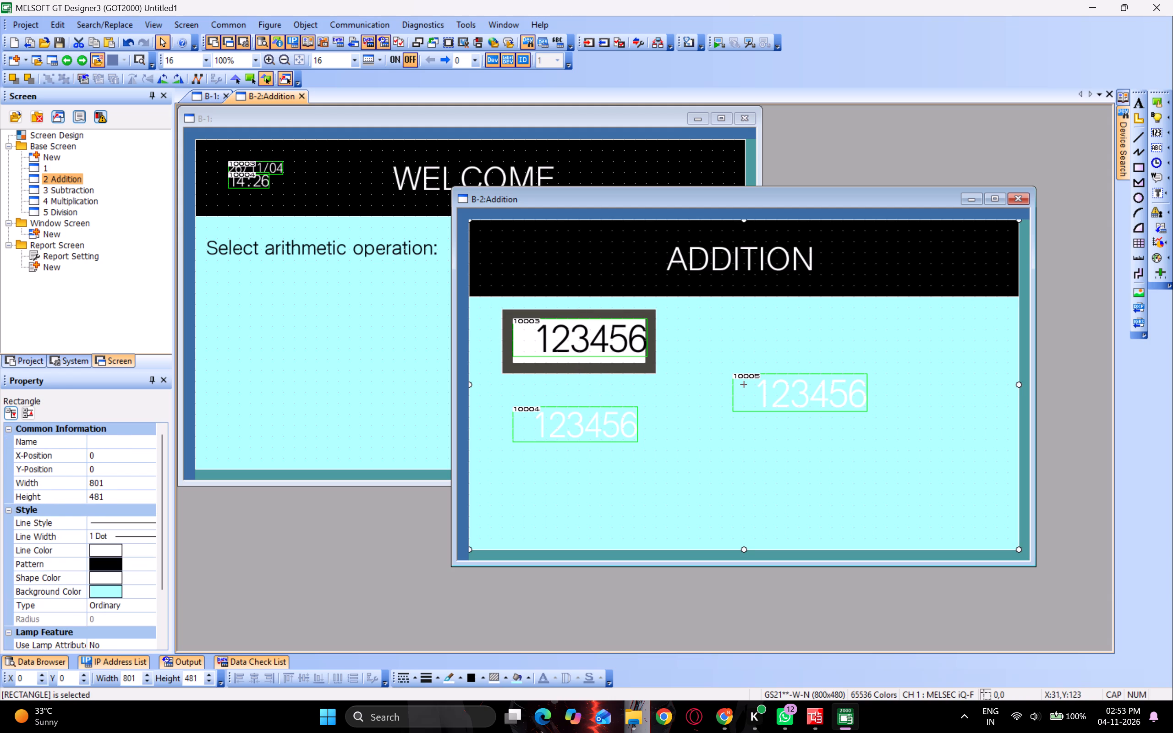
pyautogui.click(461, 311)
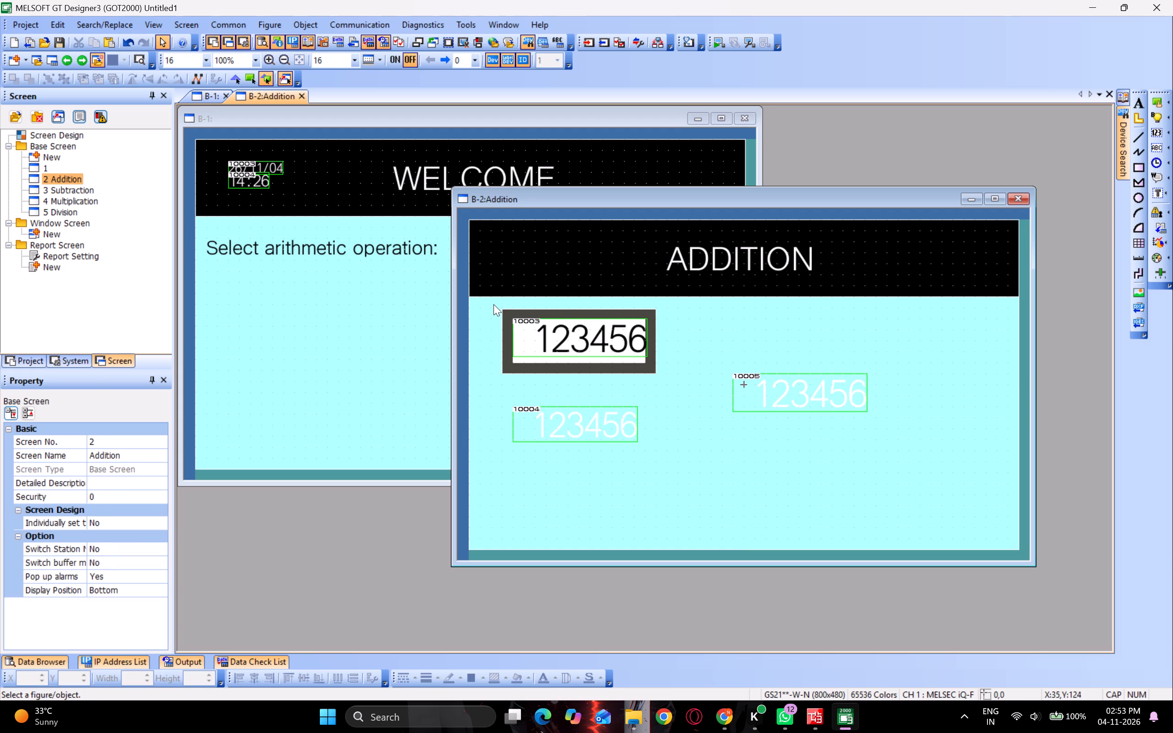
# Replace numerical display 10004 with a copy of numerical input 10003 and its two background rectangles, placed below the original at X 48, Y 256.
pyautogui.moveTo(493, 304); pyautogui.dragTo(669, 381)
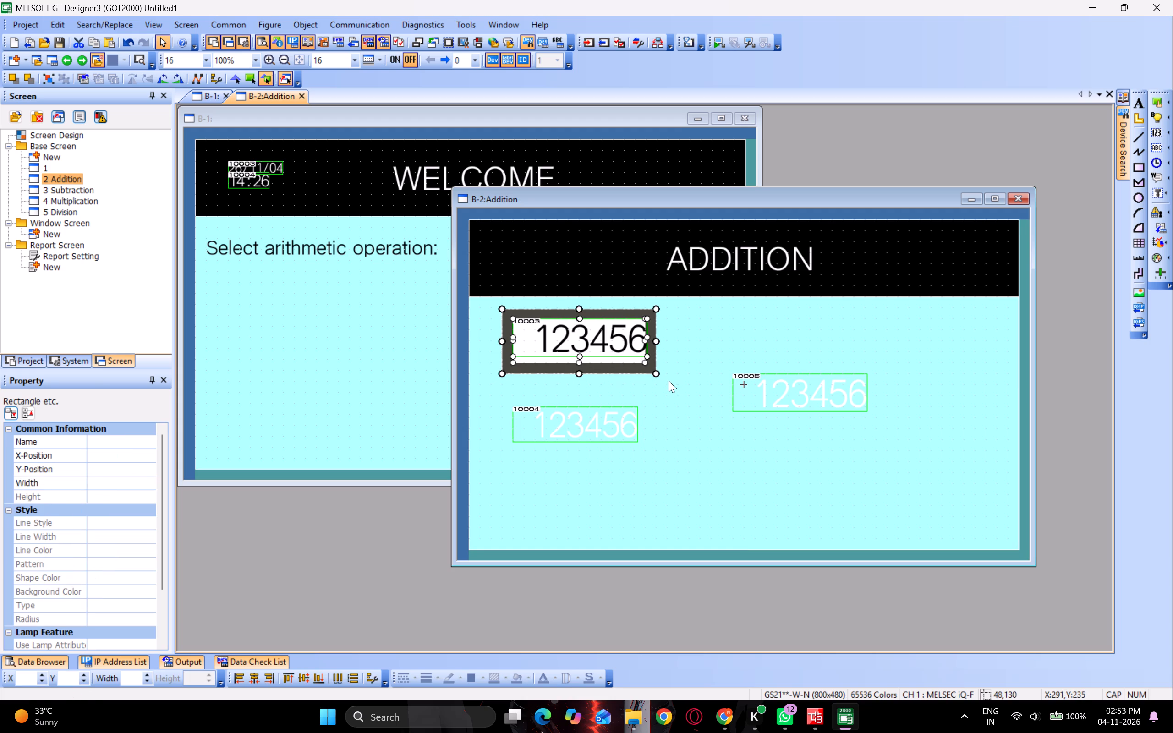
pyautogui.hotkey('ctrl', 'c')
pyautogui.click(546, 421)
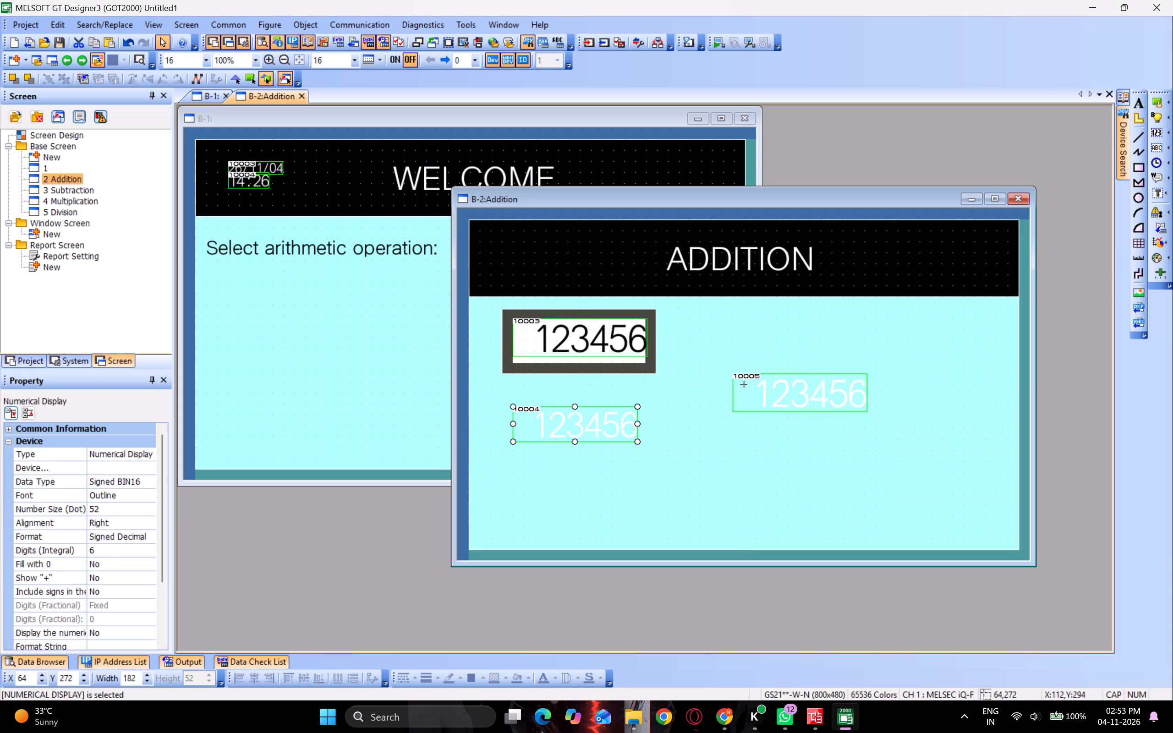
pyautogui.press('Delete')
pyautogui.hotkey('ctrl', 'v')
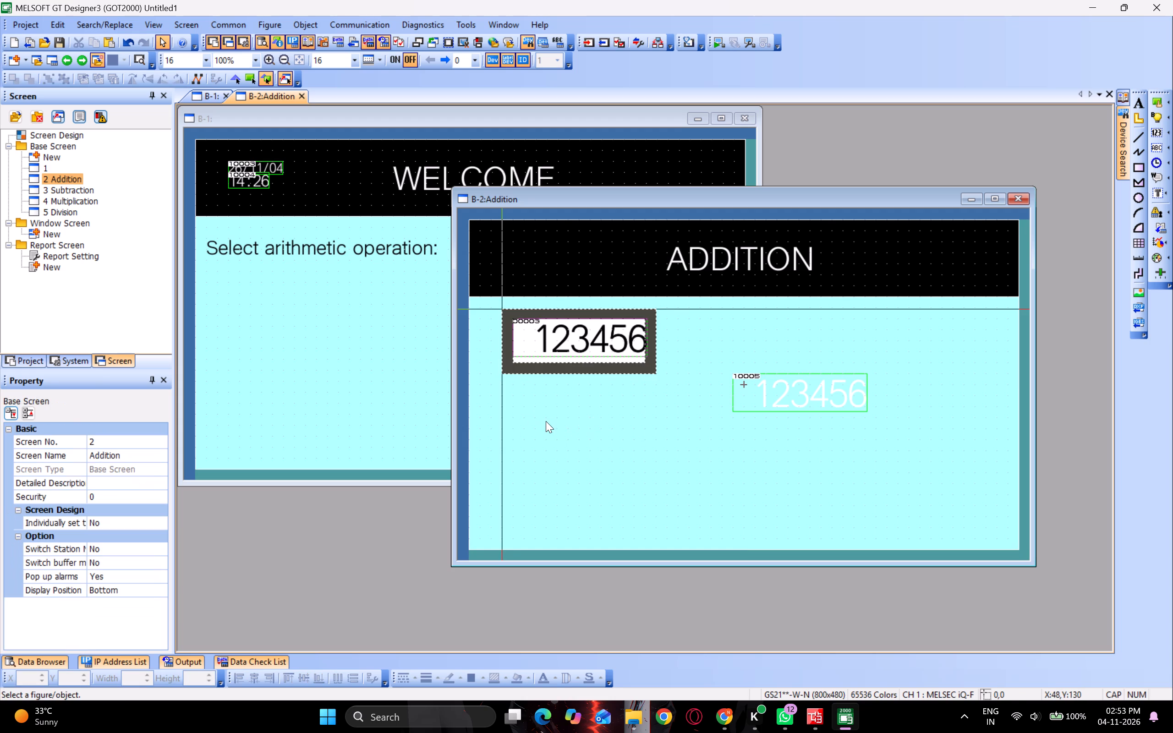
pyautogui.click(507, 399)
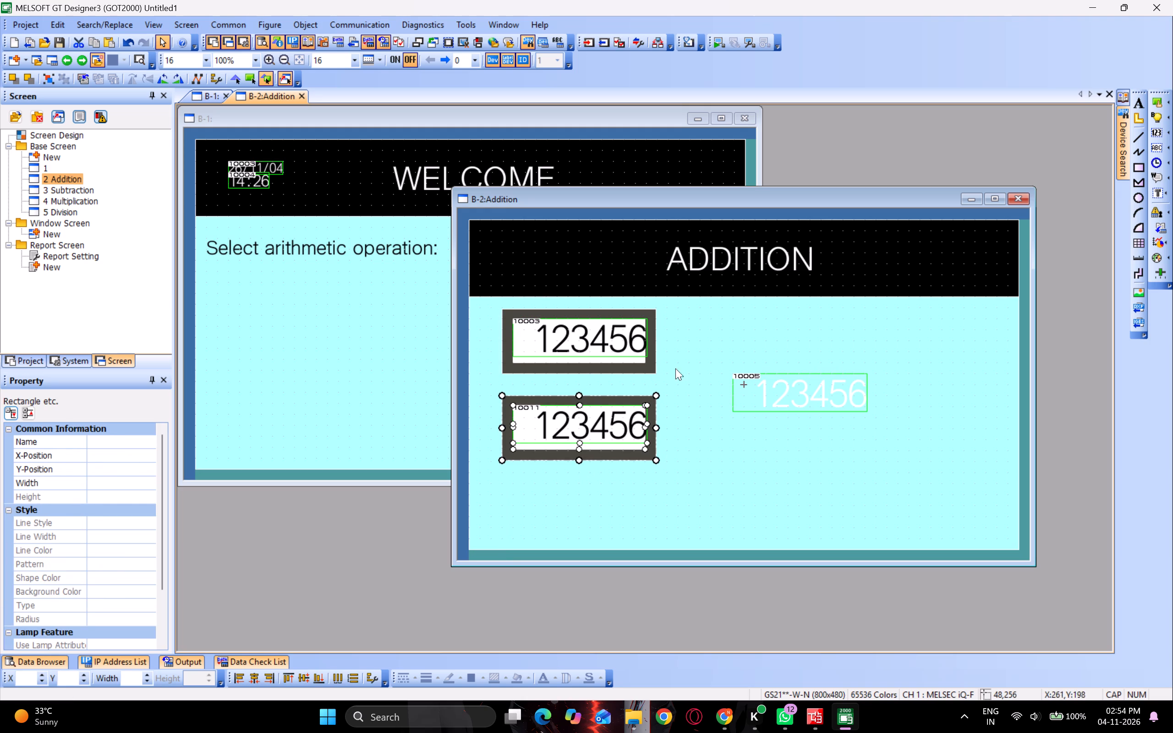
# Move the copied numerical input with both its rectangles straight down to X 48, Y 320.
pyautogui.click(793, 389)
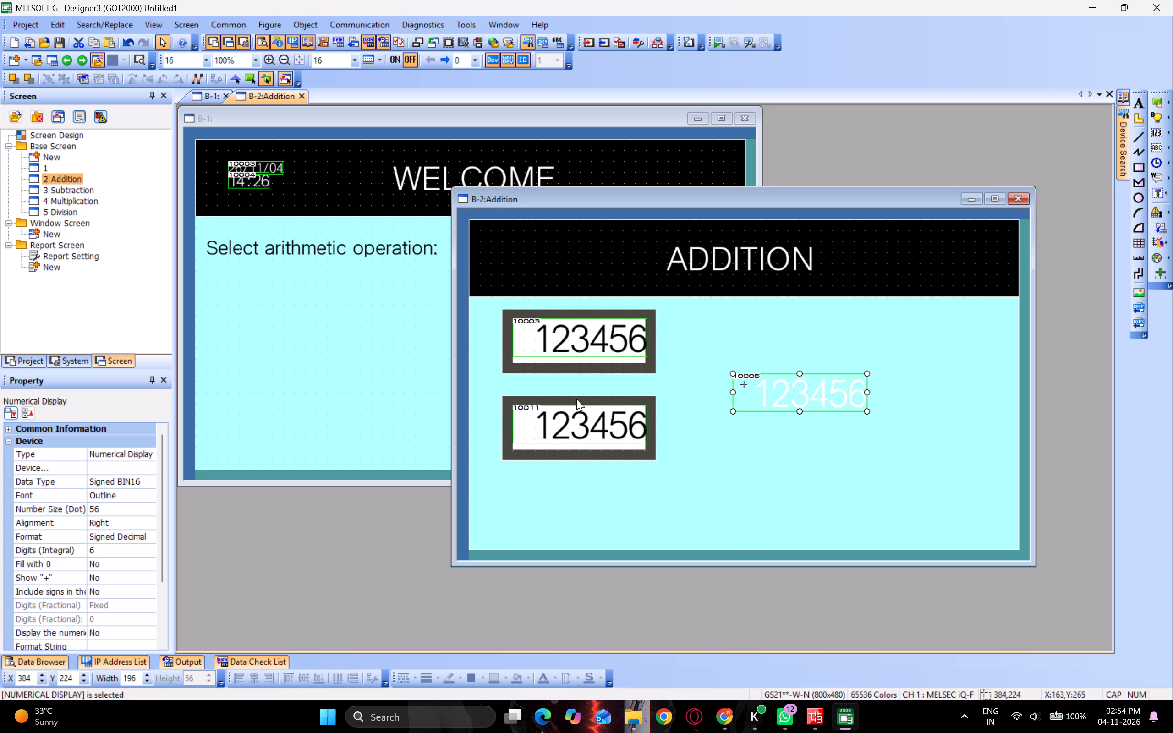
pyautogui.click(489, 390)
pyautogui.click(489, 390)
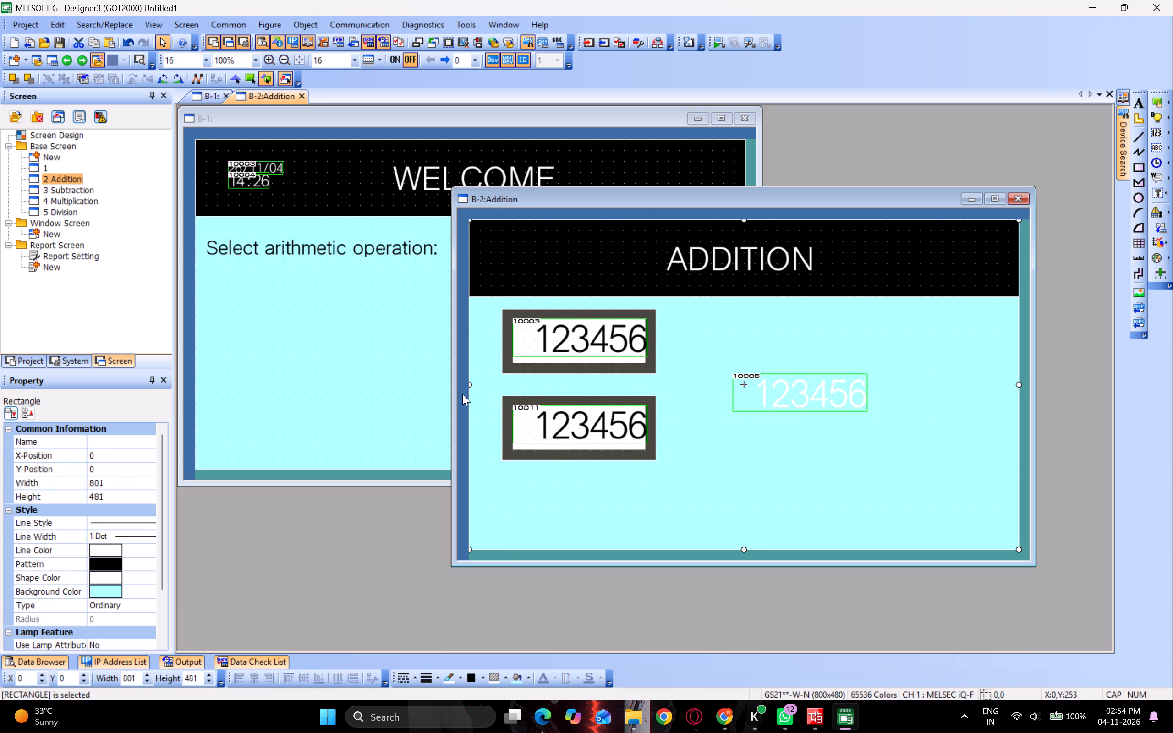
pyautogui.click(459, 394)
pyautogui.moveTo(499, 387); pyautogui.dragTo(681, 464)
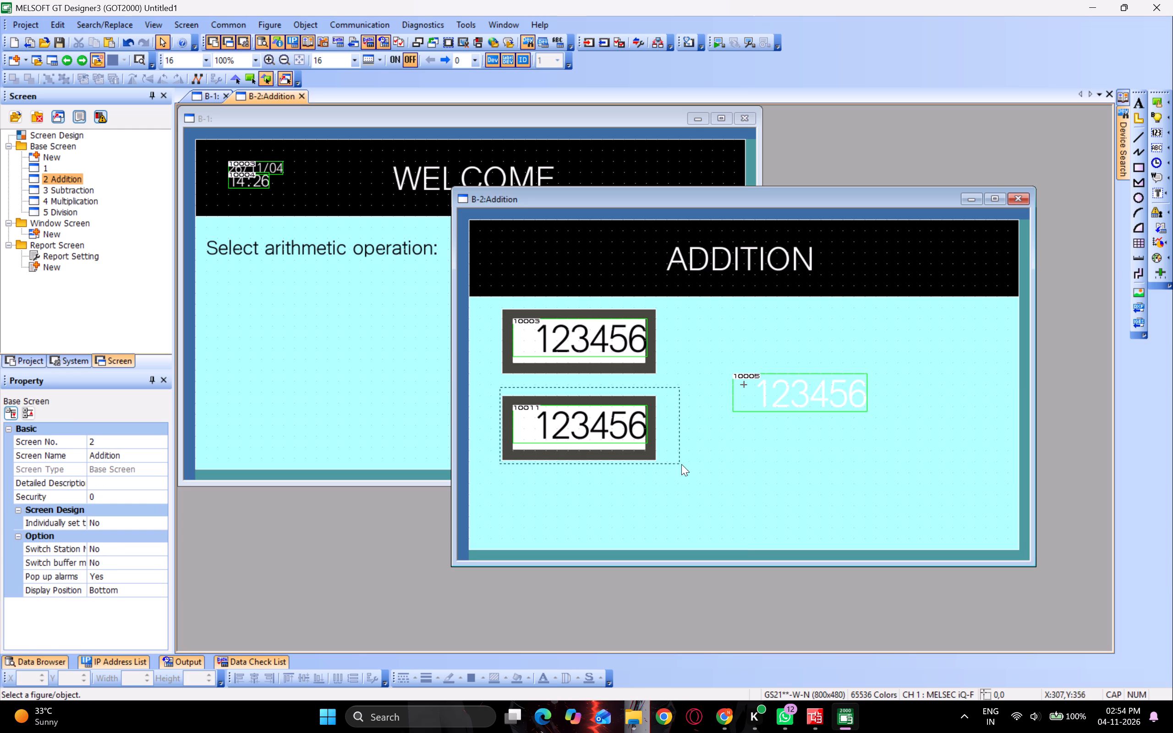
pyautogui.moveTo(681, 464); pyautogui.dragTo(671, 465)
pyautogui.moveTo(626, 452); pyautogui.dragTo(624, 470)
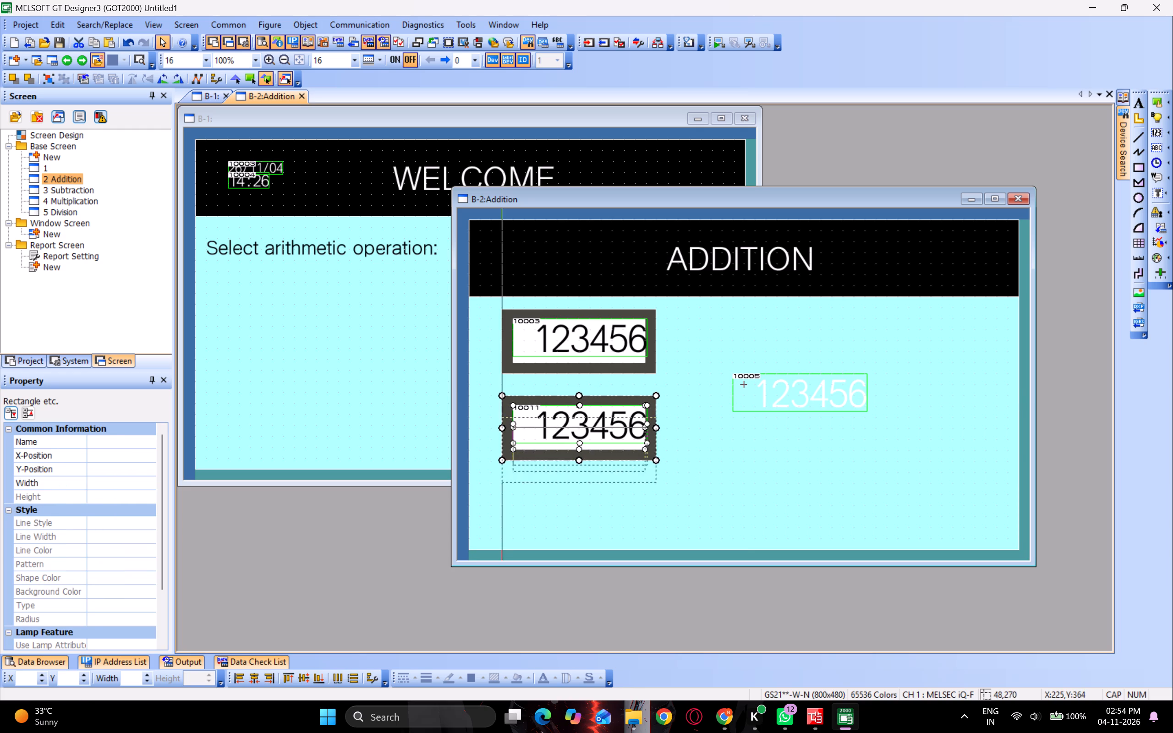
pyautogui.moveTo(624, 470); pyautogui.dragTo(624, 492)
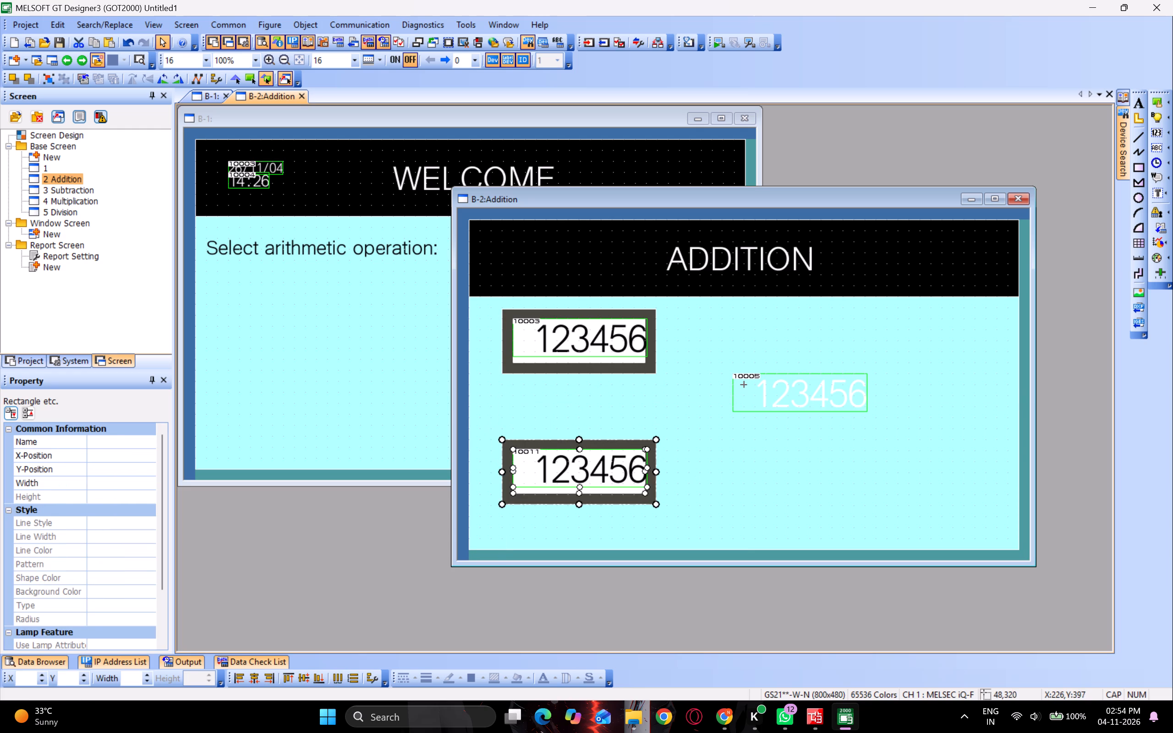
pyautogui.click(579, 401)
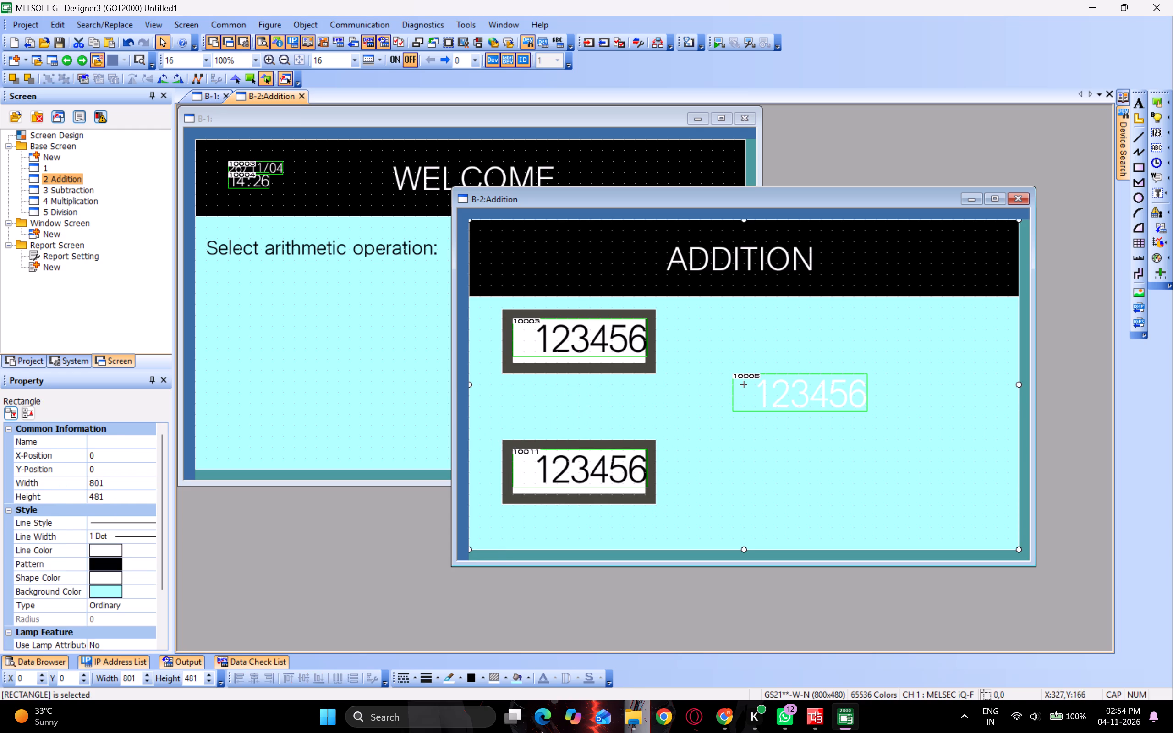
# Draw an 81 by 49 rectangle at X 112, Y 240 between the two framed numerical inputs.
pyautogui.click(1139, 161)
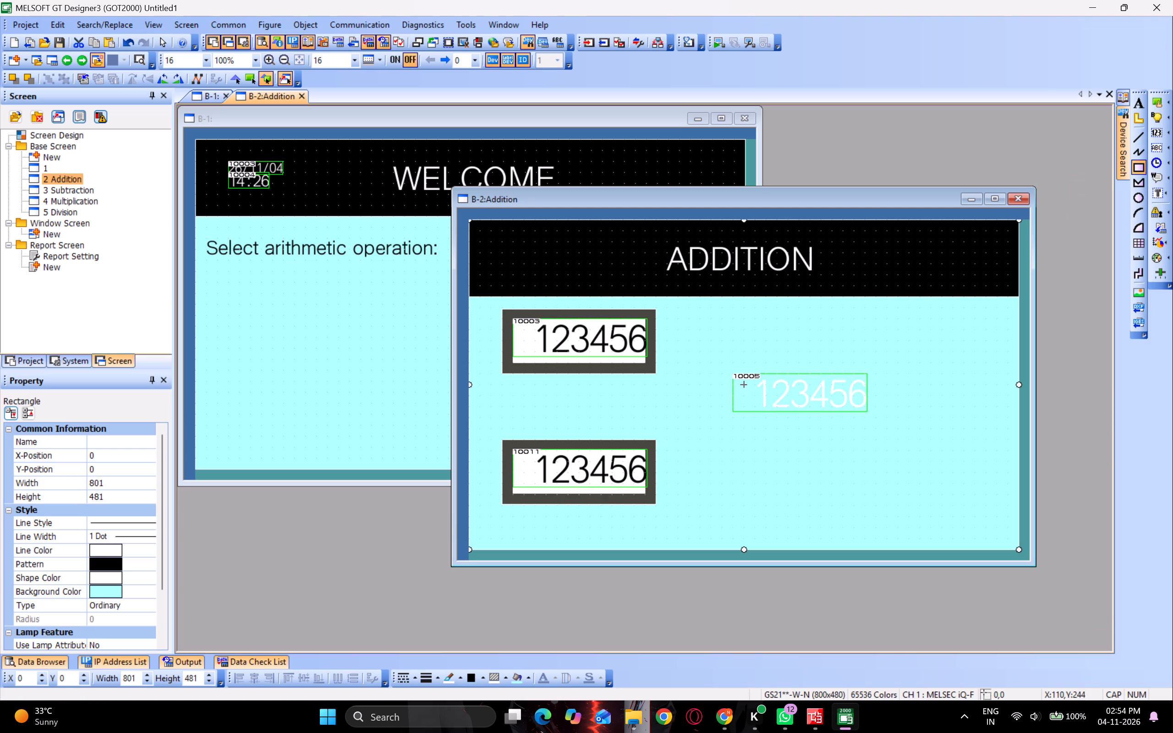
pyautogui.moveTo(543, 383); pyautogui.dragTo(597, 419)
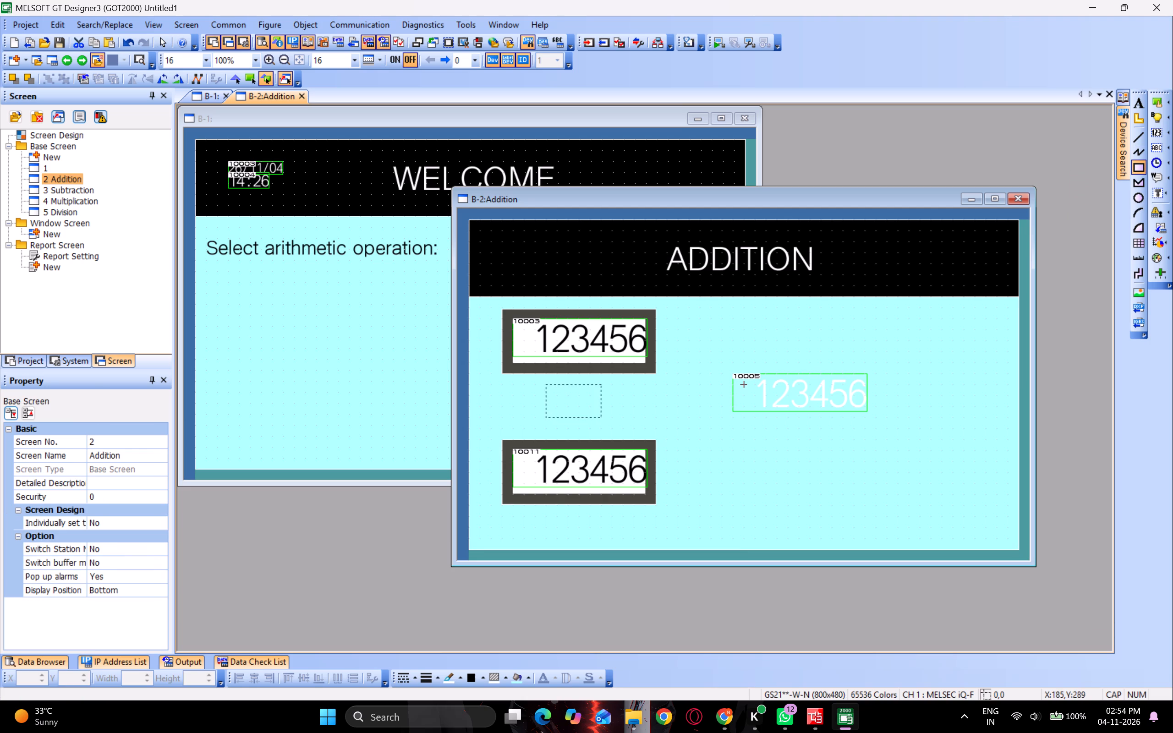
pyautogui.moveTo(597, 419); pyautogui.dragTo(597, 423)
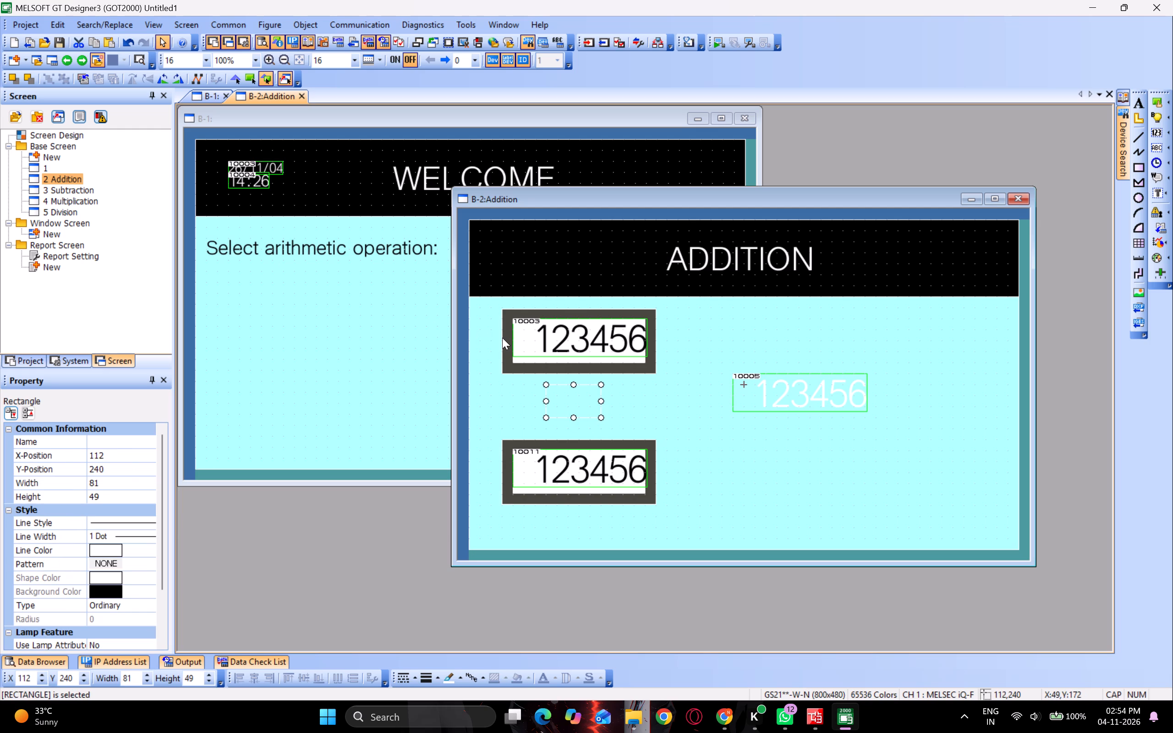
# Fill the rectangle between the two numerical inputs with pattern 8, leaving its shape colour white.
pyautogui.doubleClick(599, 407)
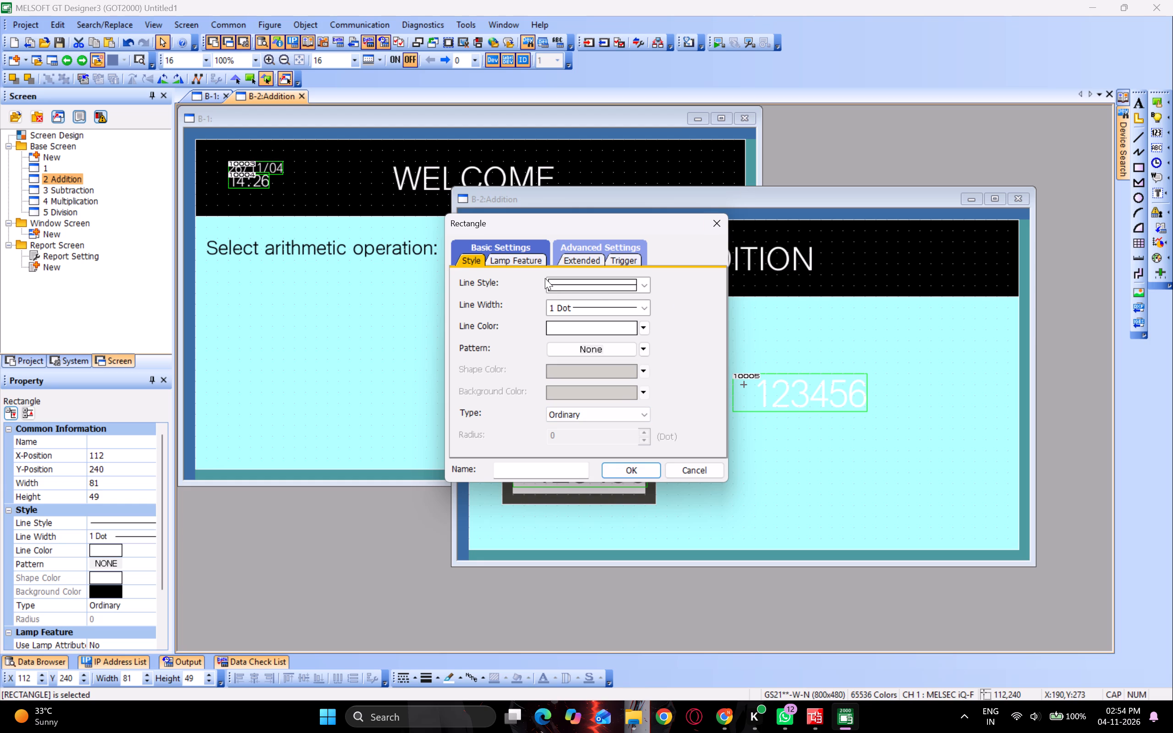
pyautogui.click(633, 354)
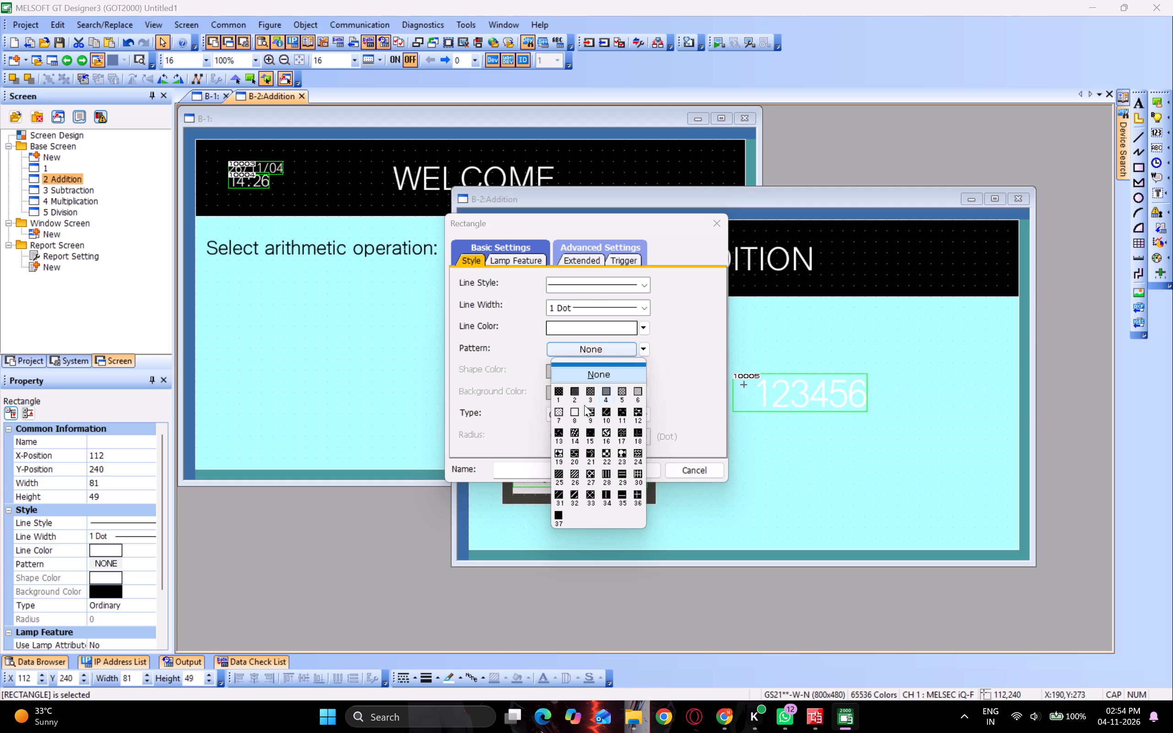
pyautogui.click(571, 410)
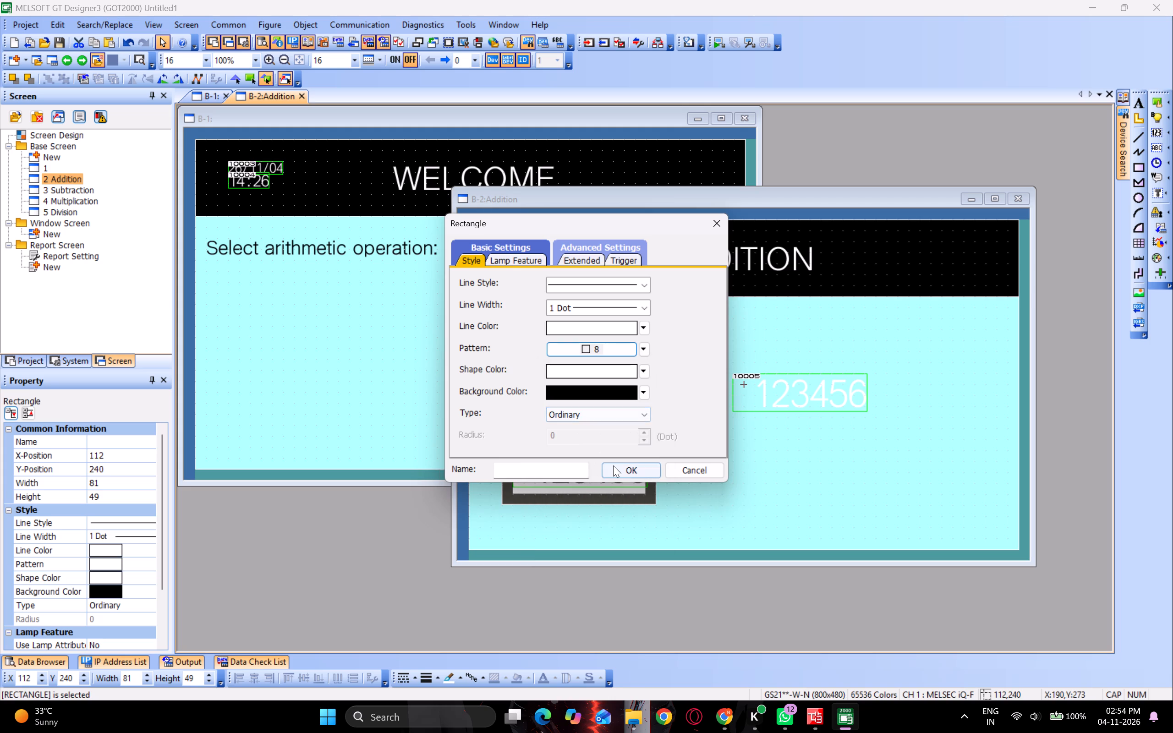
pyautogui.click(614, 465)
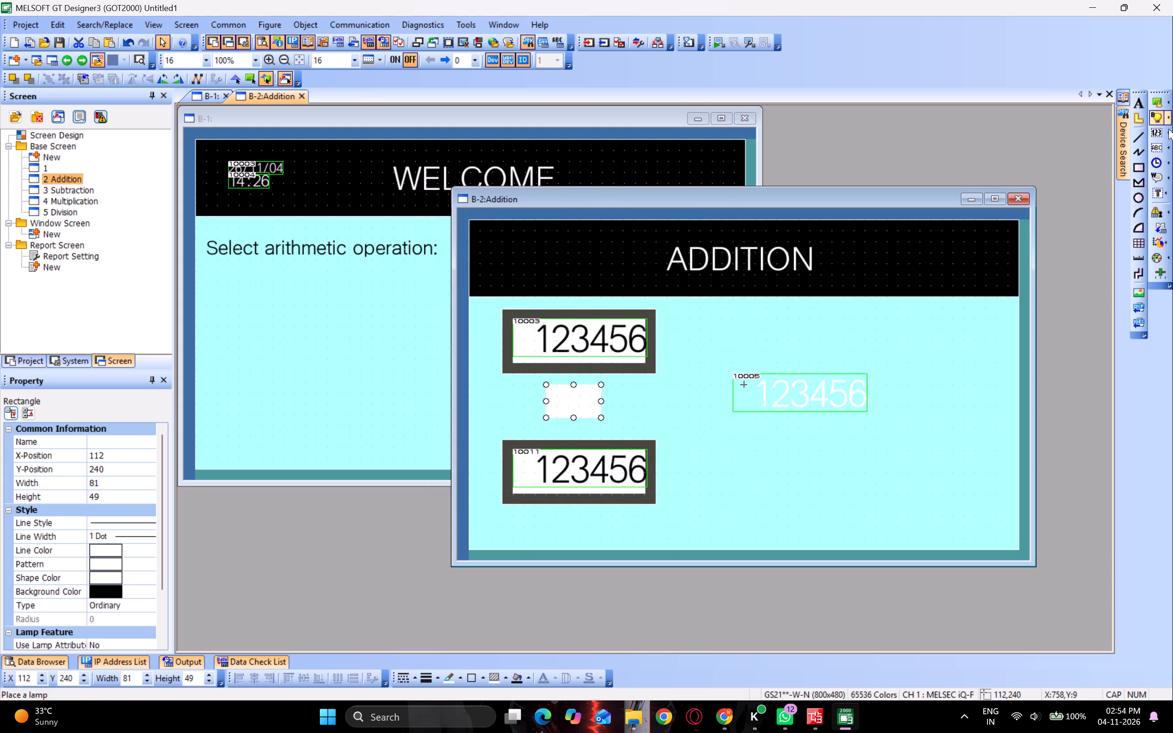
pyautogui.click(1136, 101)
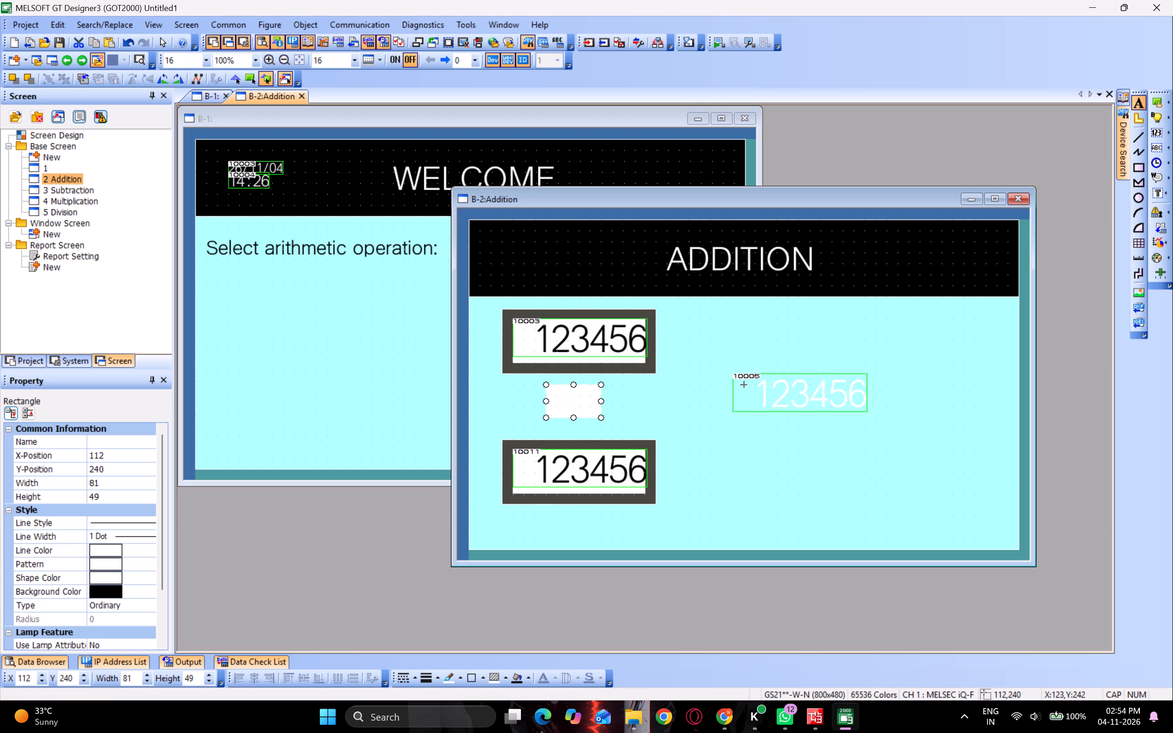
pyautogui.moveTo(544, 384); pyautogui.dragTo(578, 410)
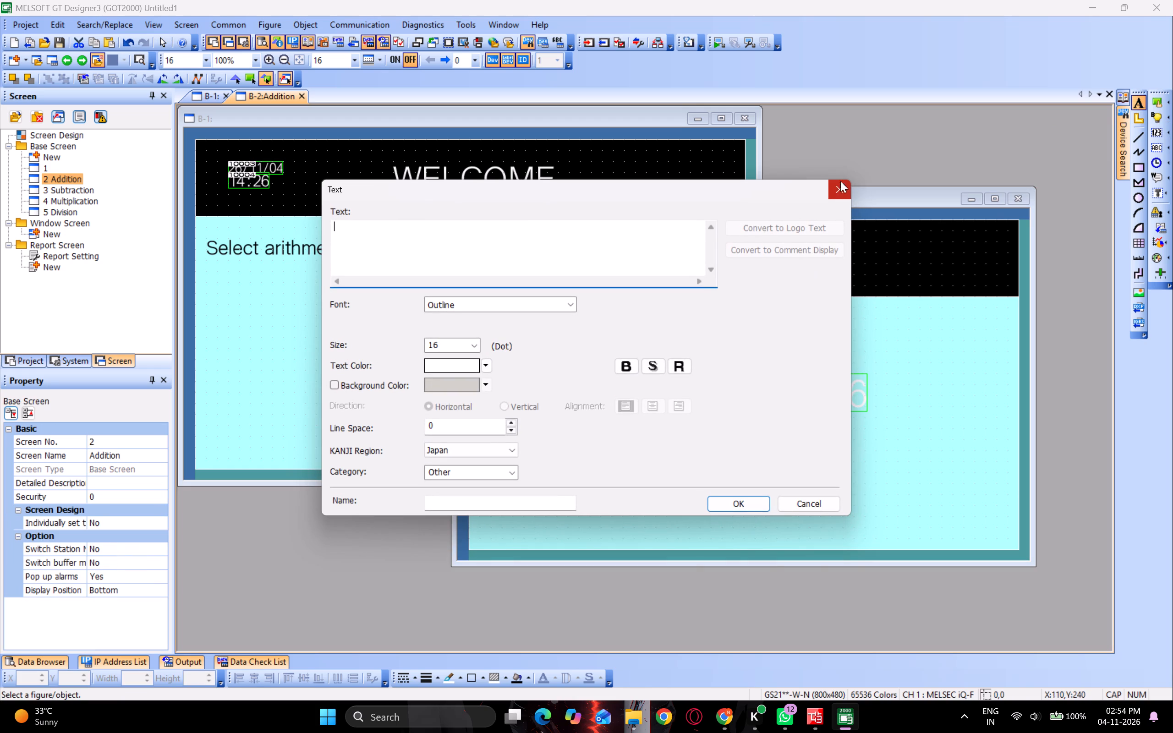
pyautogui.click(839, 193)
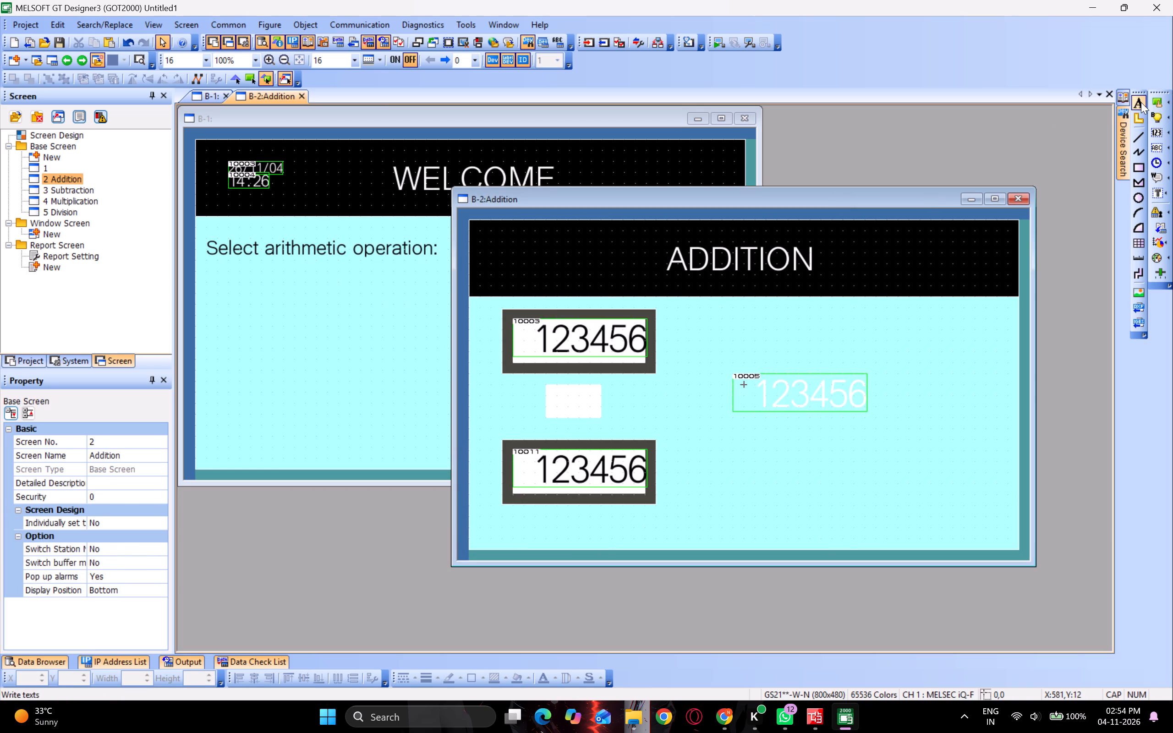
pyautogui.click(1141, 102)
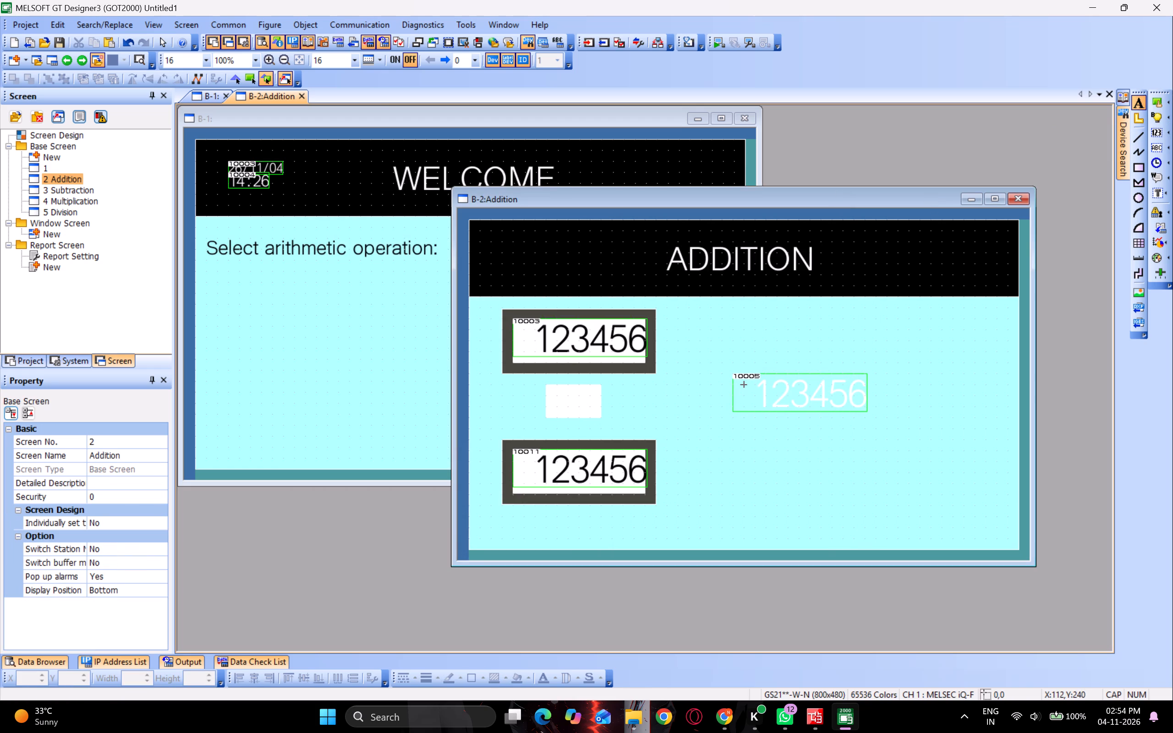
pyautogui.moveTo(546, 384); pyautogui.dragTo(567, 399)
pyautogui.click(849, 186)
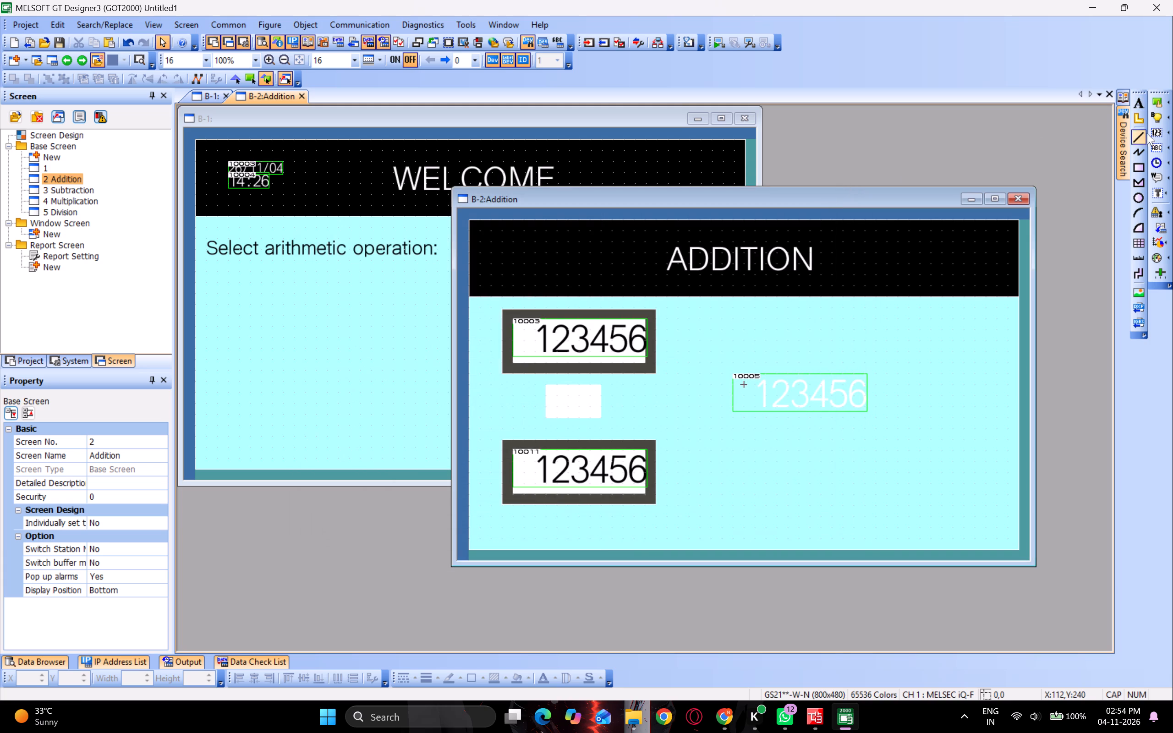
# Add a "+" text of size 48 at X 192, Y 288, just off the white rectangle's lower corner.
pyautogui.click(1142, 103)
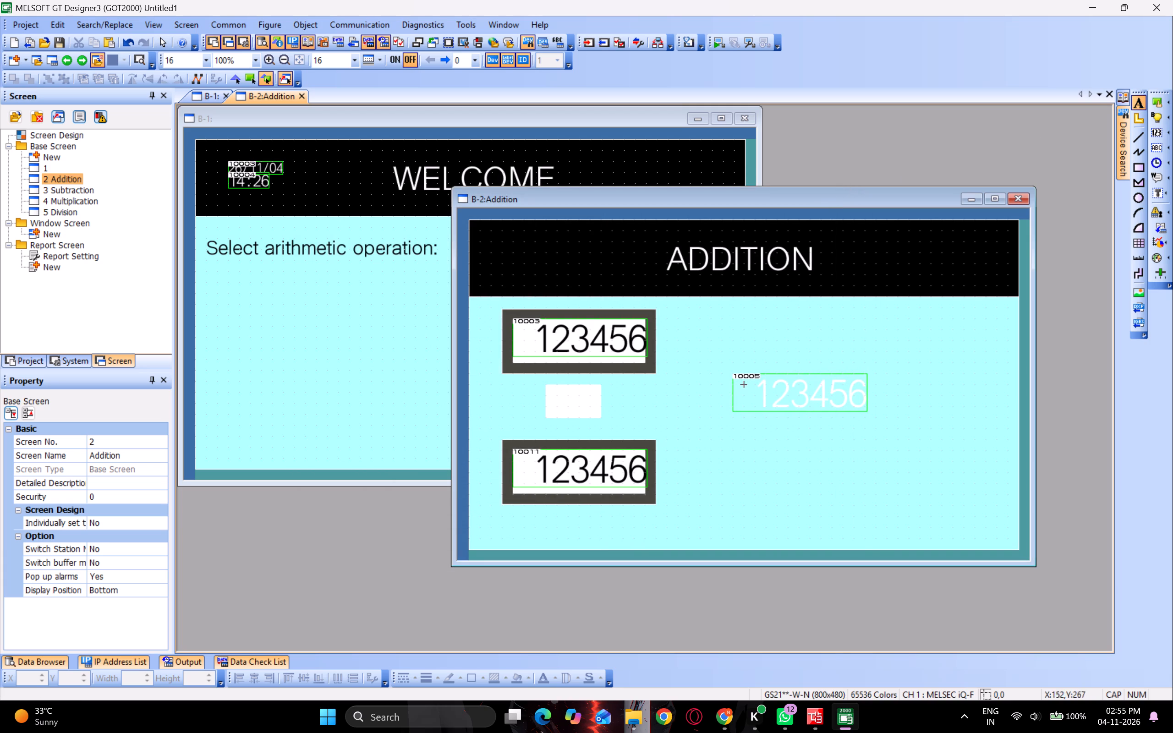
pyautogui.moveTo(601, 416); pyautogui.dragTo(589, 410)
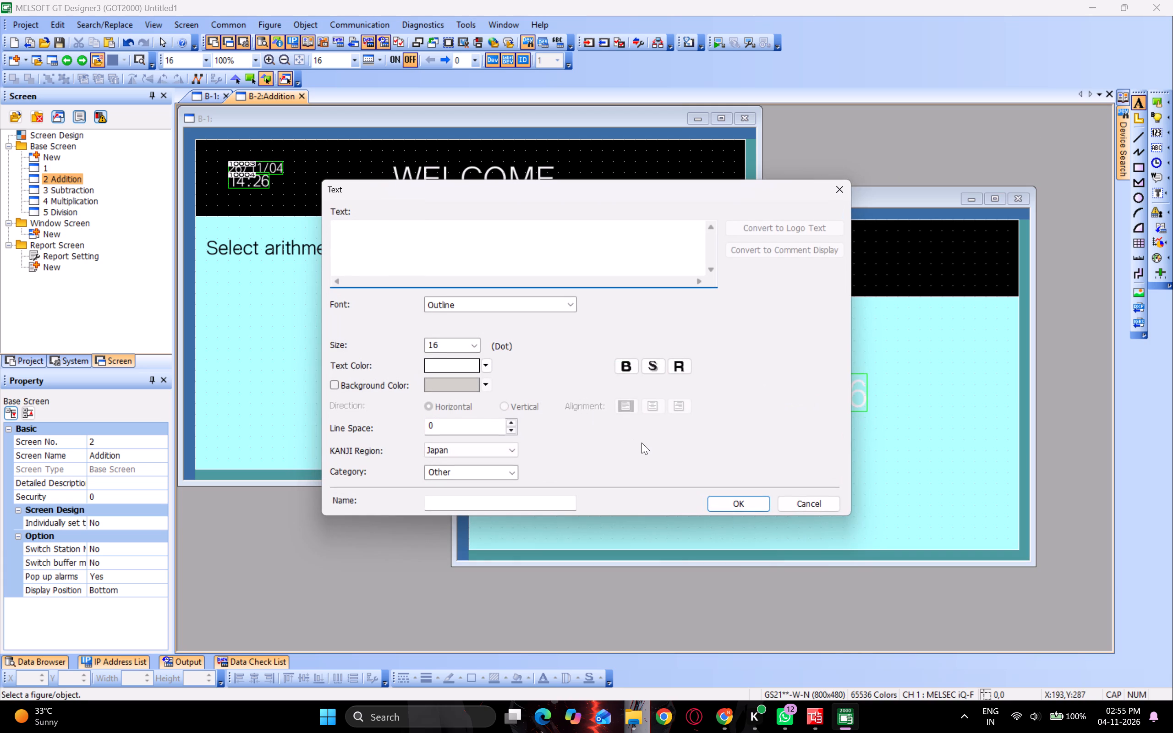
pyautogui.hotkey('shift', '+')
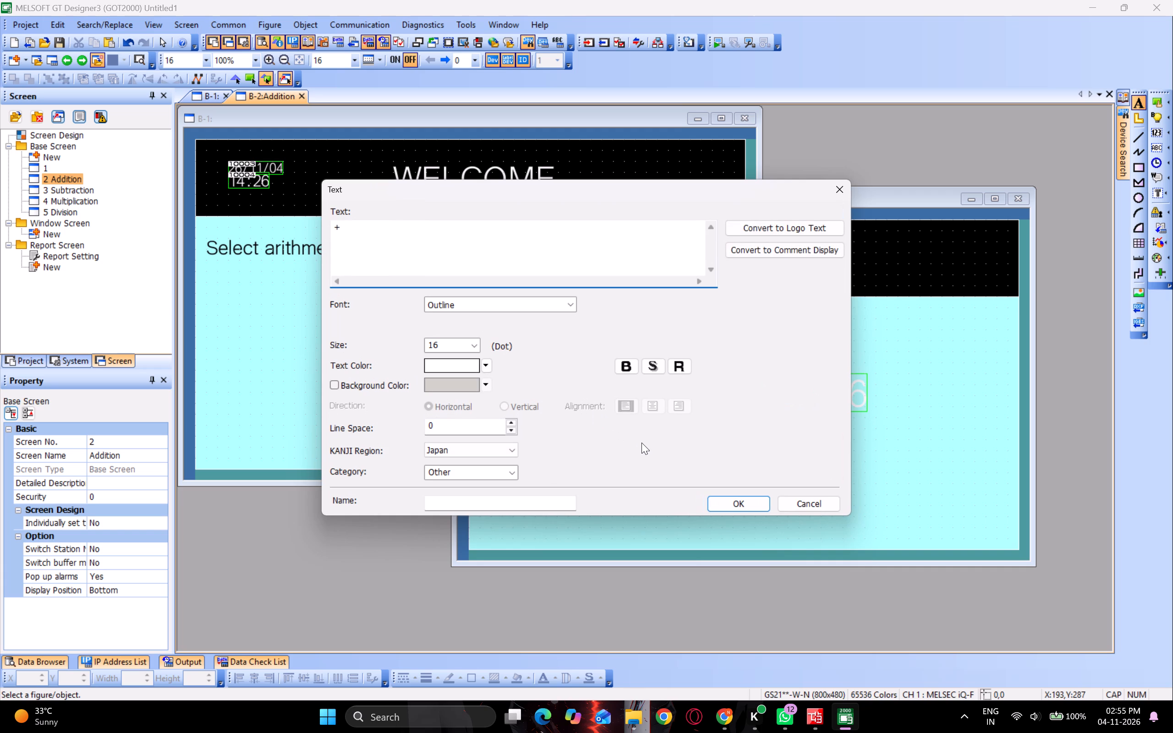
pyautogui.click(470, 352)
pyautogui.click(470, 351)
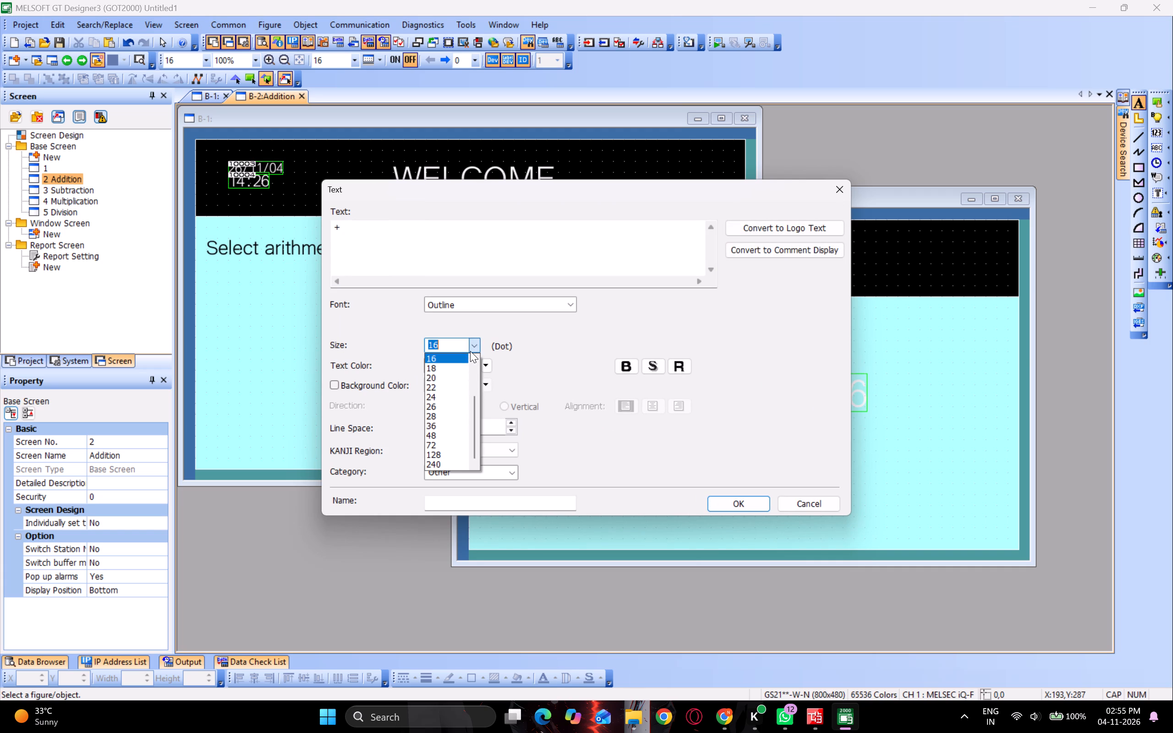
pyautogui.click(438, 436)
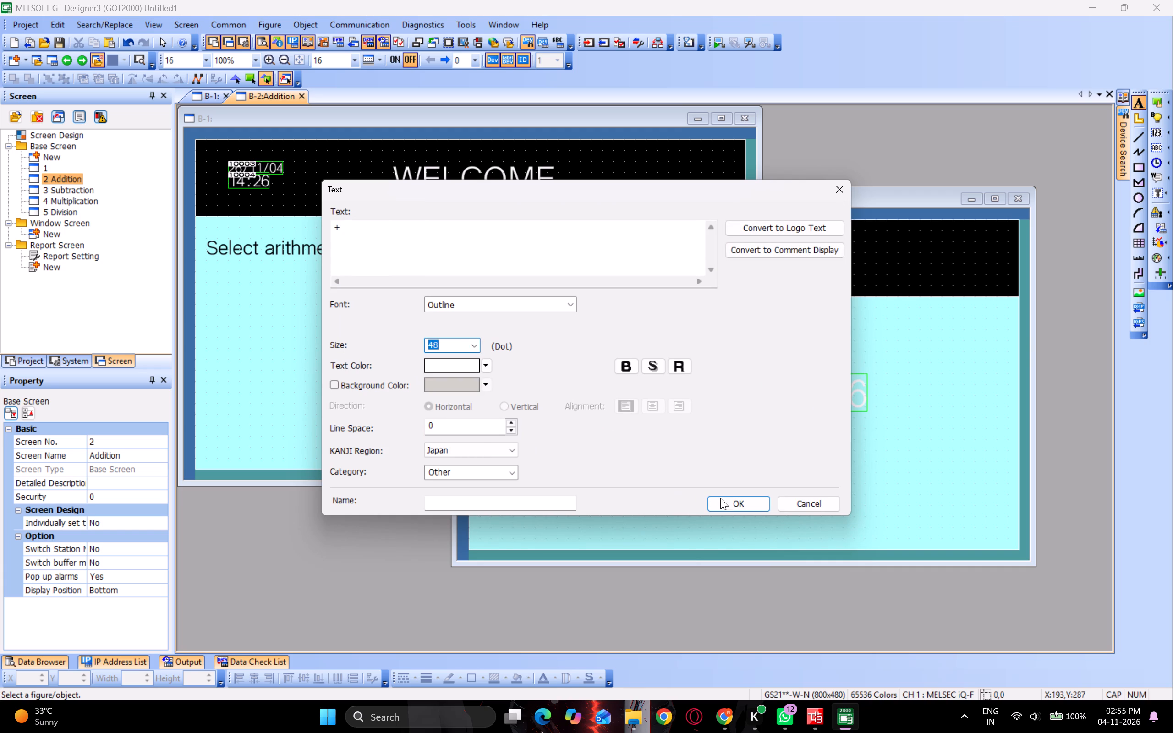
pyautogui.click(740, 500)
# Change the "+" text's colour to dark blue.
pyautogui.click(607, 433)
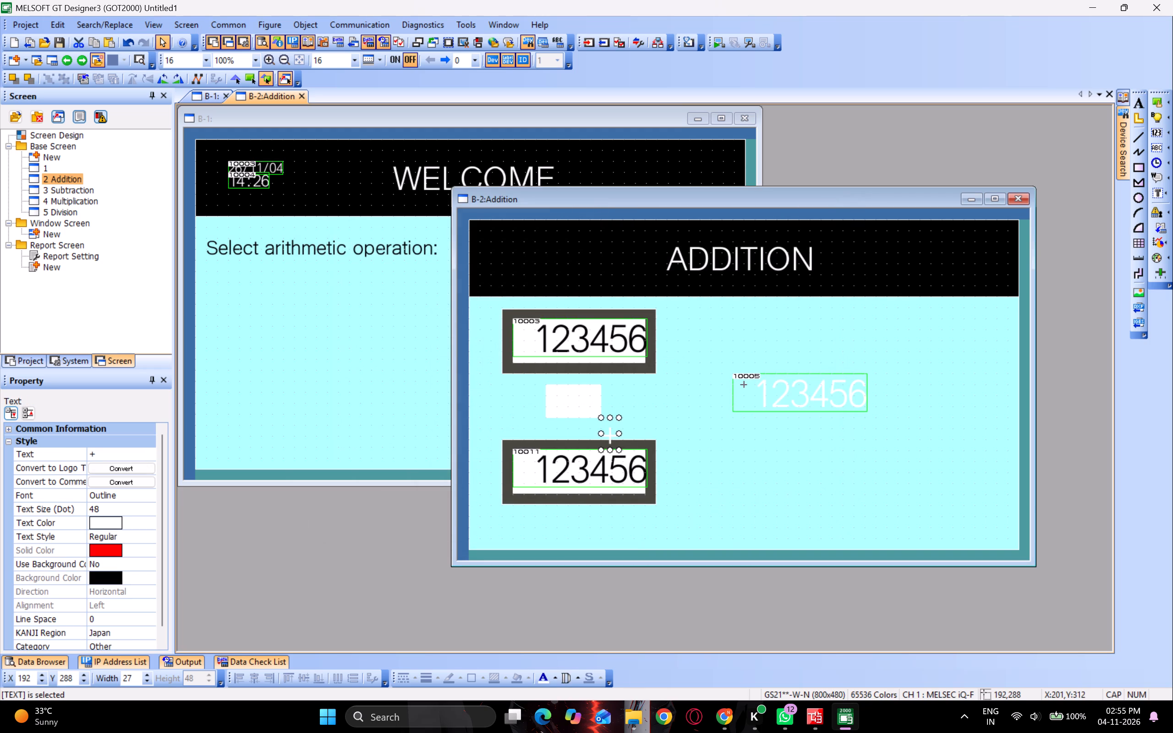
pyautogui.doubleClick(607, 433)
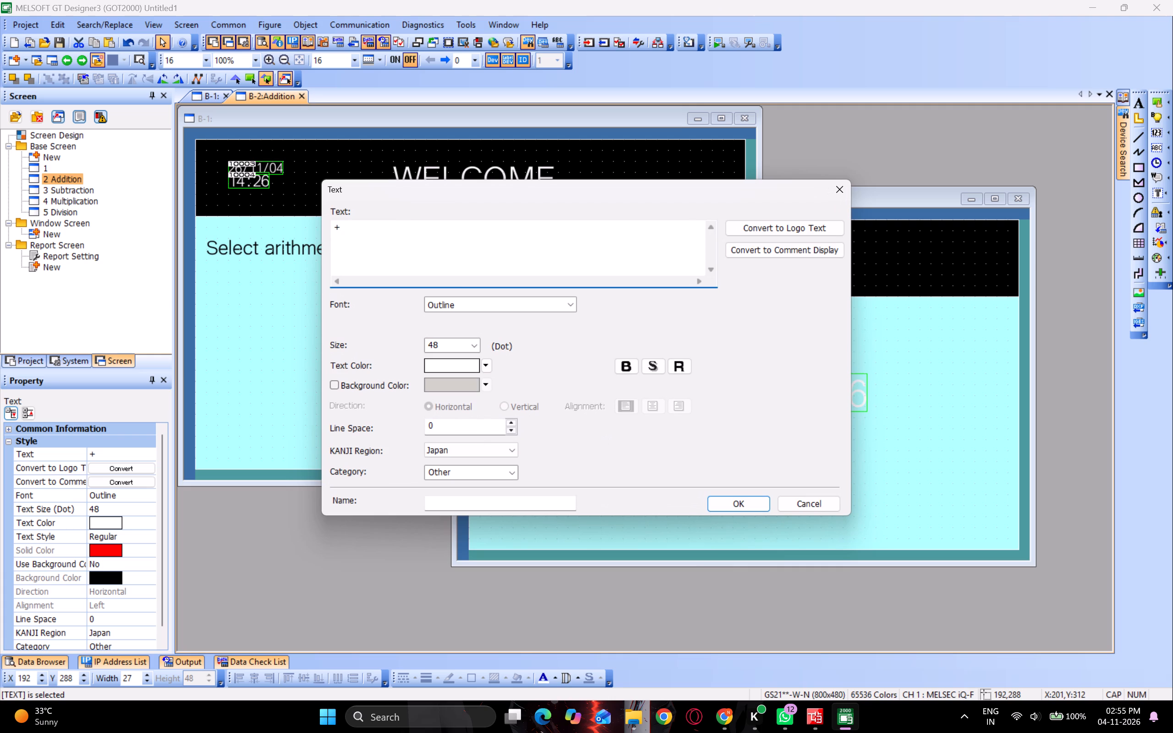
pyautogui.click(455, 356)
pyautogui.click(452, 366)
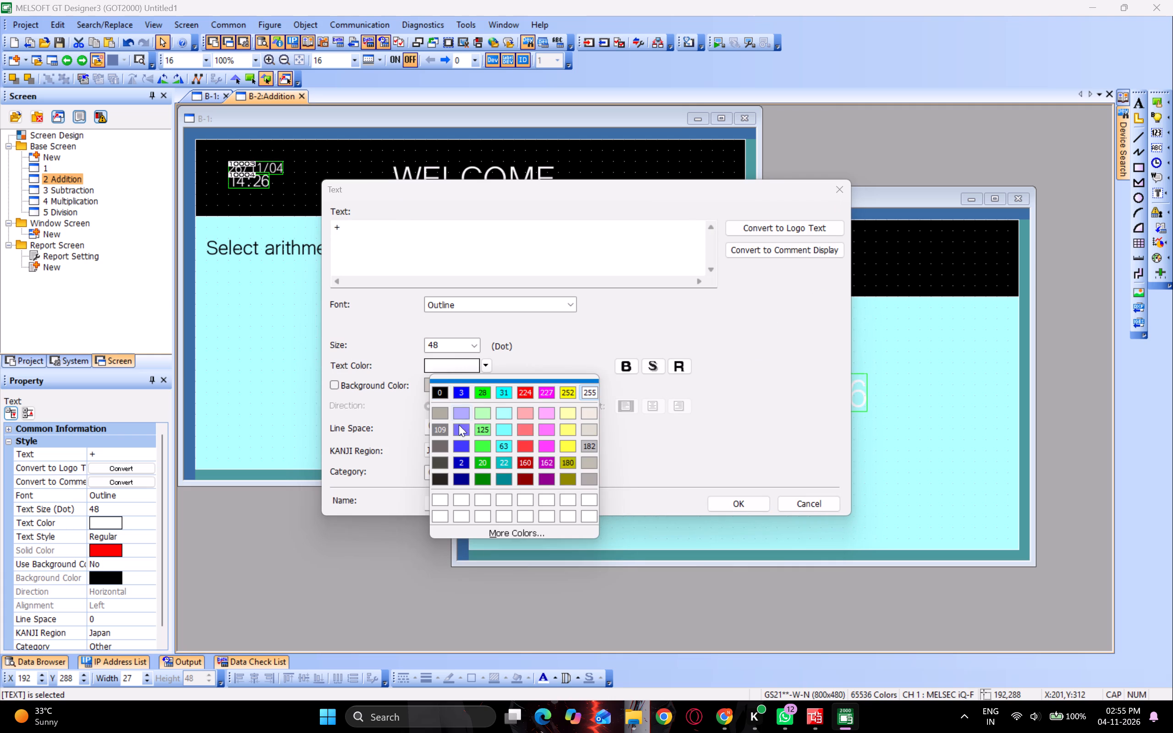
pyautogui.click(460, 482)
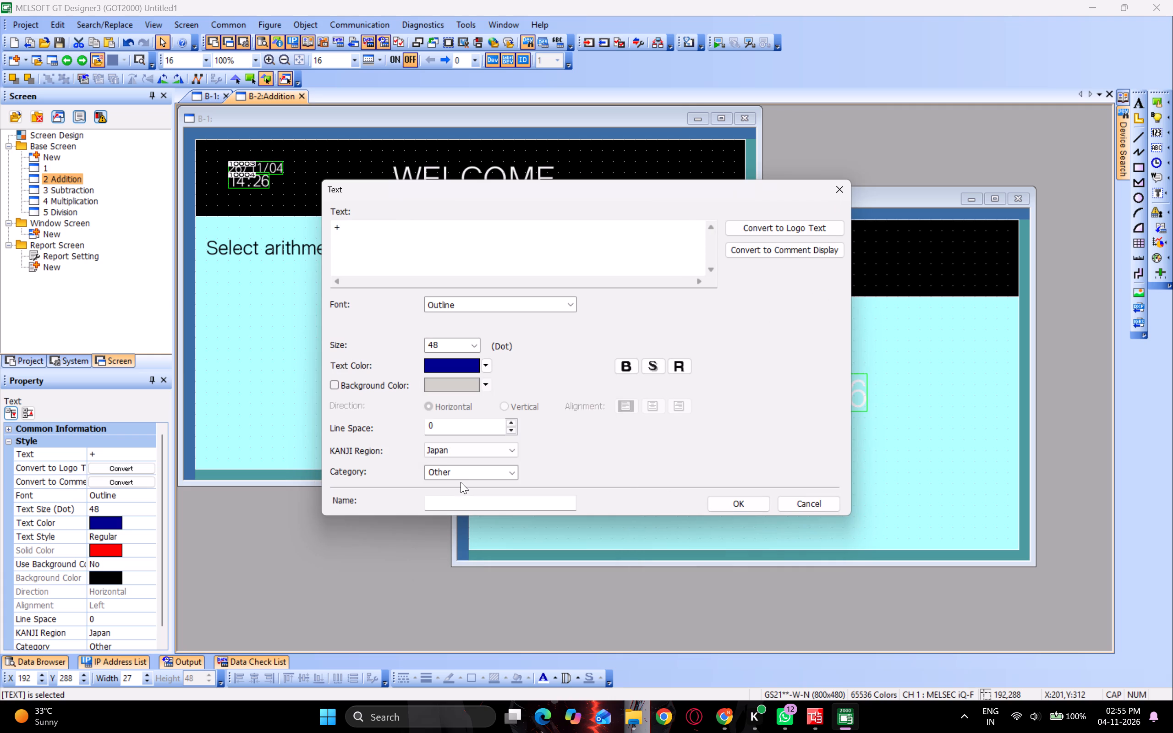
pyautogui.click(734, 499)
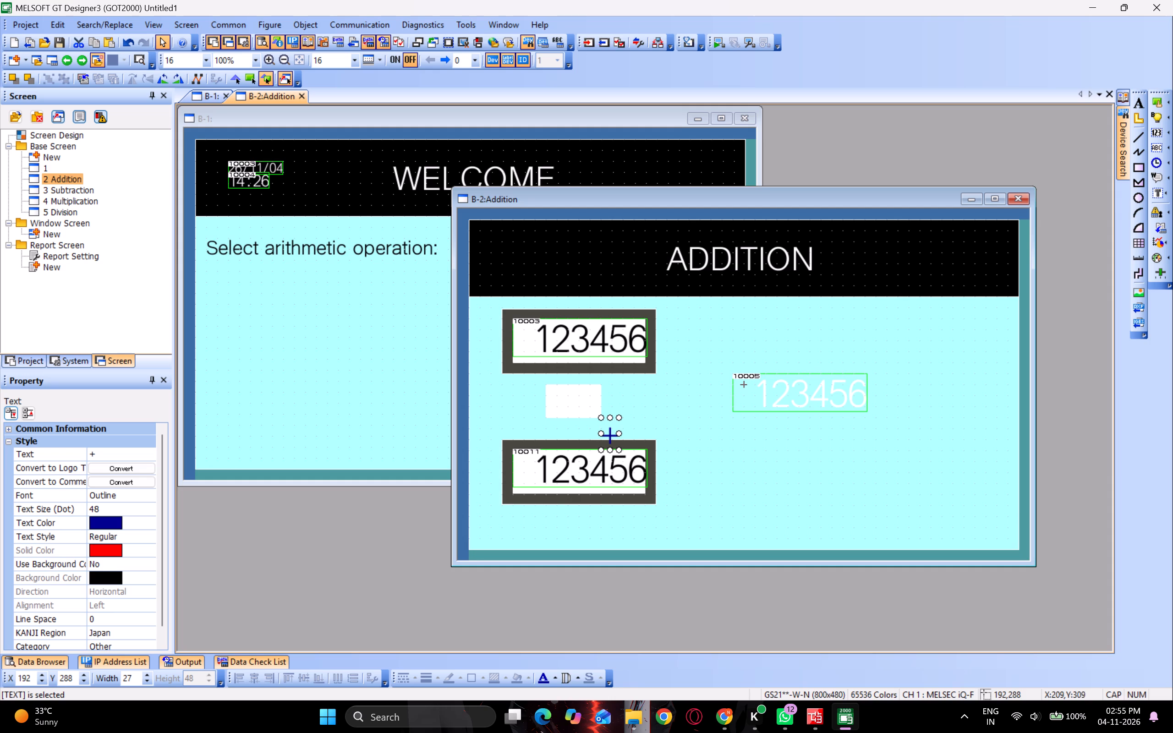
# Move the "+" text onto the white rectangle at X 144, Y 240.
pyautogui.moveTo(612, 433); pyautogui.dragTo(575, 403)
pyautogui.moveTo(575, 403); pyautogui.dragTo(578, 404)
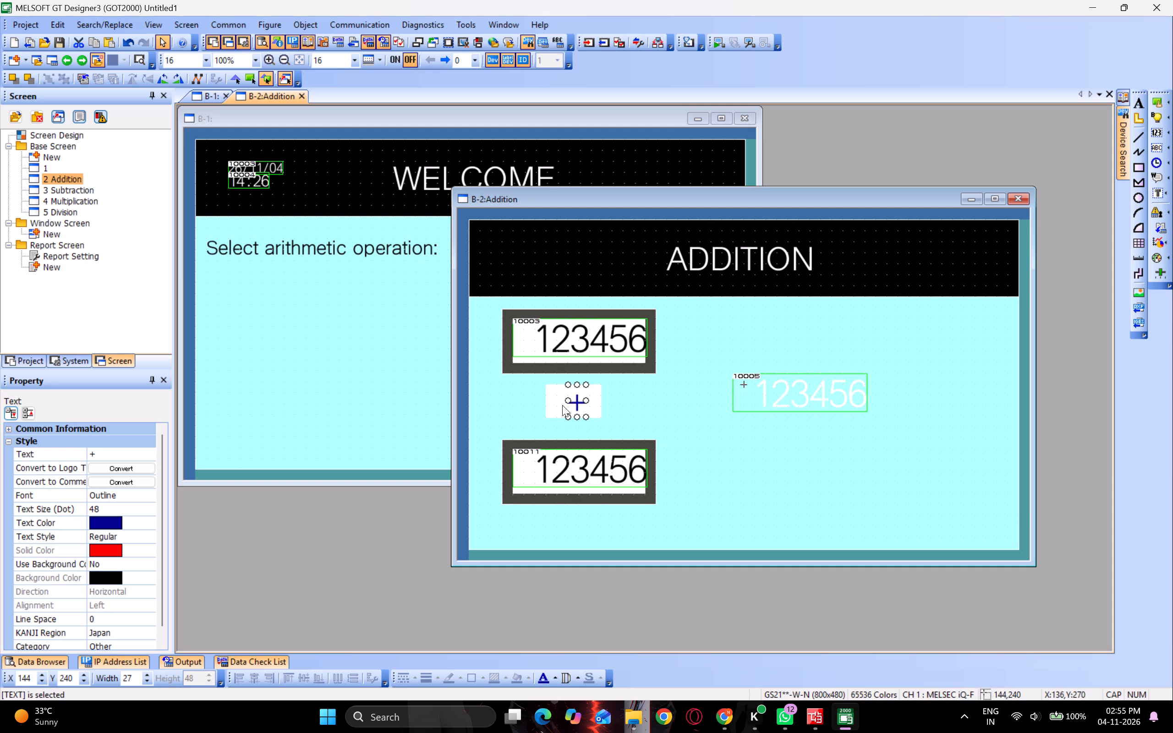
# Narrow the white rectangle behind the "+" from its left edge to a width of 65, starting at X 128.
pyautogui.click(549, 403)
pyautogui.moveTo(546, 401); pyautogui.dragTo(556, 402)
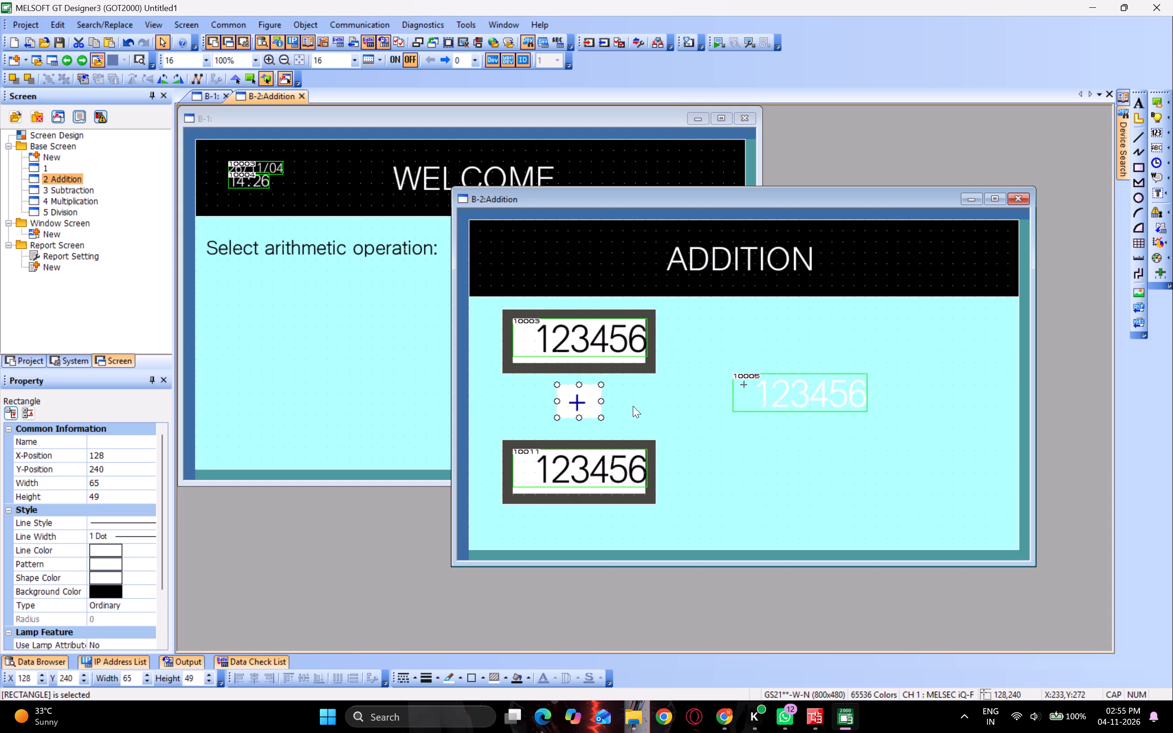
pyautogui.click(637, 407)
pyautogui.click(596, 401)
# Shift the "+" text to X 128, Y 240, against the white rectangle's left edge.
pyautogui.click(580, 402)
pyautogui.moveTo(580, 402); pyautogui.dragTo(580, 400)
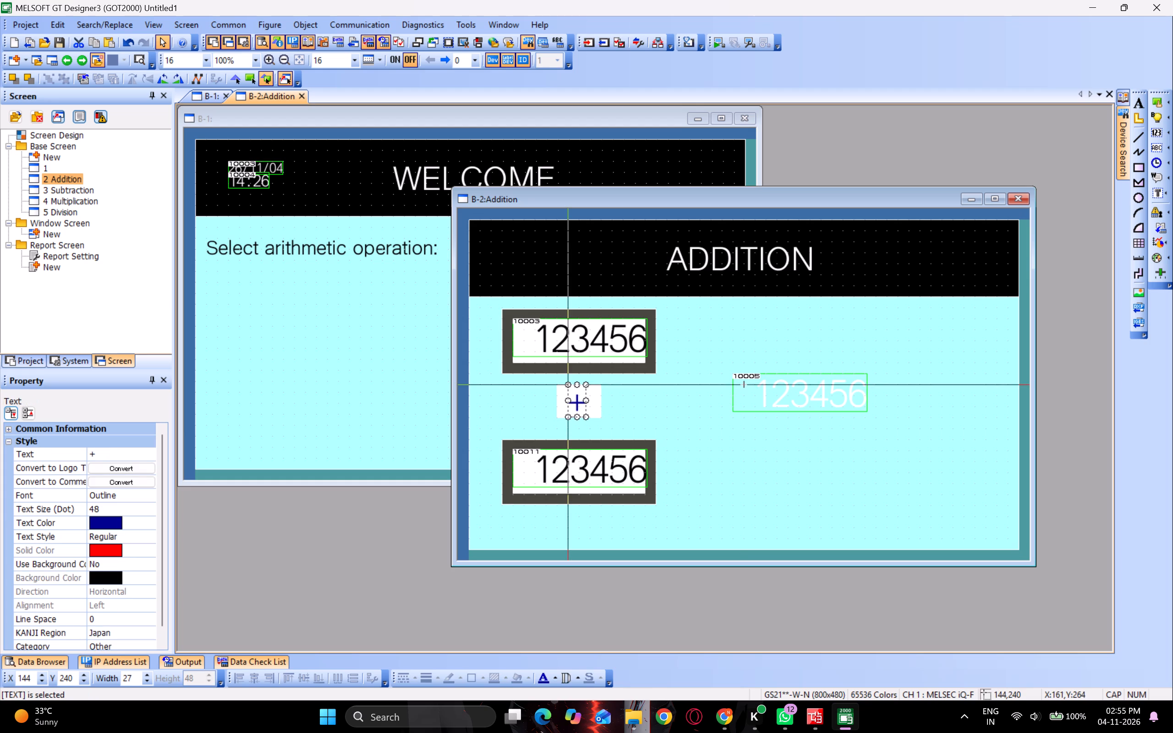
pyautogui.moveTo(580, 400); pyautogui.dragTo(586, 400)
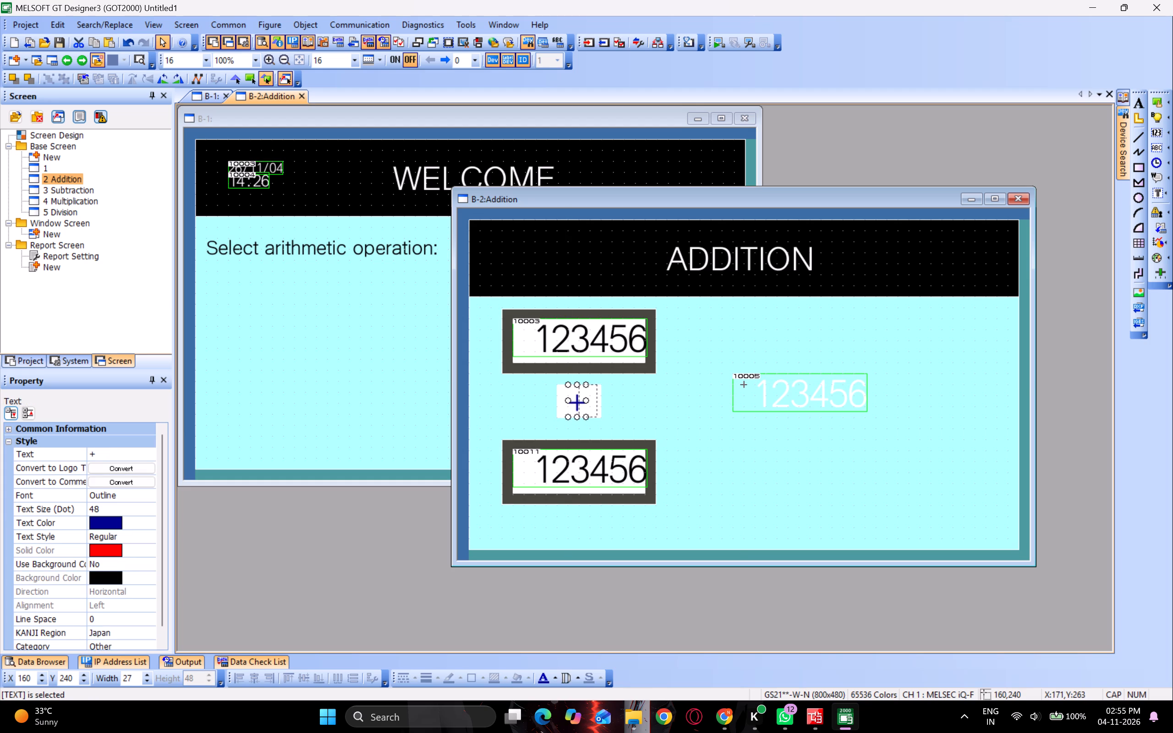
pyautogui.moveTo(586, 400); pyautogui.dragTo(580, 399)
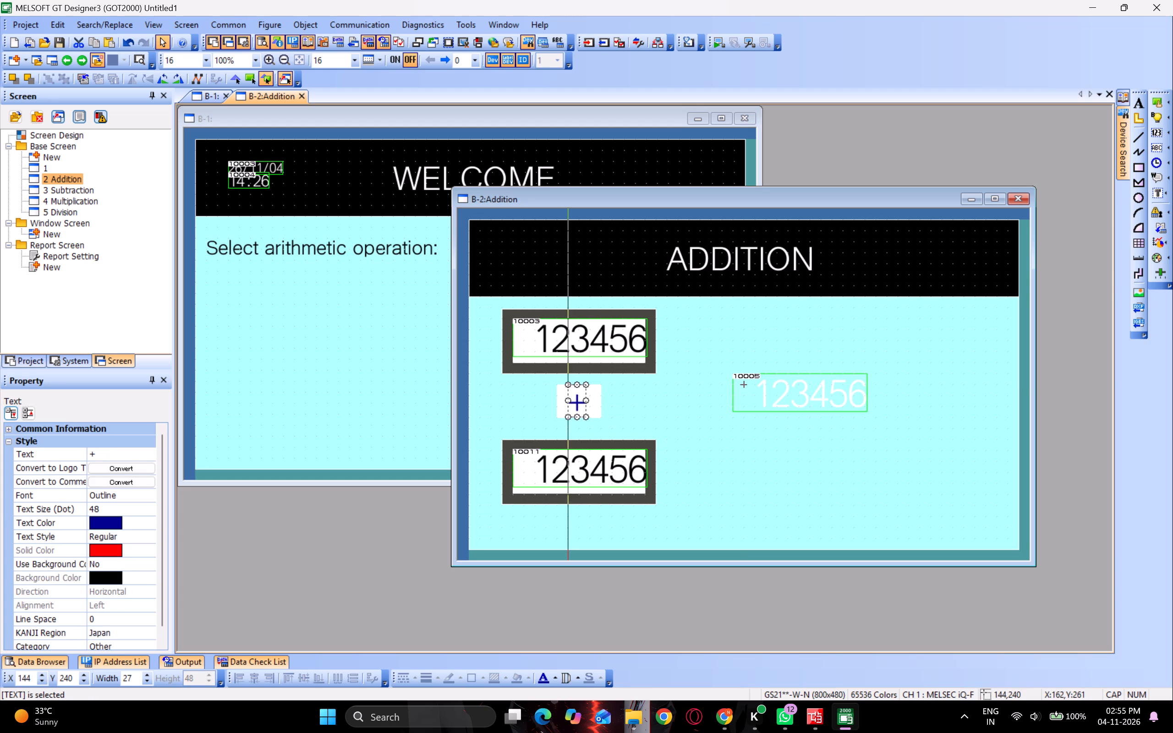
pyautogui.moveTo(580, 399); pyautogui.dragTo(569, 399)
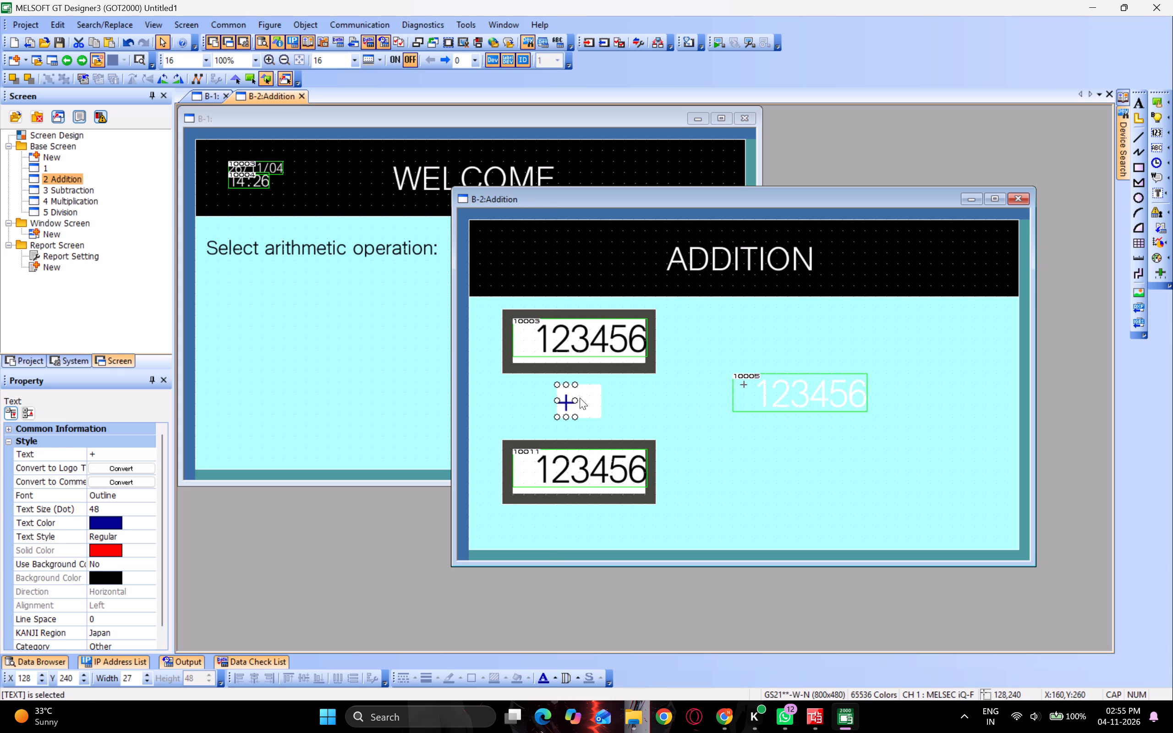
# Pull in the white rectangle's right edge and extend its left edge slightly, making it about 49 wide around the "+".
pyautogui.click(593, 402)
pyautogui.moveTo(600, 401); pyautogui.dragTo(585, 401)
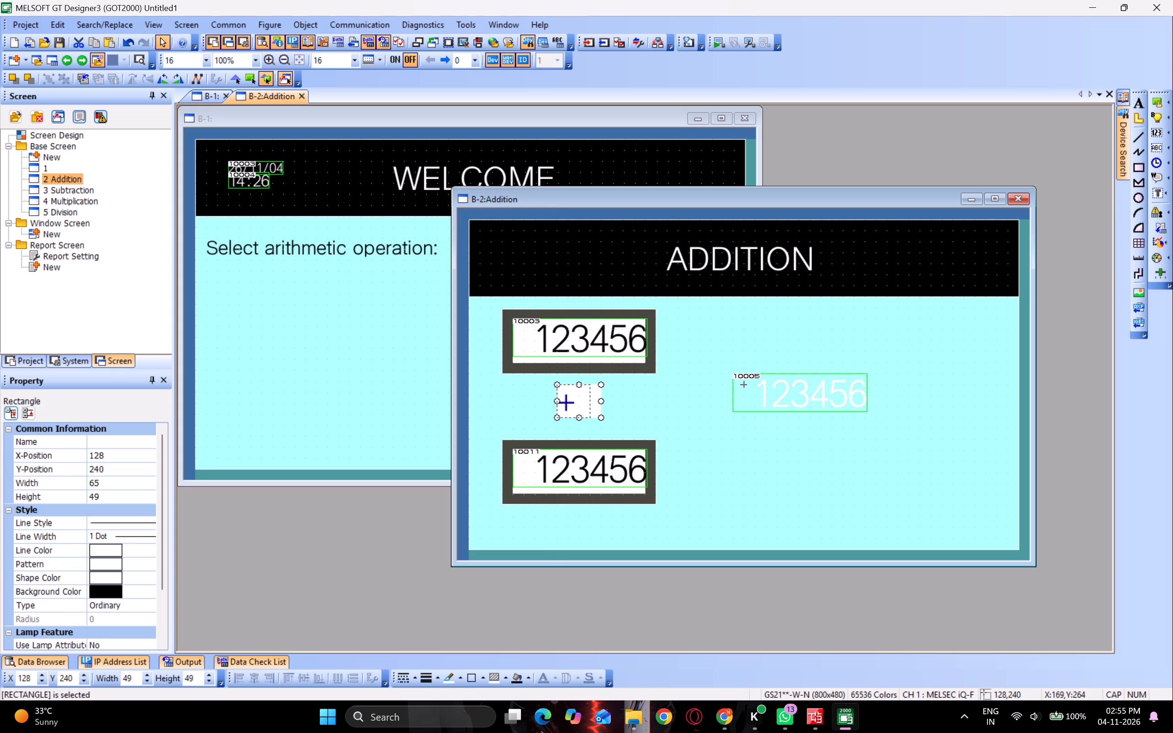
pyautogui.moveTo(585, 401); pyautogui.dragTo(581, 401)
pyautogui.moveTo(555, 401); pyautogui.dragTo(551, 401)
pyautogui.click(623, 404)
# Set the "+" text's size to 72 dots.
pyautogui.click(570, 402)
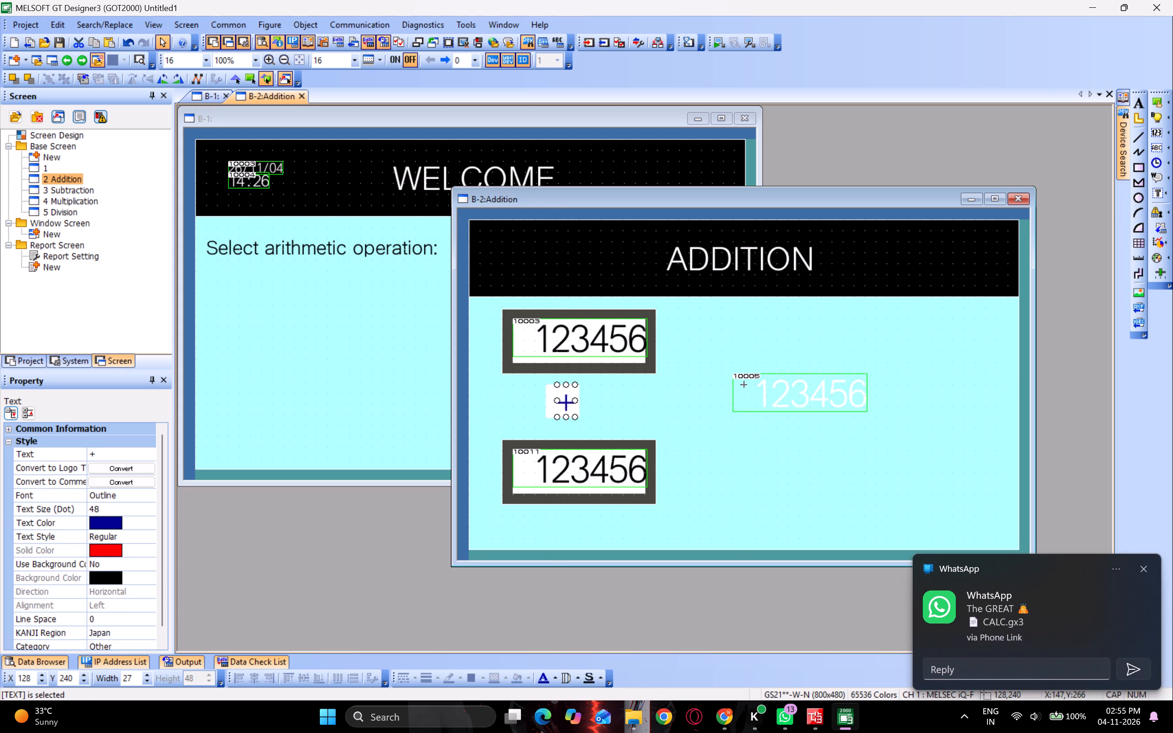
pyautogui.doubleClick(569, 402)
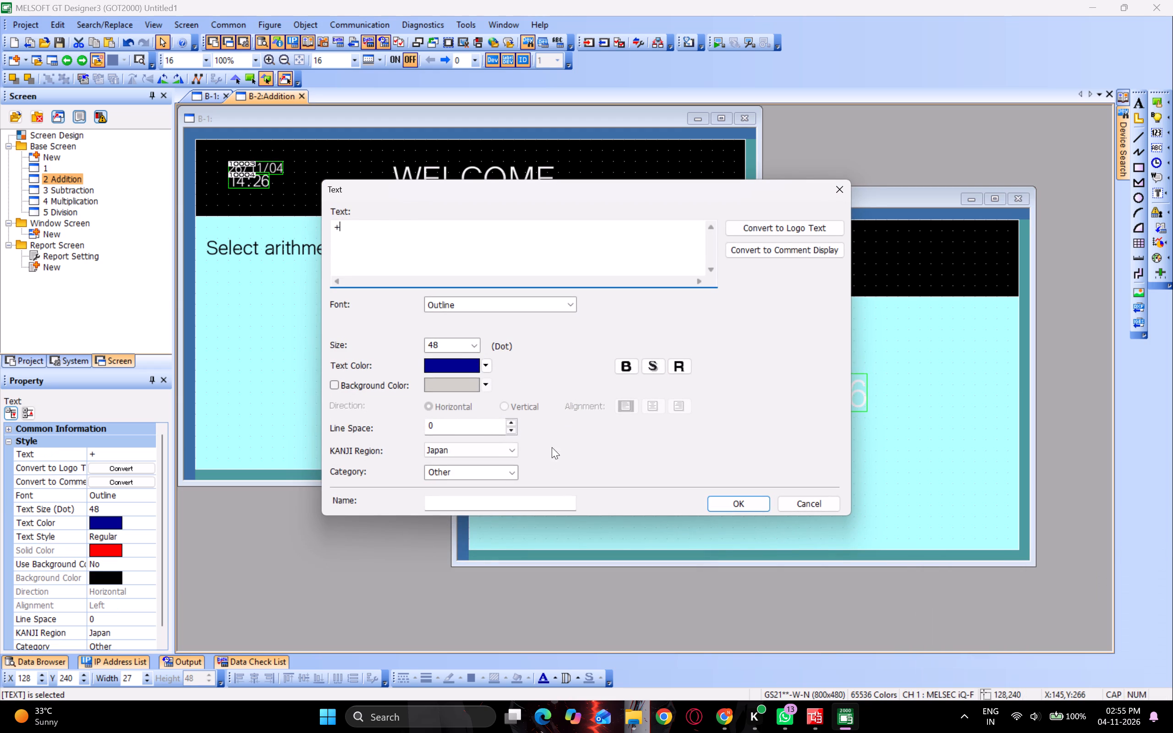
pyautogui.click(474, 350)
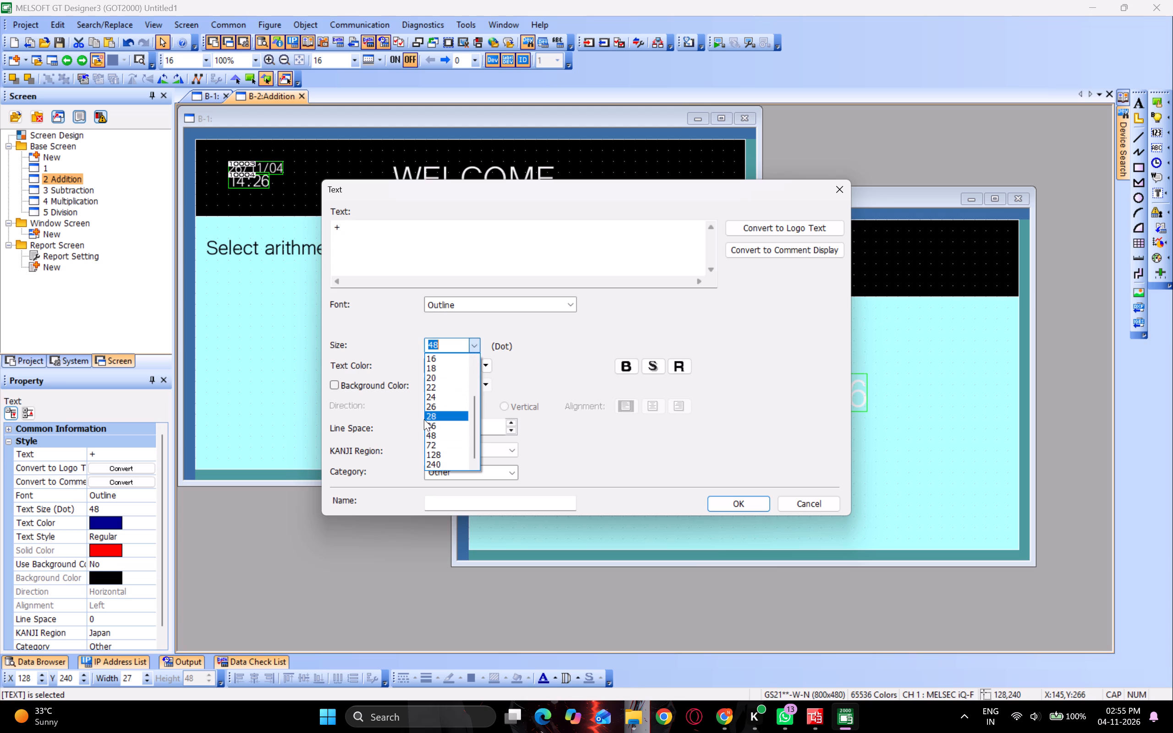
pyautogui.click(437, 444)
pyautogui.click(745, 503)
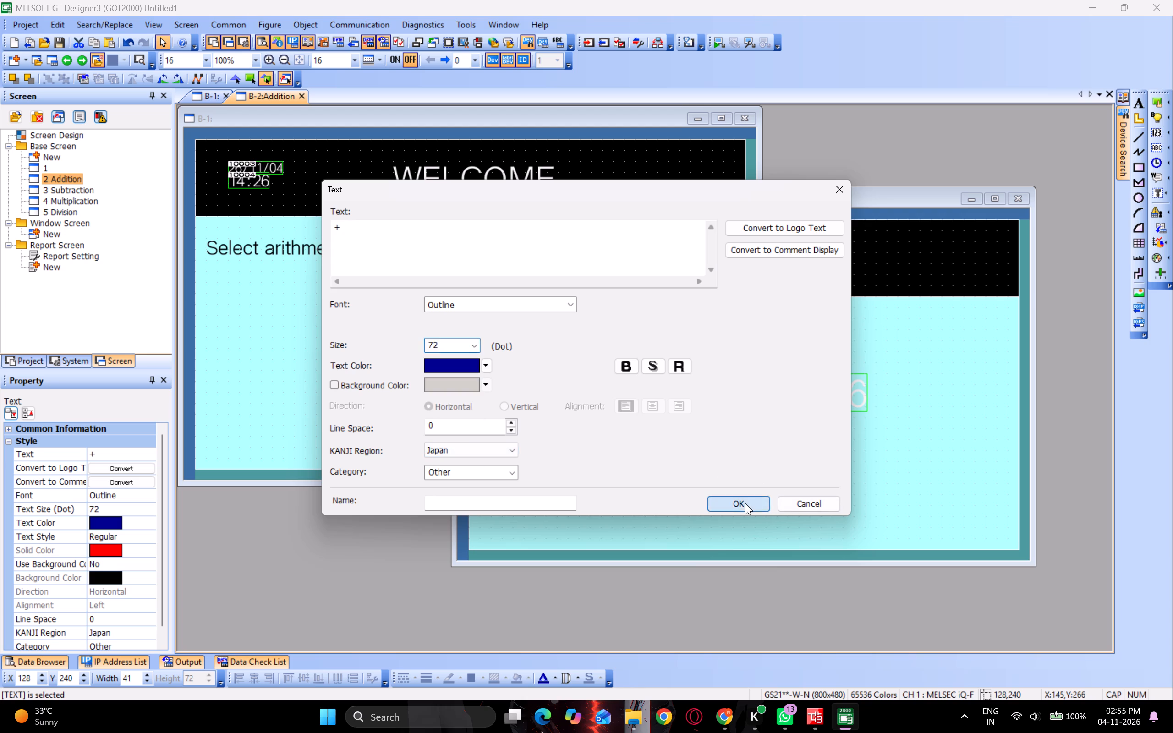
# Move the "+" text to X 112, Y 240 and scale it down to size 49 within the white rectangle's height.
pyautogui.moveTo(575, 413); pyautogui.dragTo(568, 400)
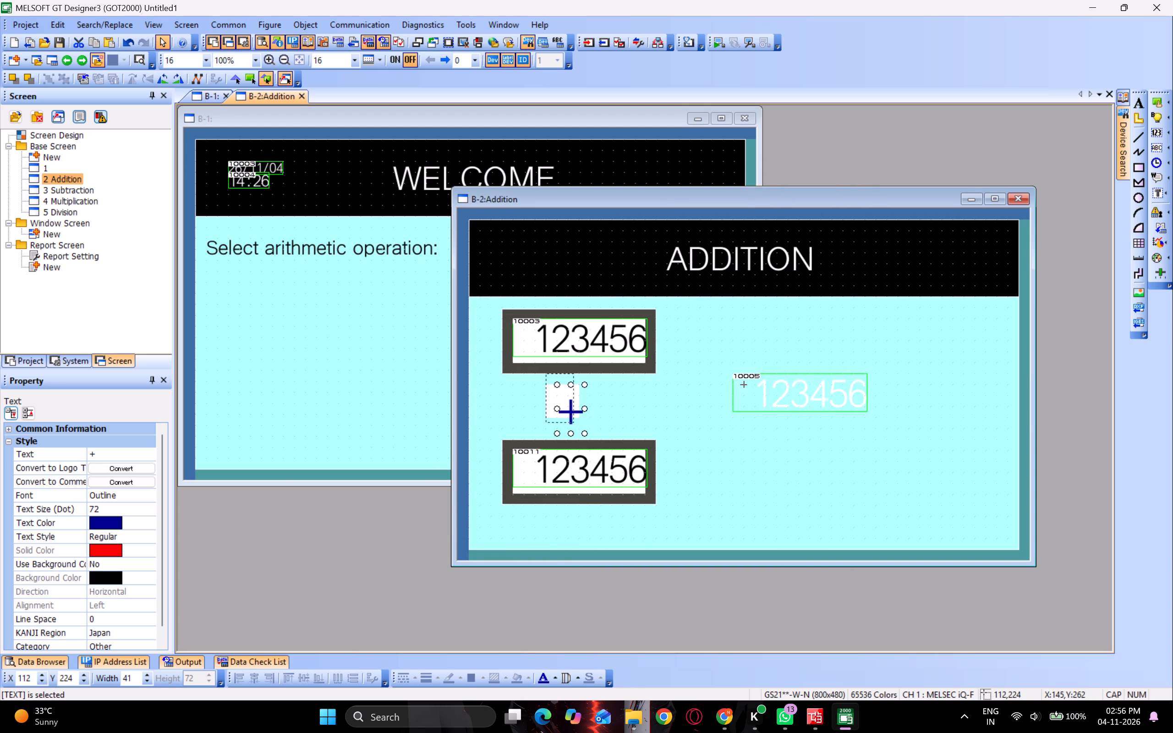
pyautogui.moveTo(568, 400); pyautogui.dragTo(566, 409)
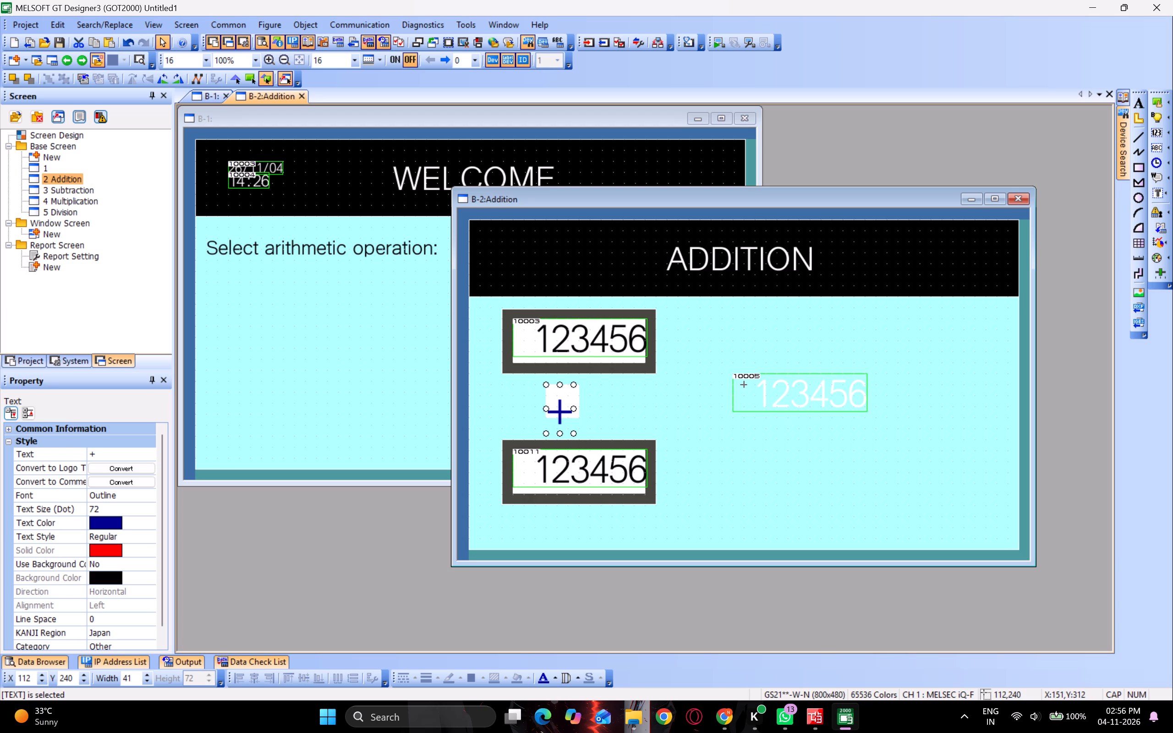
pyautogui.moveTo(572, 434); pyautogui.dragTo(568, 418)
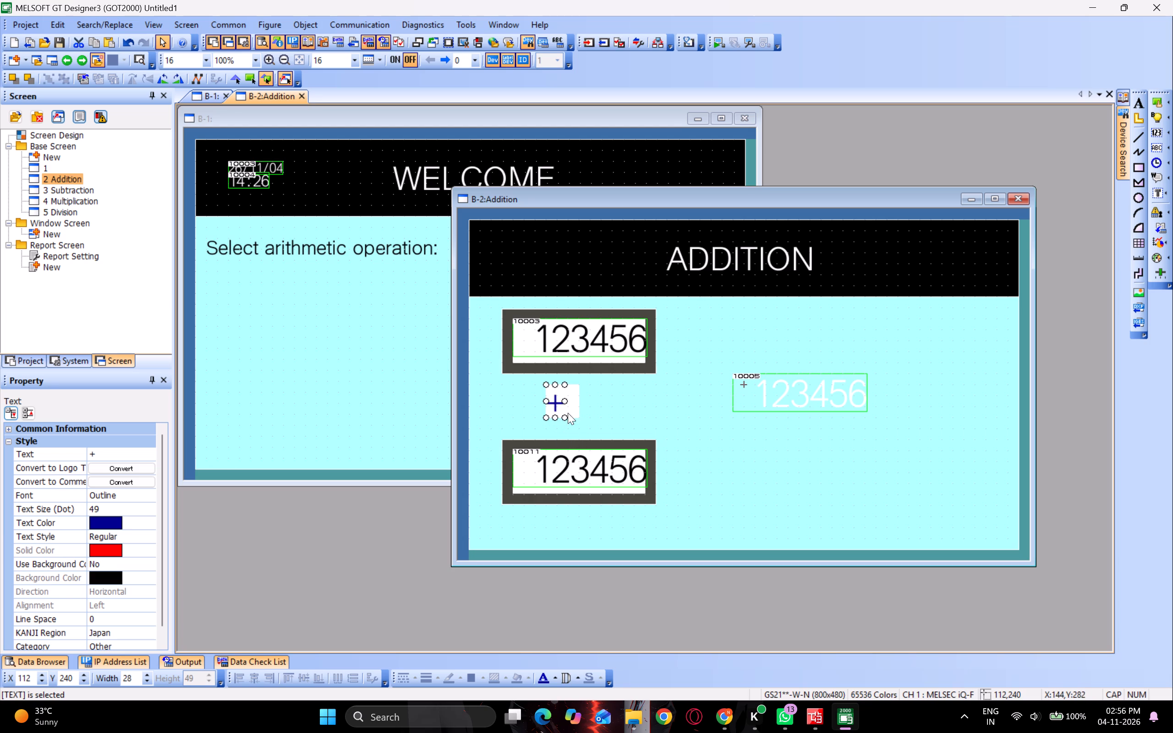
# Move the "+" text to X 128, Y 240, centring it on the white rectangle.
pyautogui.moveTo(557, 408); pyautogui.dragTo(562, 406)
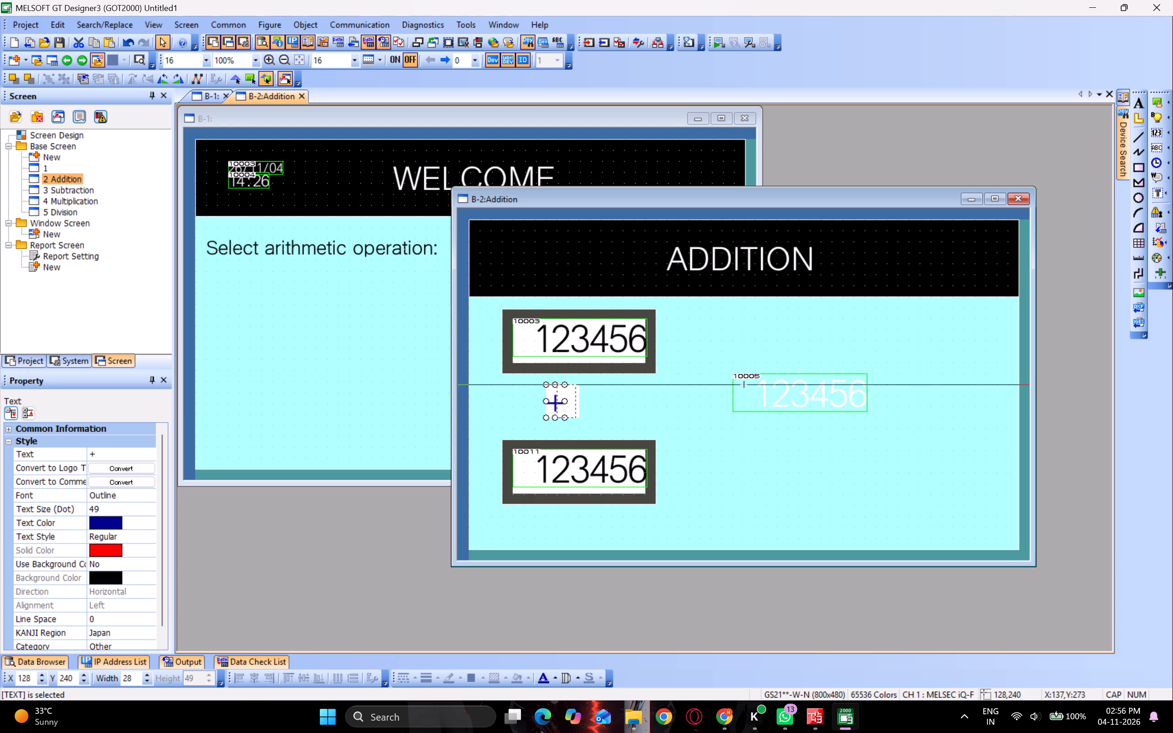
pyautogui.moveTo(562, 406); pyautogui.dragTo(565, 407)
pyautogui.click(750, 449)
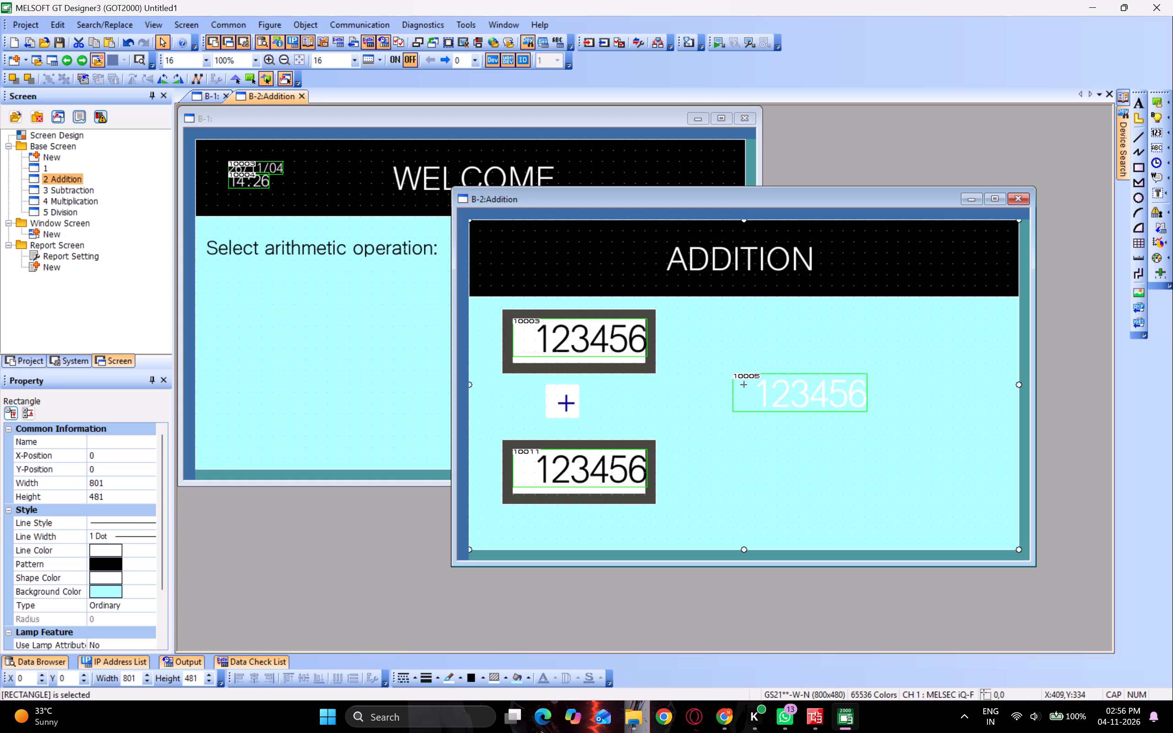
# Delete the white rectangle behind the "+" text.
pyautogui.click(550, 393)
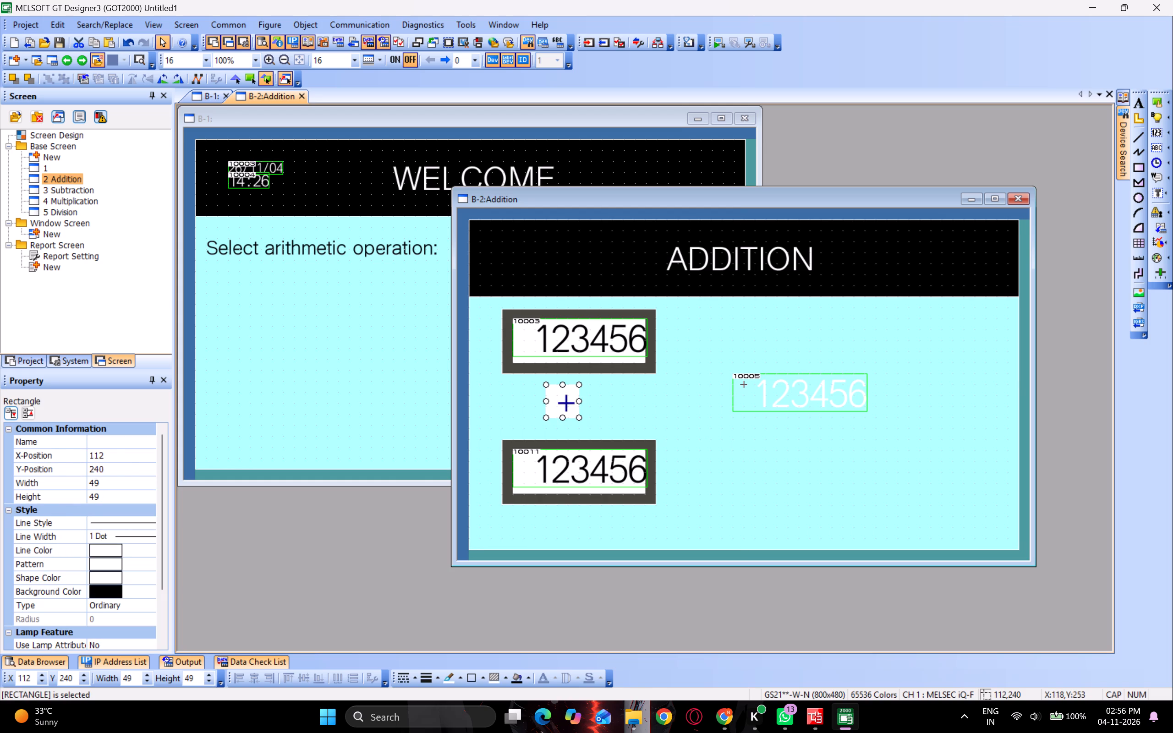
pyautogui.press('Delete')
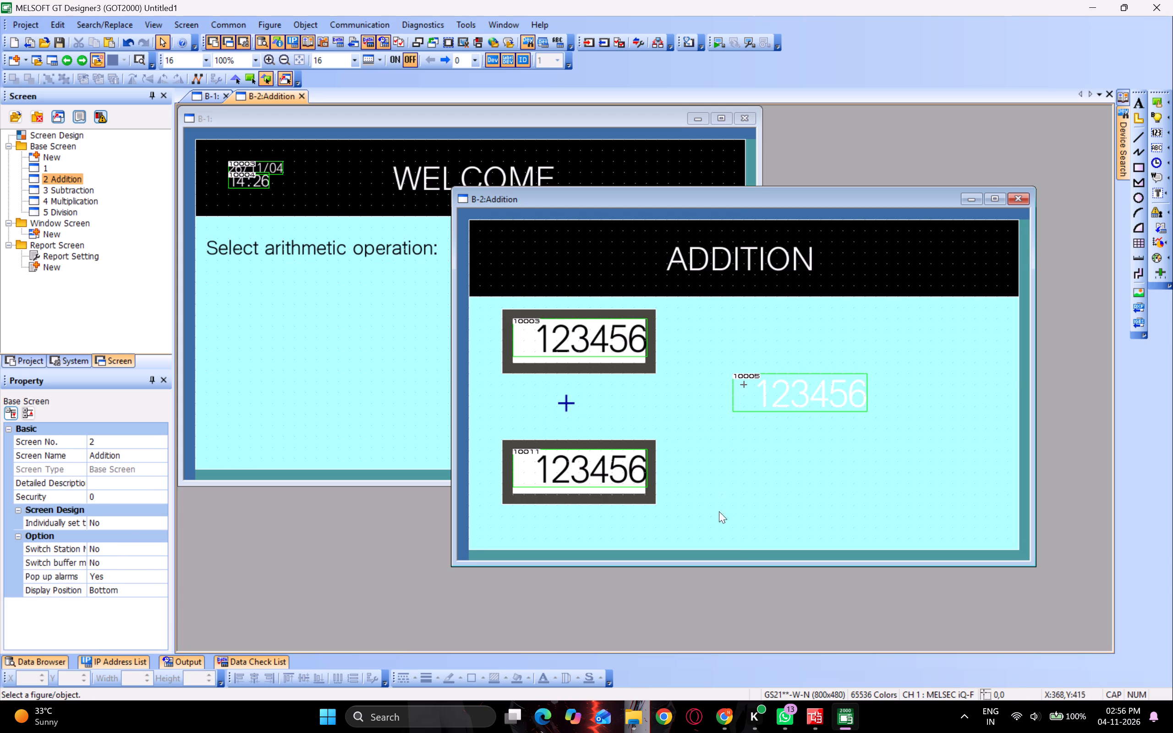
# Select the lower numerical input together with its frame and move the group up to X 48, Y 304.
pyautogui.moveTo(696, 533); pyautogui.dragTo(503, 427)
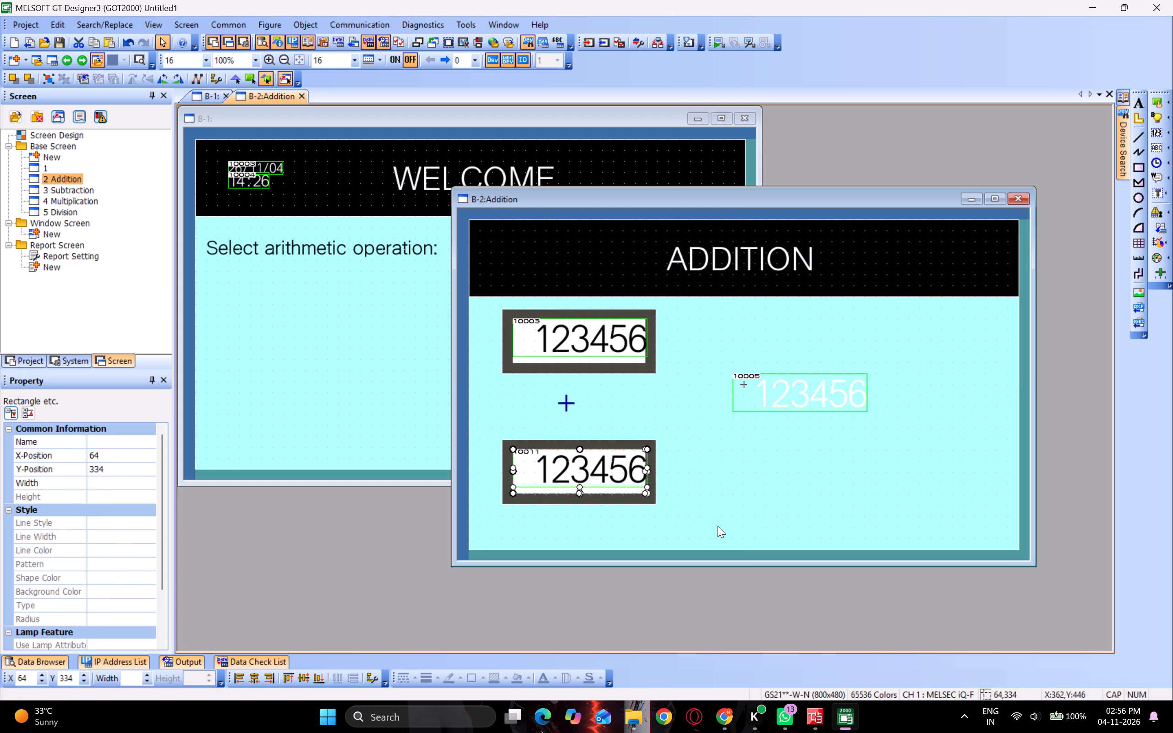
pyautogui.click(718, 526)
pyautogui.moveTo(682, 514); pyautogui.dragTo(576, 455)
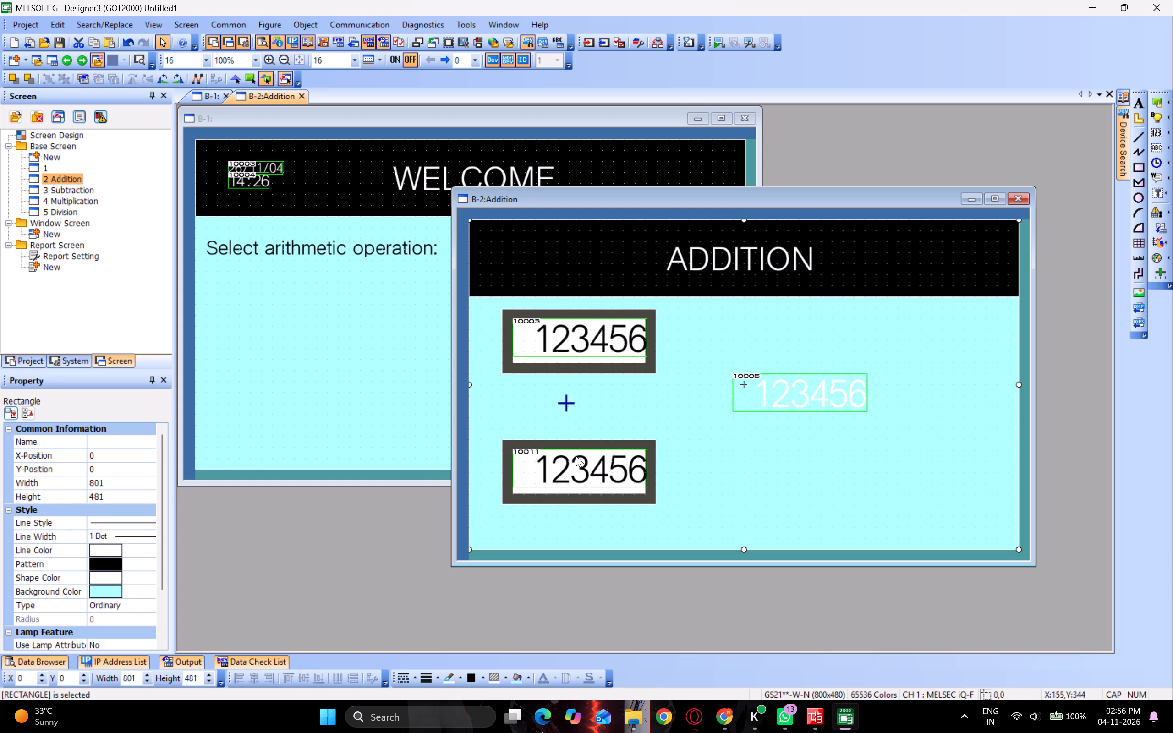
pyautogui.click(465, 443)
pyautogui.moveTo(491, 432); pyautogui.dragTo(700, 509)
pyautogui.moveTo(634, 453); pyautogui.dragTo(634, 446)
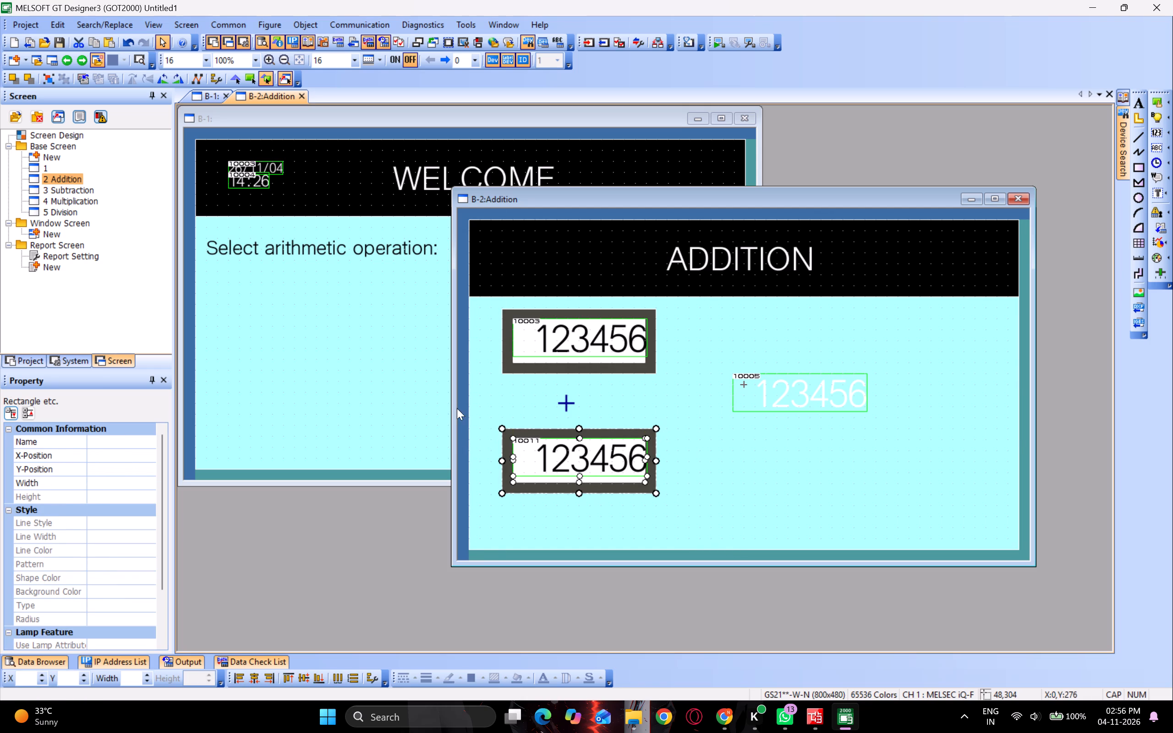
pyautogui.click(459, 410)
# Select the upper numerical input with its frame and move the group slightly down, closer to the "+" text.
pyautogui.moveTo(491, 301); pyautogui.dragTo(663, 367)
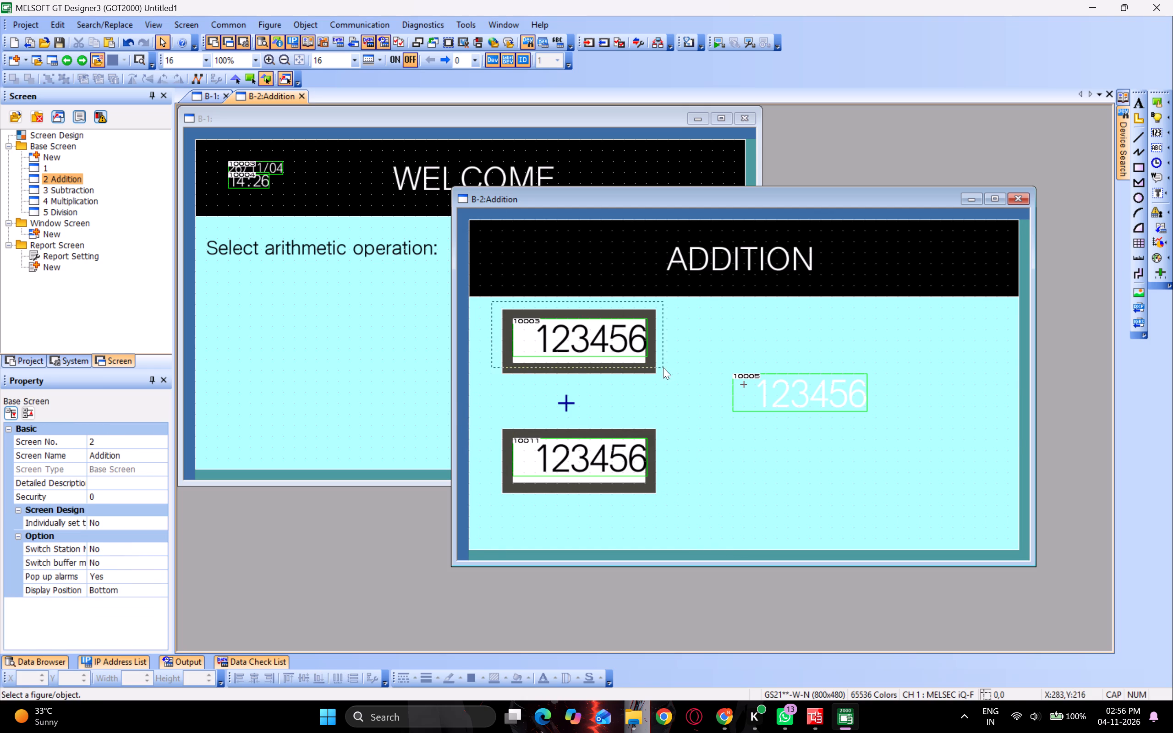
pyautogui.moveTo(663, 367); pyautogui.dragTo(673, 385)
pyautogui.moveTo(631, 355); pyautogui.dragTo(633, 362)
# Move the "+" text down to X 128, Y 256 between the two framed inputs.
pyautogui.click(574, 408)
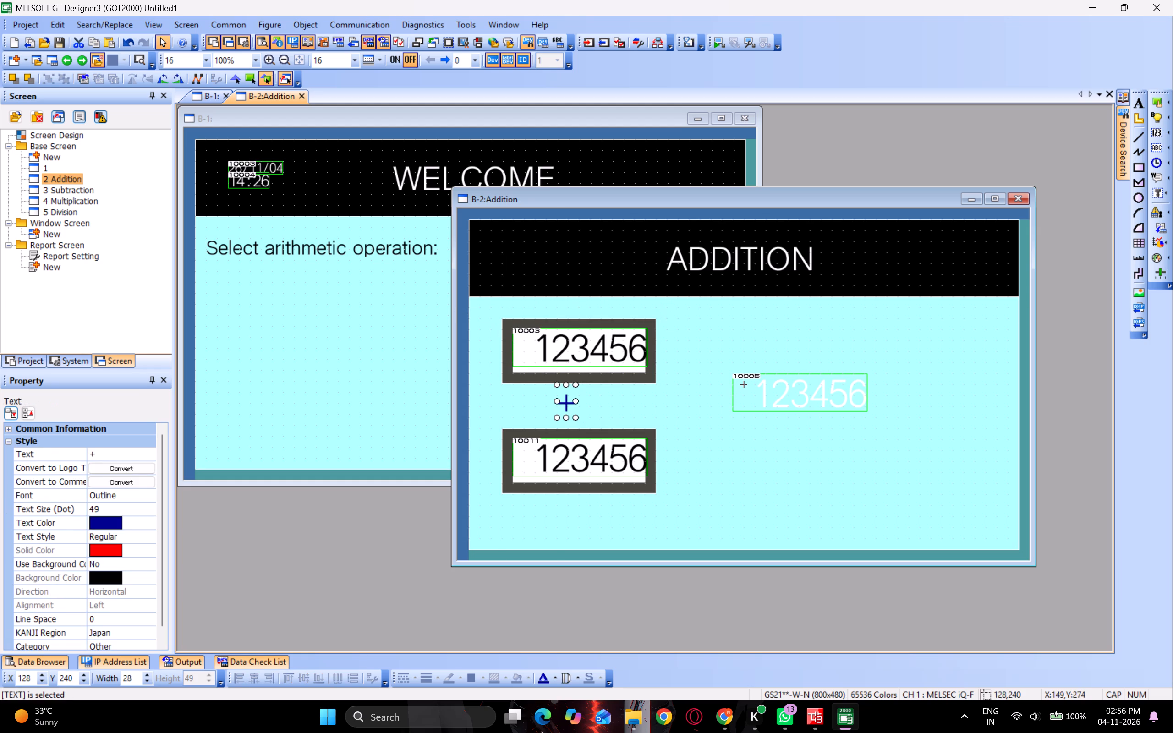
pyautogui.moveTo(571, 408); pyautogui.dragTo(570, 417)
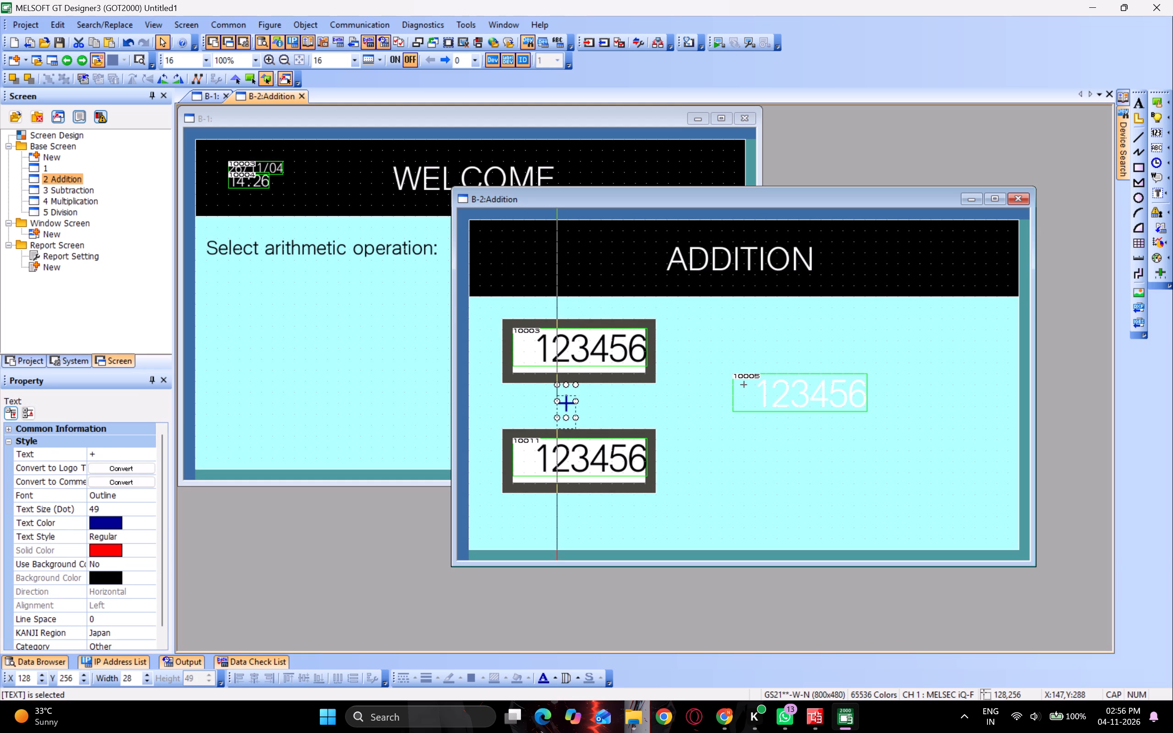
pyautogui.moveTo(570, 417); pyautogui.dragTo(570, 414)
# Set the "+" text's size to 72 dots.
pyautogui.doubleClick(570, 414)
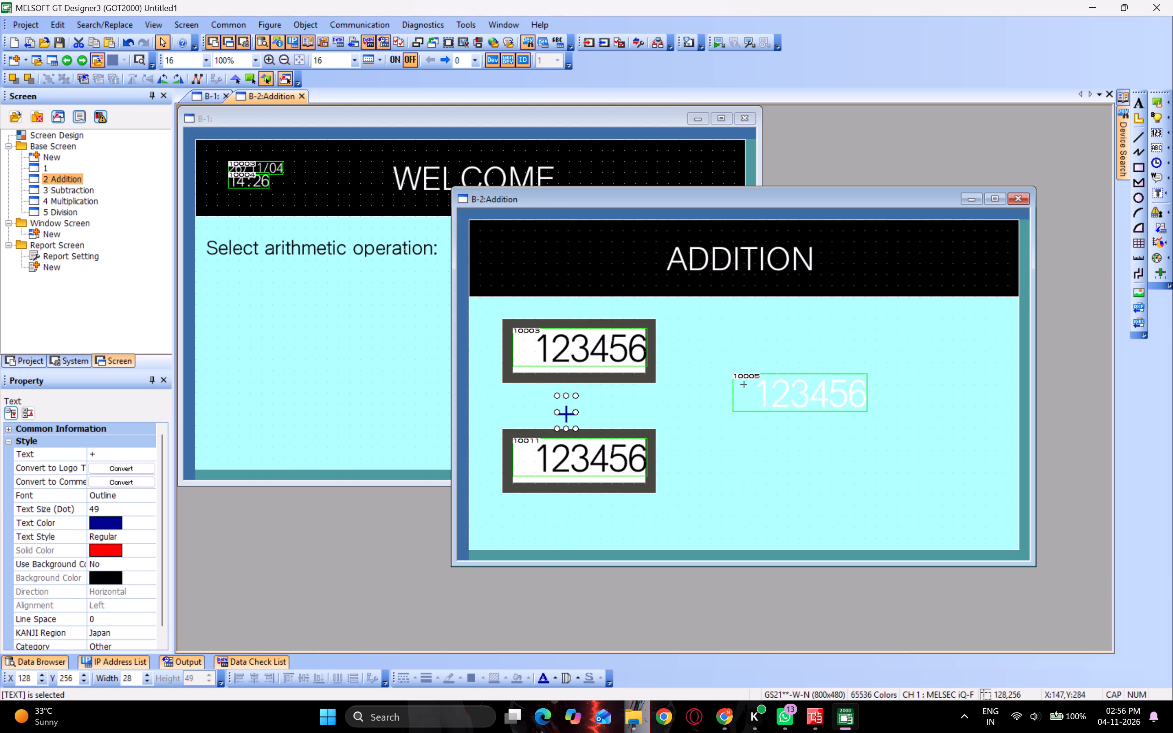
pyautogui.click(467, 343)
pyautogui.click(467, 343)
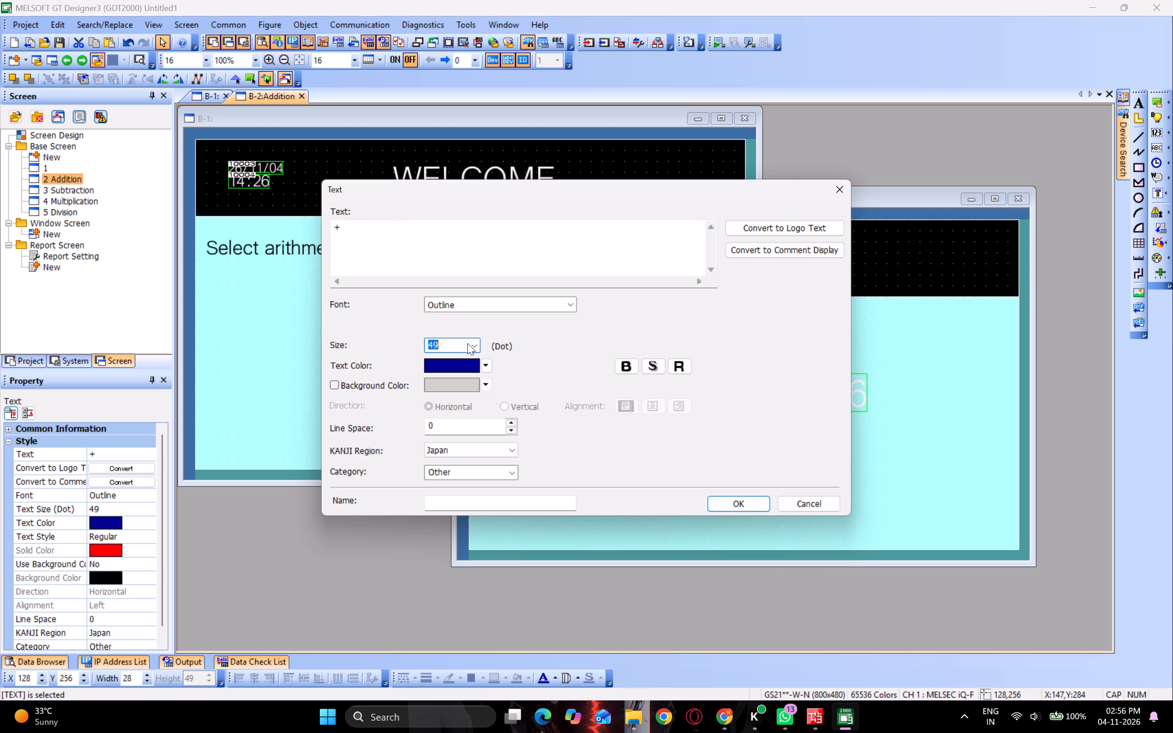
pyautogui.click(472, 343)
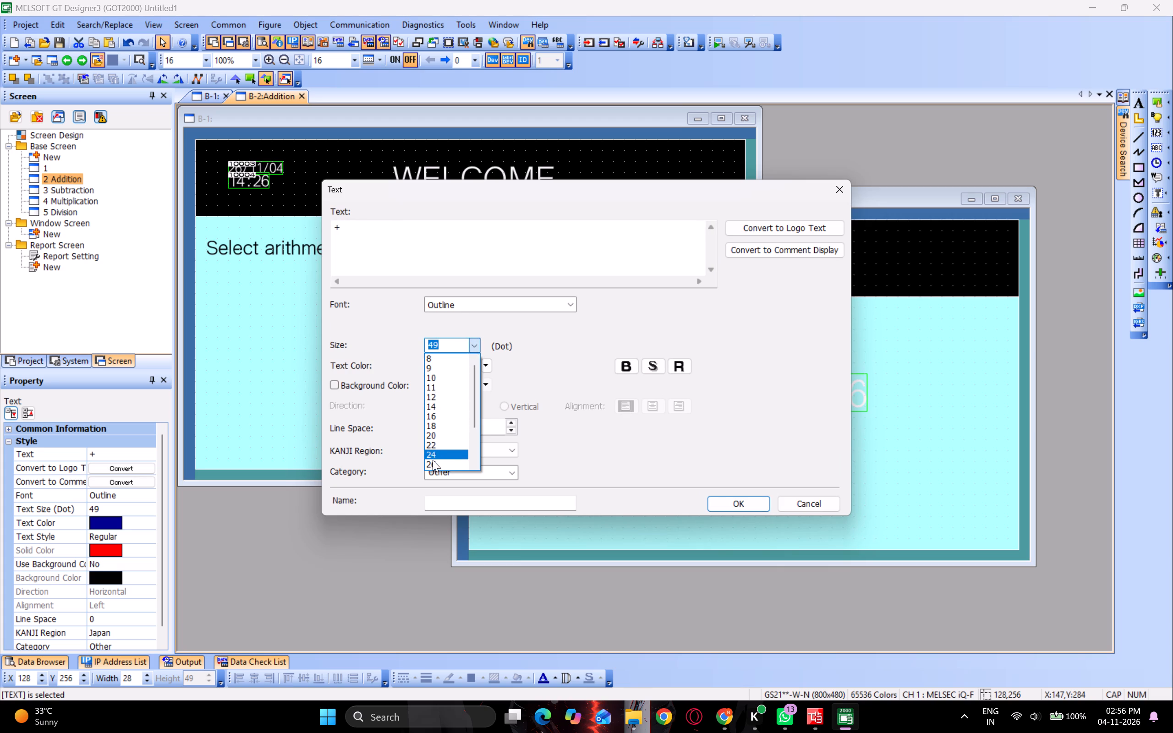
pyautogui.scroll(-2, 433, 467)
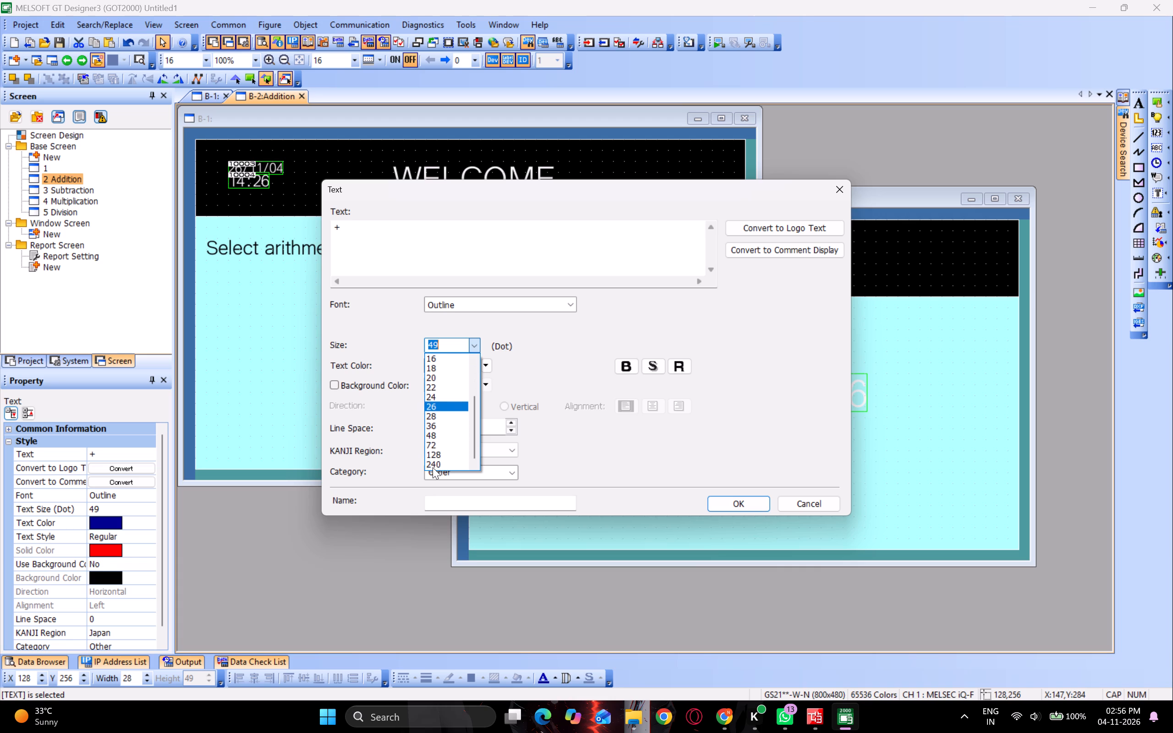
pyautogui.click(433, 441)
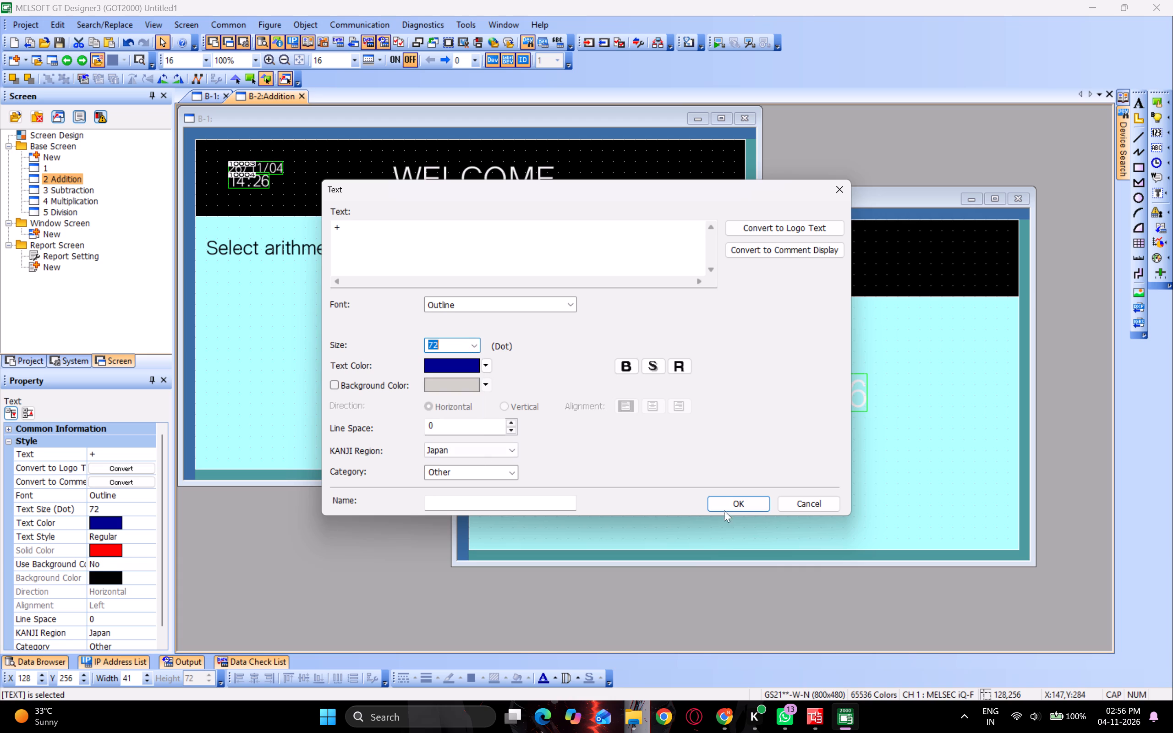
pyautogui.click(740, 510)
# Move the "+" text up to X 128, Y 240, between the two framed inputs.
pyautogui.moveTo(569, 414); pyautogui.dragTo(568, 410)
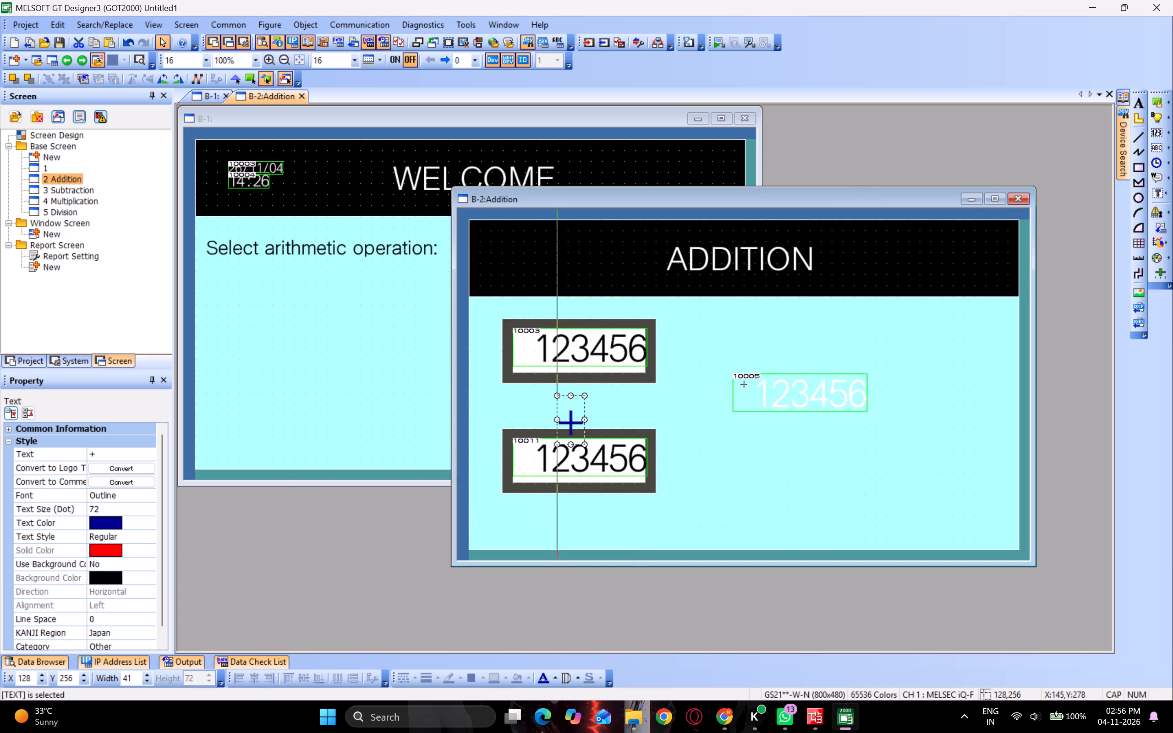
pyautogui.moveTo(568, 410); pyautogui.dragTo(573, 398)
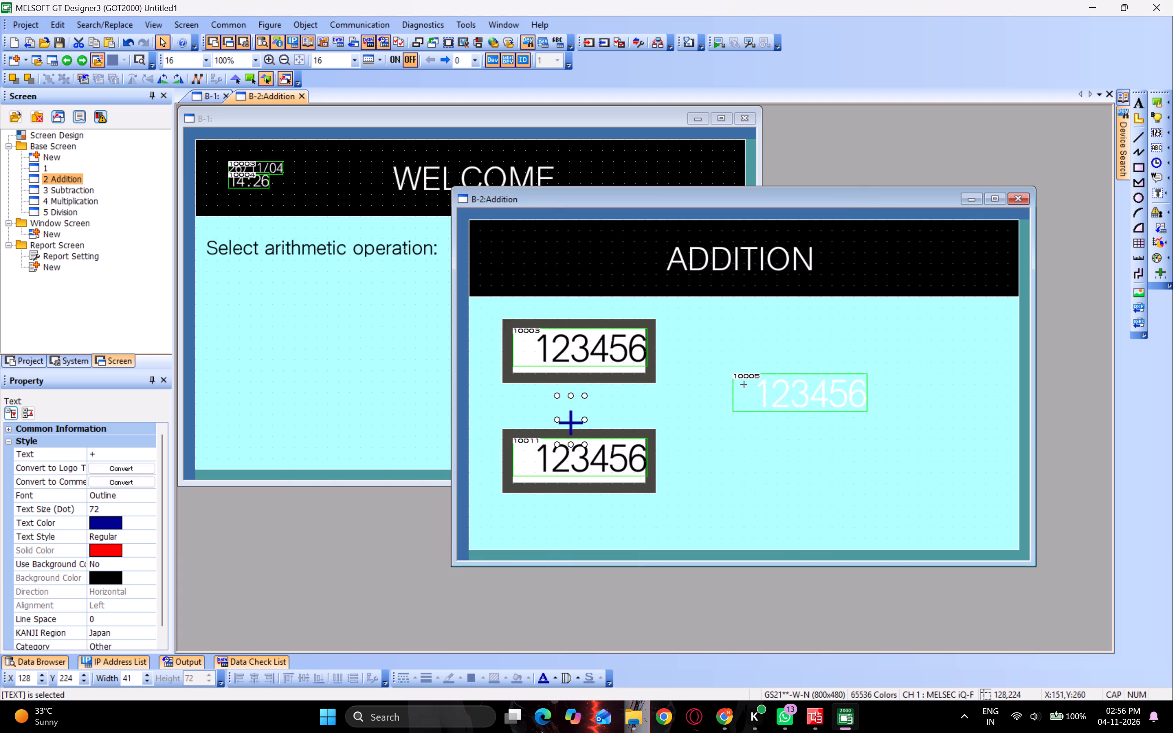
pyautogui.moveTo(573, 398); pyautogui.dragTo(573, 402)
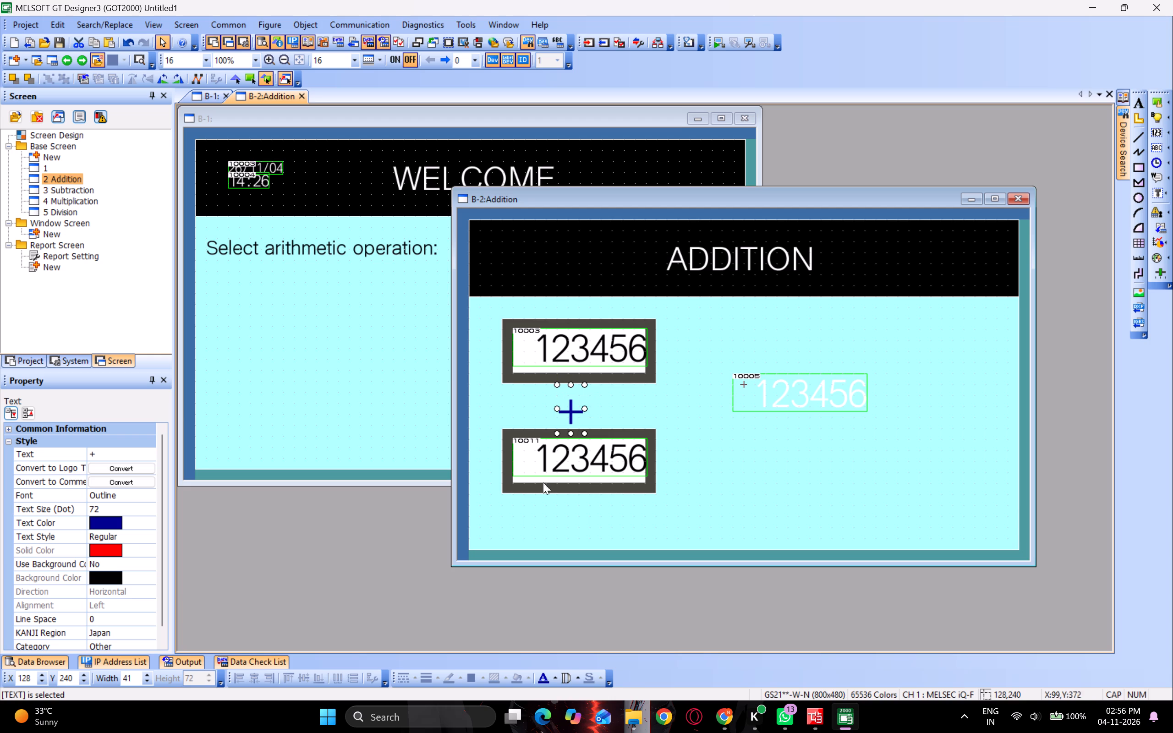
pyautogui.click(669, 635)
pyautogui.click(696, 565)
pyautogui.click(687, 635)
pyautogui.click(662, 557)
# Select the lower numerical input with its frame and move the group down to X 48, Y 318.
pyautogui.moveTo(669, 509); pyautogui.dragTo(515, 438)
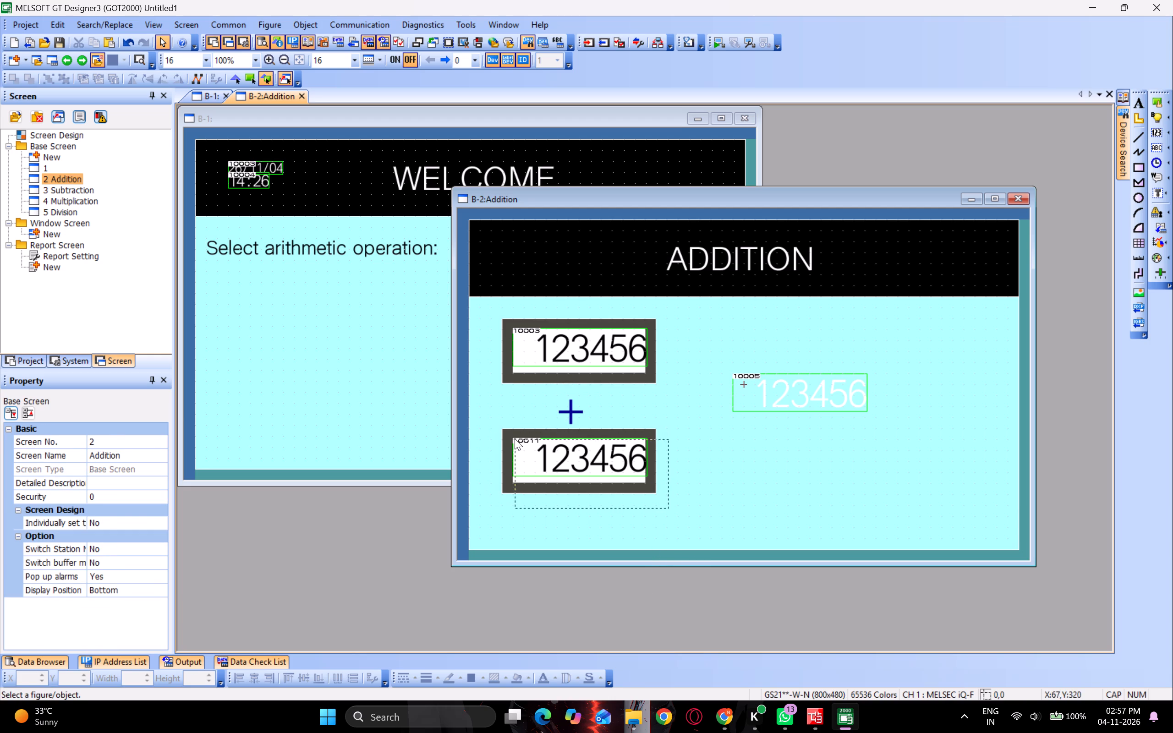
pyautogui.moveTo(515, 438); pyautogui.dragTo(496, 421)
pyautogui.moveTo(552, 449); pyautogui.dragTo(552, 454)
pyautogui.moveTo(552, 454); pyautogui.dragTo(552, 463)
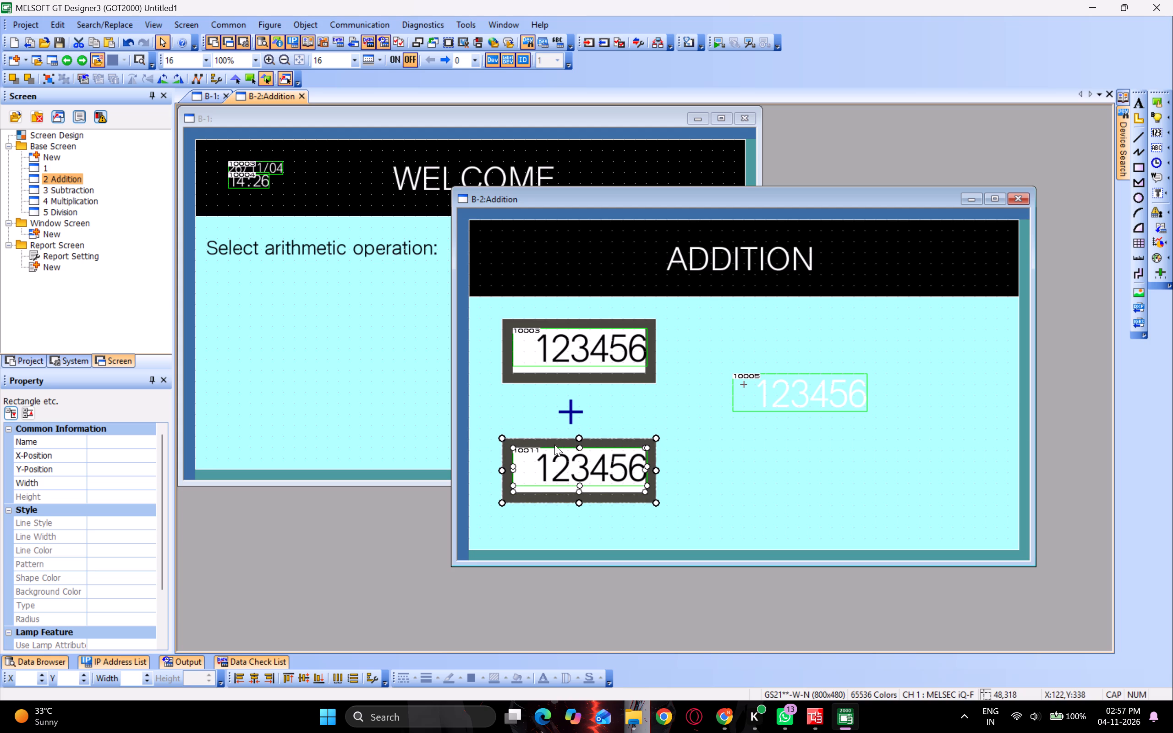
pyautogui.click(1026, 412)
# Delete the unframed numerical object with white digits beside the two framed inputs.
pyautogui.moveTo(729, 355); pyautogui.dragTo(863, 430)
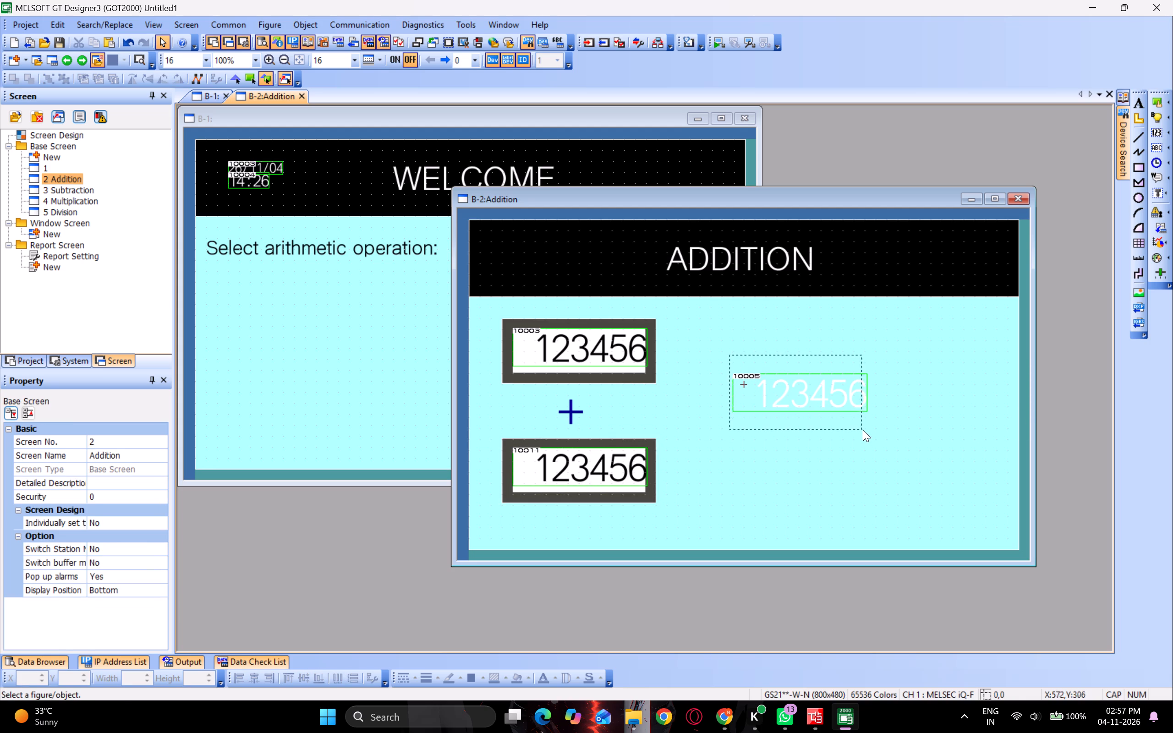
pyautogui.moveTo(863, 430); pyautogui.dragTo(868, 432)
pyautogui.press('Delete')
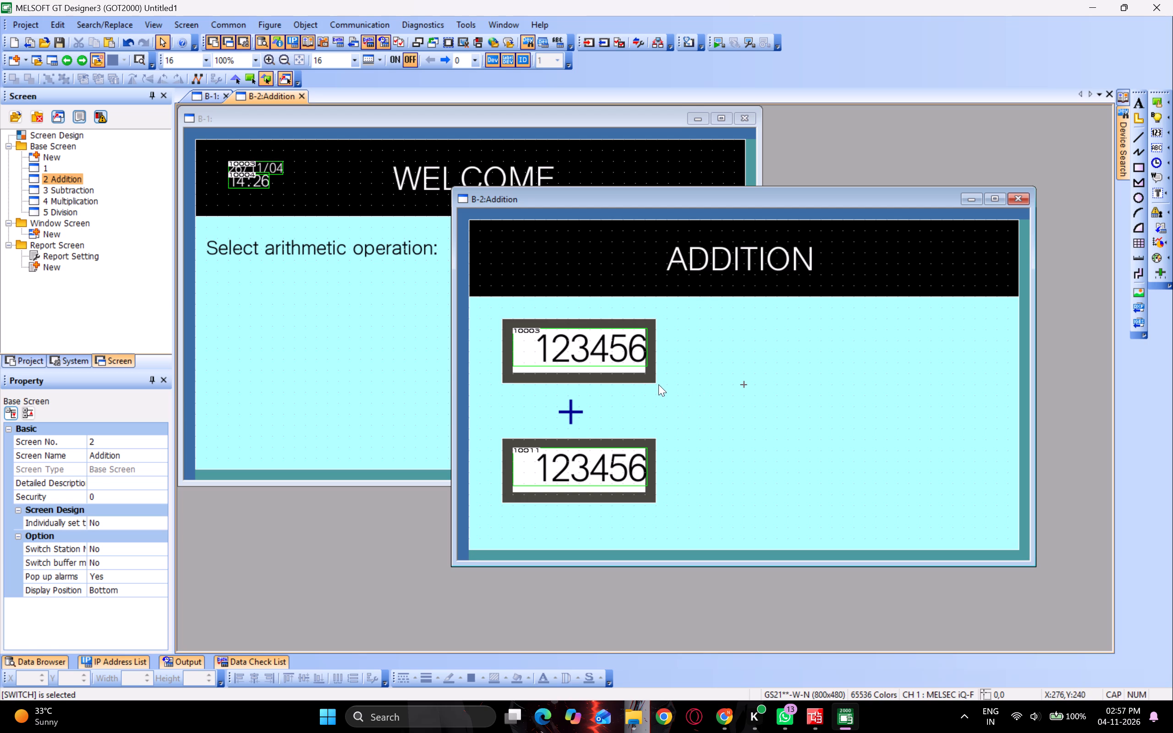
# Add an "=" text of size 72 dots at X 368, Y 240 on the Addition screen.
pyautogui.click(752, 412)
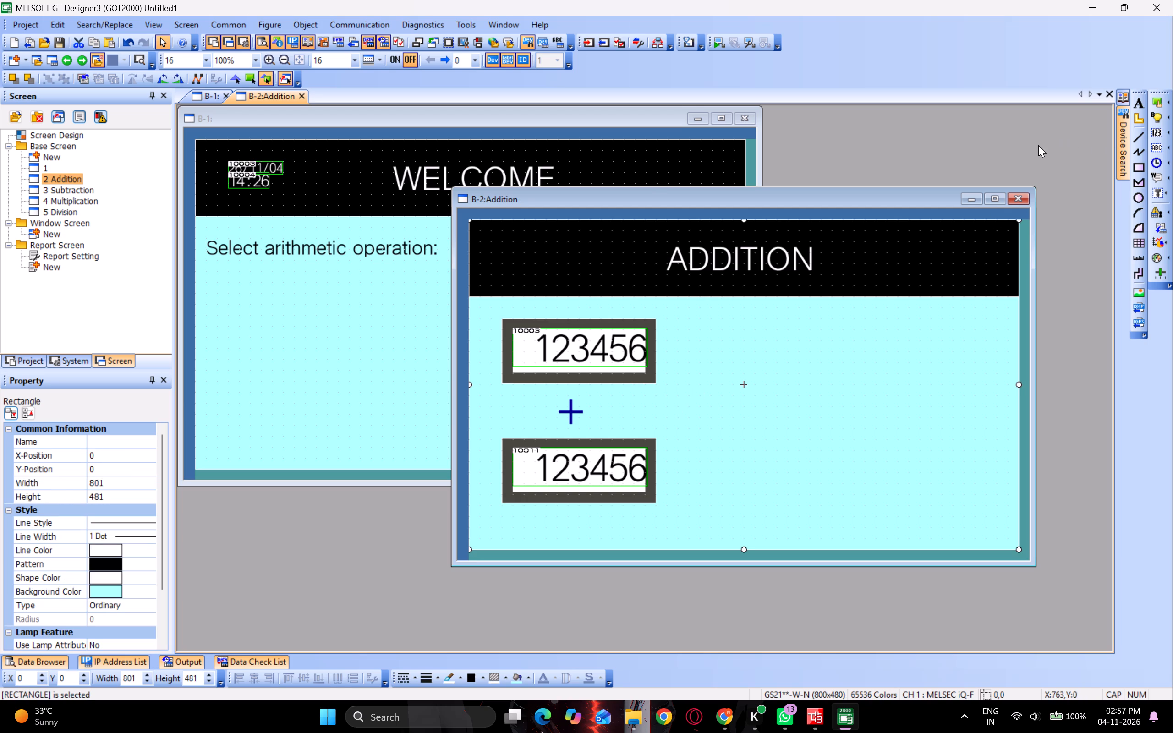
pyautogui.click(1139, 101)
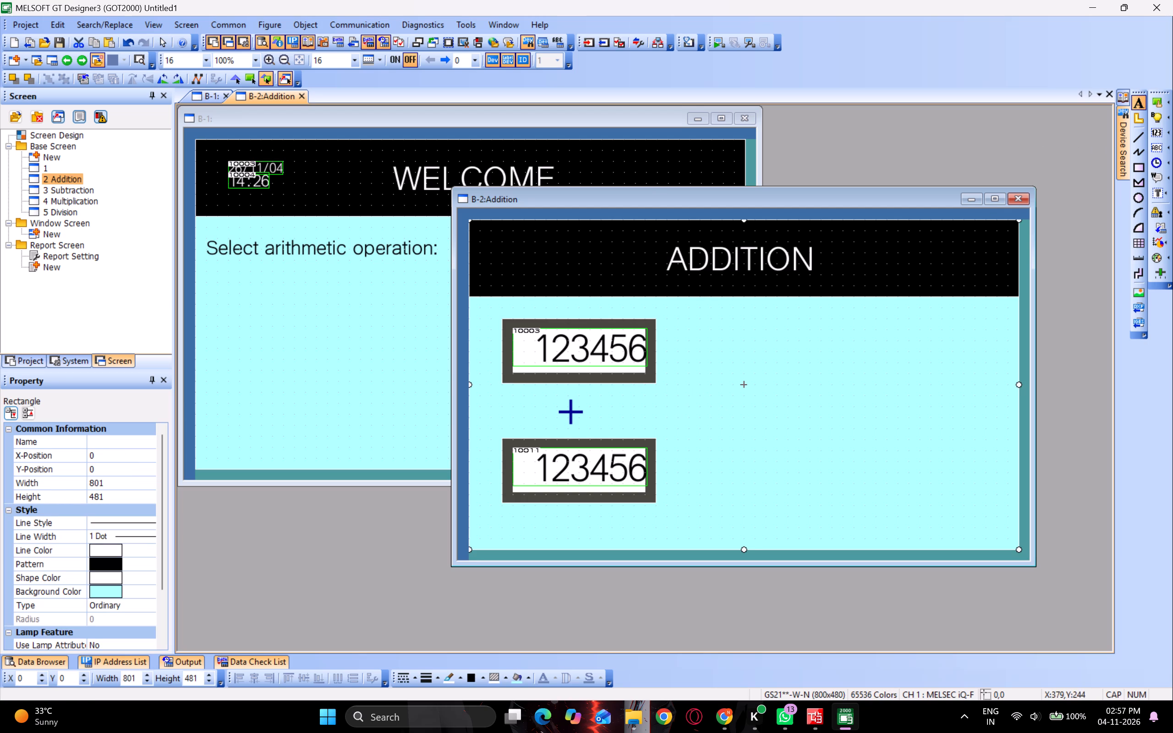
pyautogui.click(719, 385)
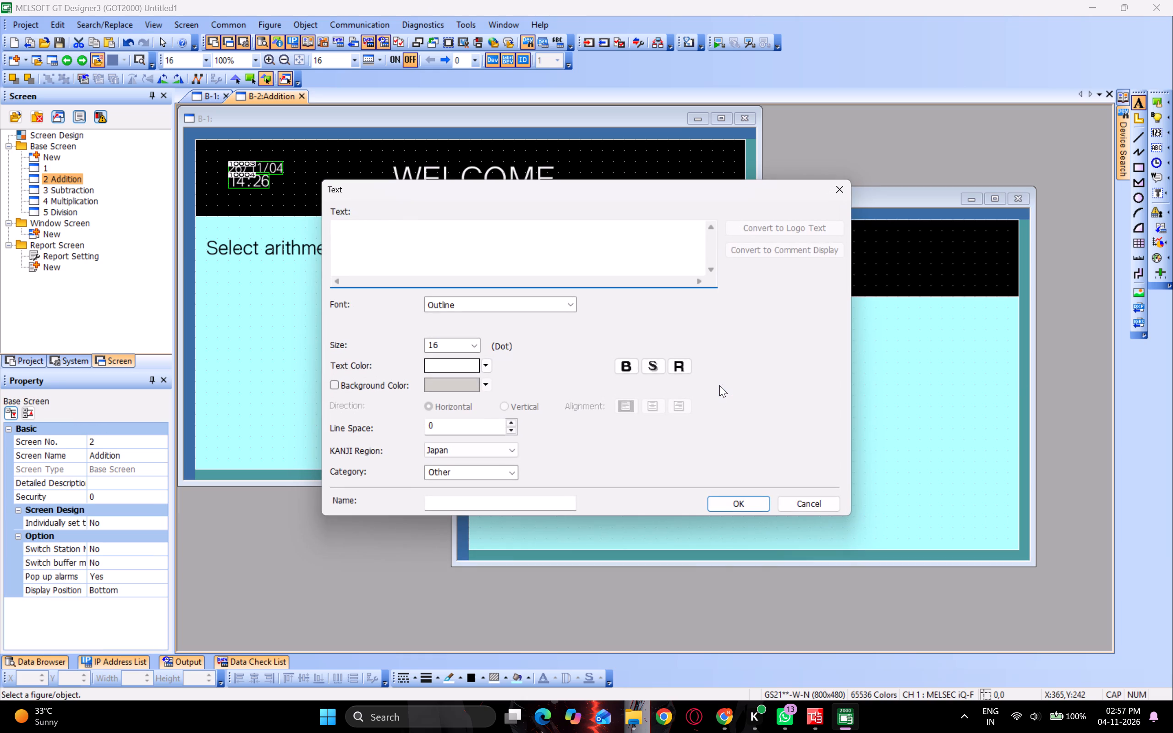
pyautogui.hotkey('shift', '+')
pyautogui.press('BackSpace')
pyautogui.press('=')
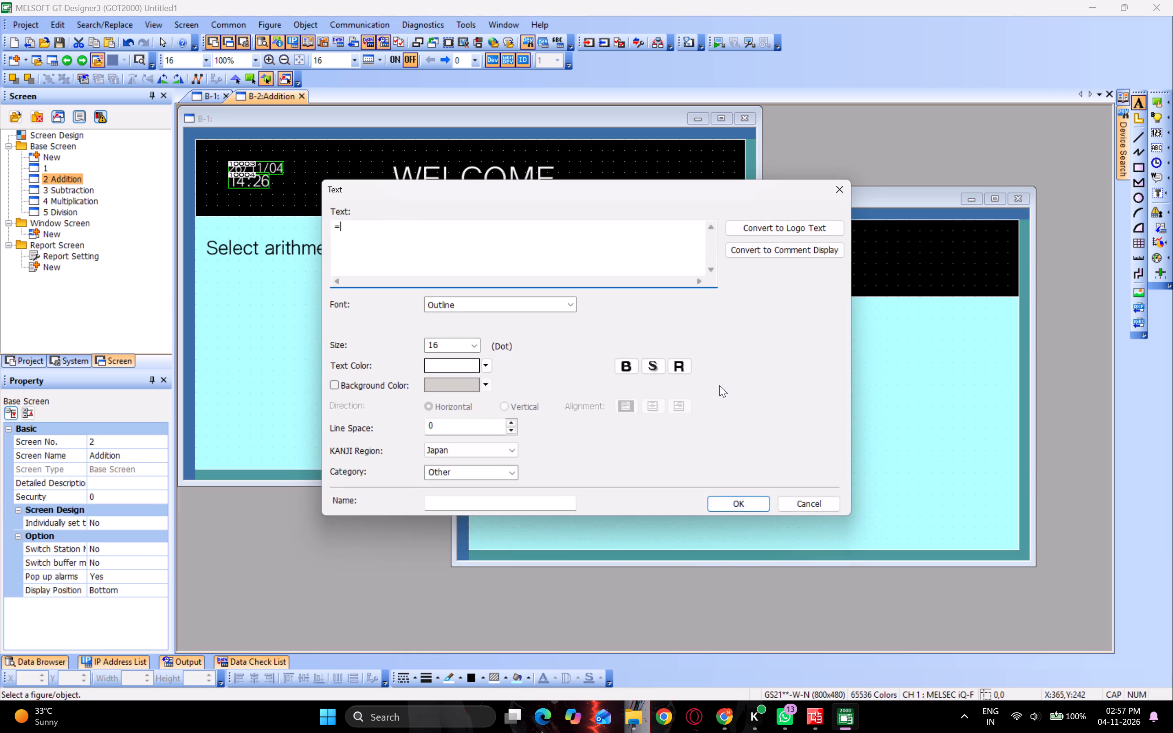
pyautogui.click(458, 349)
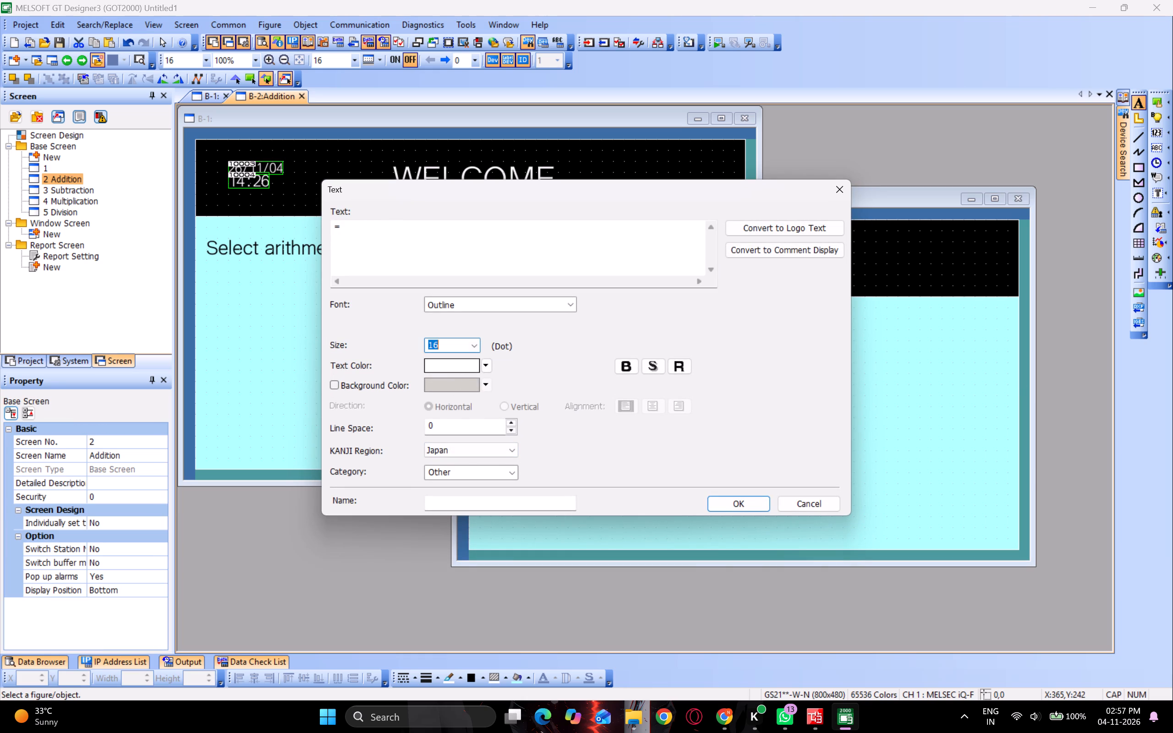
pyautogui.click(476, 345)
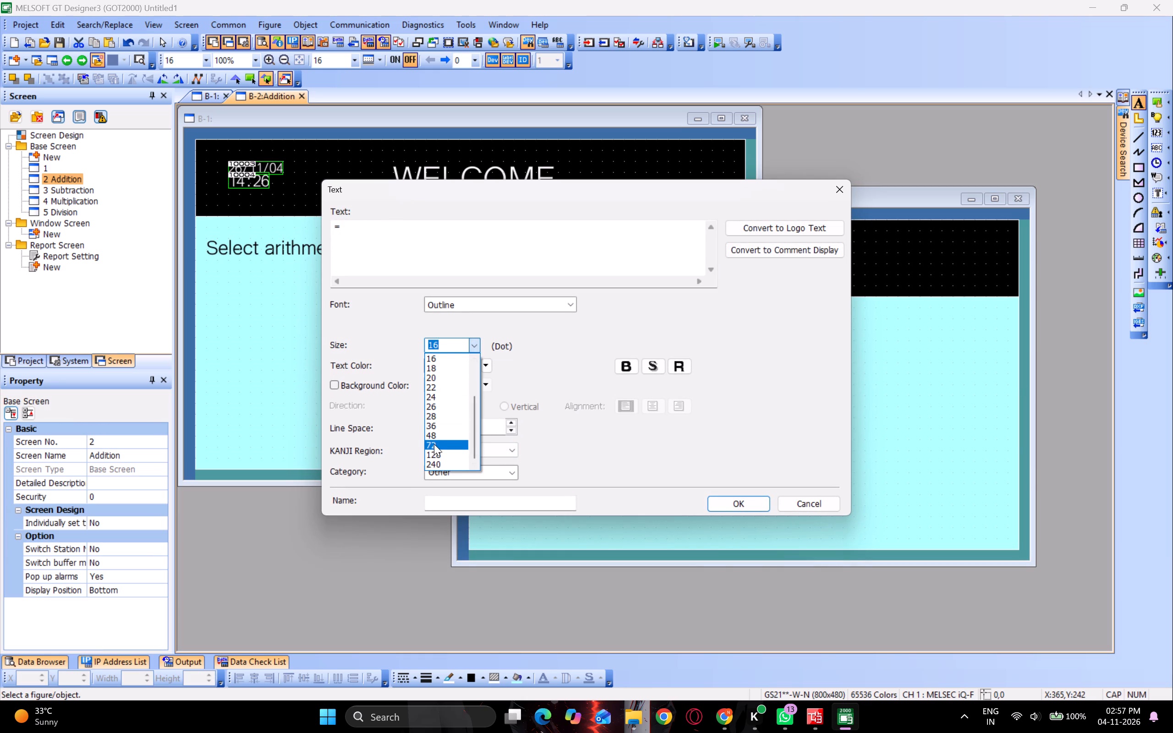
pyautogui.click(433, 444)
pyautogui.click(740, 503)
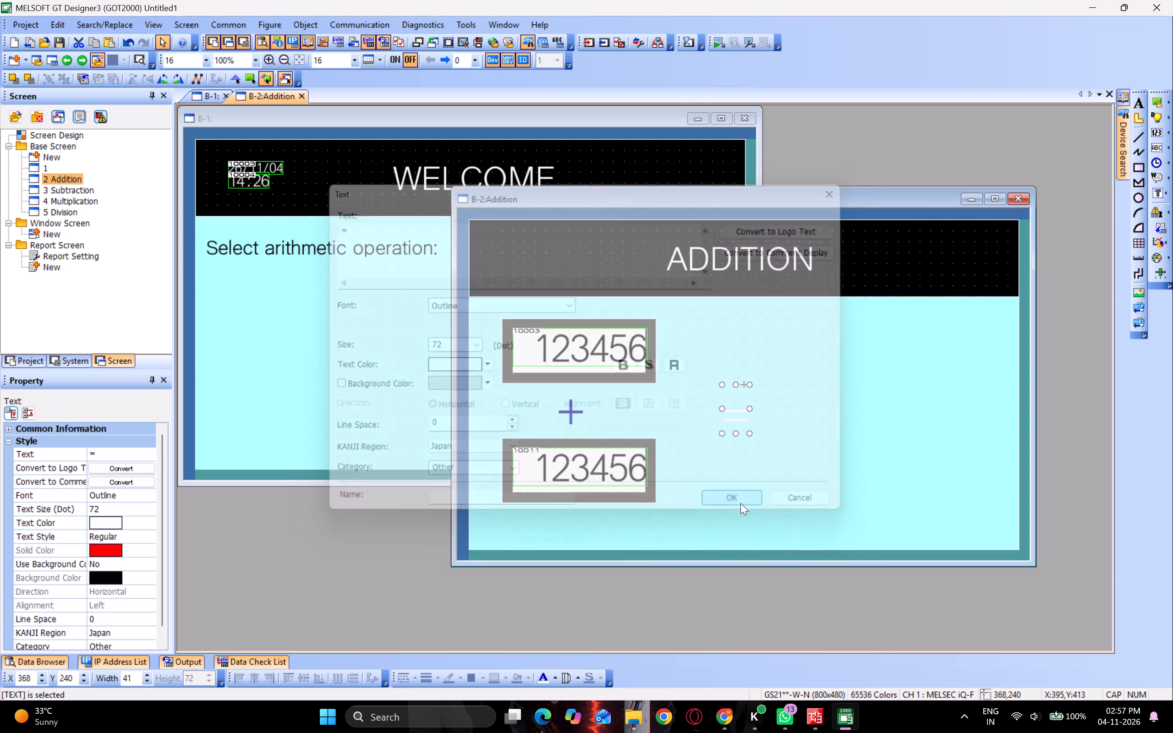
# Set the size of the "+" text between the two framed inputs to 48 dots.
pyautogui.doubleClick(570, 408)
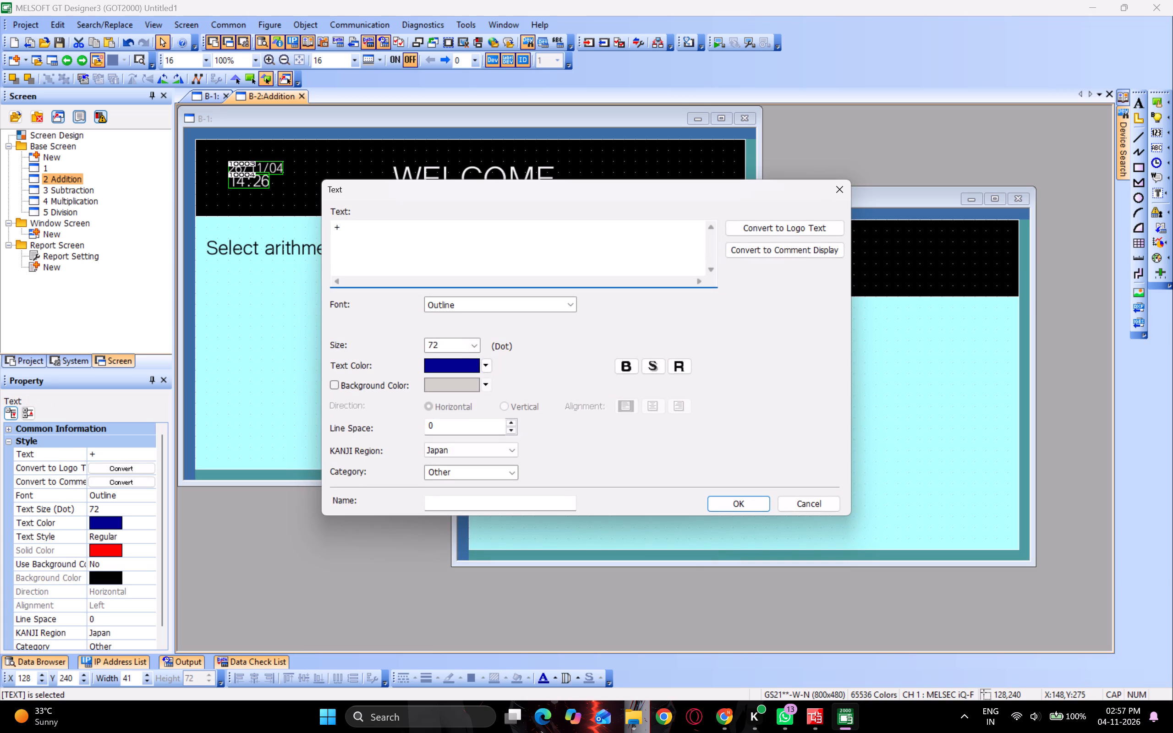
pyautogui.click(441, 342)
pyautogui.click(471, 347)
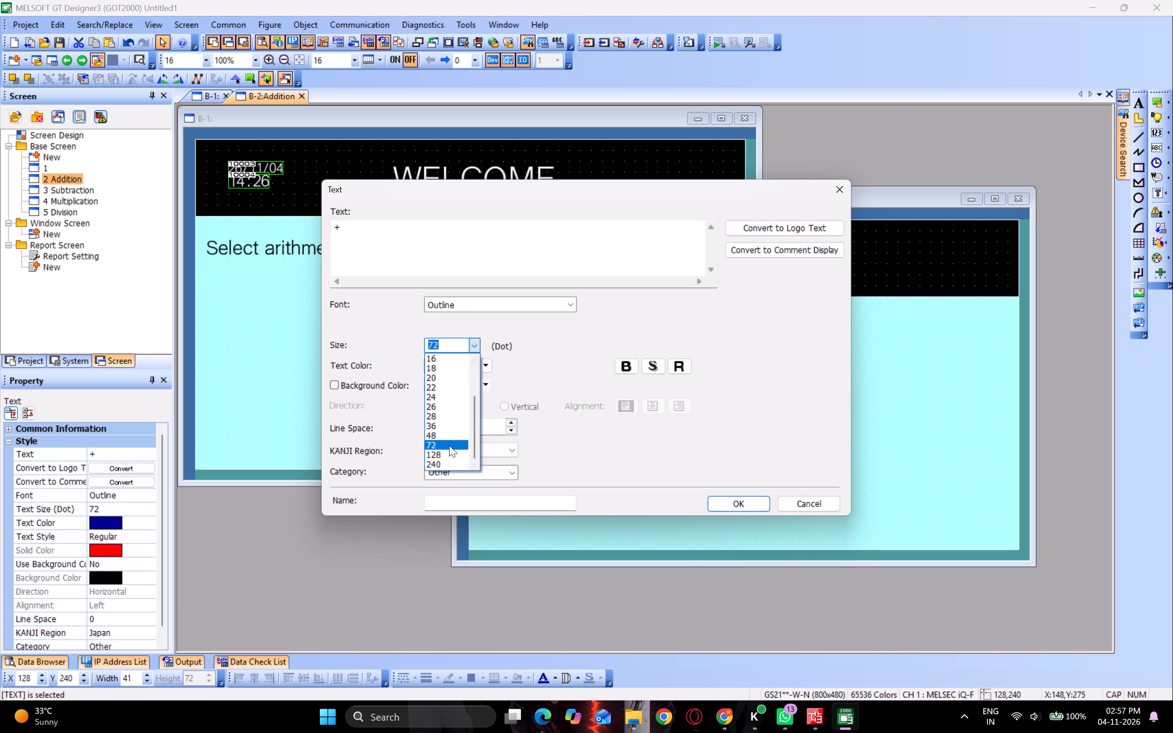
pyautogui.click(446, 437)
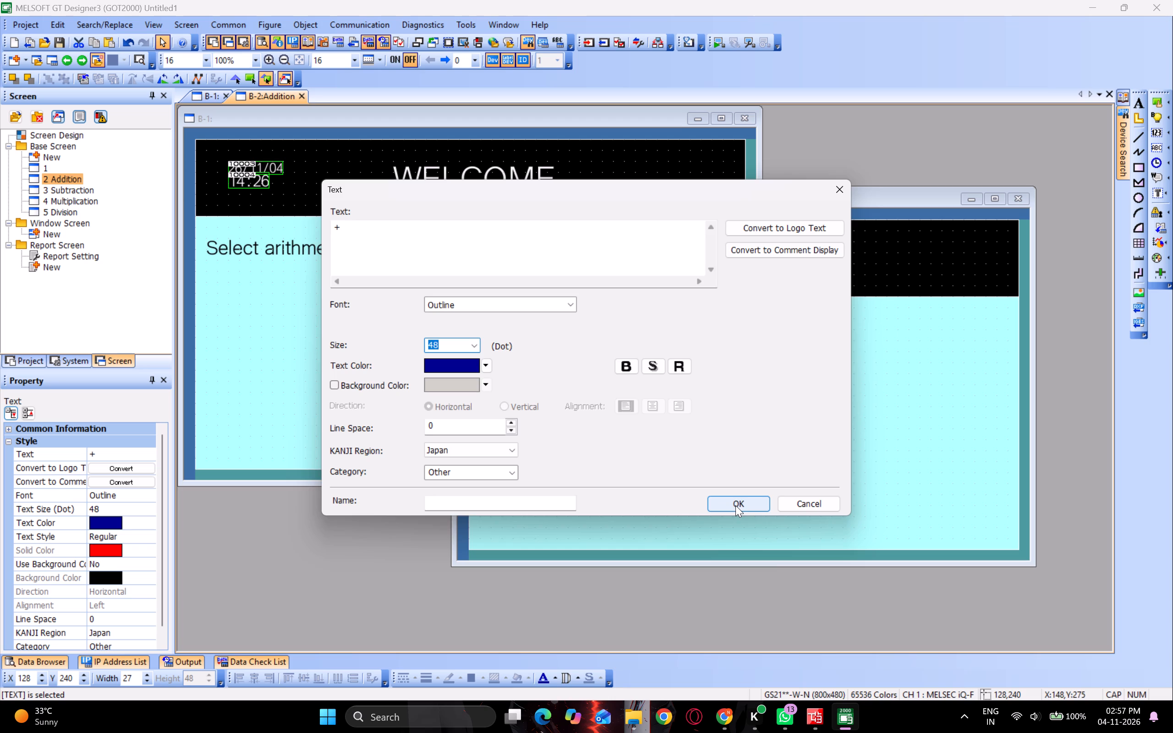
pyautogui.click(735, 505)
pyautogui.click(590, 420)
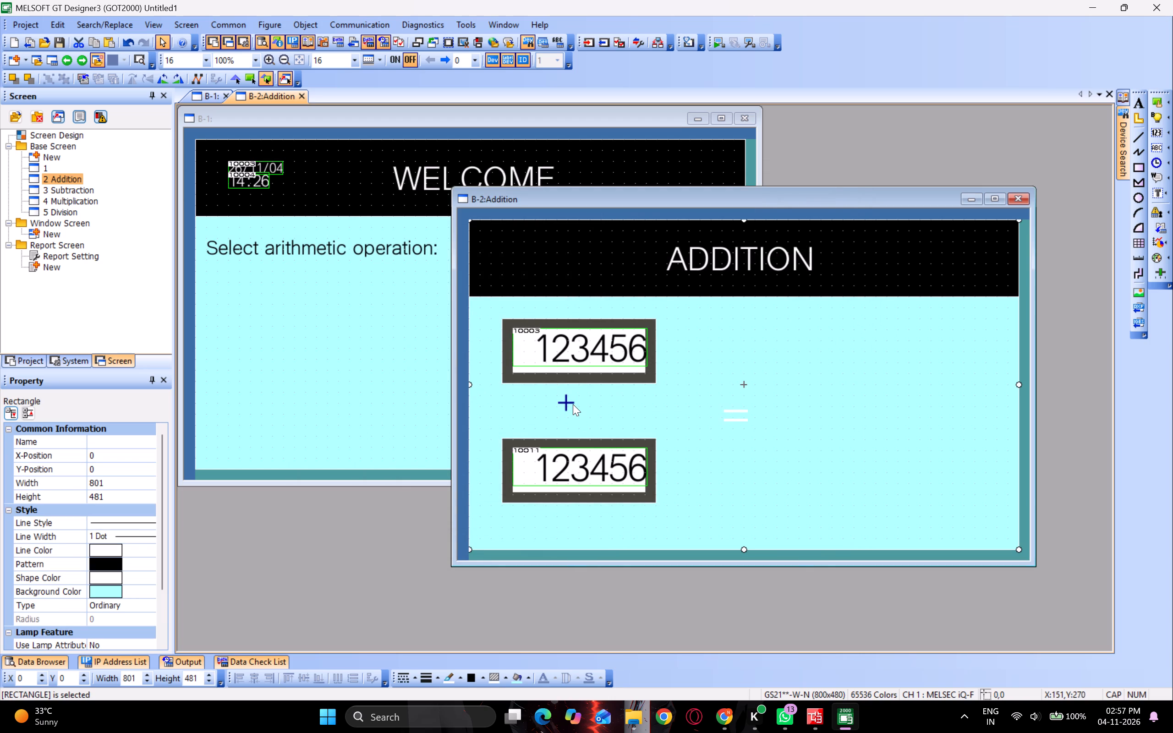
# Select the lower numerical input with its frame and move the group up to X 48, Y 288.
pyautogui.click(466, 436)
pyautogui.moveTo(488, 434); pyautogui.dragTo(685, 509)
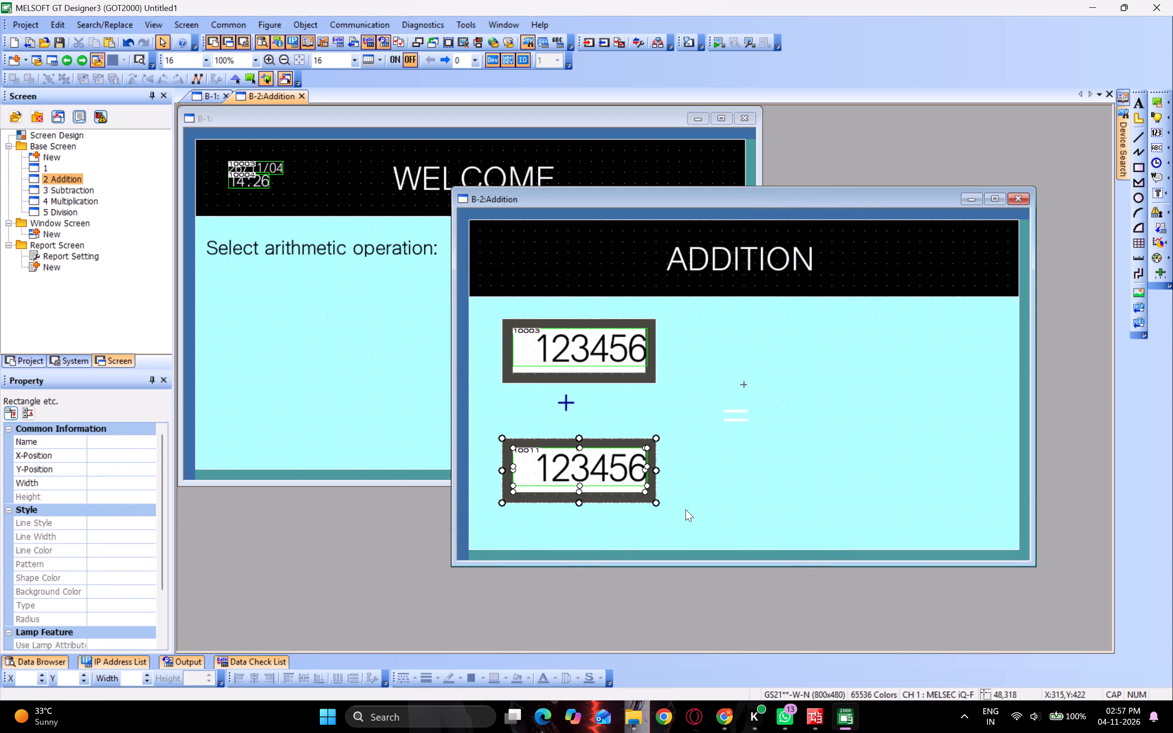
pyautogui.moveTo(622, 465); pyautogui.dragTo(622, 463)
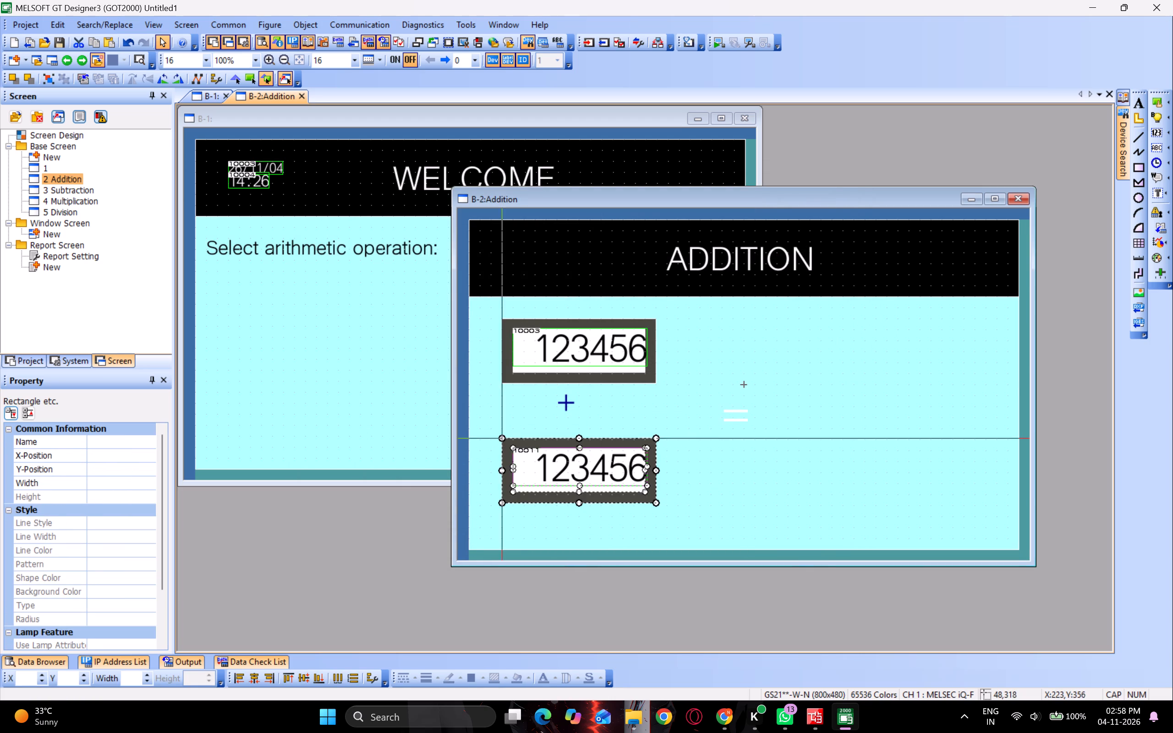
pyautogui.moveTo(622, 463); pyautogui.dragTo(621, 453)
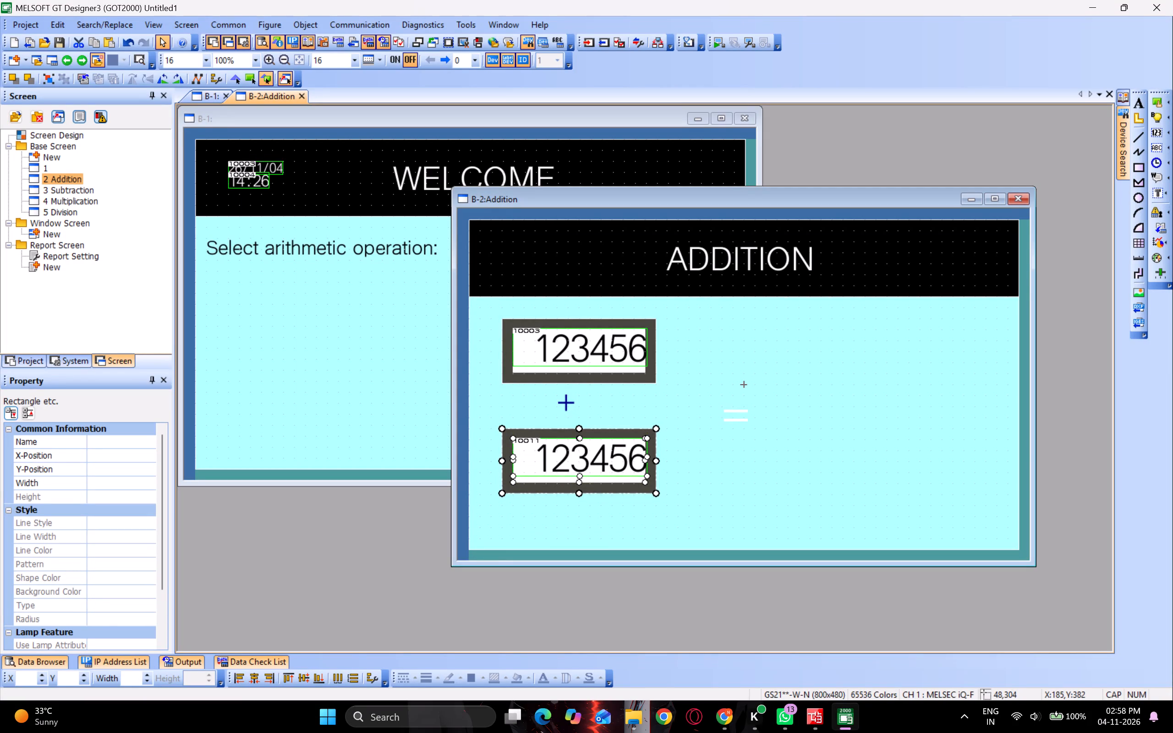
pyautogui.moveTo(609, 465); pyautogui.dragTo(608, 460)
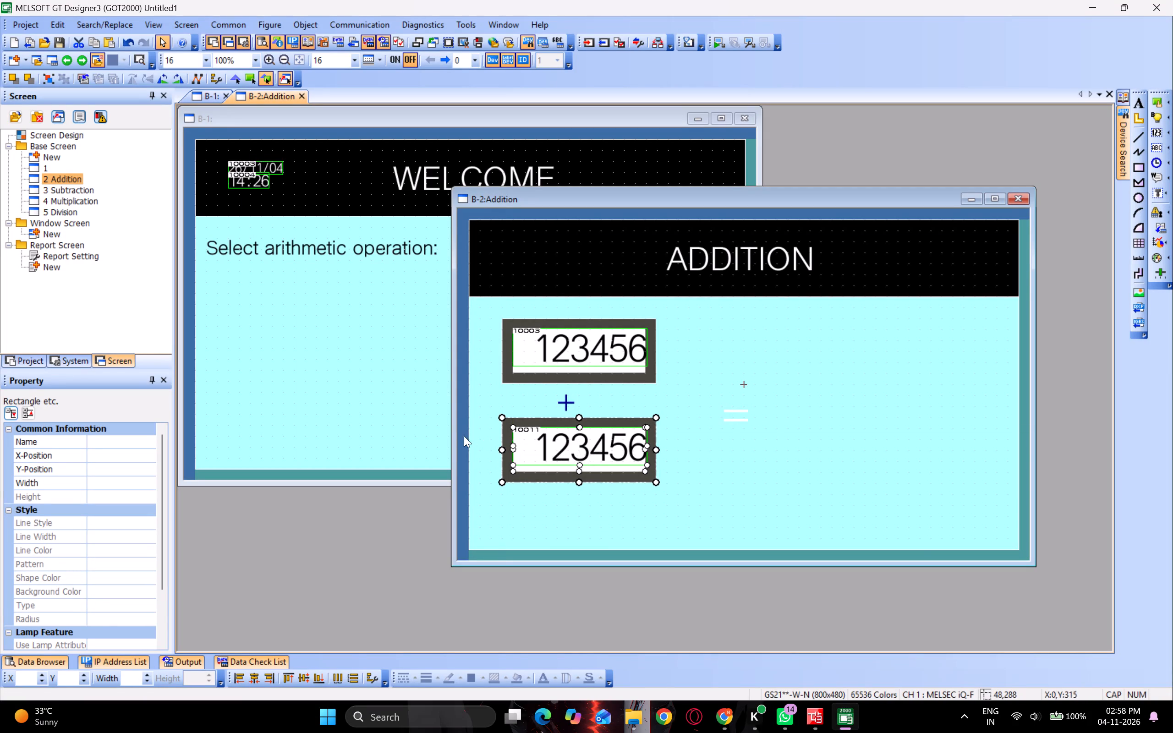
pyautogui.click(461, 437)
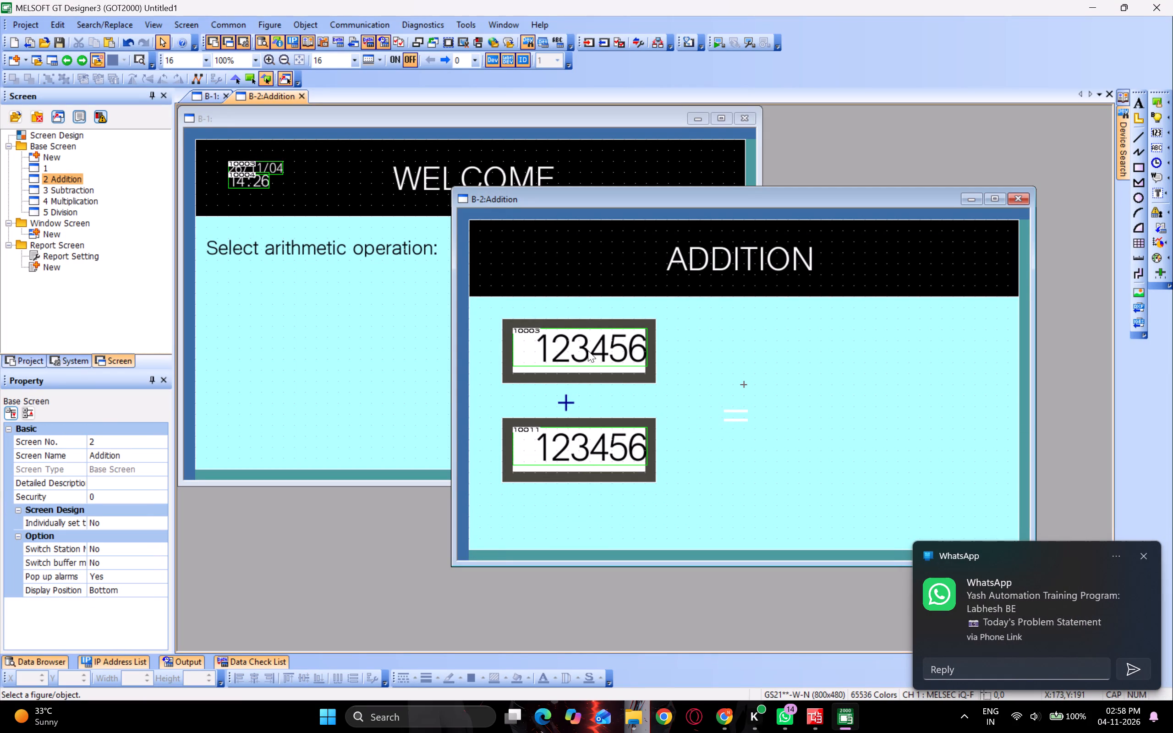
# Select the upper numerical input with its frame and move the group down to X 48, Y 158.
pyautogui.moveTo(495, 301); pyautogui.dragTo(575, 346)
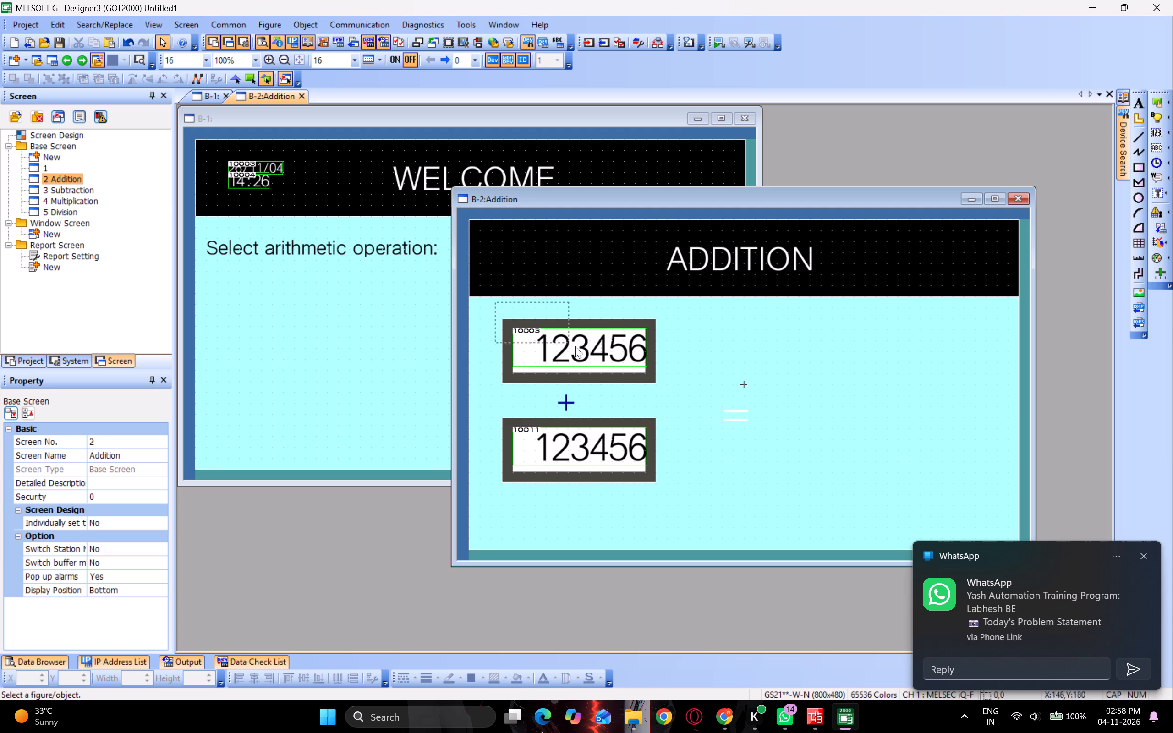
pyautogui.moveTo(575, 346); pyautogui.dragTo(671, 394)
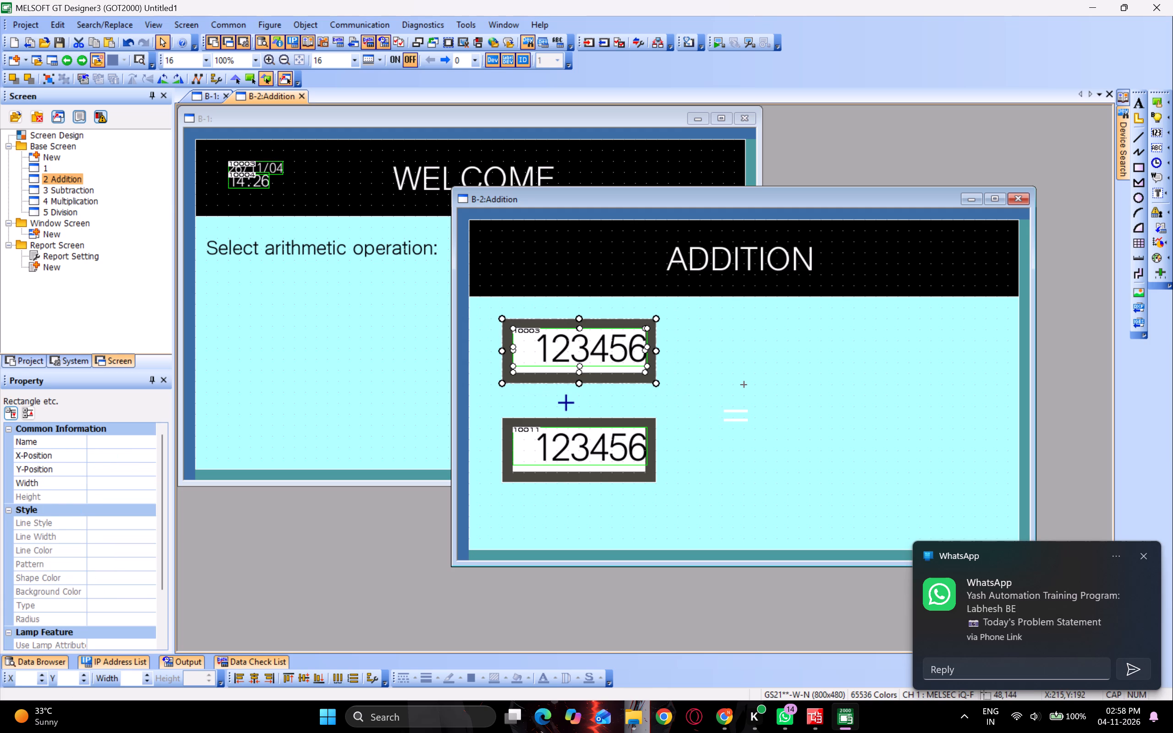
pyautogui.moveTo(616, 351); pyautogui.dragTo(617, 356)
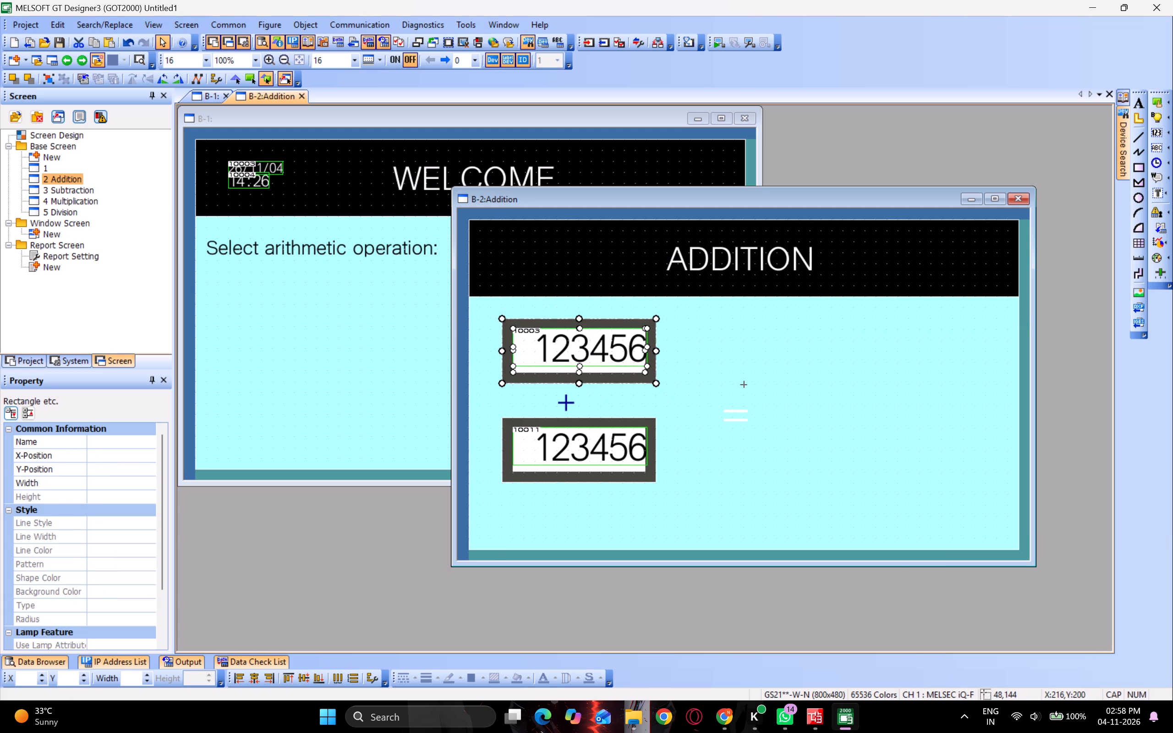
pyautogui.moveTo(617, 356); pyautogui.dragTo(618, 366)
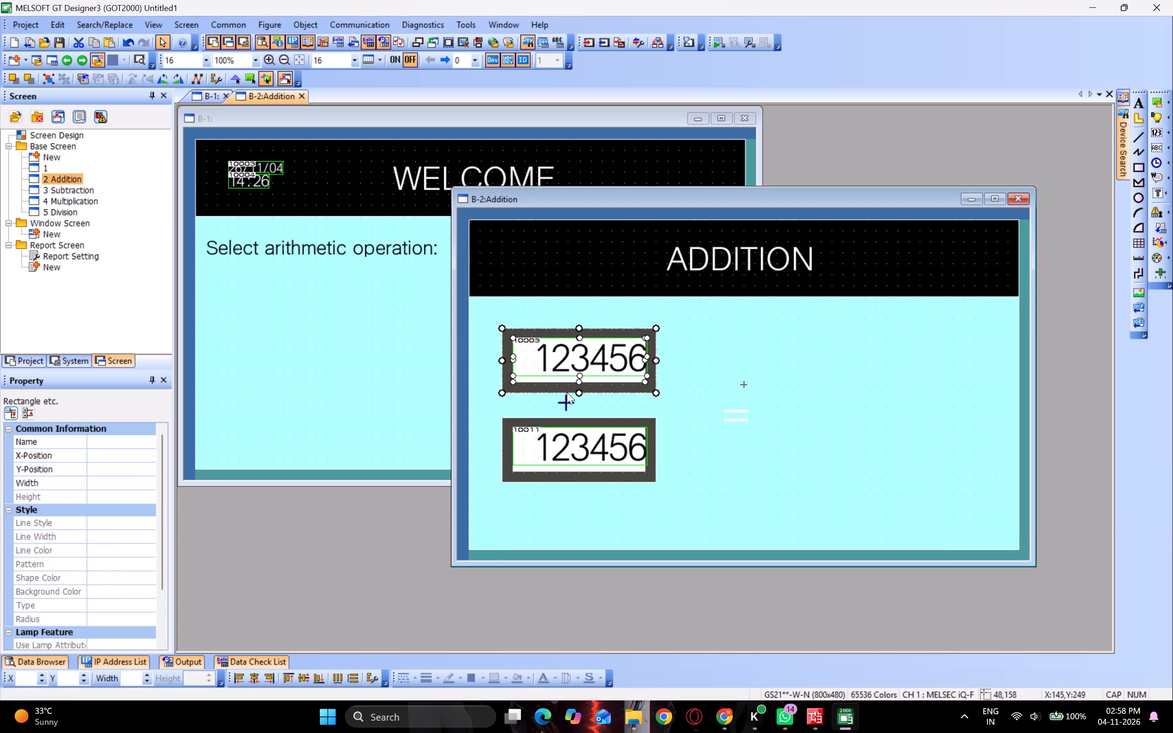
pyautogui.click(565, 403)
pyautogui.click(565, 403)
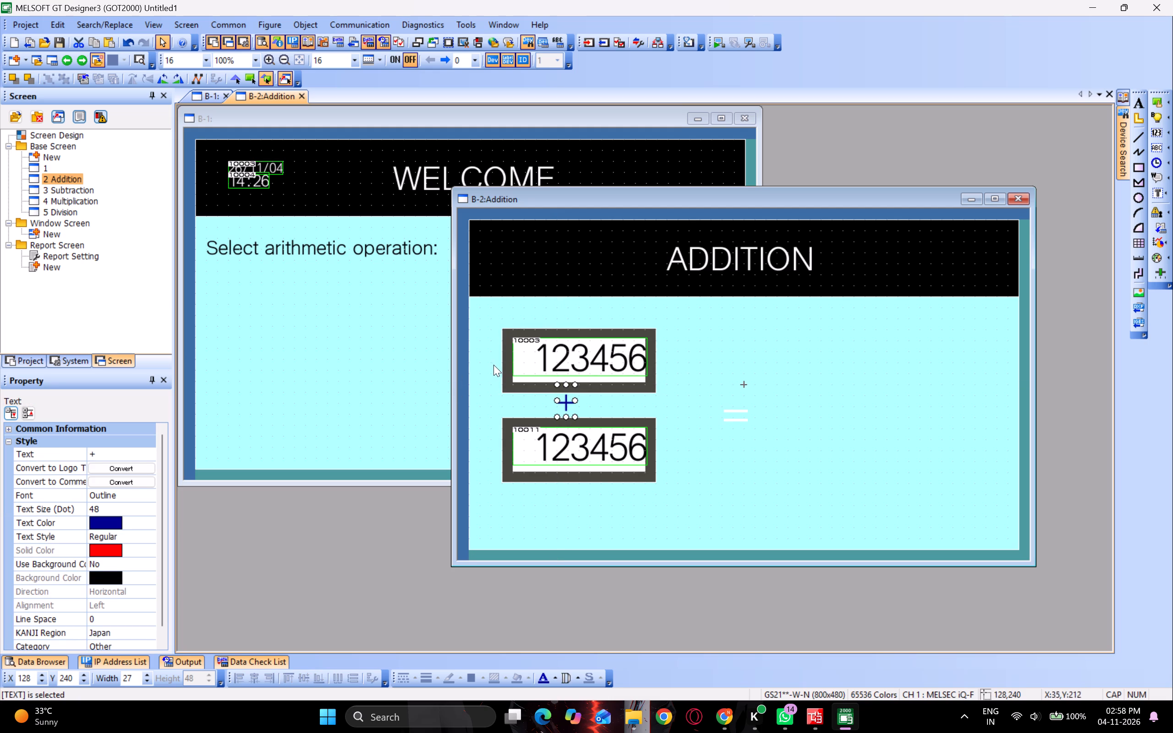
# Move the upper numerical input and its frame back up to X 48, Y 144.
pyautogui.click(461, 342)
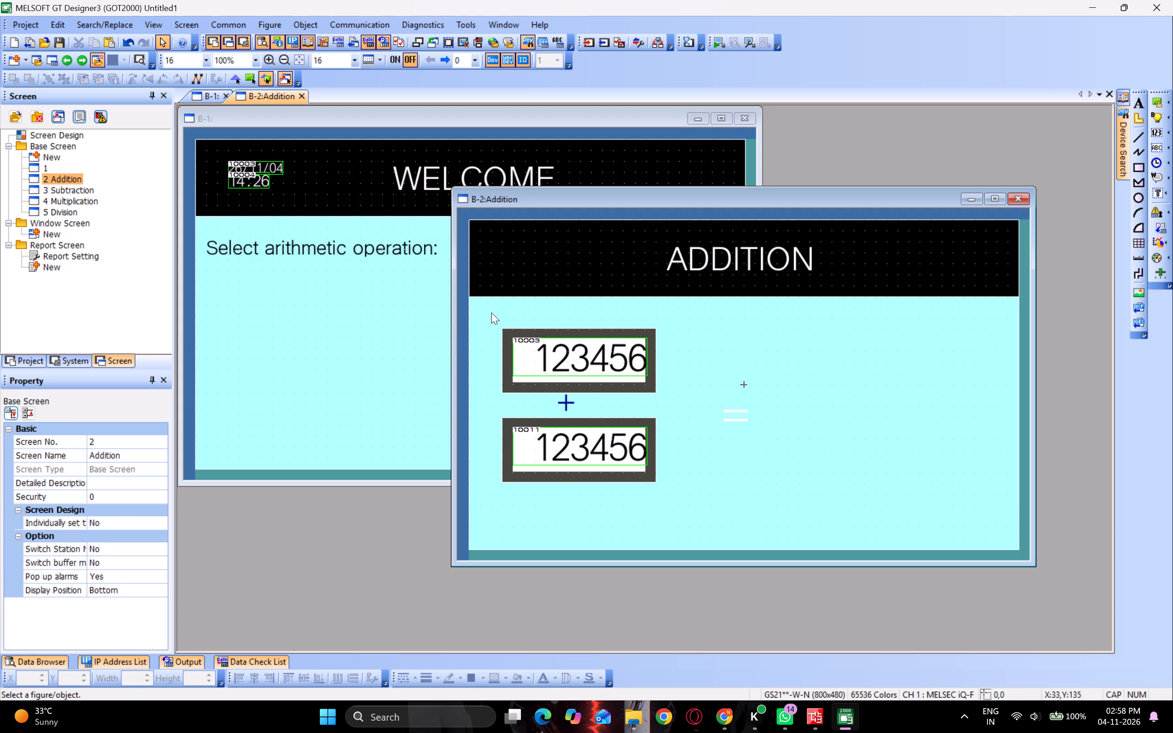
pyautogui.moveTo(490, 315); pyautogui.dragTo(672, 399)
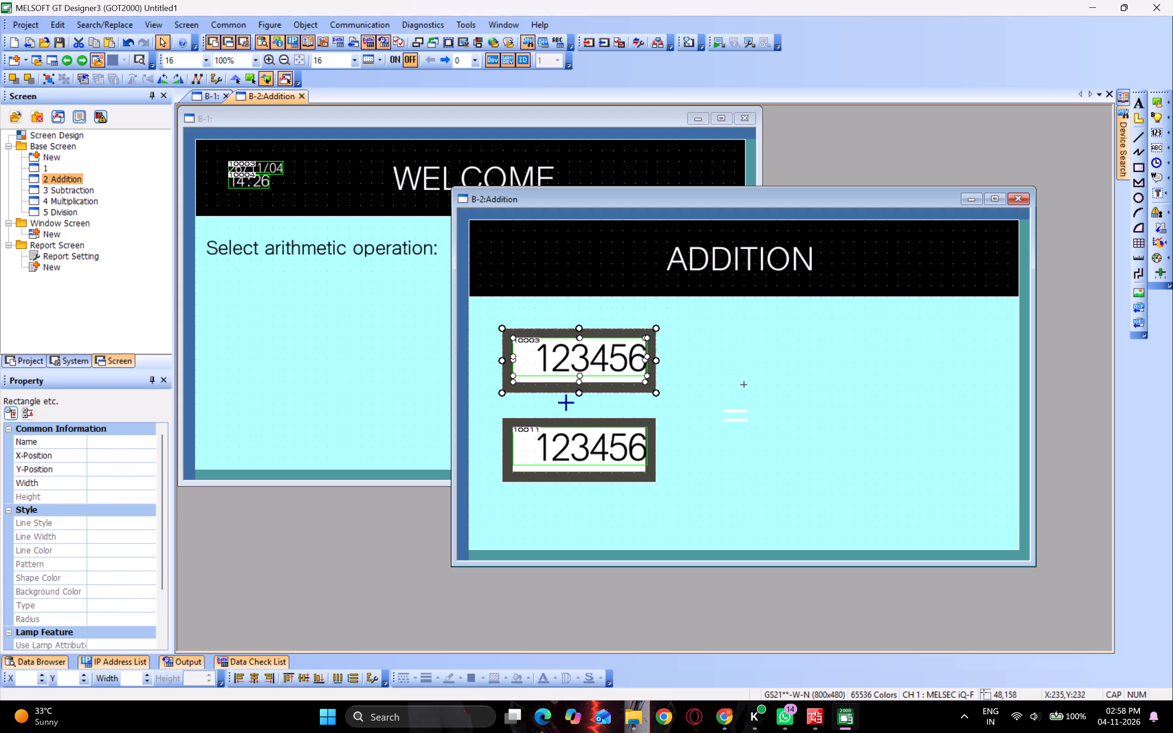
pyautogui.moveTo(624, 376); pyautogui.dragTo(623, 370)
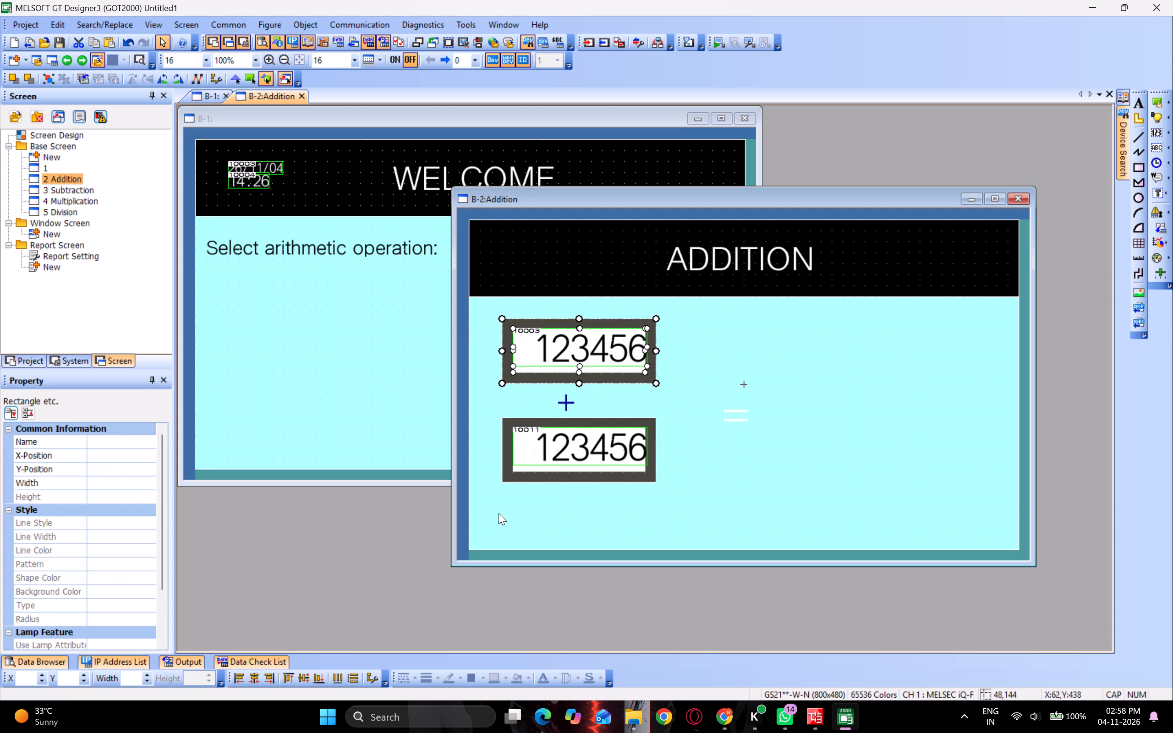
# Select the lower numerical input with its frame and position the group at X 48, Y 302.
pyautogui.click(460, 410)
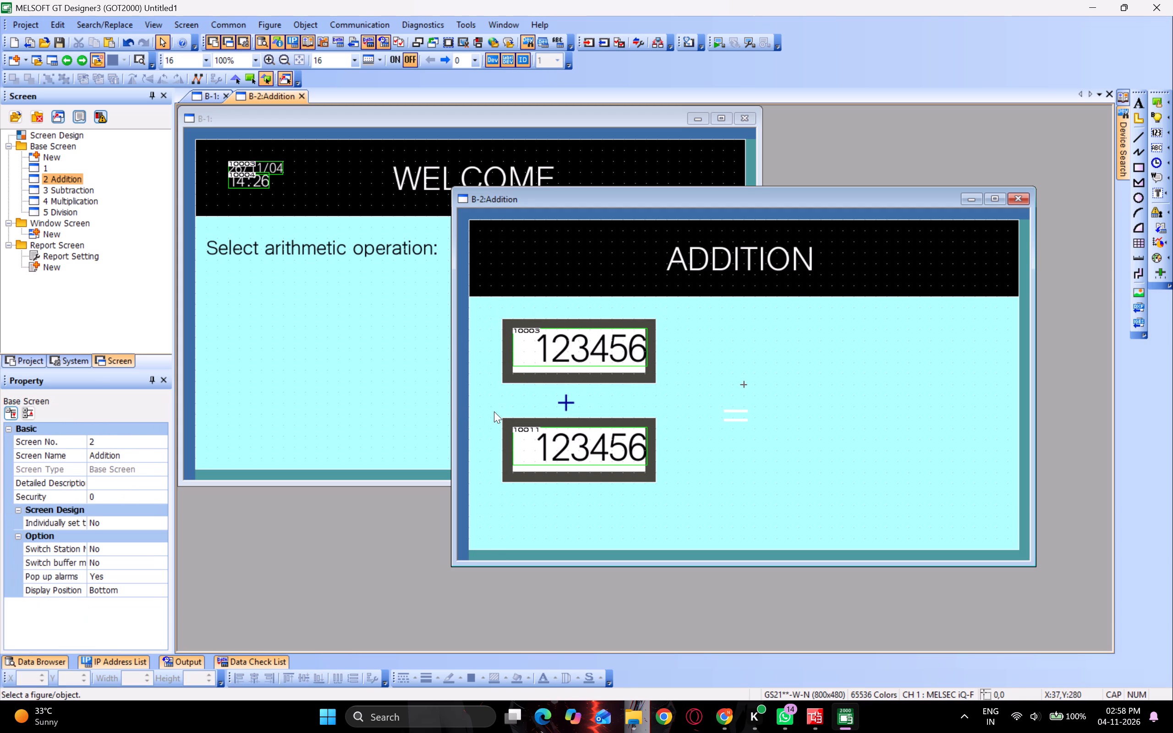
pyautogui.moveTo(494, 411); pyautogui.dragTo(672, 483)
pyautogui.moveTo(612, 441); pyautogui.dragTo(612, 443)
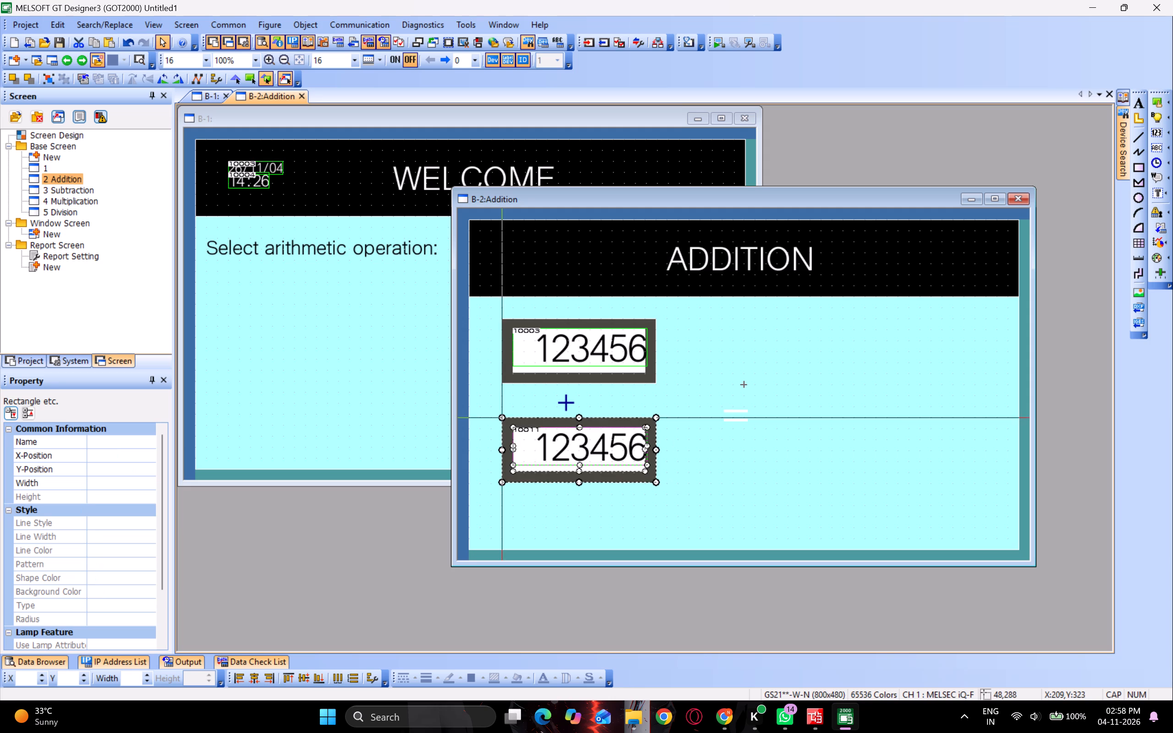
pyautogui.moveTo(612, 443); pyautogui.dragTo(612, 445)
pyautogui.moveTo(612, 445); pyautogui.dragTo(613, 454)
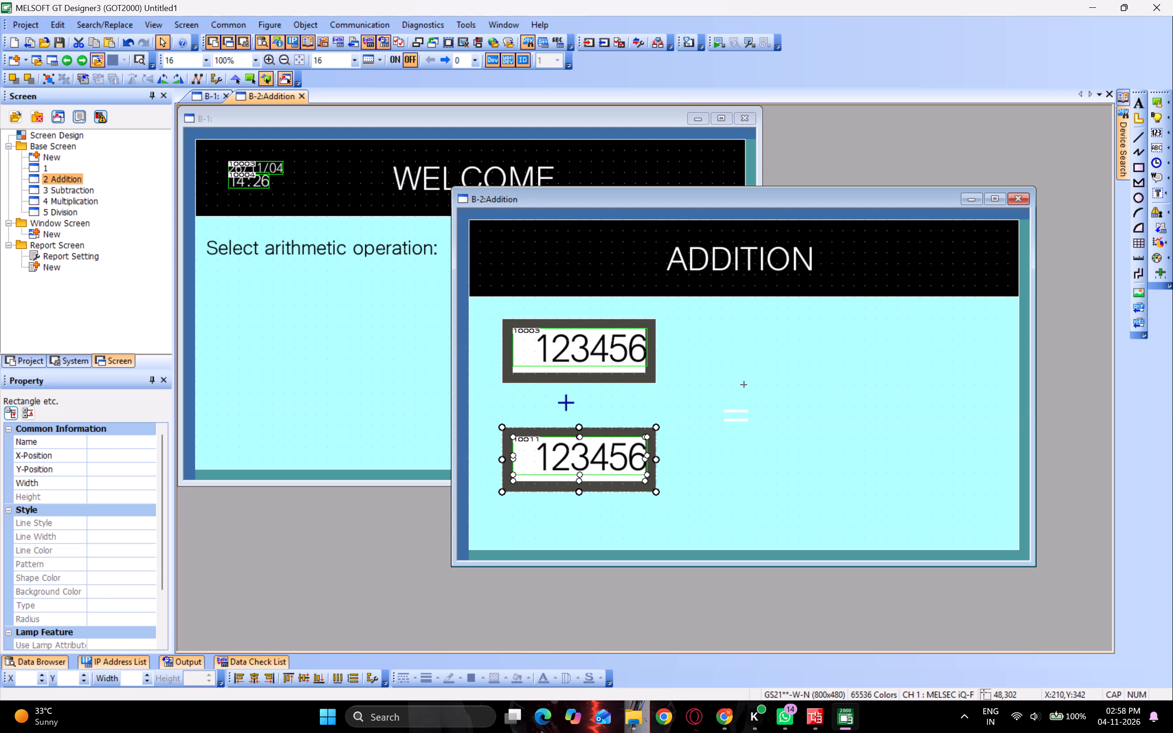
pyautogui.click(569, 400)
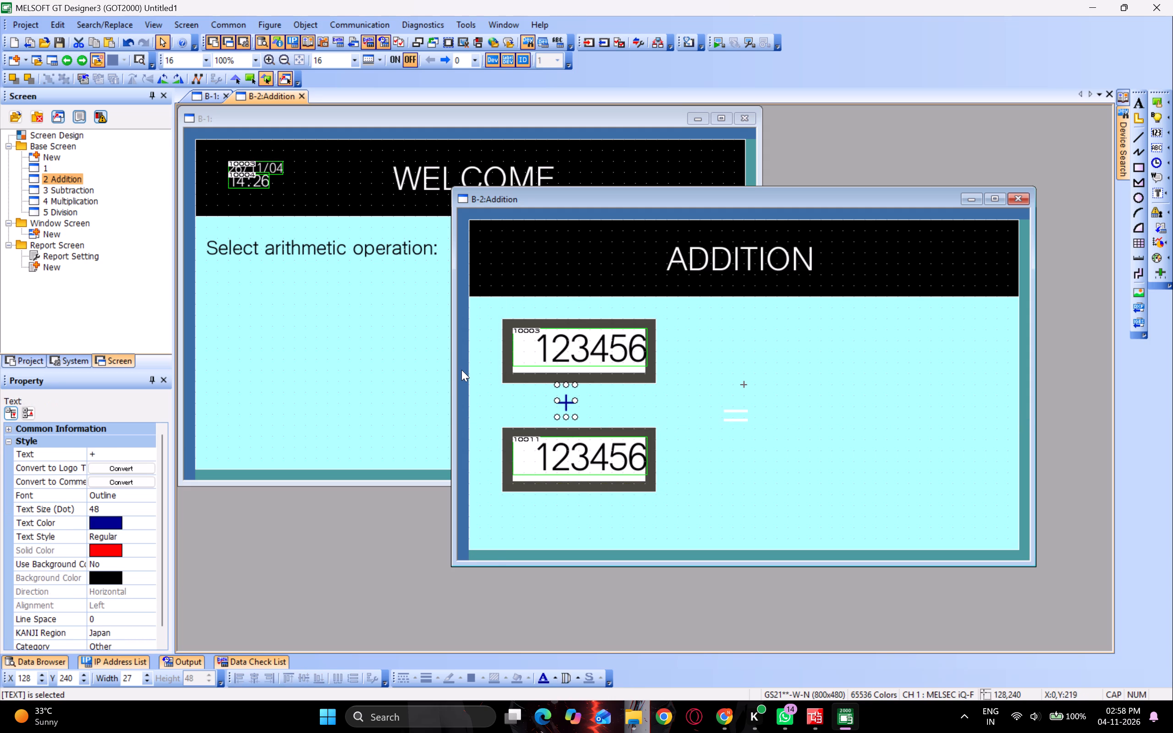
pyautogui.click(461, 370)
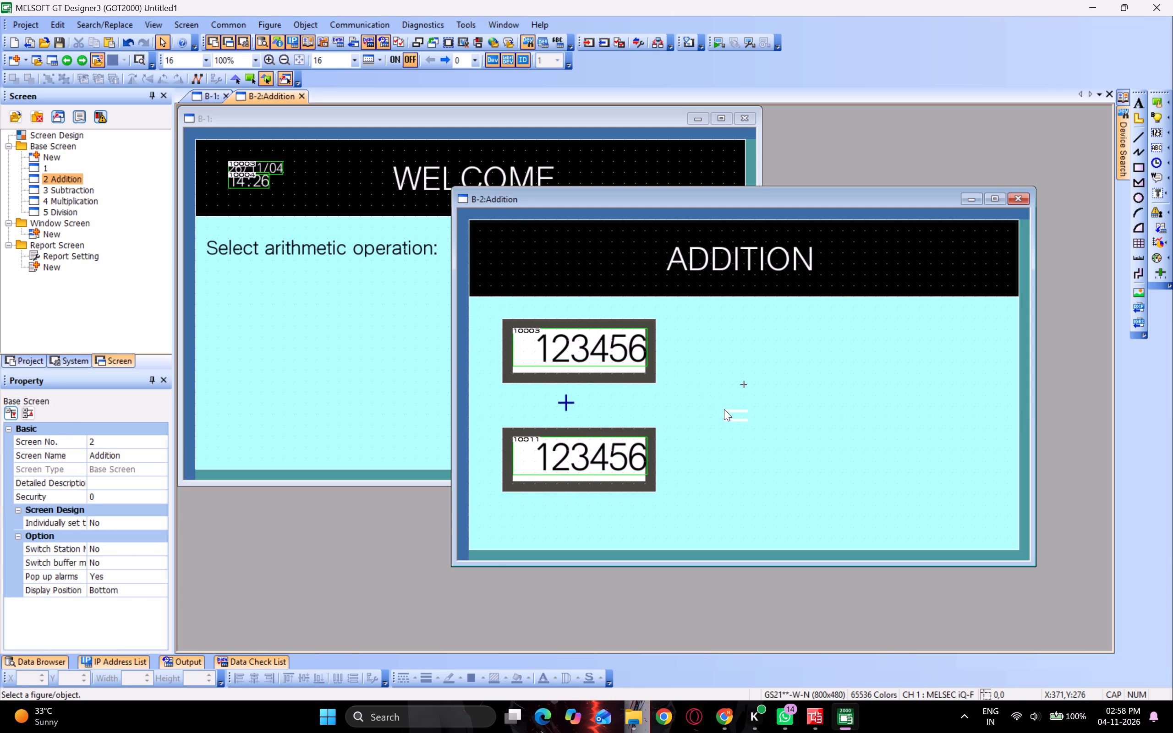
# Change the text color of the "=" sign on the Addition screen to blue.
pyautogui.doubleClick(724, 409)
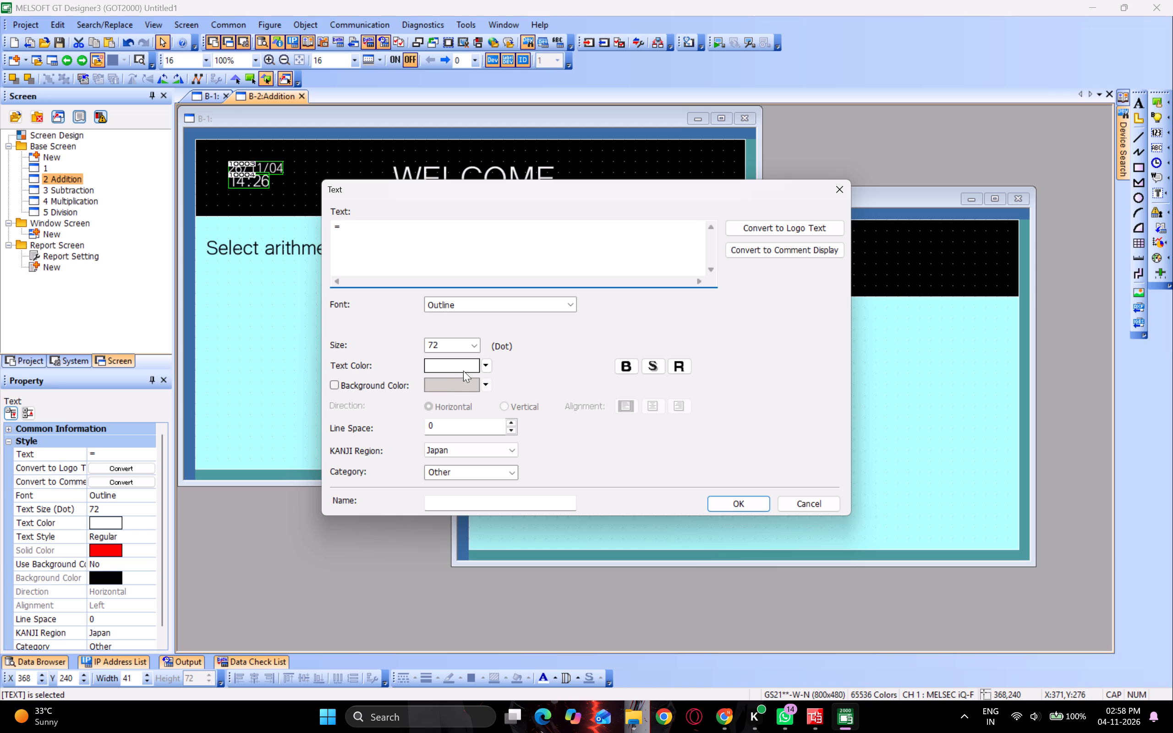
pyautogui.click(463, 371)
pyautogui.click(455, 394)
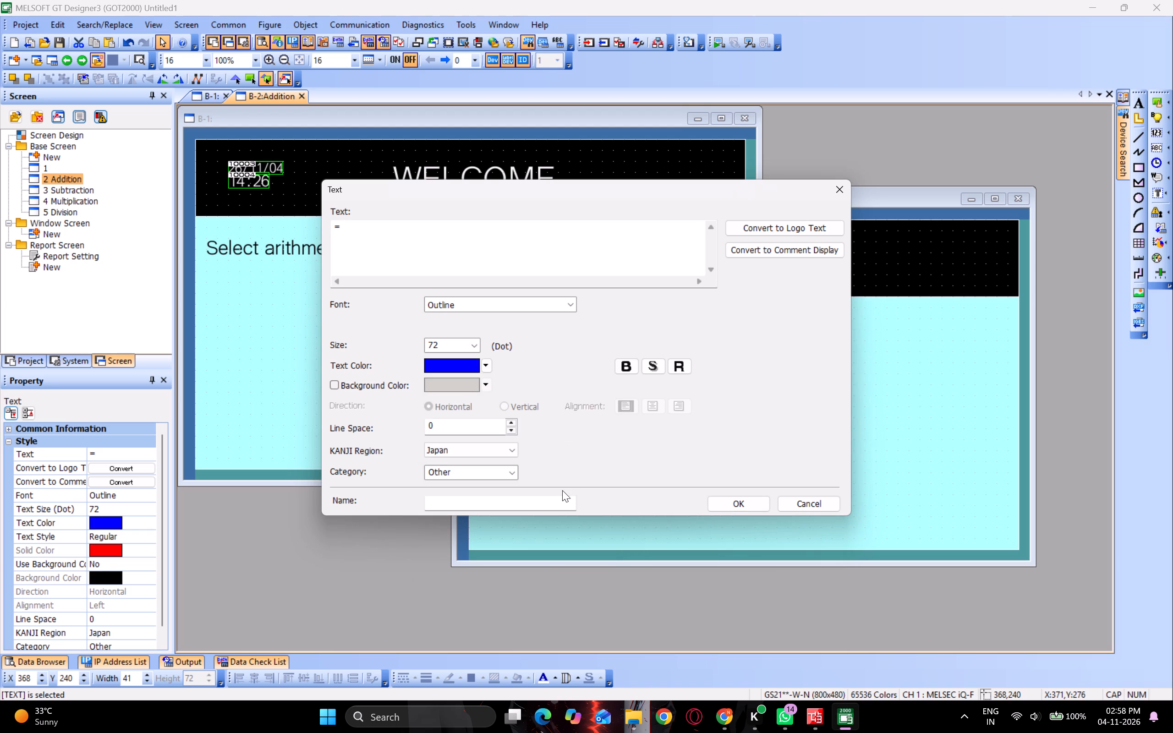
pyautogui.click(748, 502)
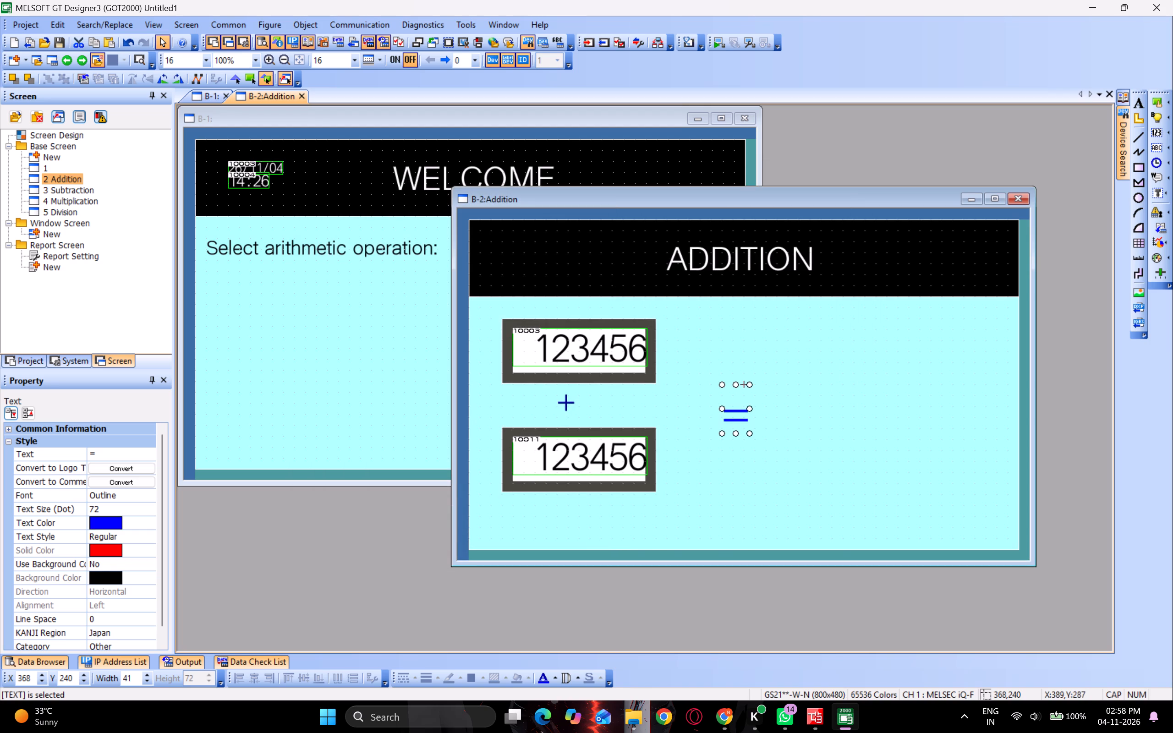
# Move the "=" text closer to the framed inputs, level with the "+" sign.
pyautogui.moveTo(736, 416); pyautogui.dragTo(718, 402)
pyautogui.click(814, 411)
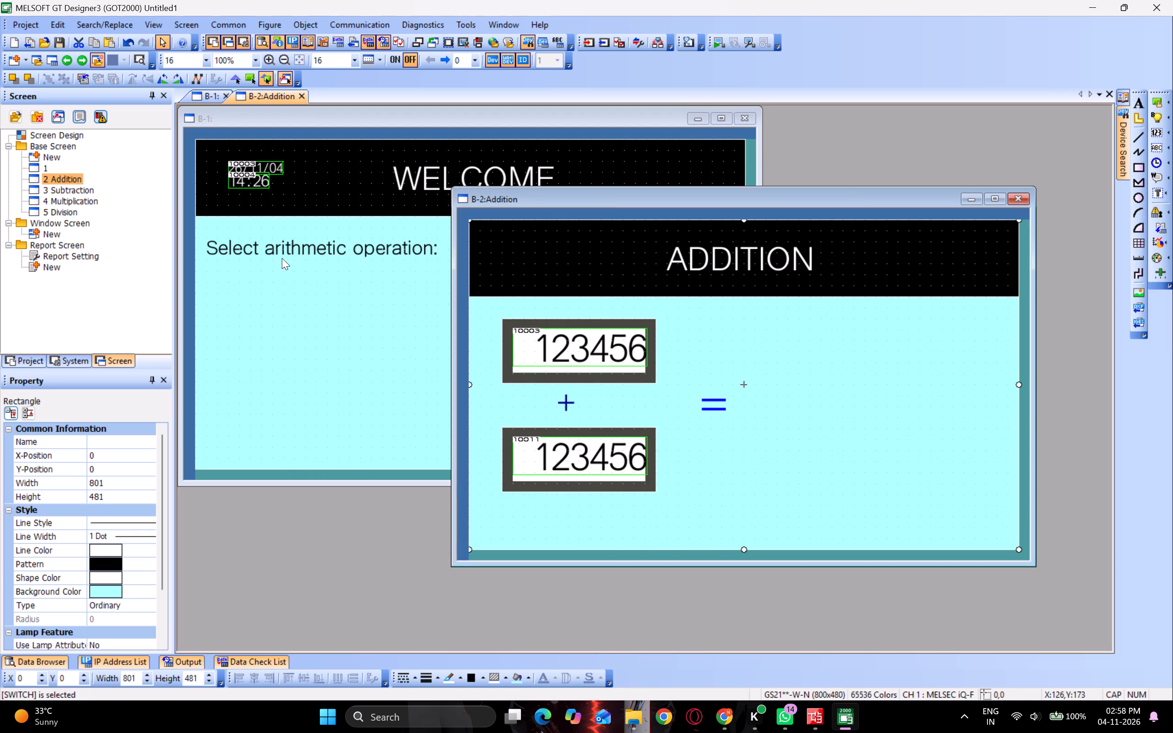
# Copy the upper numerical input with its frame and paste it just after the "=" sign at X 400, Y 224.
pyautogui.click(458, 321)
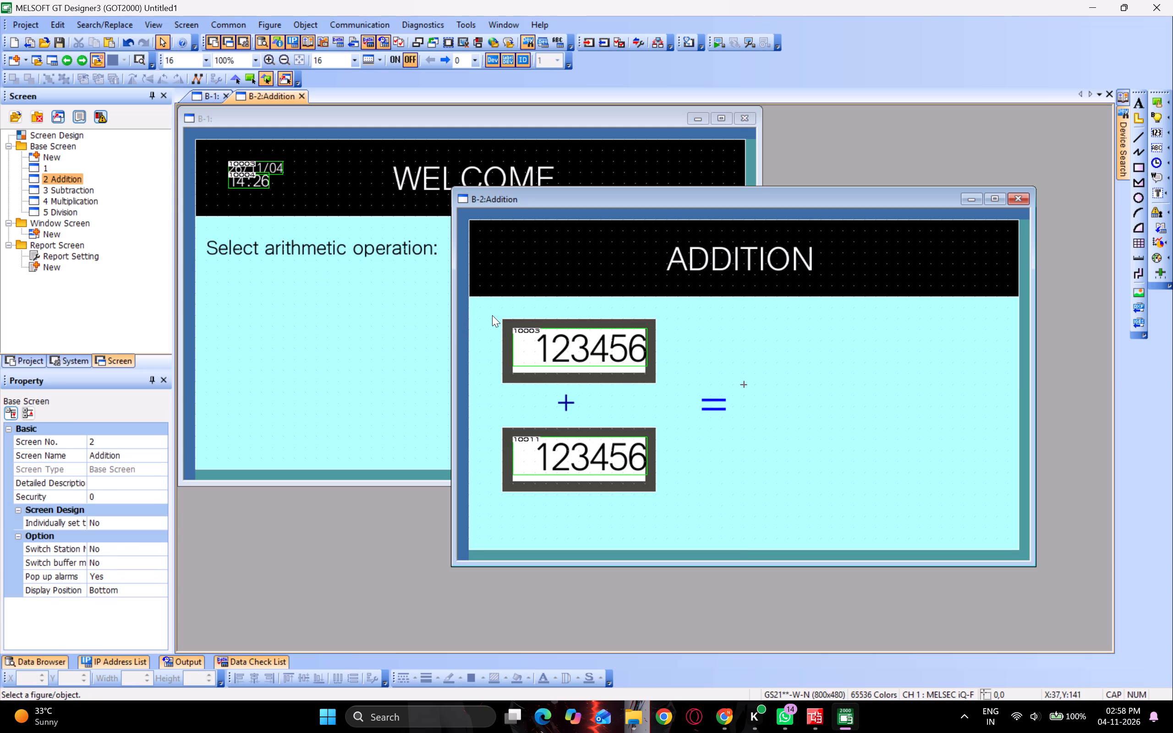
pyautogui.moveTo(498, 308); pyautogui.dragTo(663, 392)
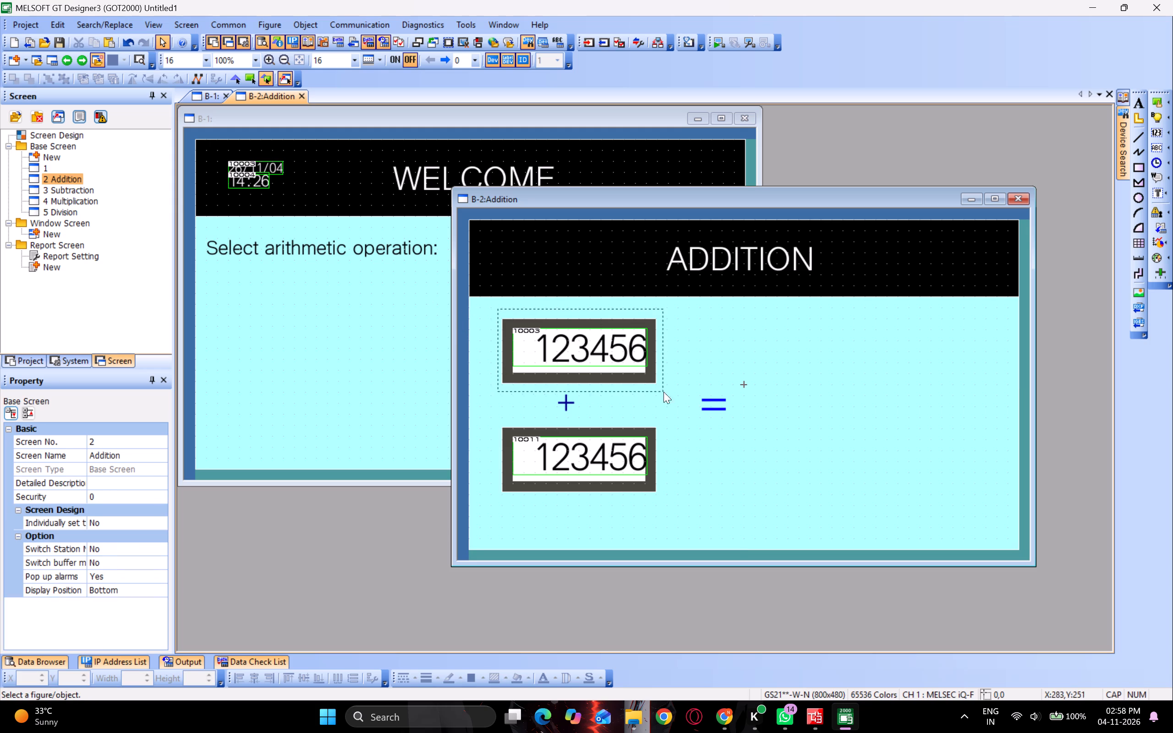
pyautogui.moveTo(663, 392); pyautogui.dragTo(666, 392)
pyautogui.hotkey('ctrl', 'c')
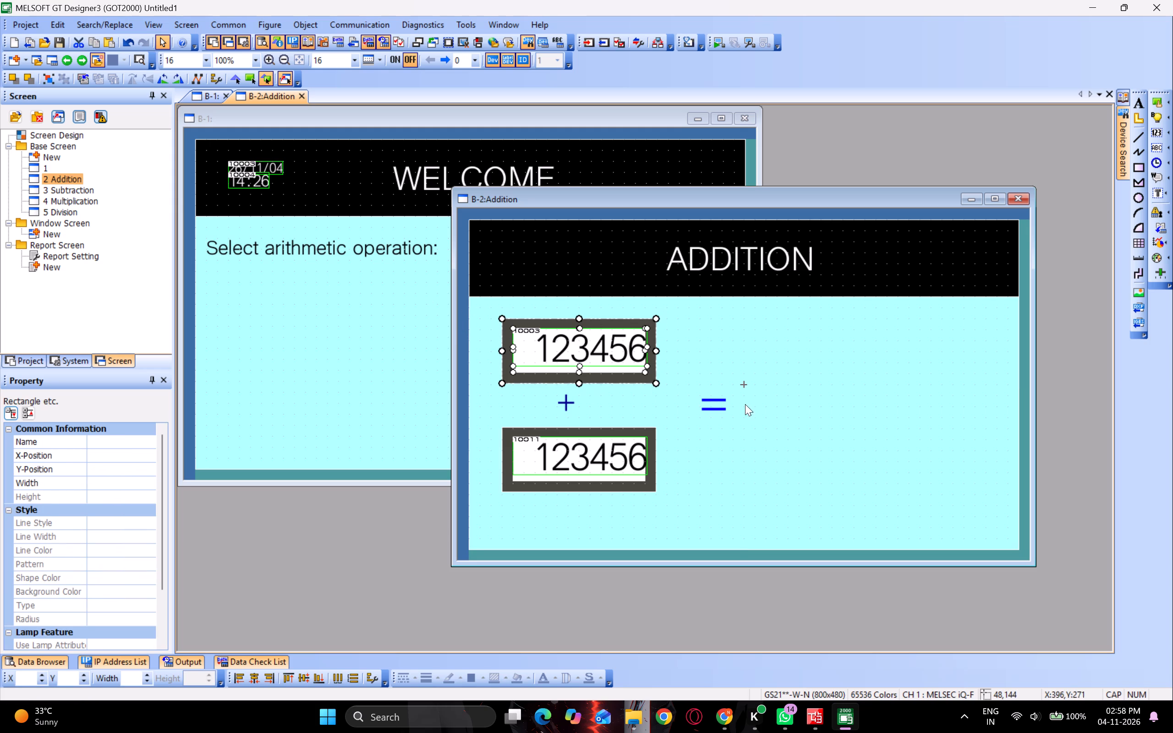
pyautogui.click(772, 392)
pyautogui.hotkey('ctrl', 'v')
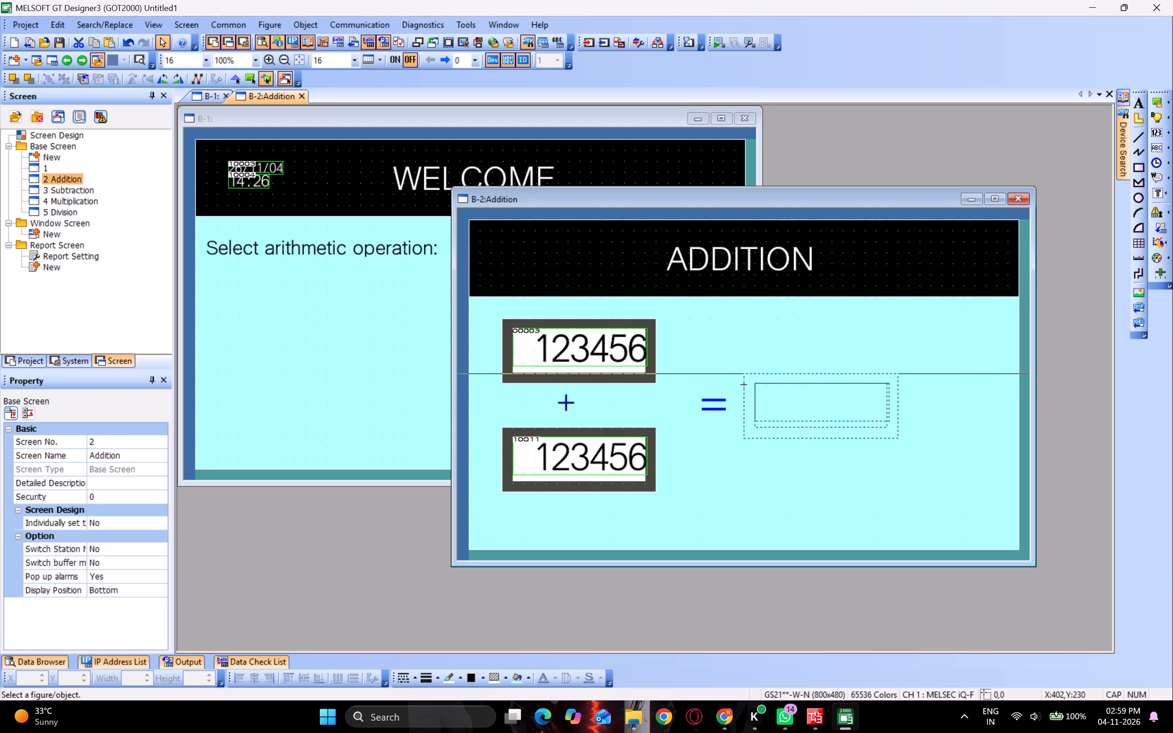
pyautogui.click(745, 377)
# Change the type of the framed numerical input after the "=" sign on the Addition screen to Numerical Display.
pyautogui.click(848, 403)
pyautogui.doubleClick(848, 403)
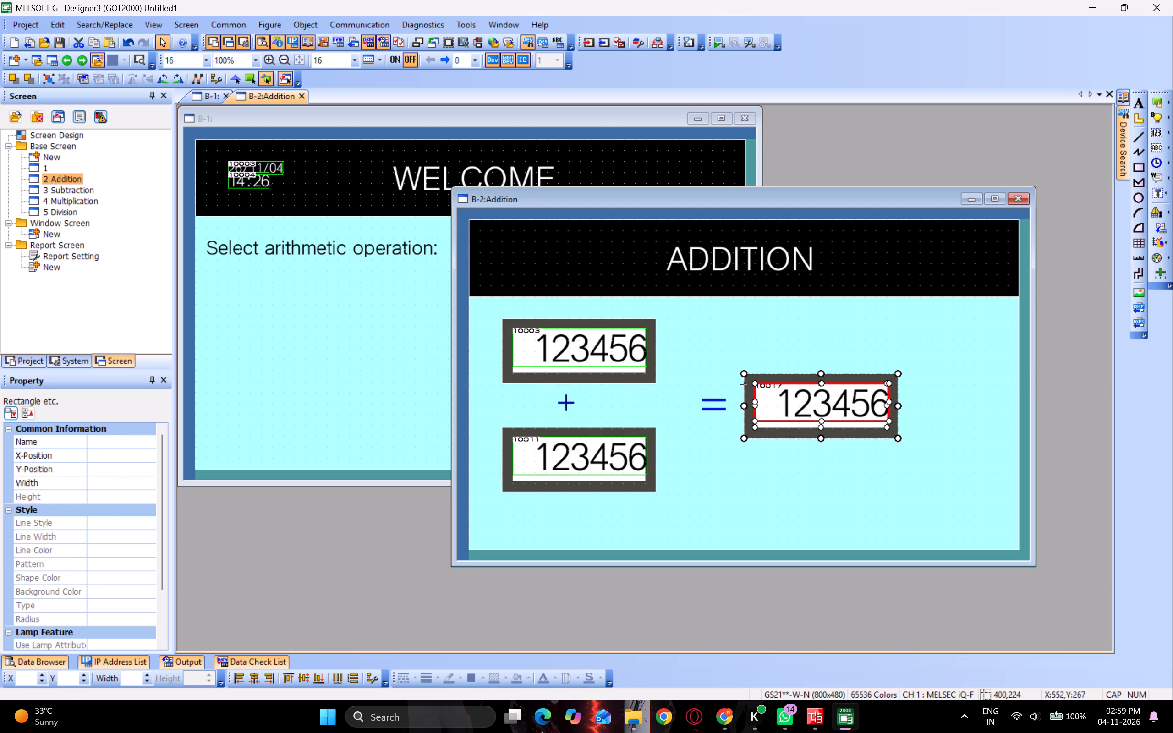
pyautogui.doubleClick(889, 410)
pyautogui.press('`')
pyautogui.press('Escape')
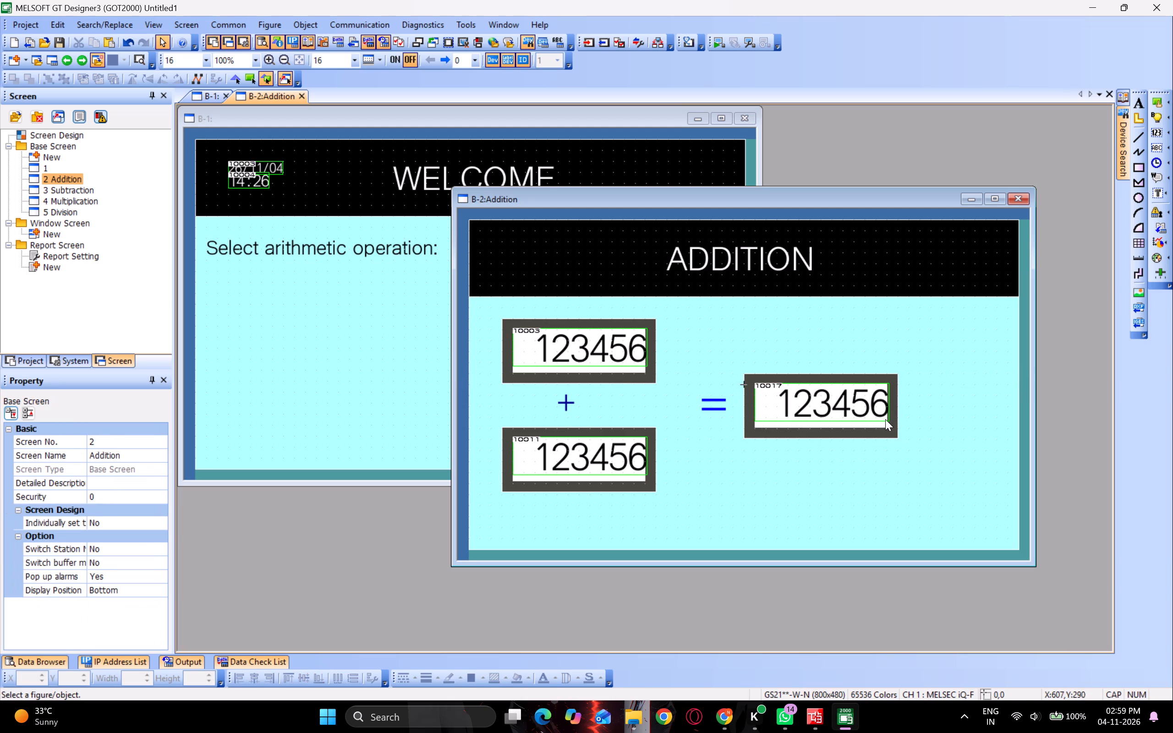
pyautogui.click(884, 421)
pyautogui.doubleClick(884, 421)
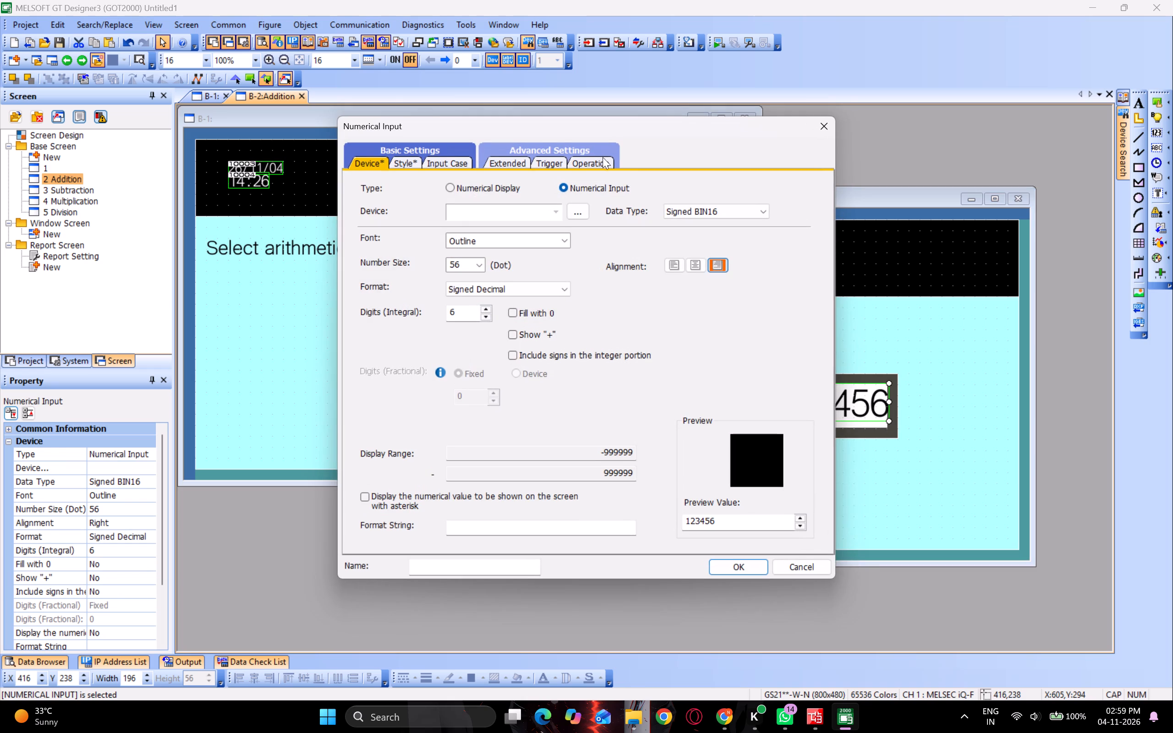
pyautogui.click(511, 189)
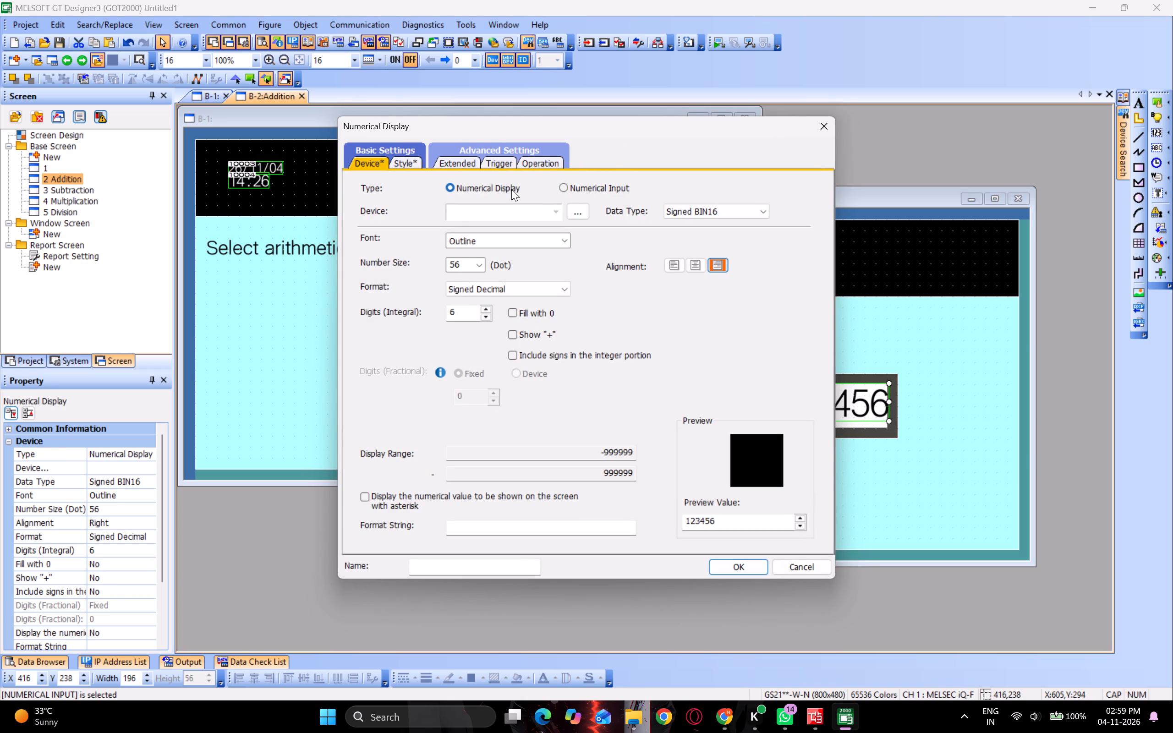
pyautogui.click(745, 565)
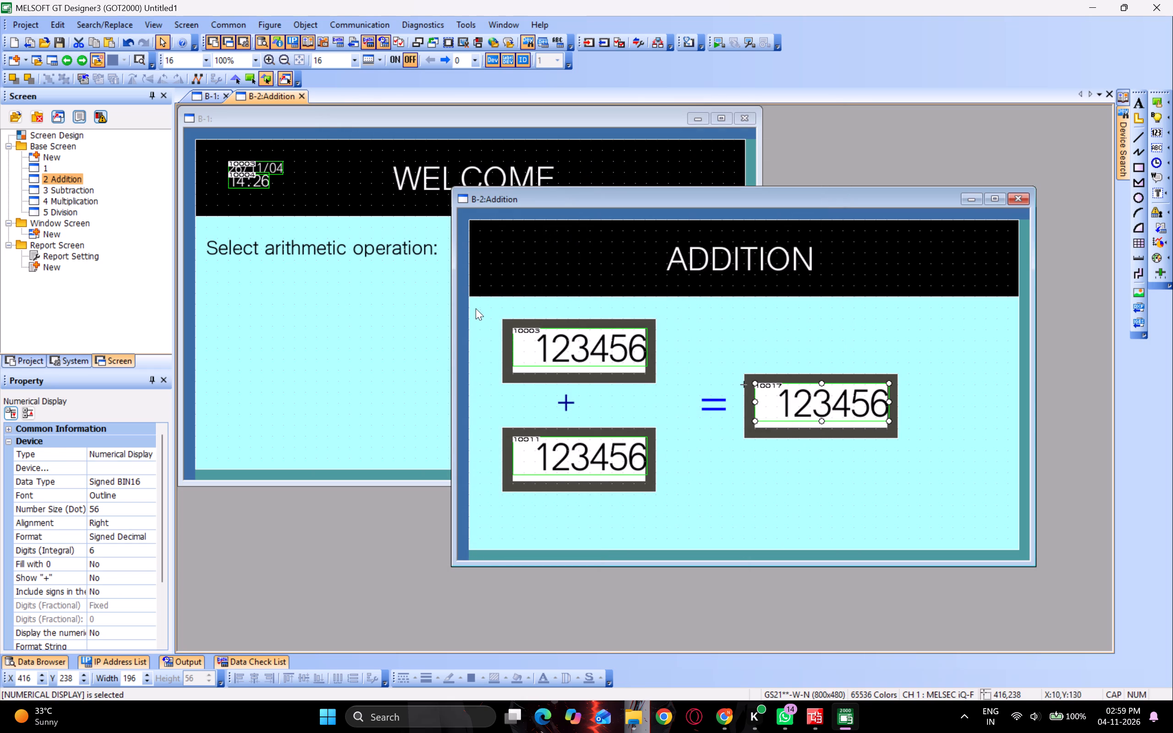
# Copy all framed numerical objects and the "+" and "=" texts from Addition and paste them into the Subtraction screen at X 48, Y 144.
pyautogui.moveTo(474, 305); pyautogui.dragTo(943, 522)
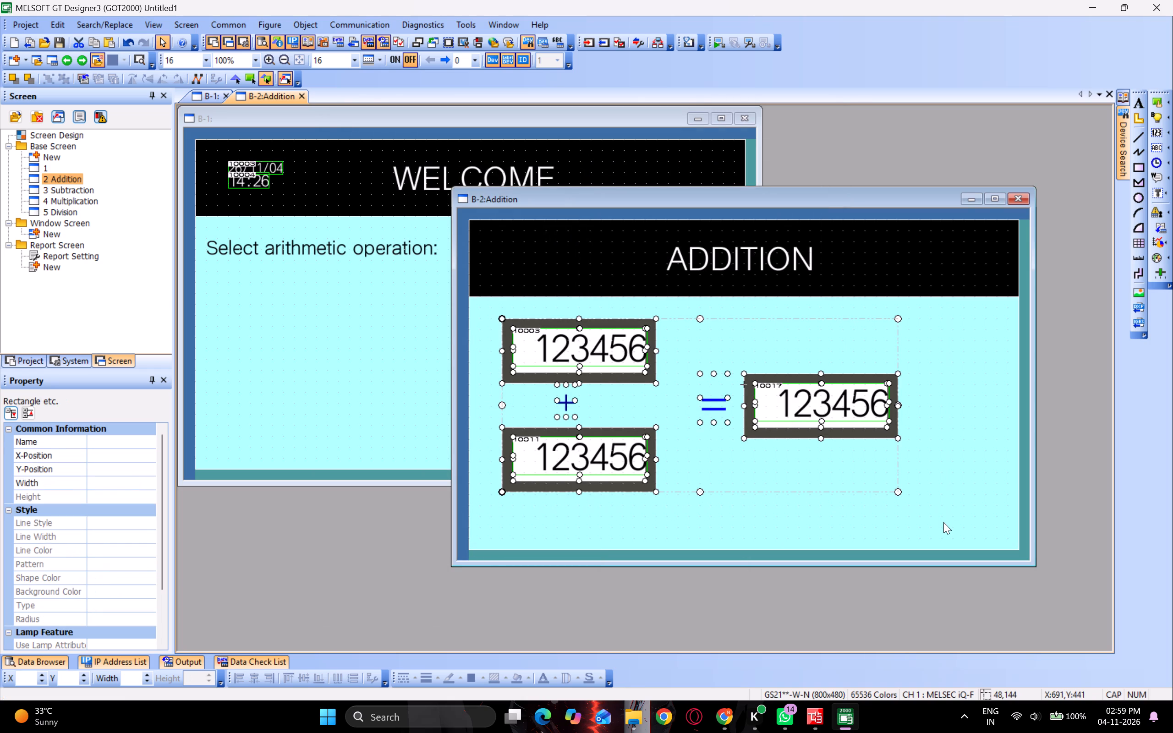
pyautogui.hotkey('ctrl', 'c')
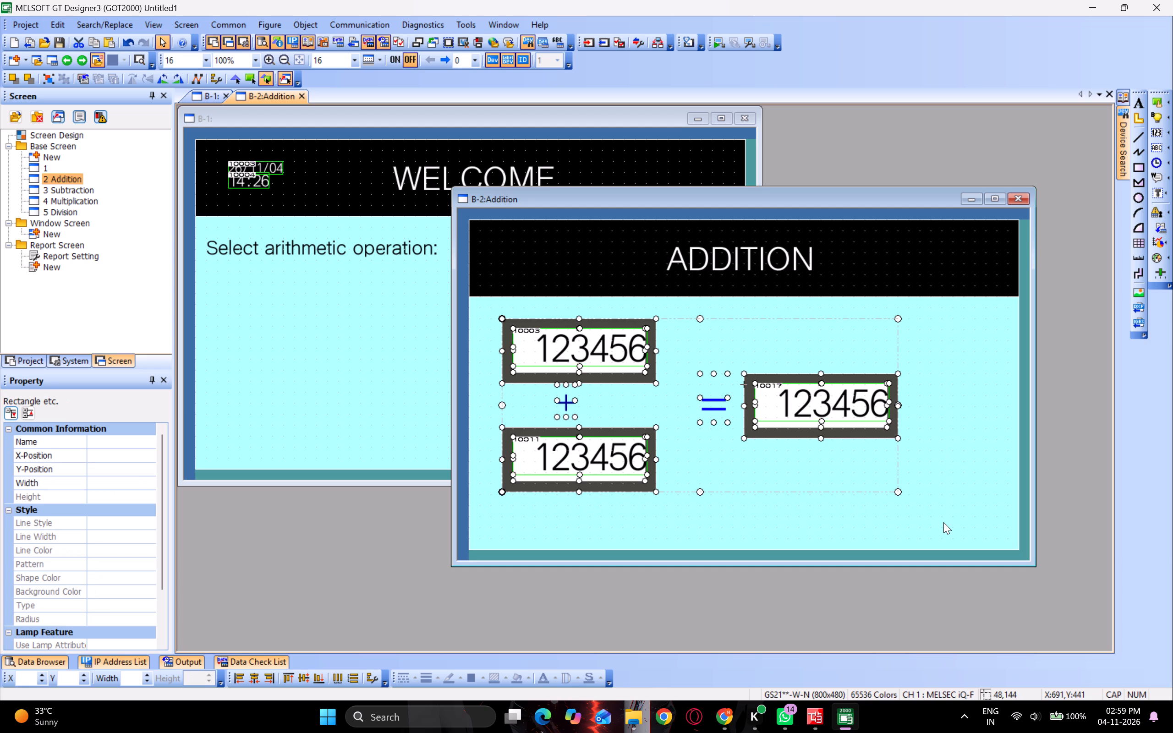
pyautogui.click(1020, 197)
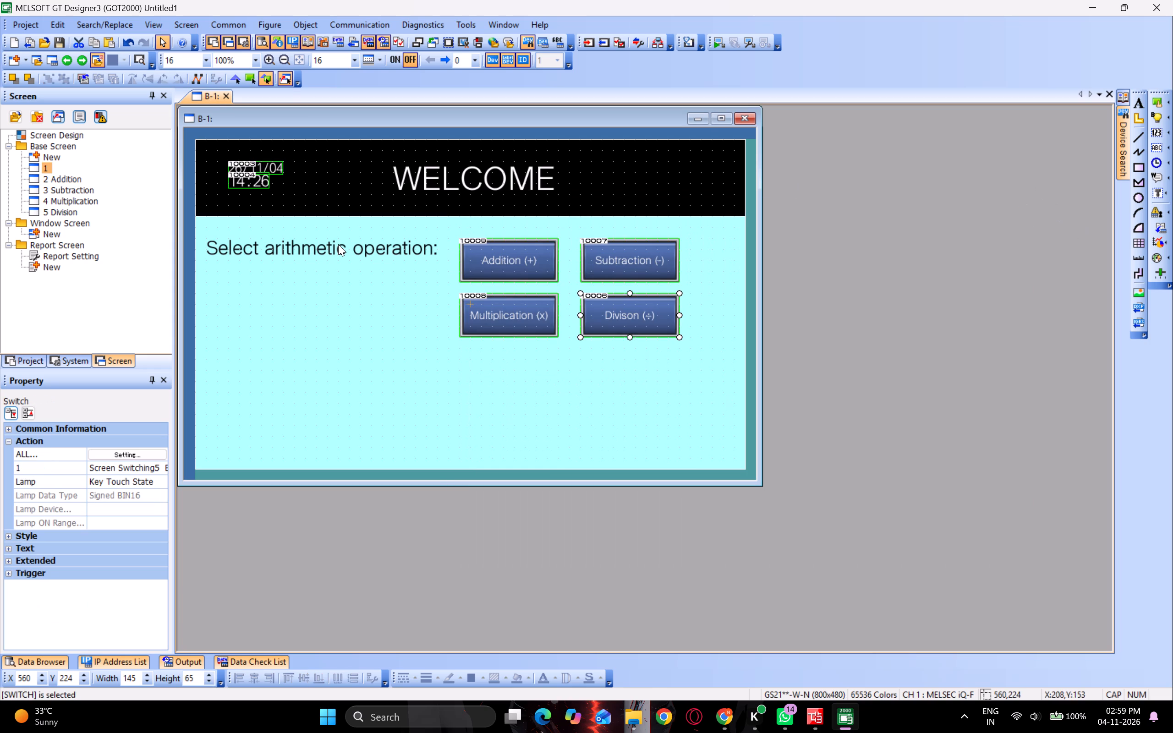
pyautogui.doubleClick(81, 187)
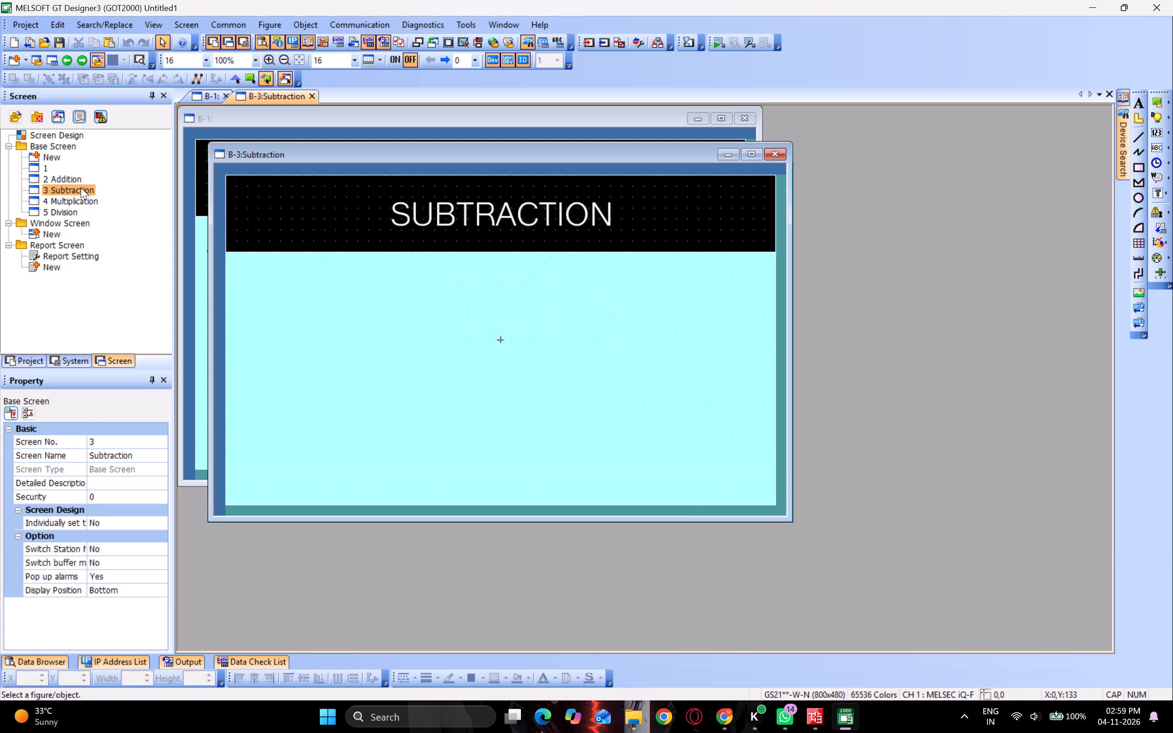
pyautogui.hotkey('ctrl', 'v')
pyautogui.press('Return')
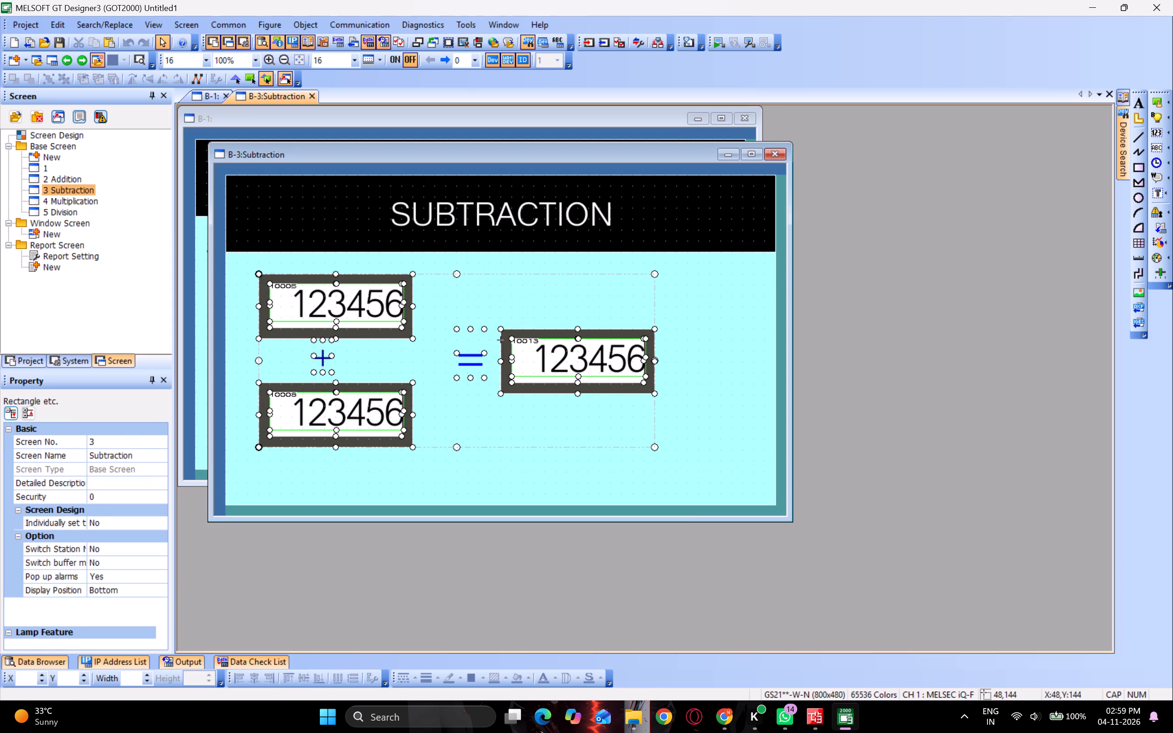
# Change the "+" text between the two inputs on the Subtraction screen to "-" and close that screen.
pyautogui.doubleClick(322, 365)
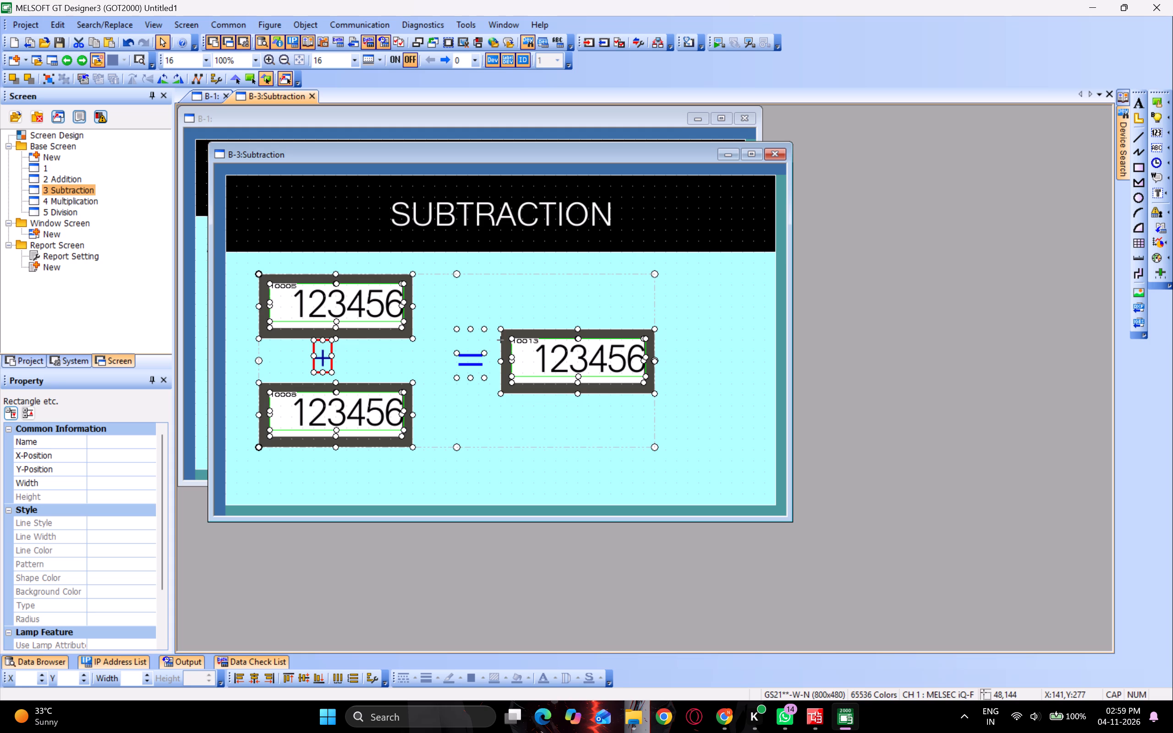
pyautogui.doubleClick(322, 365)
pyautogui.doubleClick(325, 358)
pyautogui.press('Return')
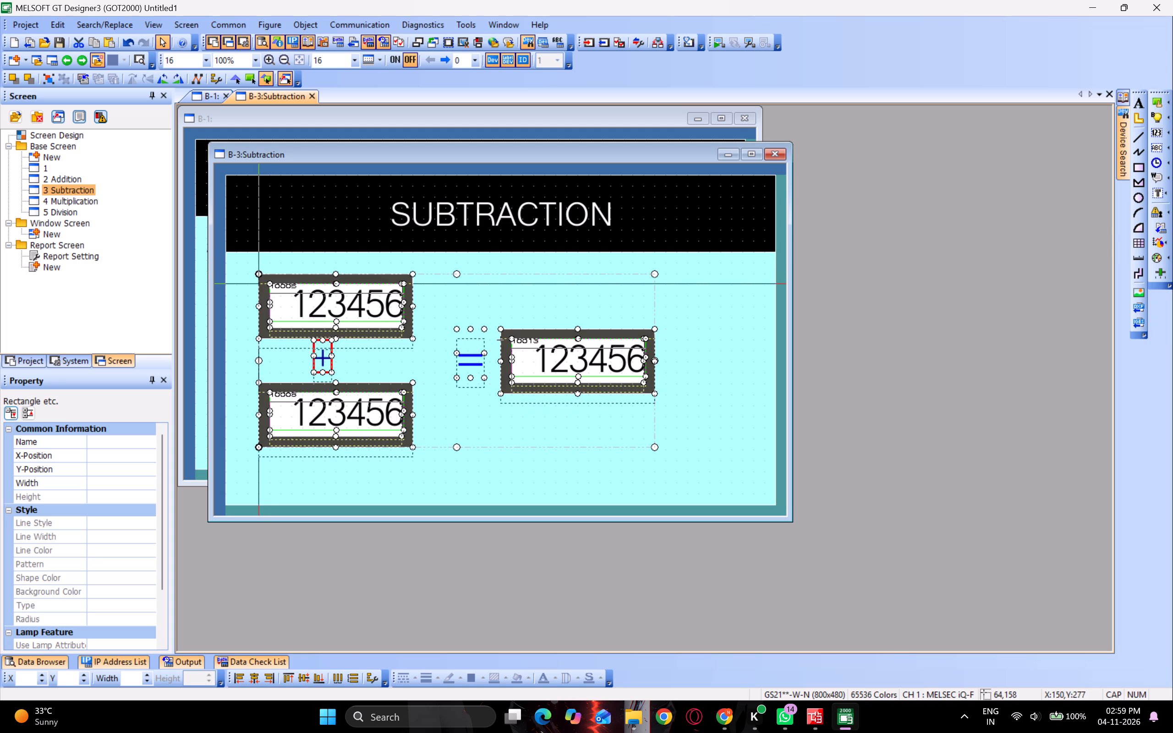
pyautogui.press('Escape')
pyautogui.press('Escape')
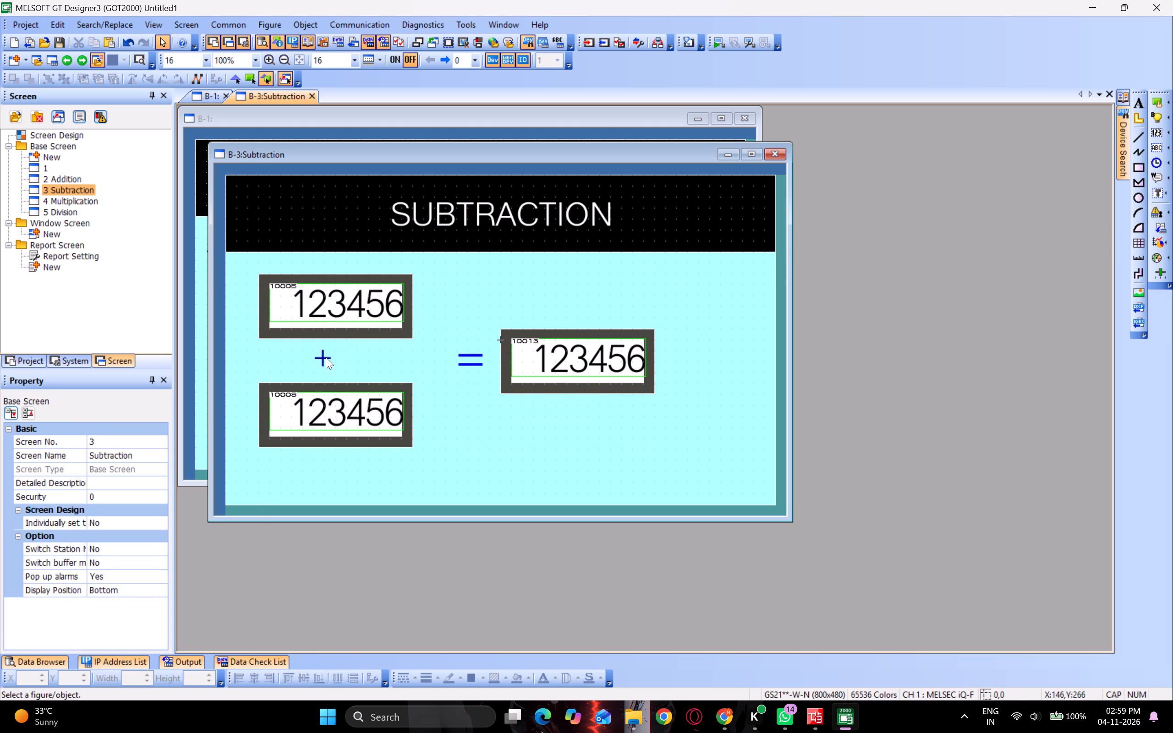
pyautogui.doubleClick(326, 357)
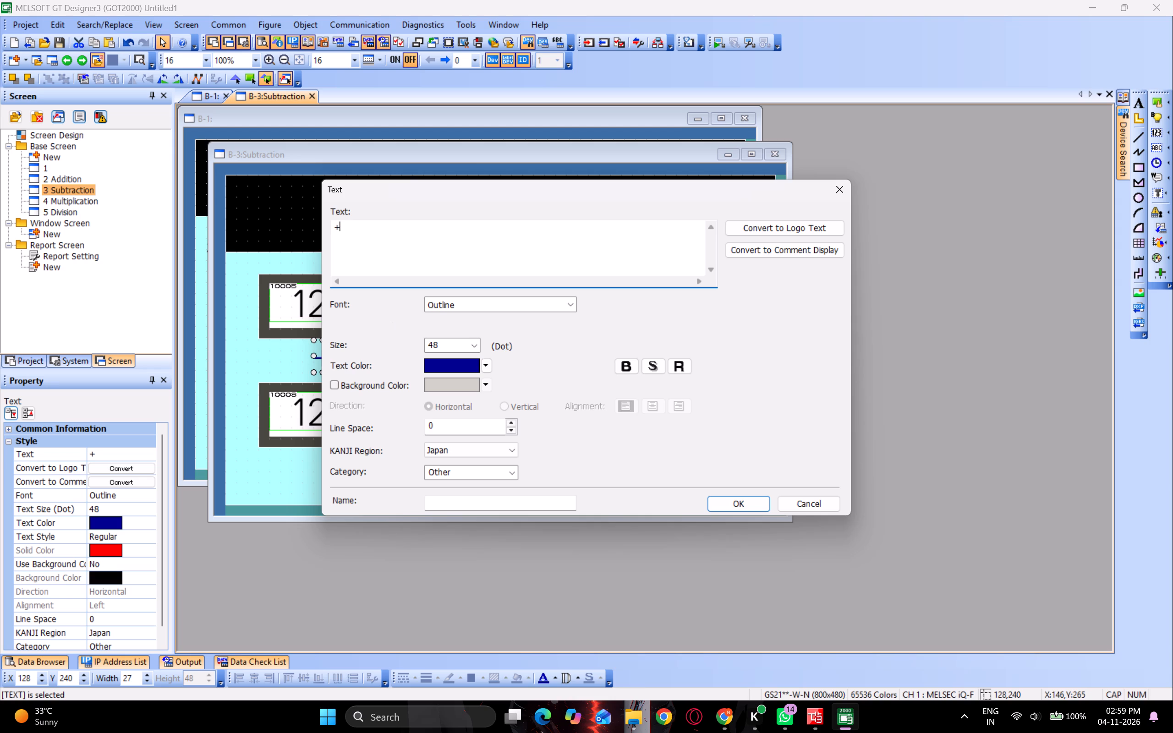
pyautogui.press('BackSpace')
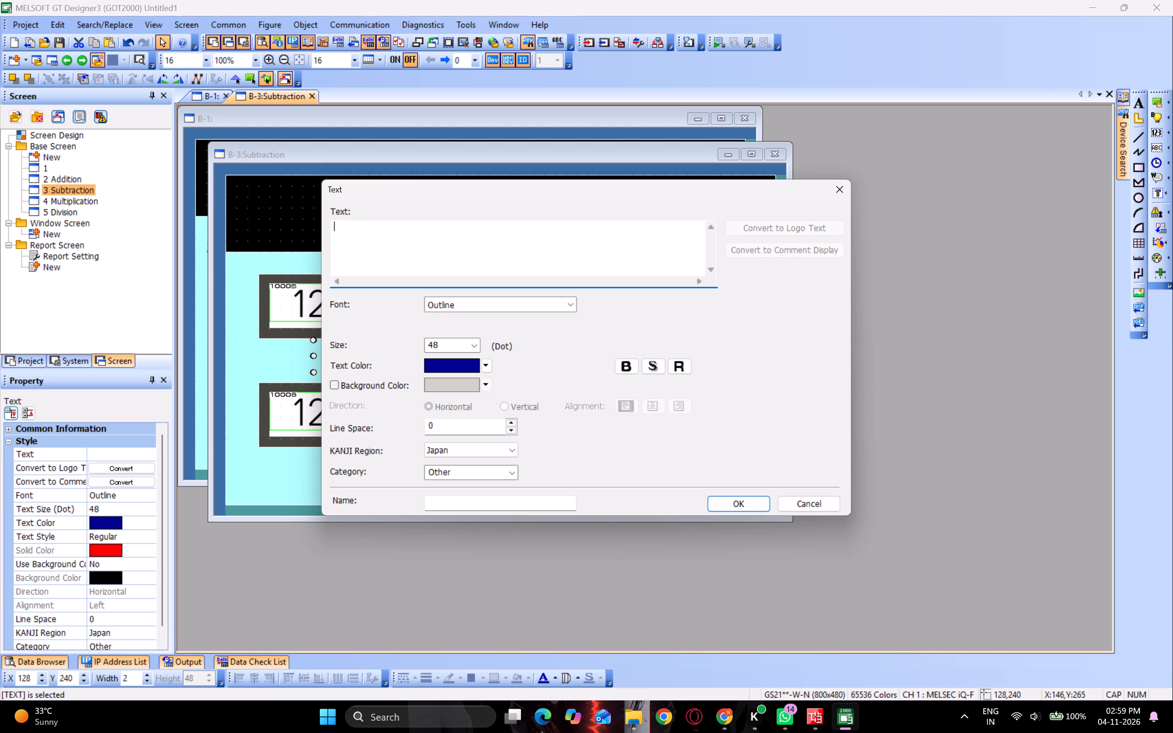
pyautogui.press('-')
pyautogui.press('BackSpace')
pyautogui.hotkey('shift', '_')
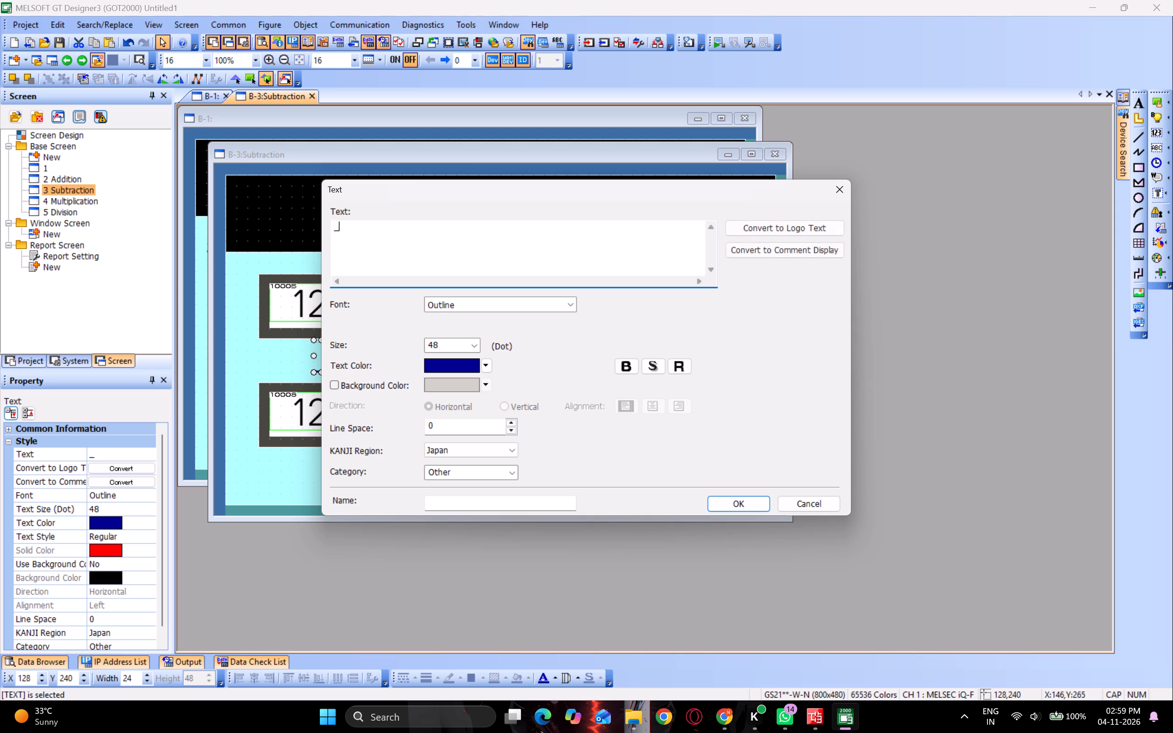
pyautogui.press('BackSpace')
pyautogui.press('-')
pyautogui.press('Return')
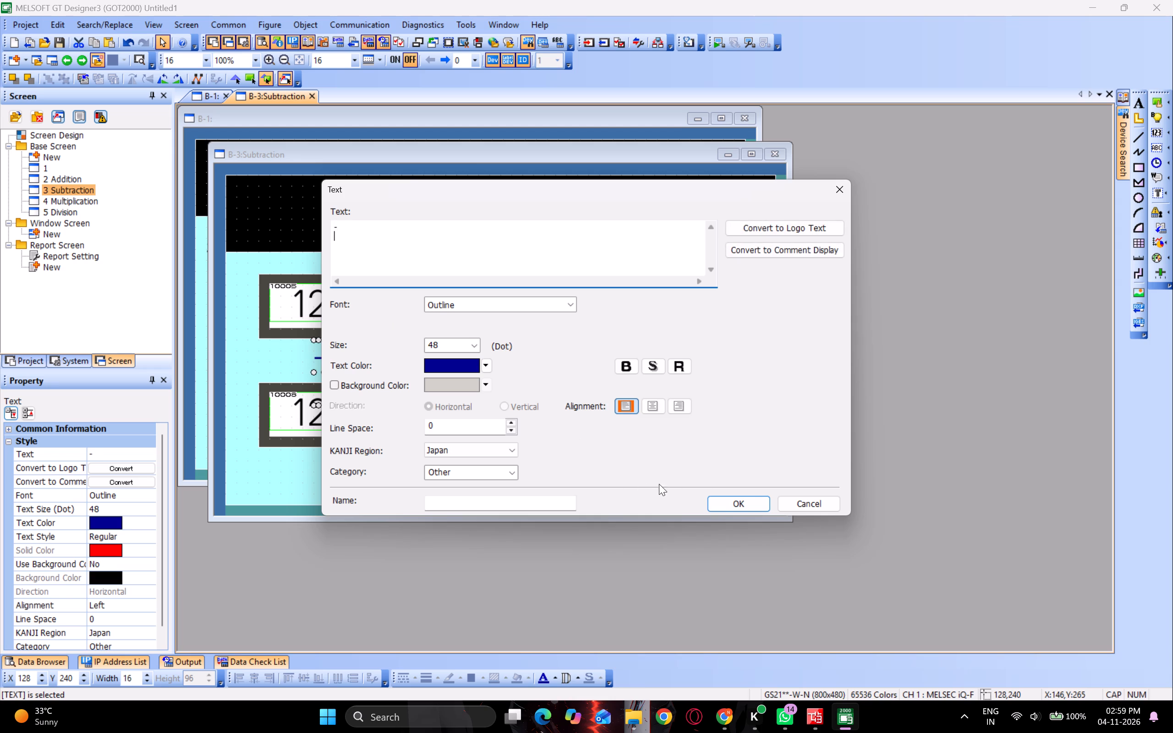
pyautogui.click(721, 504)
pyautogui.press('Escape')
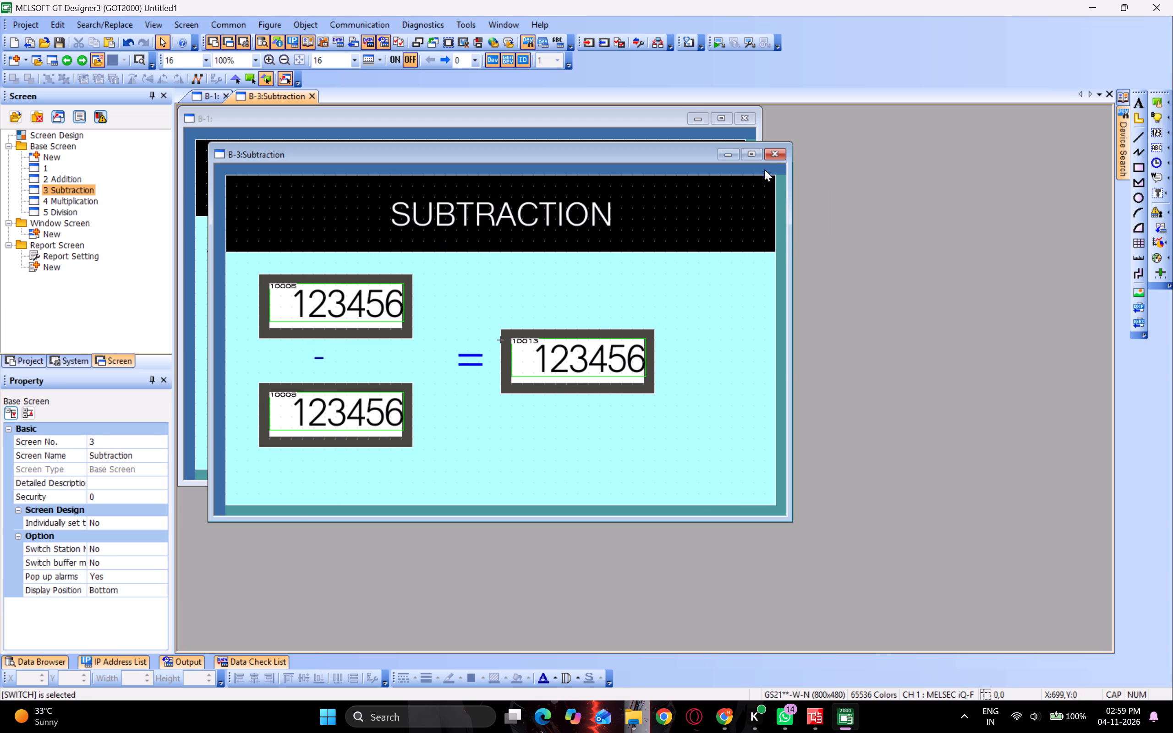
pyautogui.click(781, 158)
# Open the Multiplication screen and paste the copied arithmetic layout at X 48, Y 144.
pyautogui.click(82, 198)
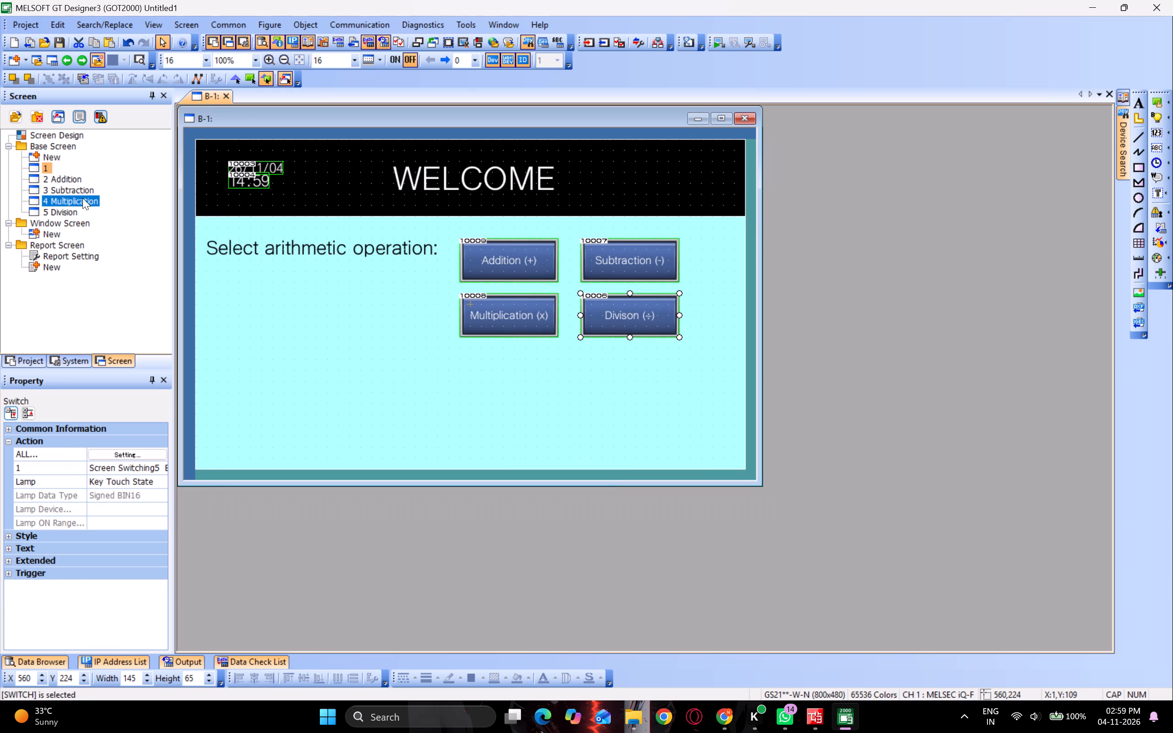
pyautogui.click(82, 198)
pyautogui.doubleClick(82, 198)
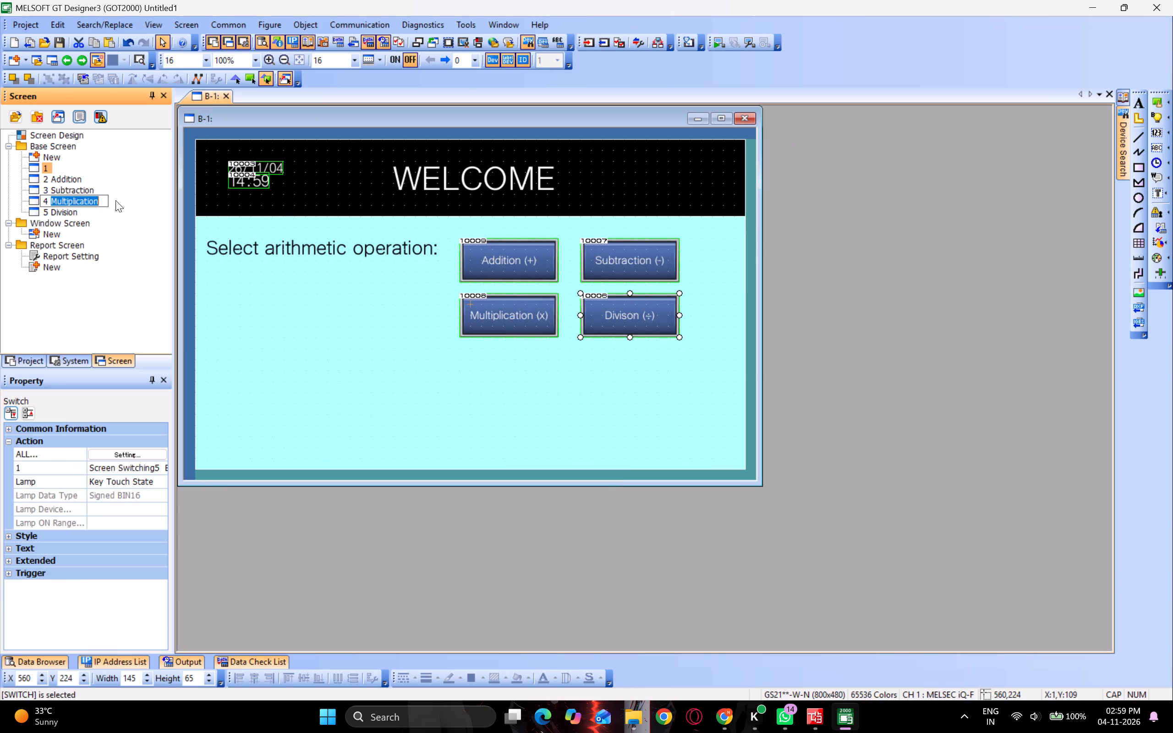
pyautogui.click(118, 201)
pyautogui.doubleClick(93, 207)
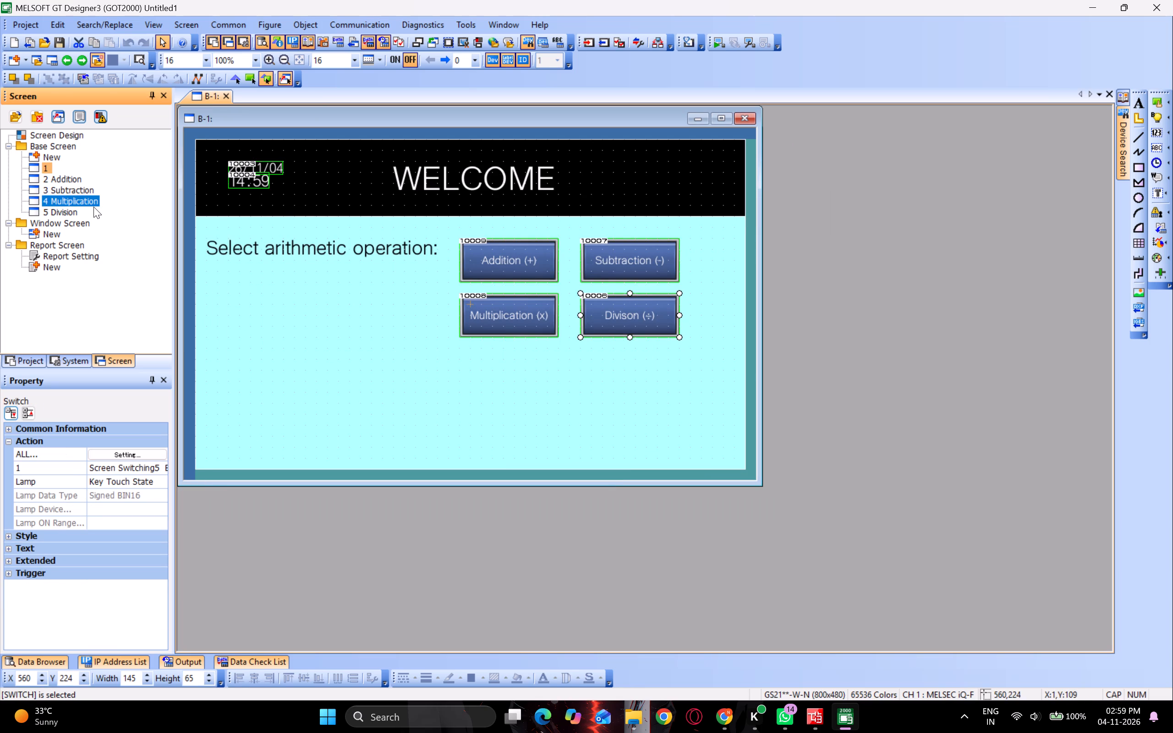
pyautogui.doubleClick(93, 207)
pyautogui.press('Escape')
pyautogui.doubleClick(90, 202)
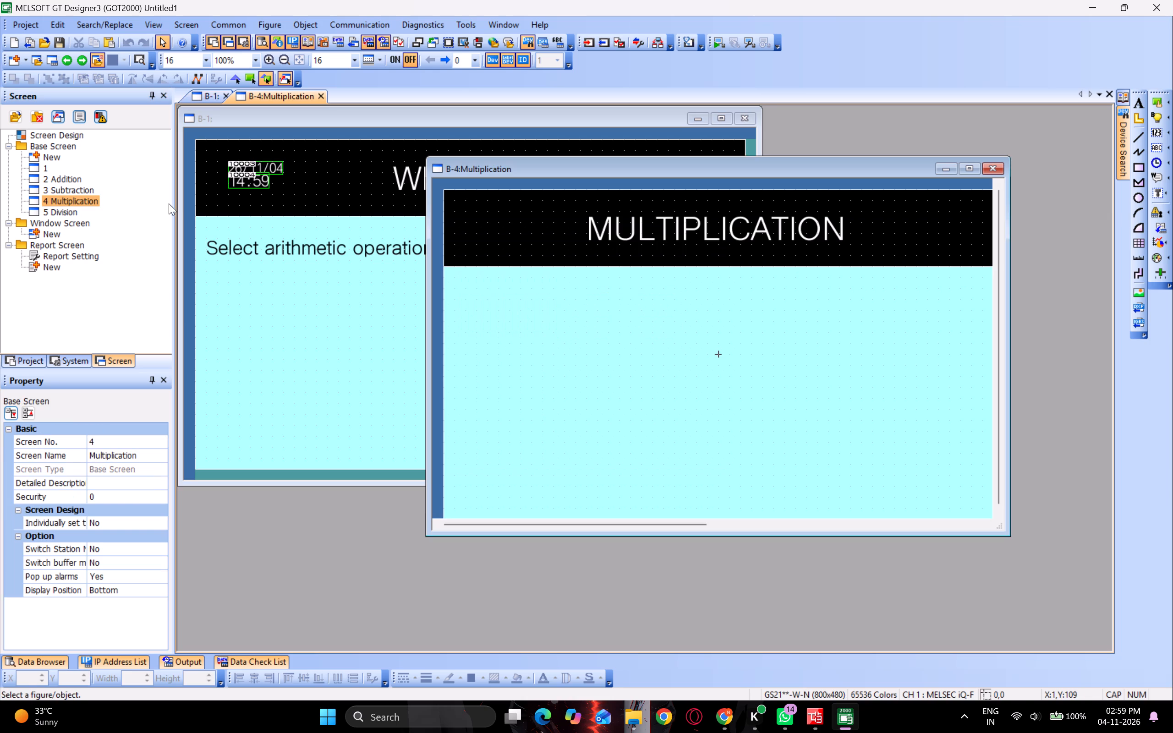
pyautogui.hotkey('ctrl', 'v')
pyautogui.click(477, 288)
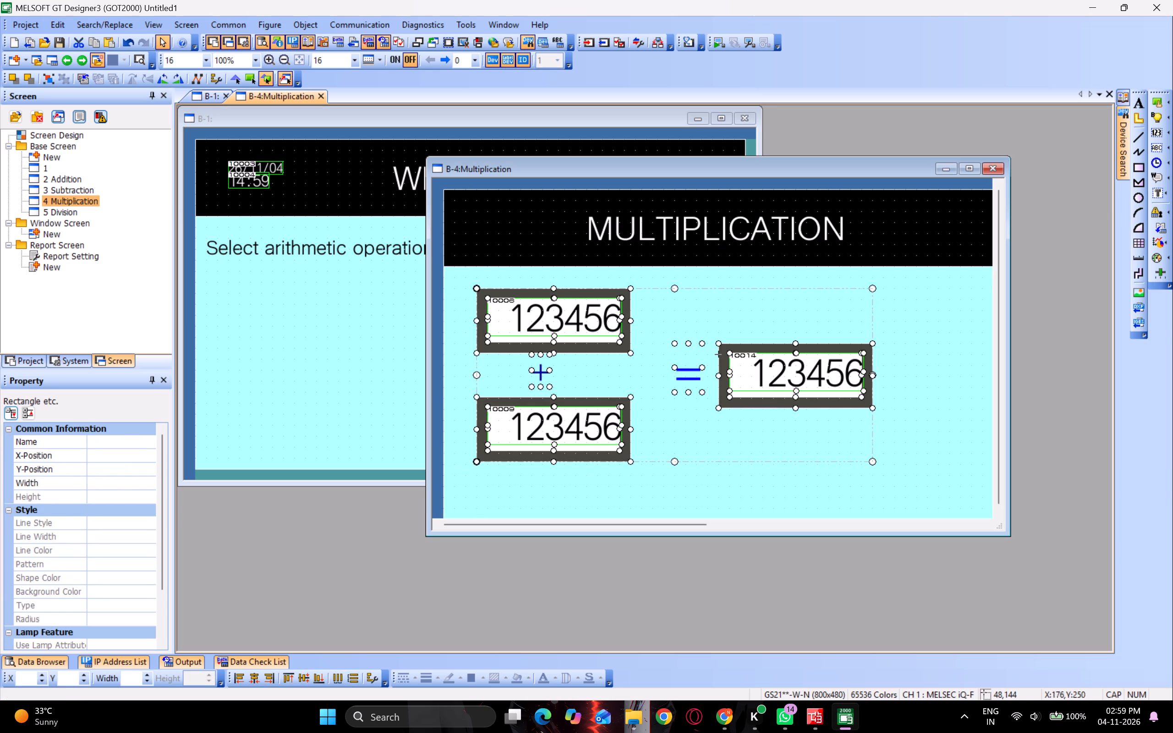
pyautogui.press('Escape')
# Change the "+" text between the two inputs on the Multiplication screen to a lowercase "x".
pyautogui.doubleClick(545, 376)
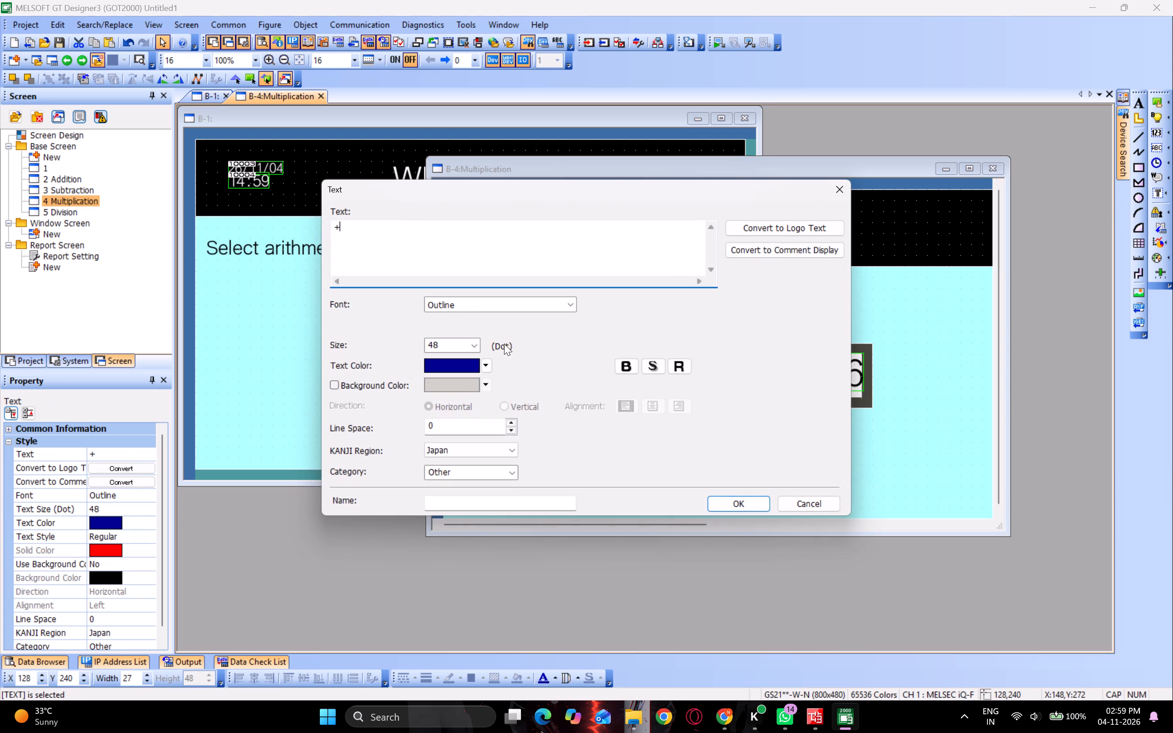
pyautogui.press('BackSpace')
pyautogui.press('x')
pyautogui.press('Return')
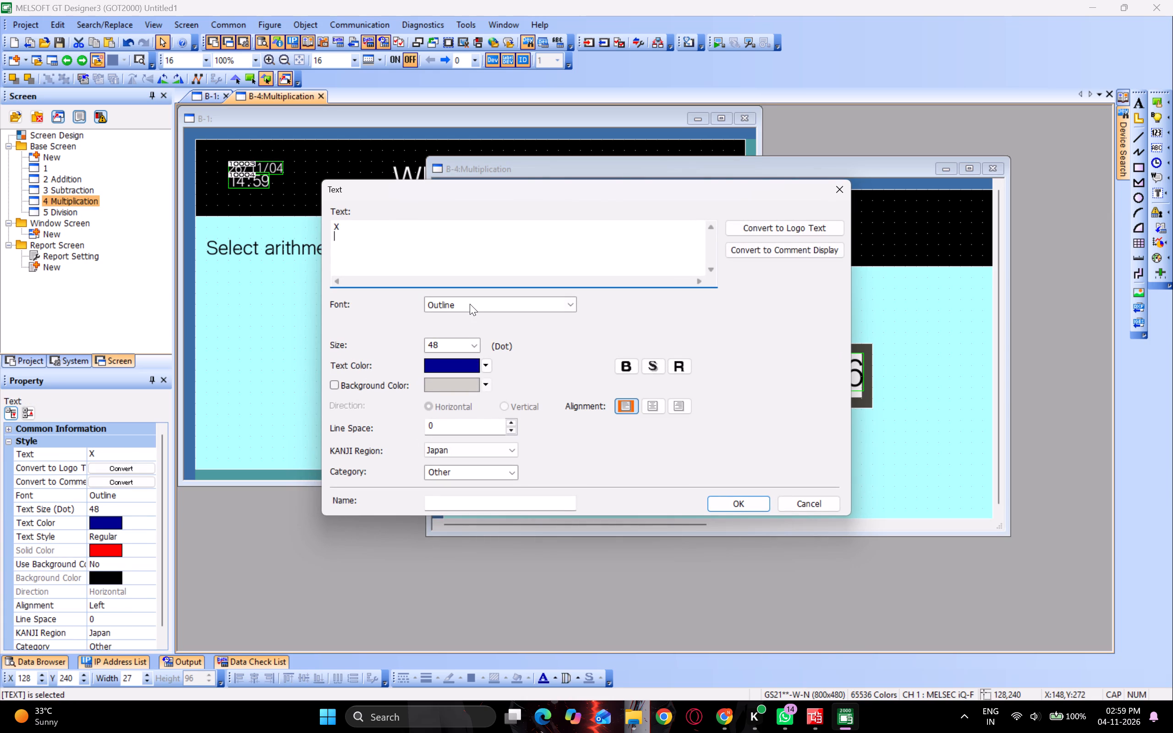
pyautogui.press('BackSpace')
pyautogui.press('BackSpace')
pyautogui.press('x')
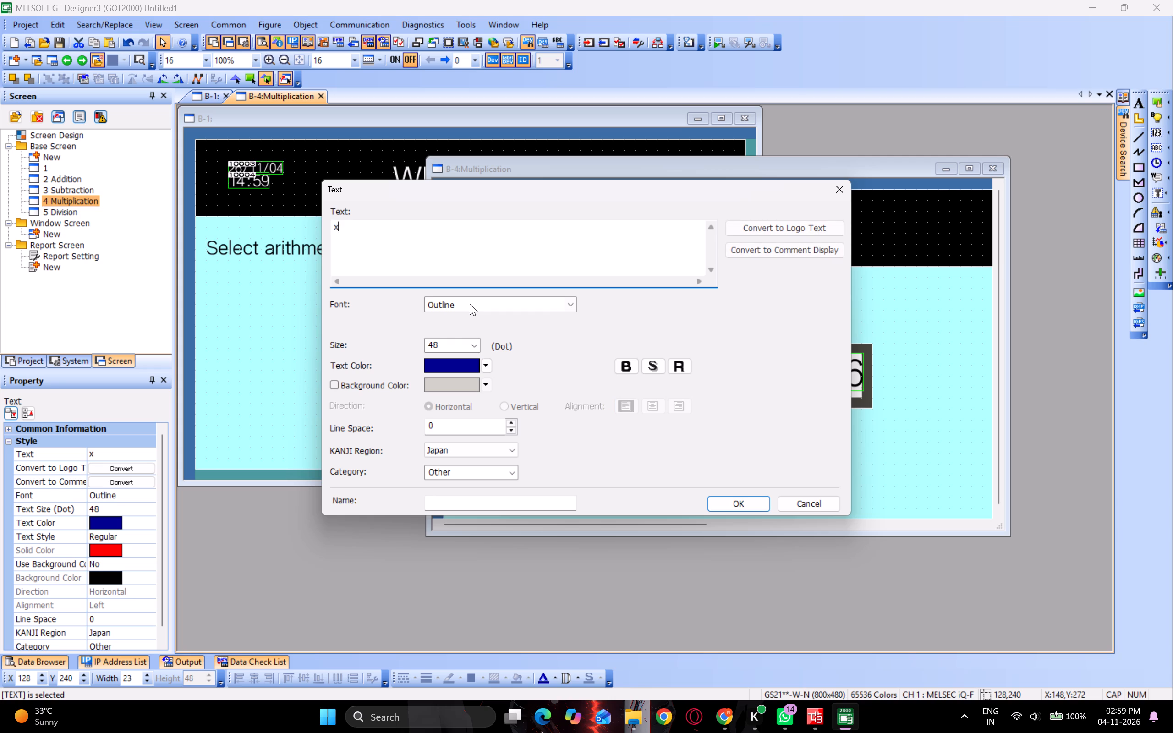
pyautogui.click(739, 503)
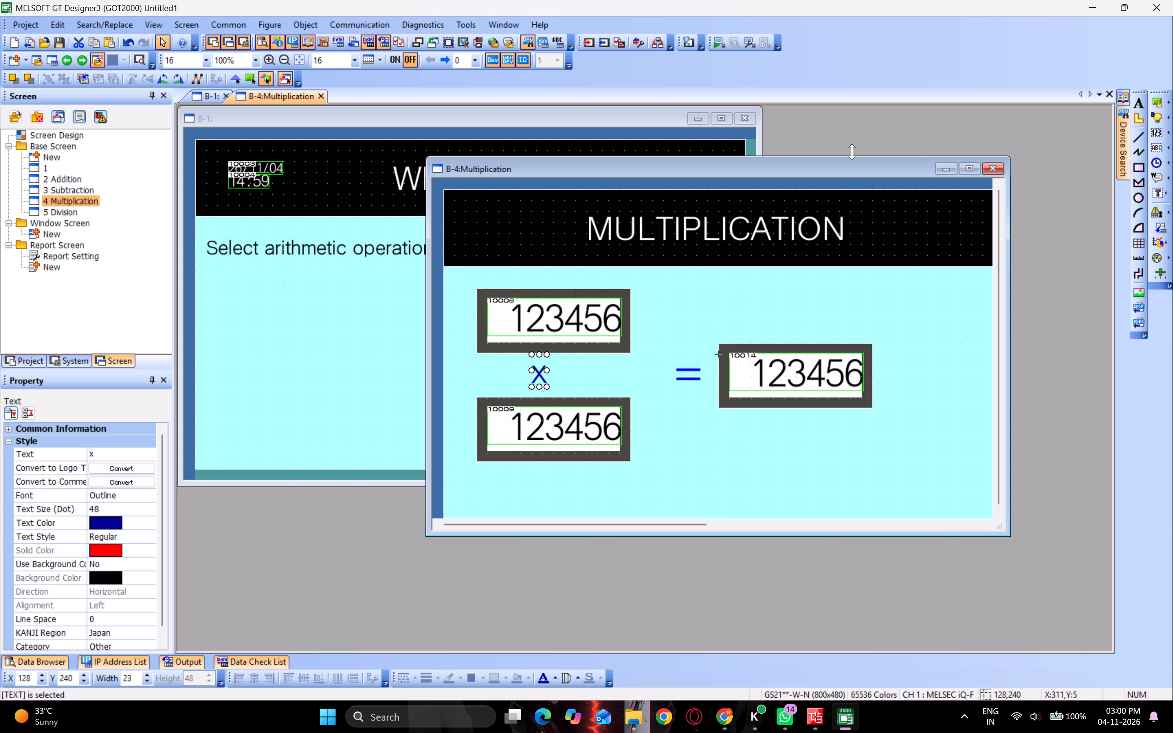
# Open the Division screen and paste the copied arithmetic layout at X 48, Y 144.
pyautogui.doubleClick(79, 209)
pyautogui.hotkey('ctrl', 'v')
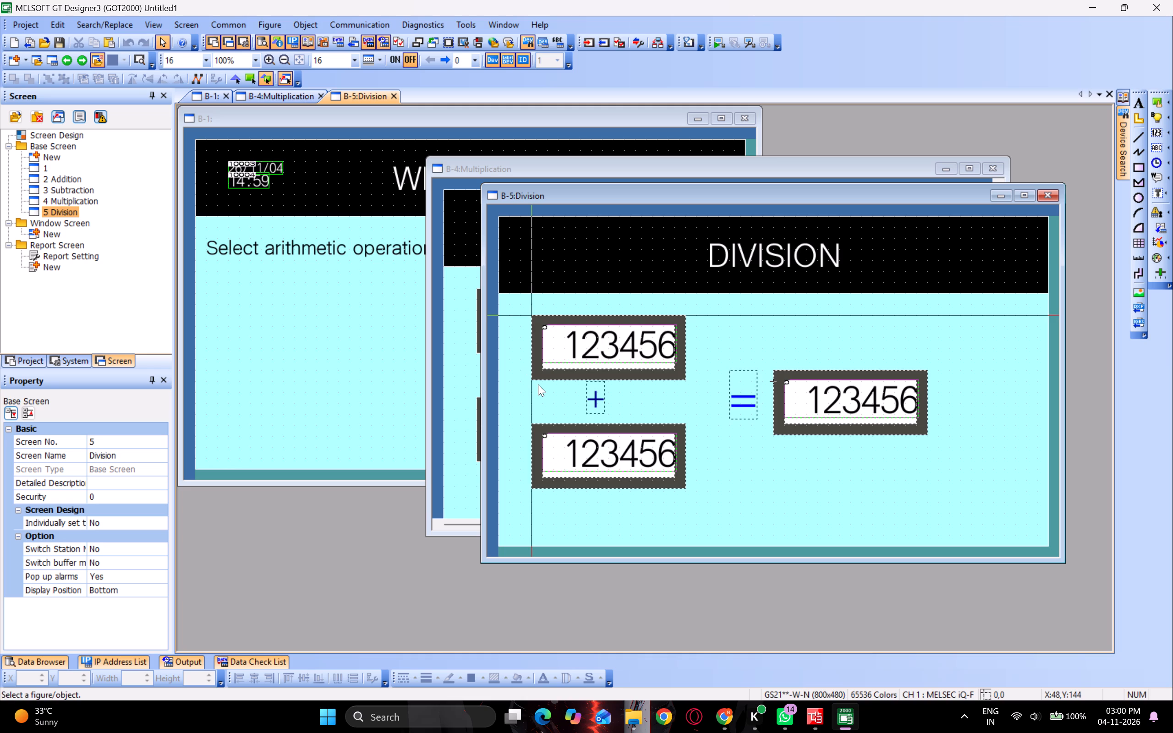
pyautogui.press('Return')
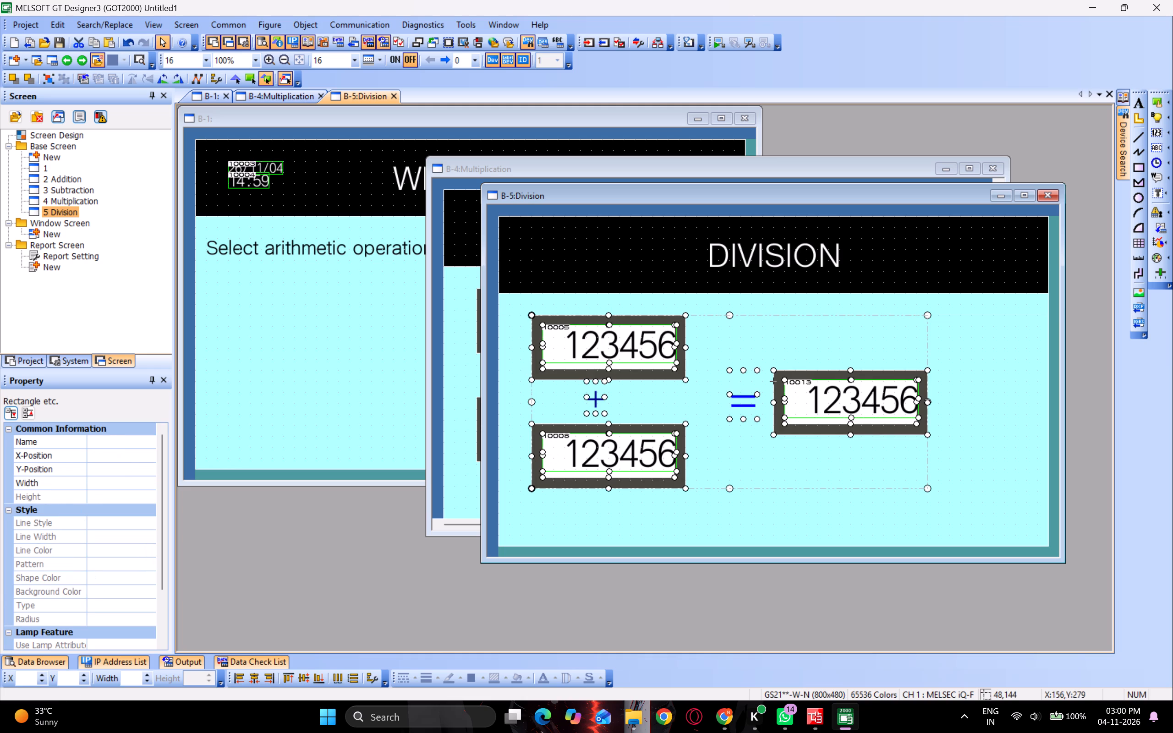
pyautogui.press('Escape')
# Replace the "+" text between the two inputs on the Division screen with the "÷" symbol.
pyautogui.doubleClick(598, 399)
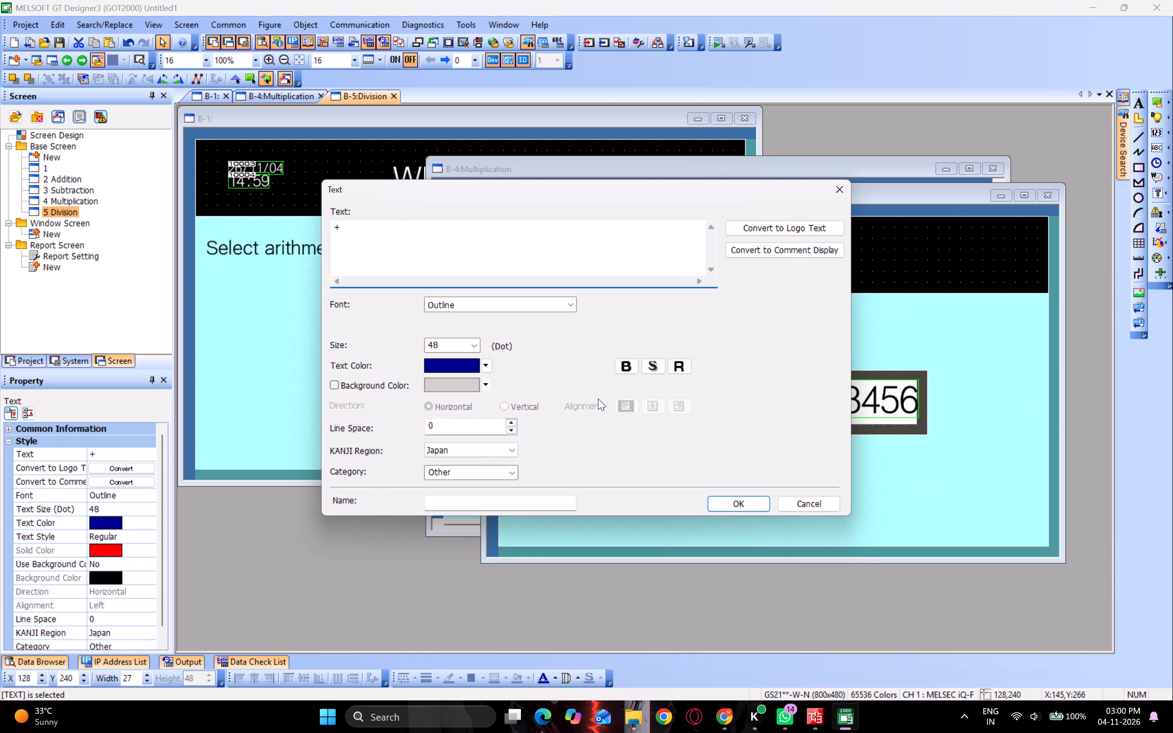
pyautogui.press('BackSpace')
pyautogui.press('super+period')
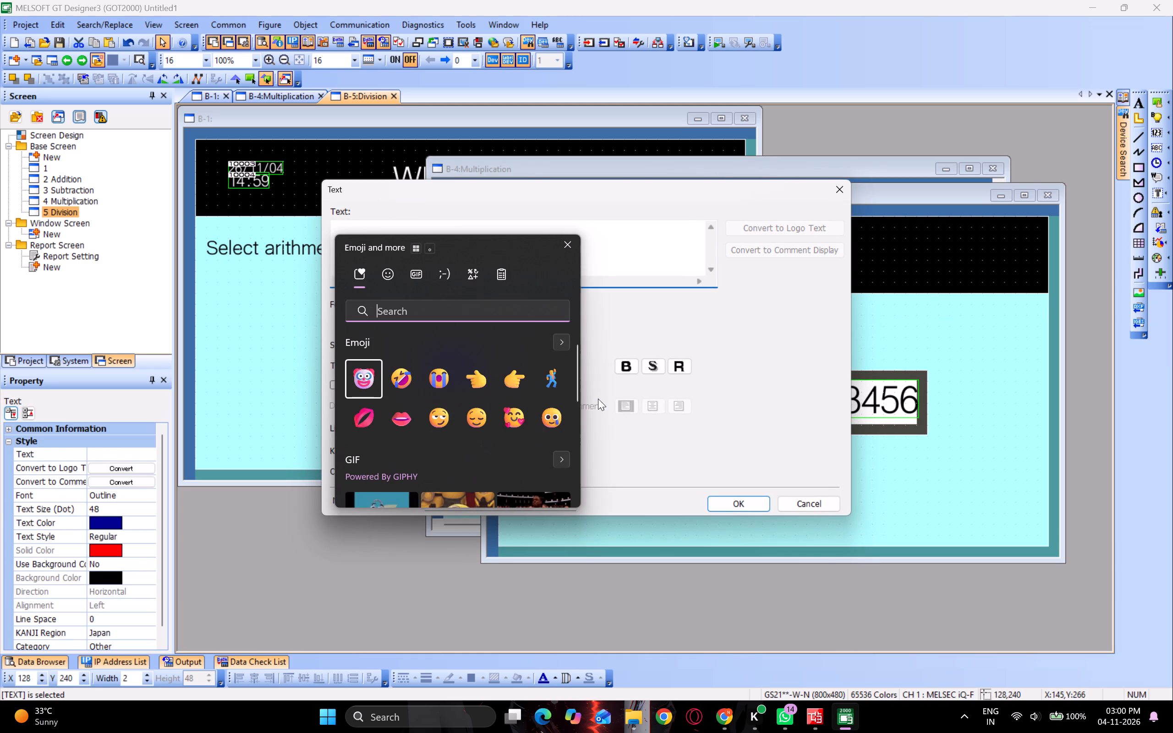
pyautogui.press('Right')
pyautogui.press('Right')
pyautogui.press('Escape')
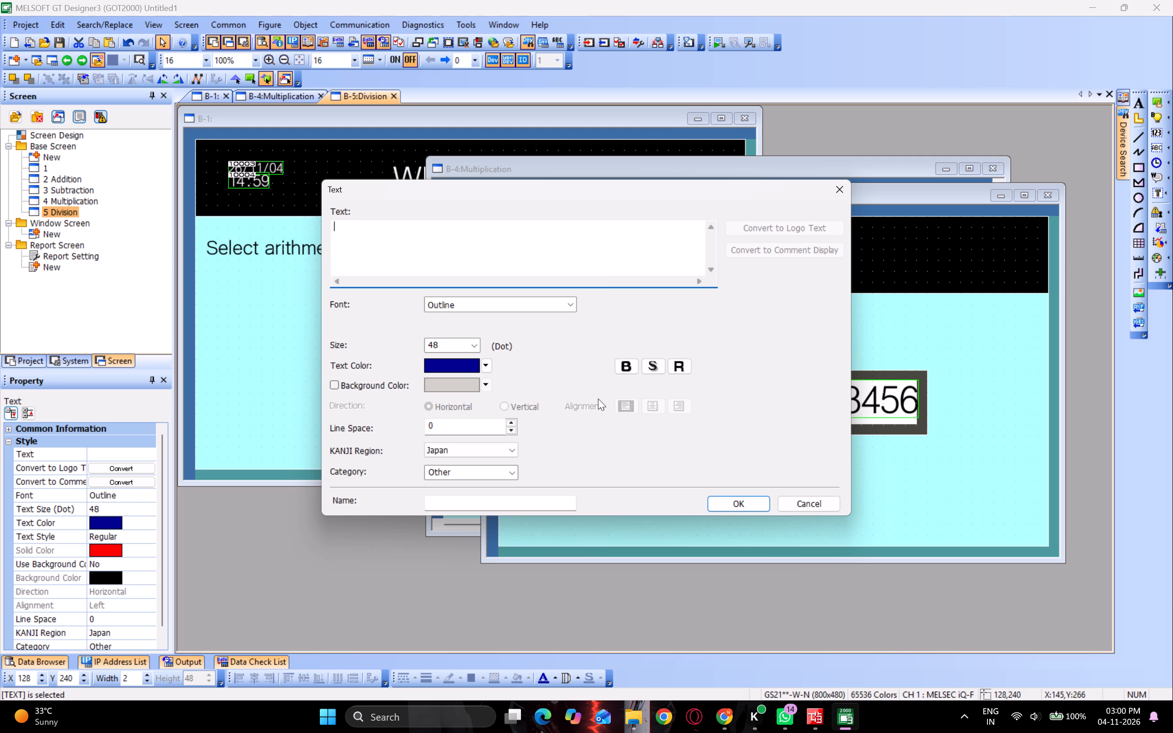
pyautogui.press('super+period')
pyautogui.click(481, 270)
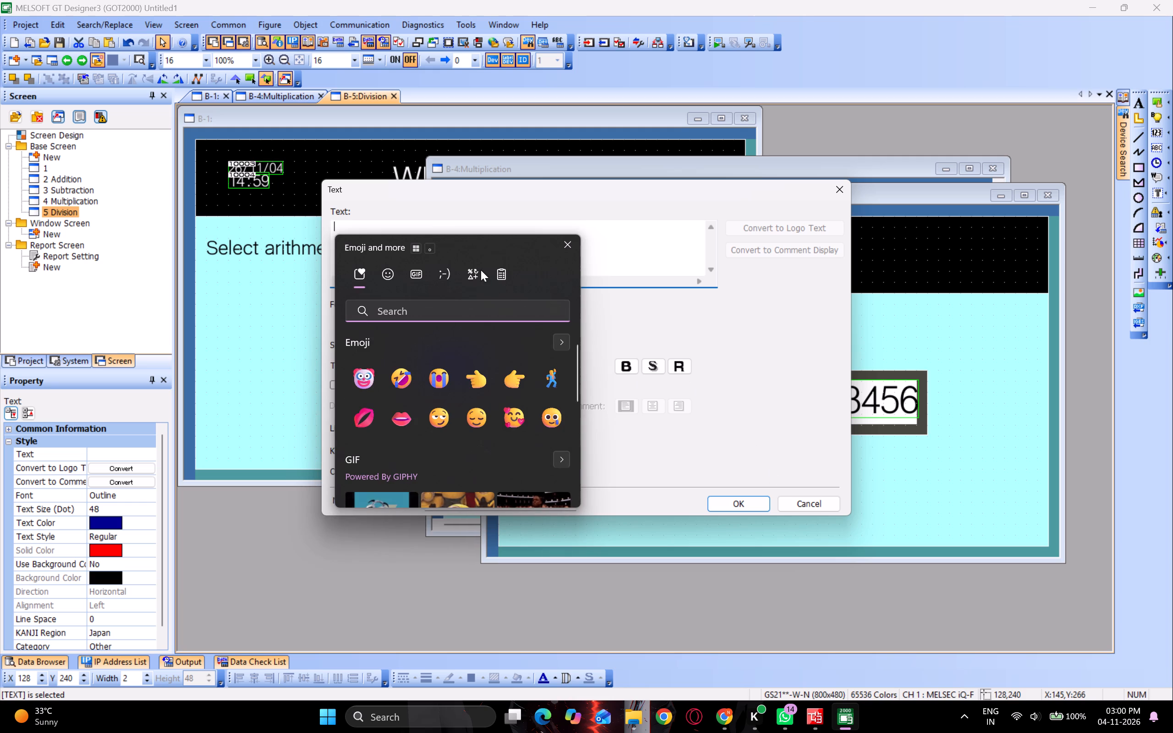
pyautogui.click(356, 351)
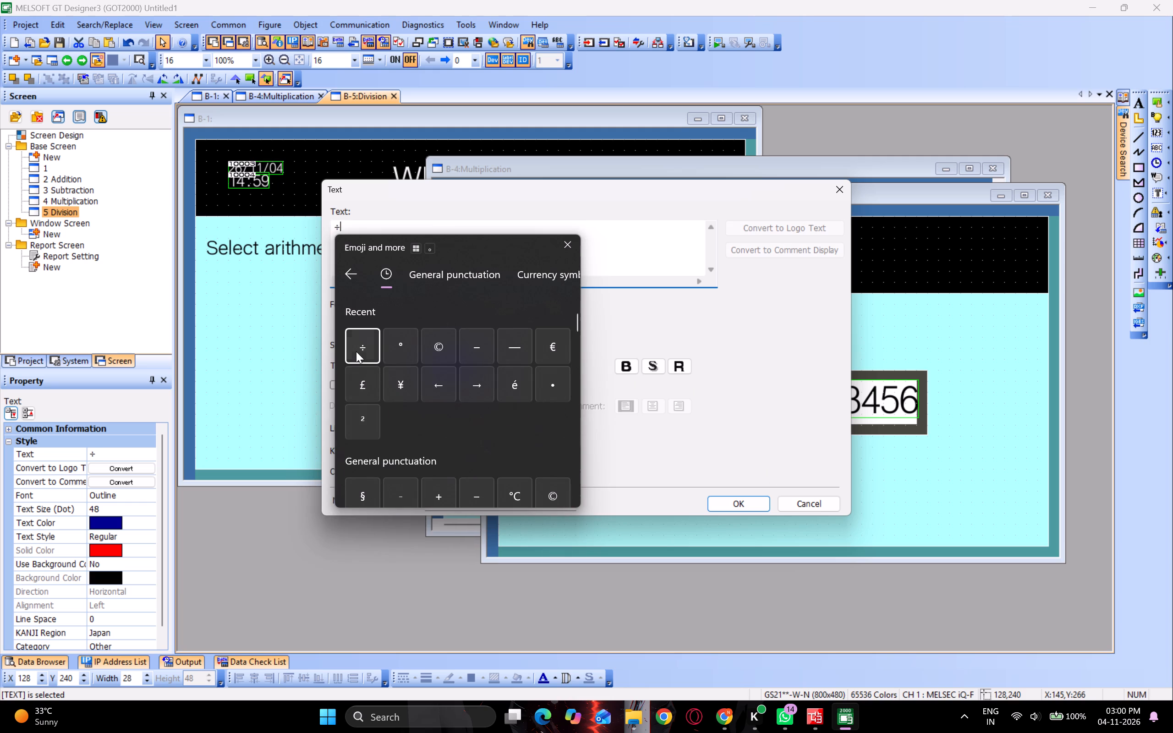
pyautogui.click(575, 253)
pyautogui.click(564, 241)
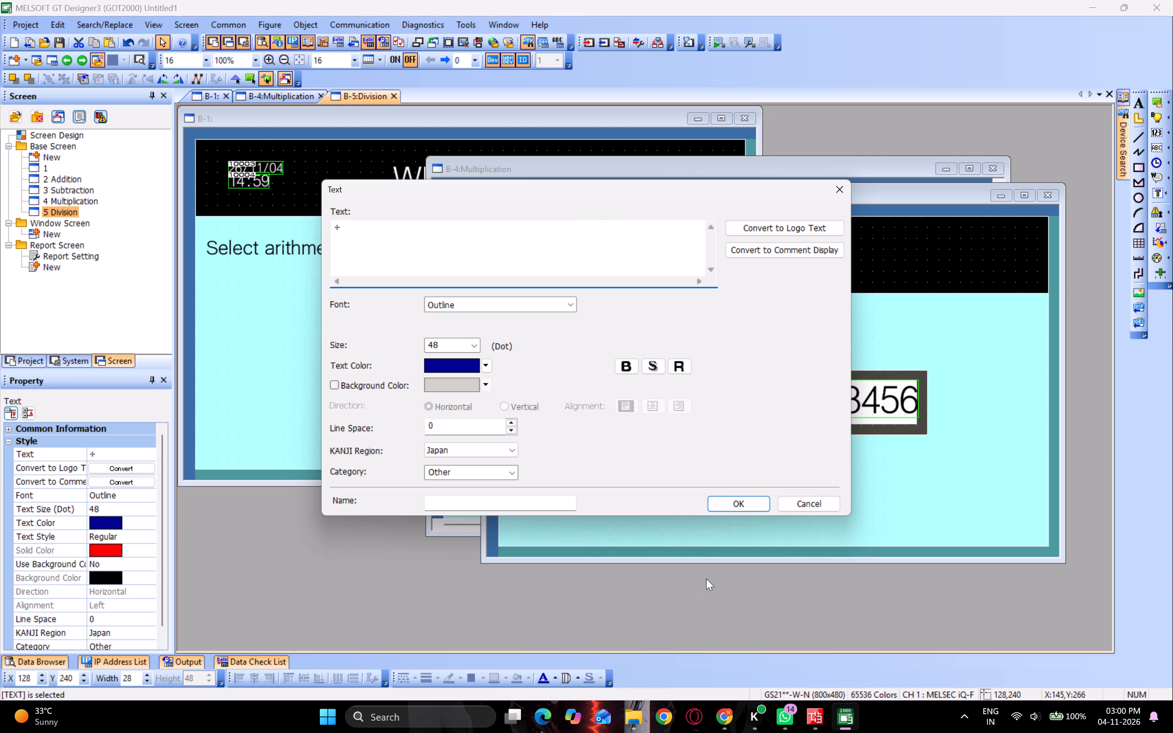
pyautogui.click(716, 505)
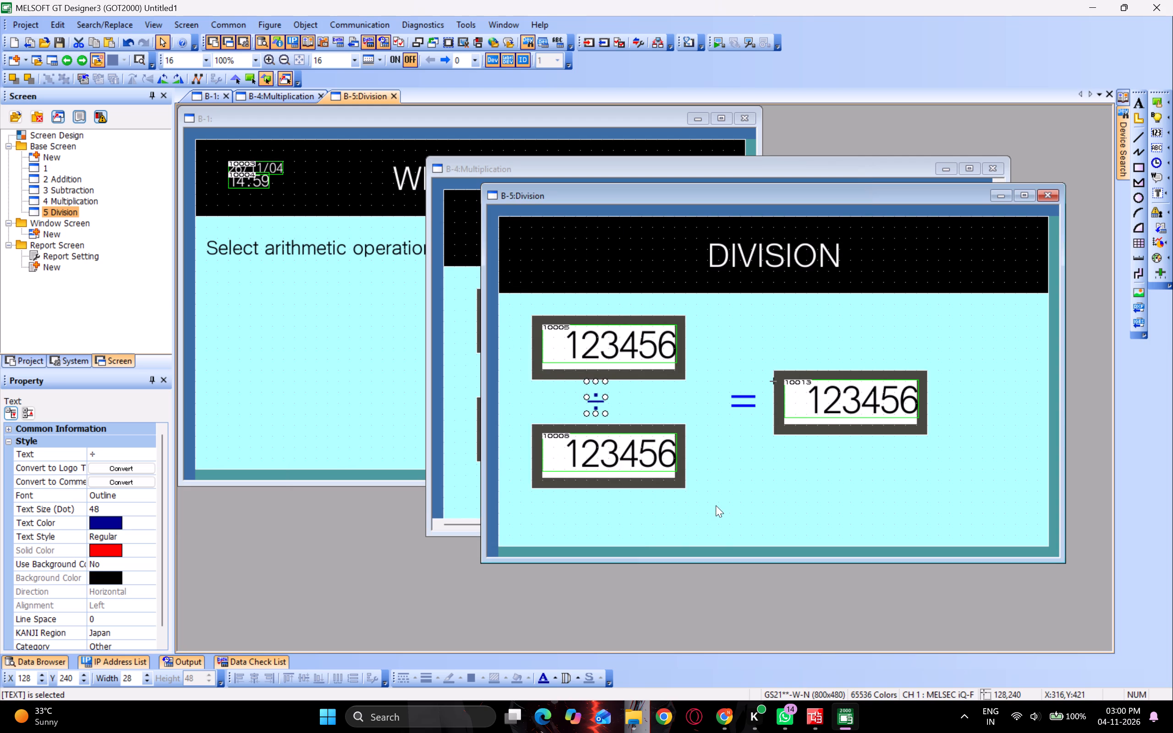
pyautogui.click(795, 327)
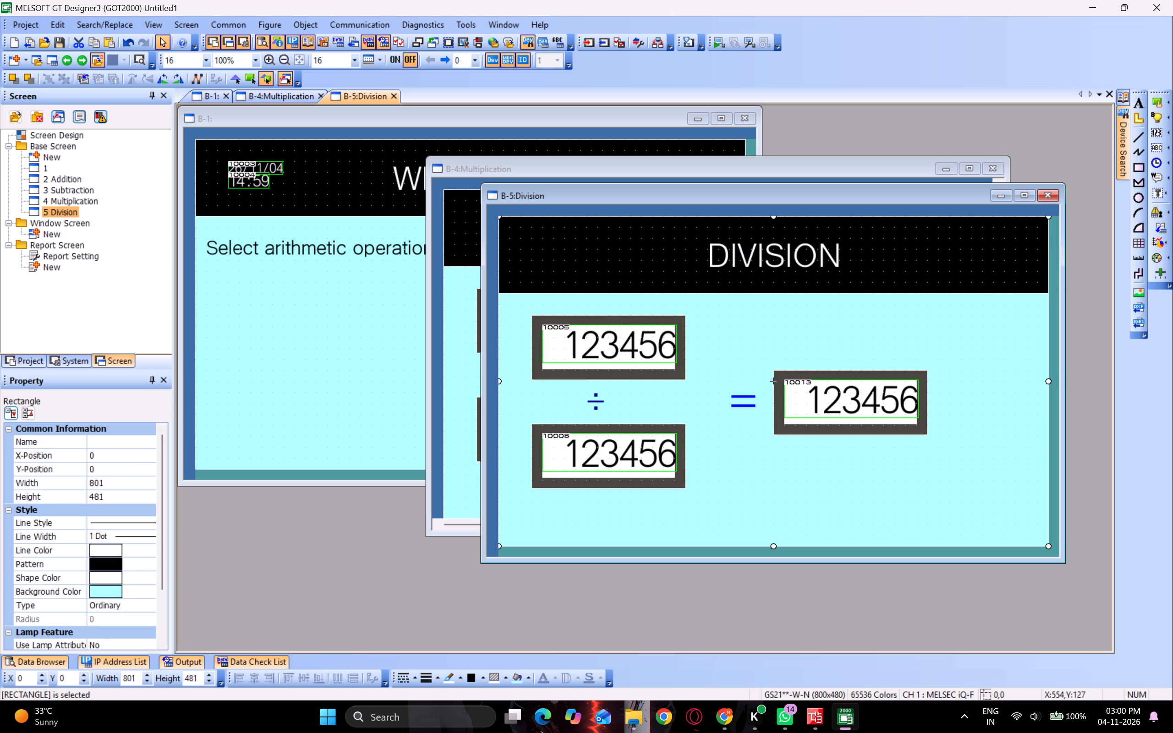
# Close the Division and Multiplication screens, leaving the WELCOME screen open.
pyautogui.click(1053, 197)
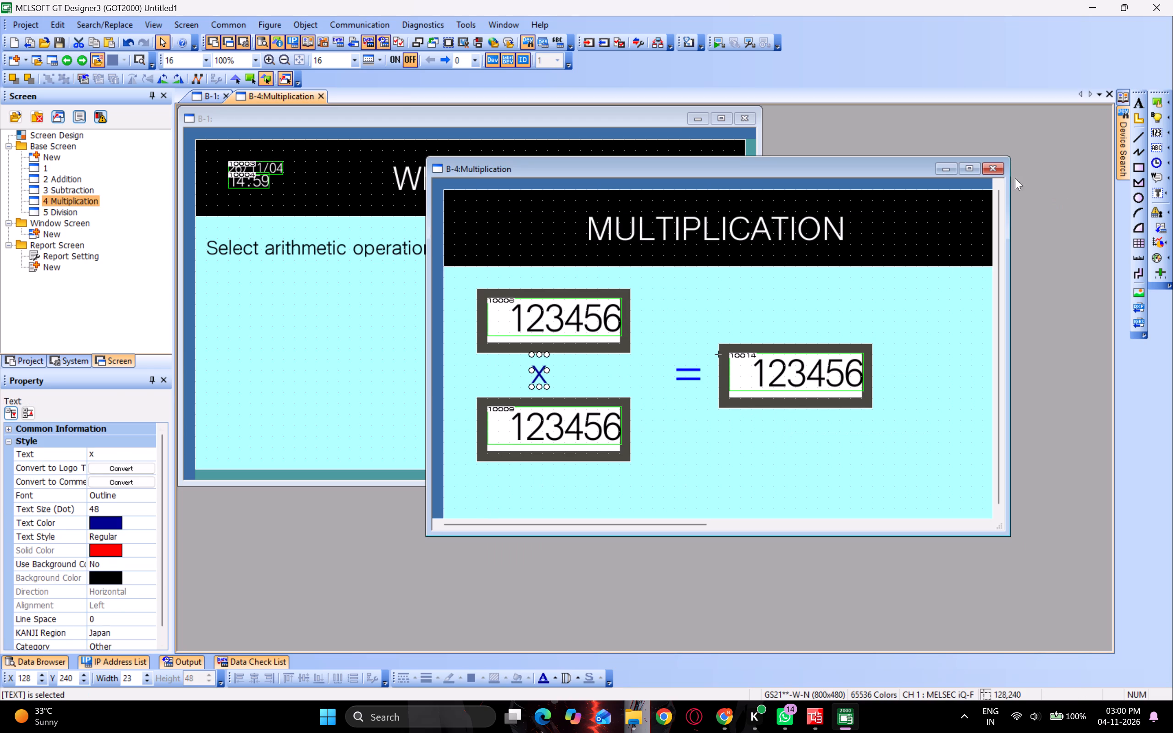
pyautogui.click(1001, 171)
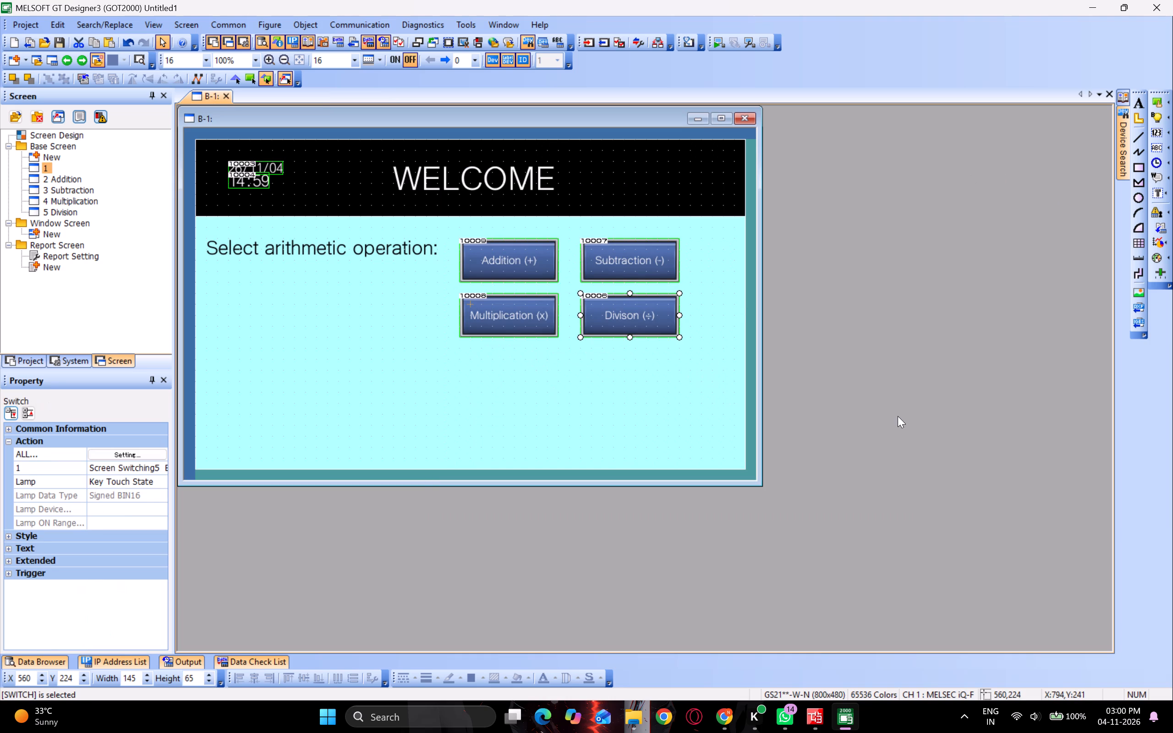
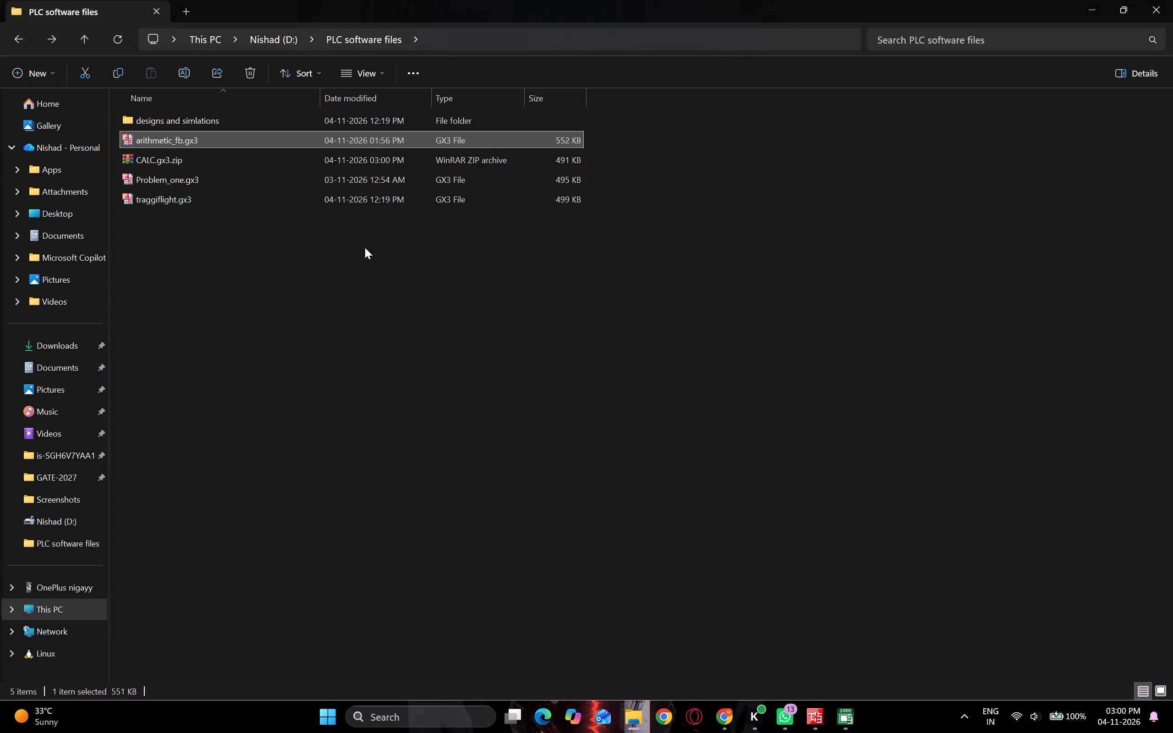
# Rename CALC.gx3.zip in the PLC software files folder to CALC.gx3 by removing the .zip extension.
pyautogui.click(201, 155)
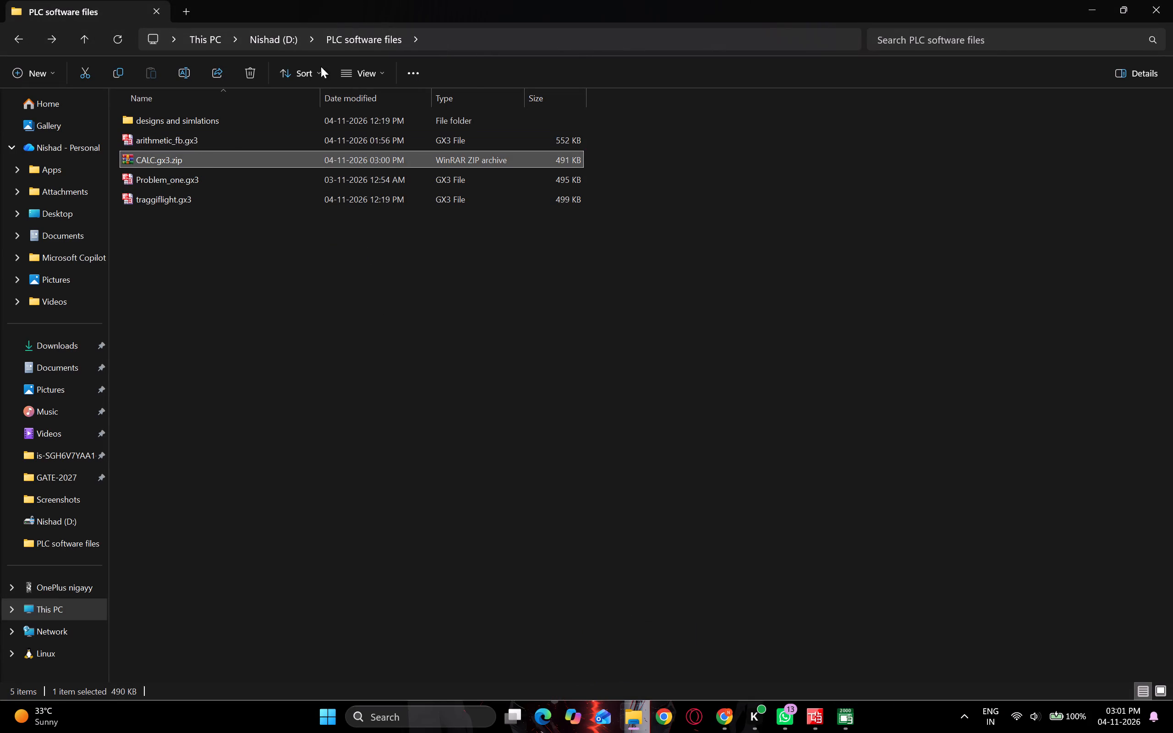
pyautogui.click(161, 156)
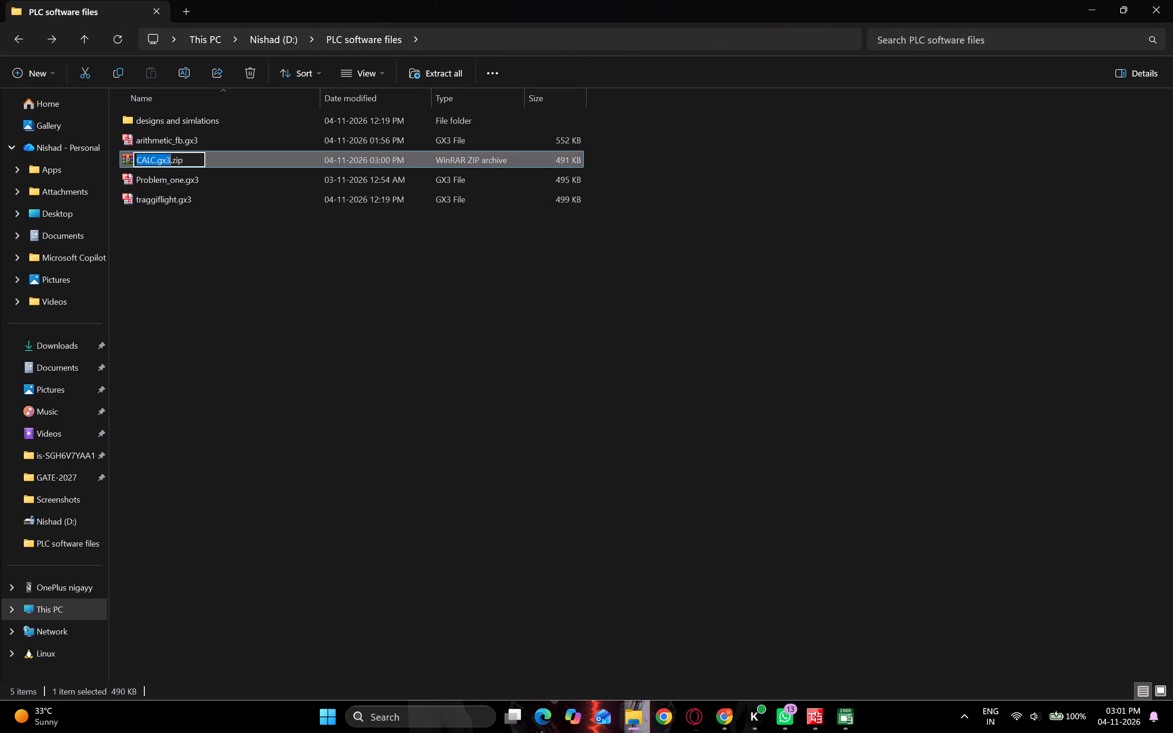
pyautogui.press('Down')
pyautogui.press('Right')
pyautogui.press('Right')
pyautogui.press('Right')
pyautogui.press('Right')
pyautogui.press('BackSpace')
pyautogui.press('BackSpace')
pyautogui.press('BackSpace')
pyautogui.press('BackSpace')
pyautogui.press('Return')
pyautogui.press('Return')
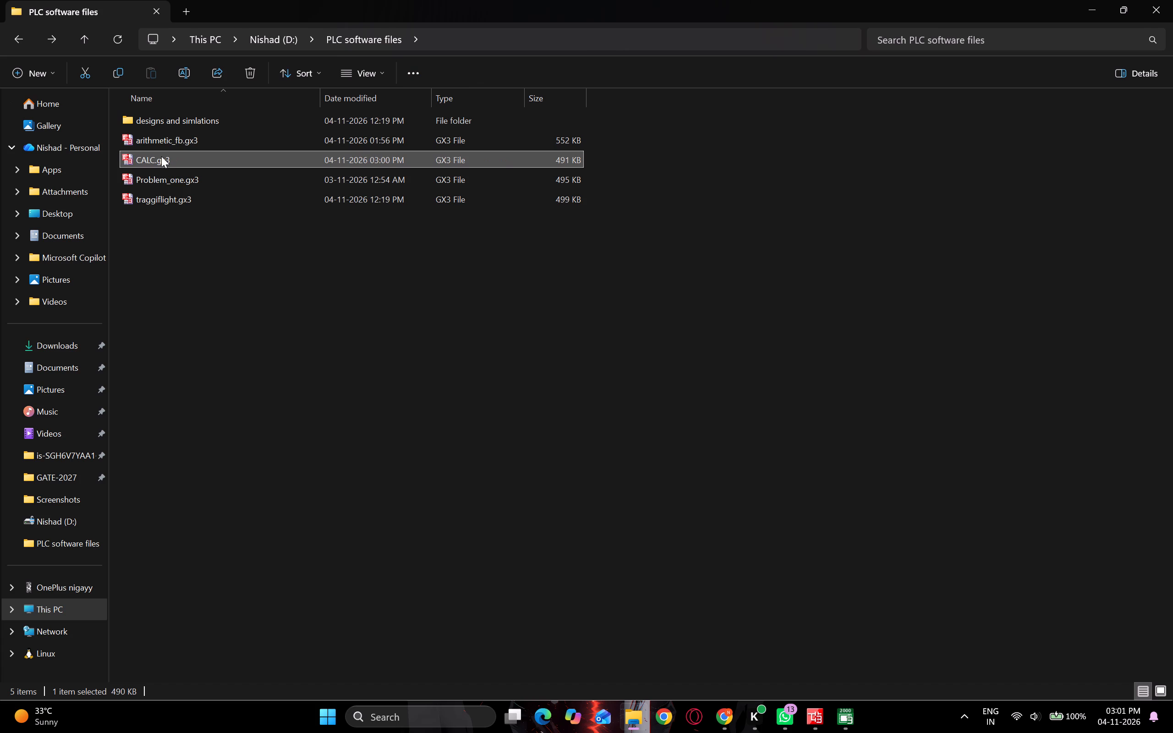
# Switch to GX Works3 and close it, discarding the unsaved untitled project.
pyautogui.click(806, 725)
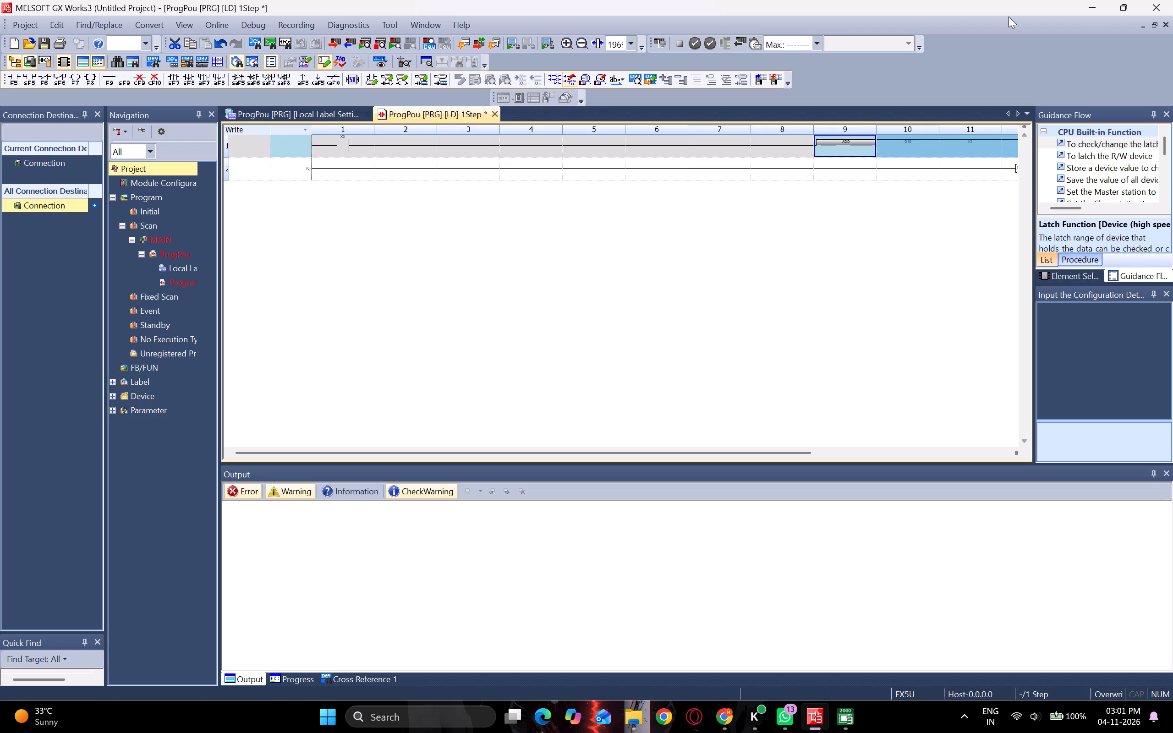
pyautogui.click(1172, 0)
pyautogui.press('Right')
pyautogui.press('Return')
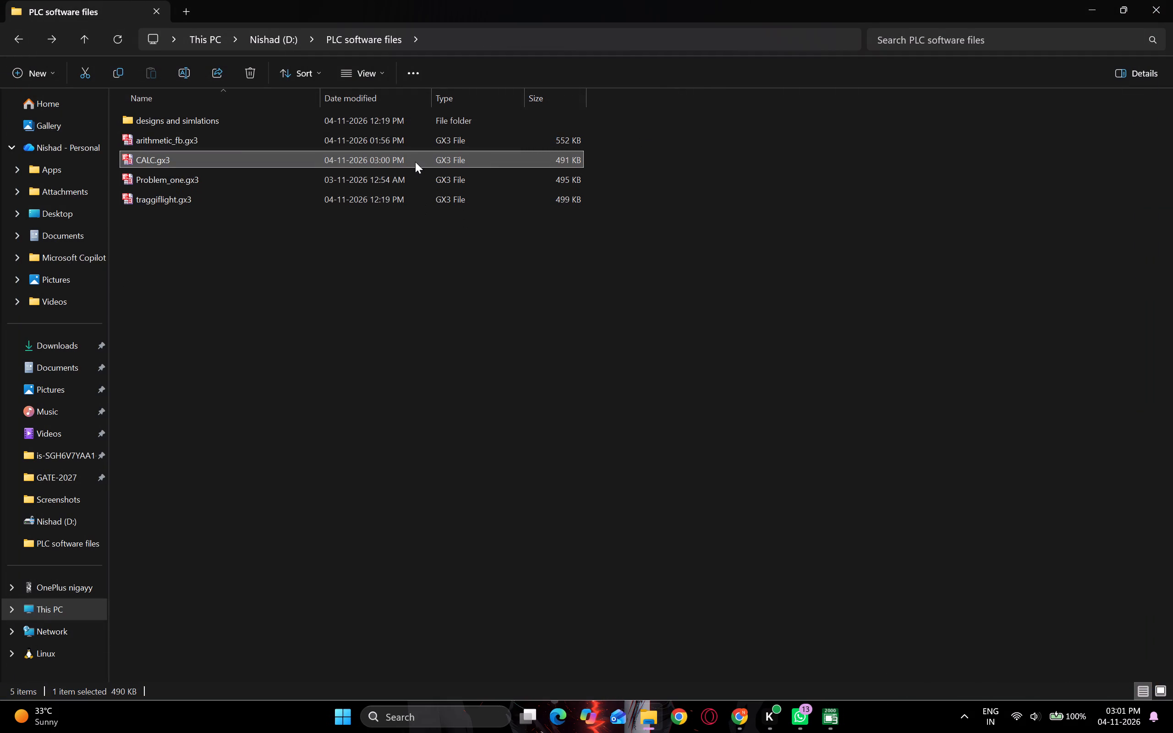
# Open the CALC.gx3 project from the PLC software files folder in GX Works3.
pyautogui.doubleClick(415, 162)
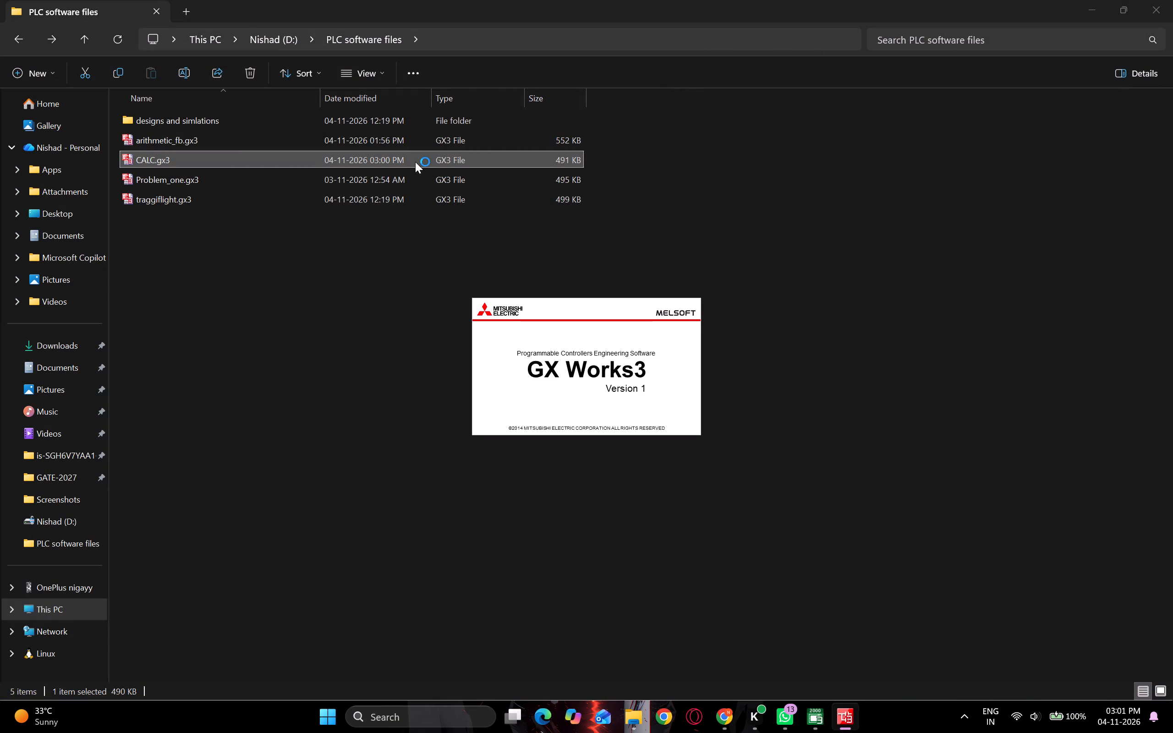
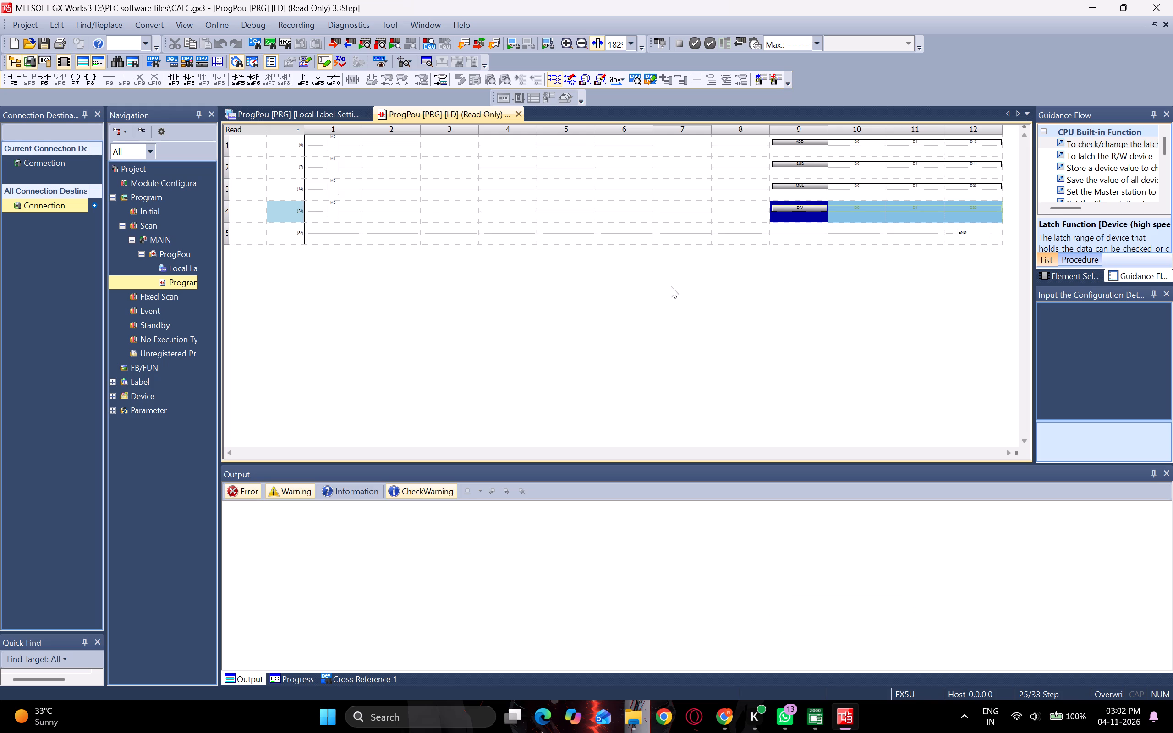
# Set the text size of the ProgPou ladder program display to Autofit.
pyautogui.click(192, 25)
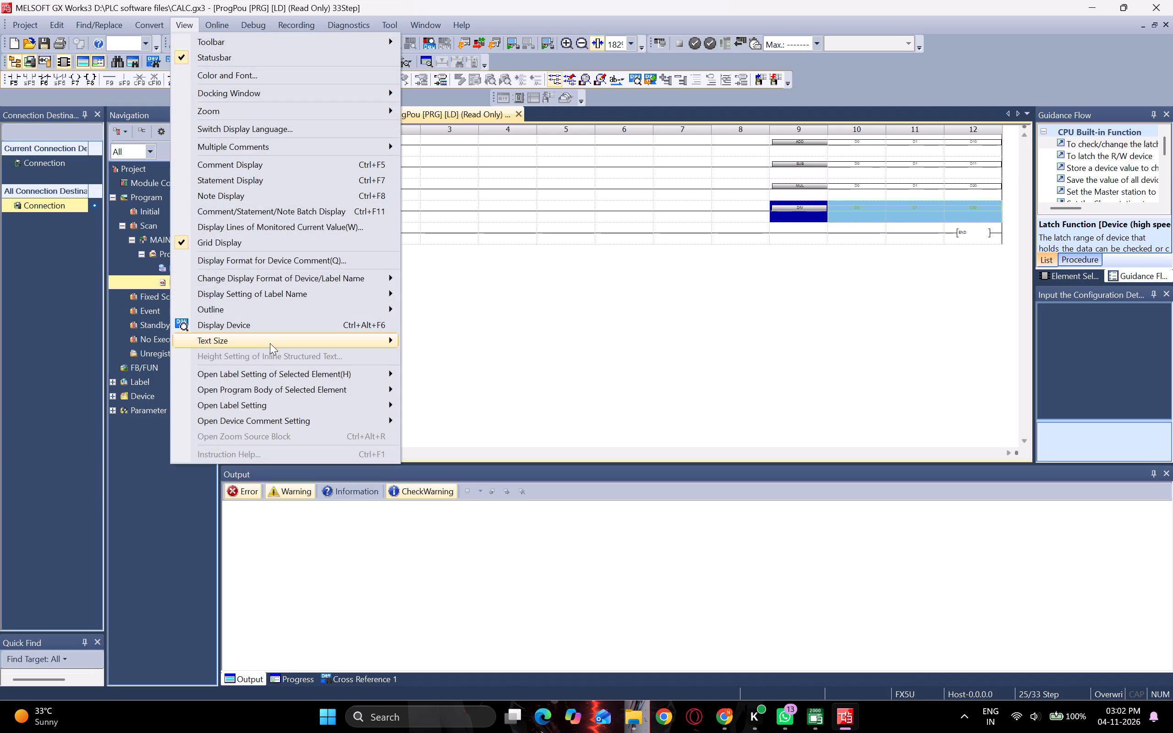
pyautogui.click(270, 343)
pyautogui.click(449, 370)
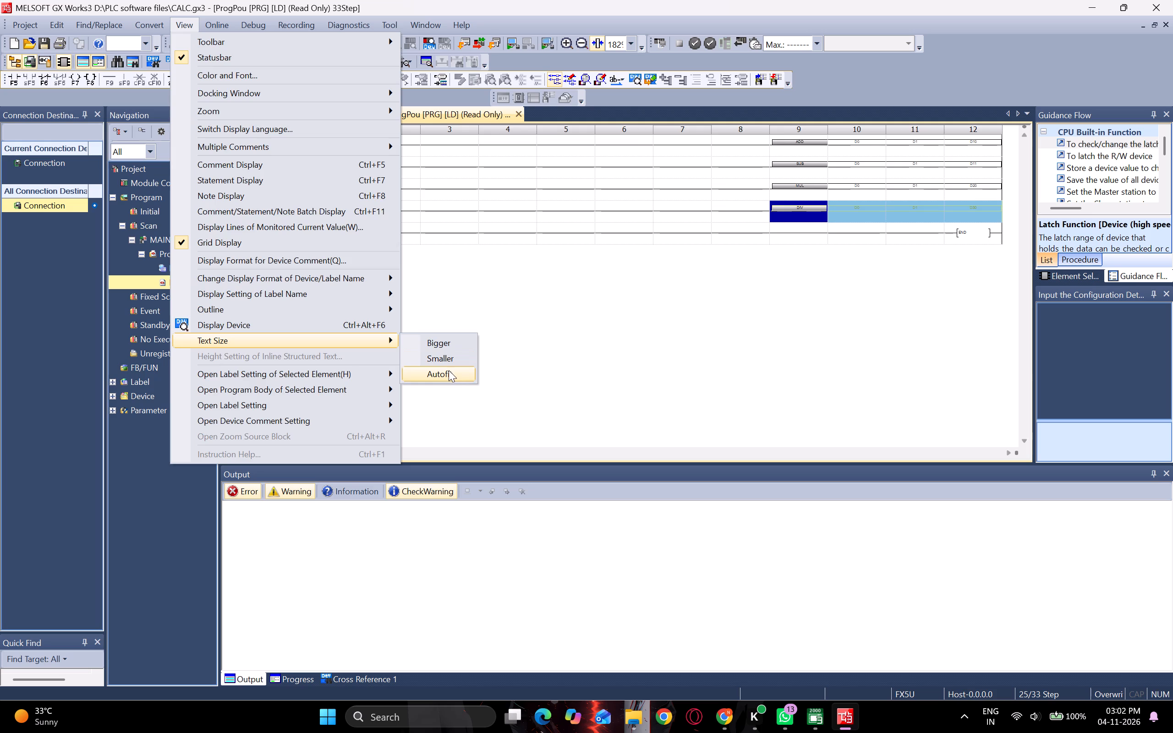
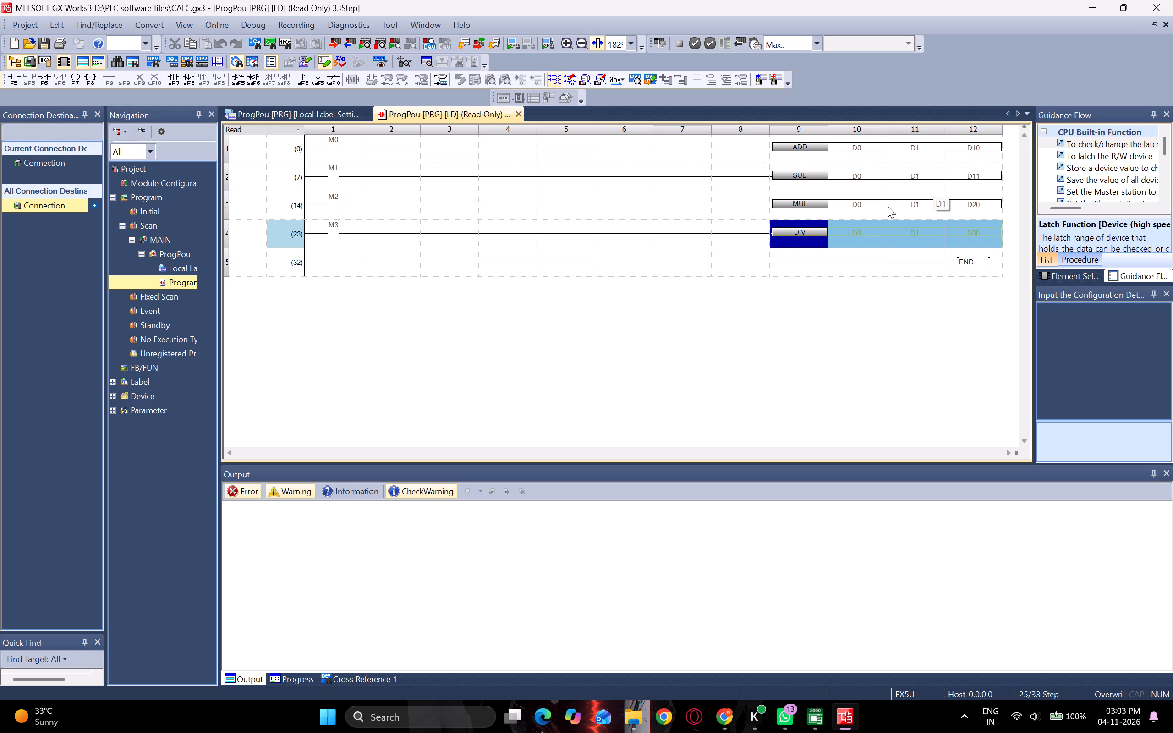
# Close GX Works3 with the CALC.gx3 project and relaunch GX Works3 from the Windows search.
pyautogui.click(1172, 0)
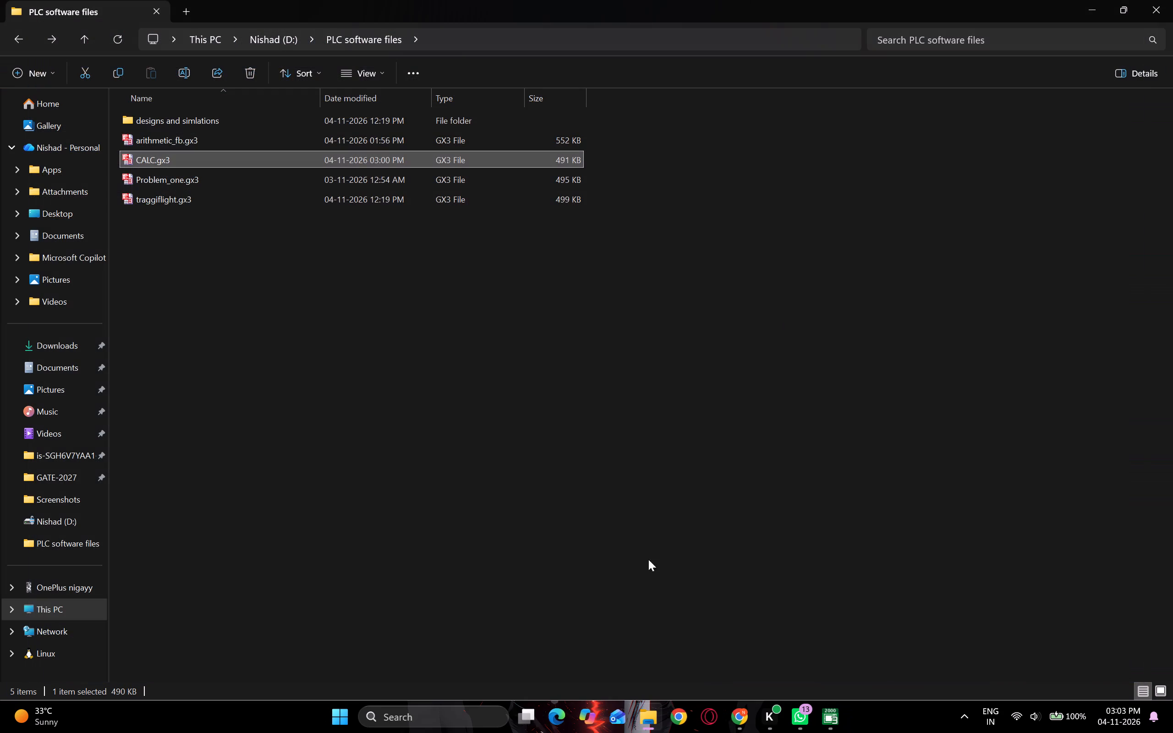
pyautogui.click(338, 723)
pyautogui.write('gx')
pyautogui.press('Return')
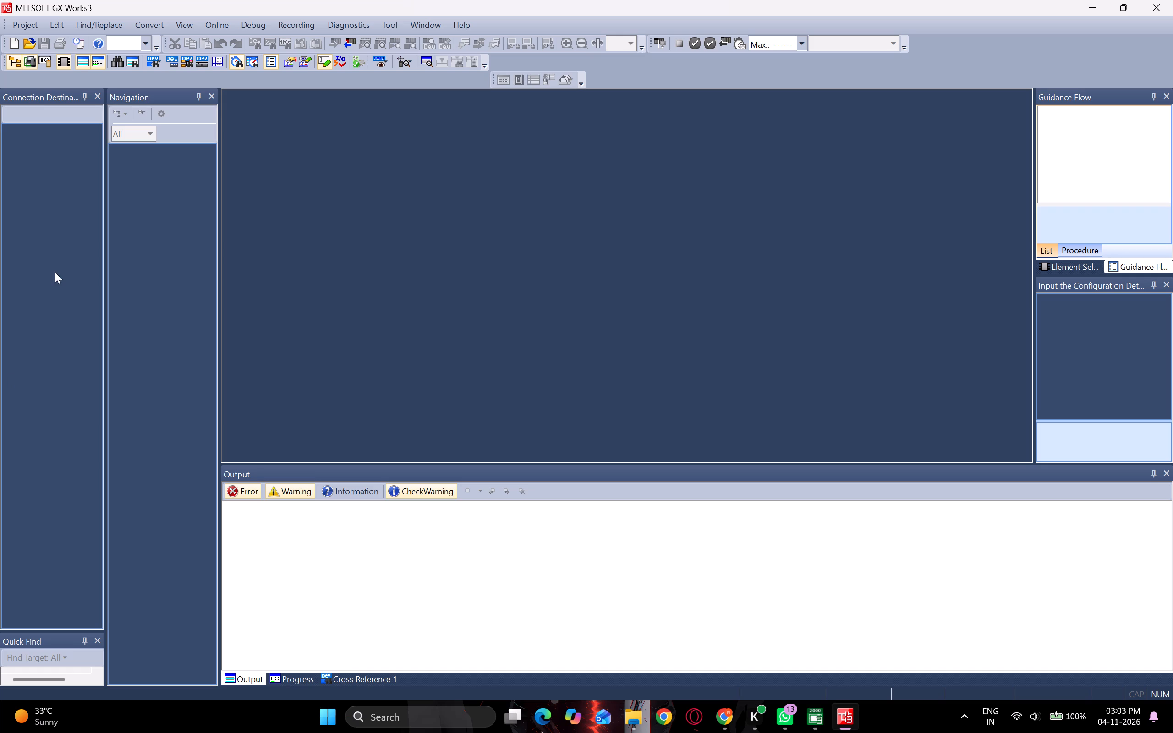
# Create a new project for the FX5CPU series, type FX5U, with Ladder as the program language.
pyautogui.click(18, 32)
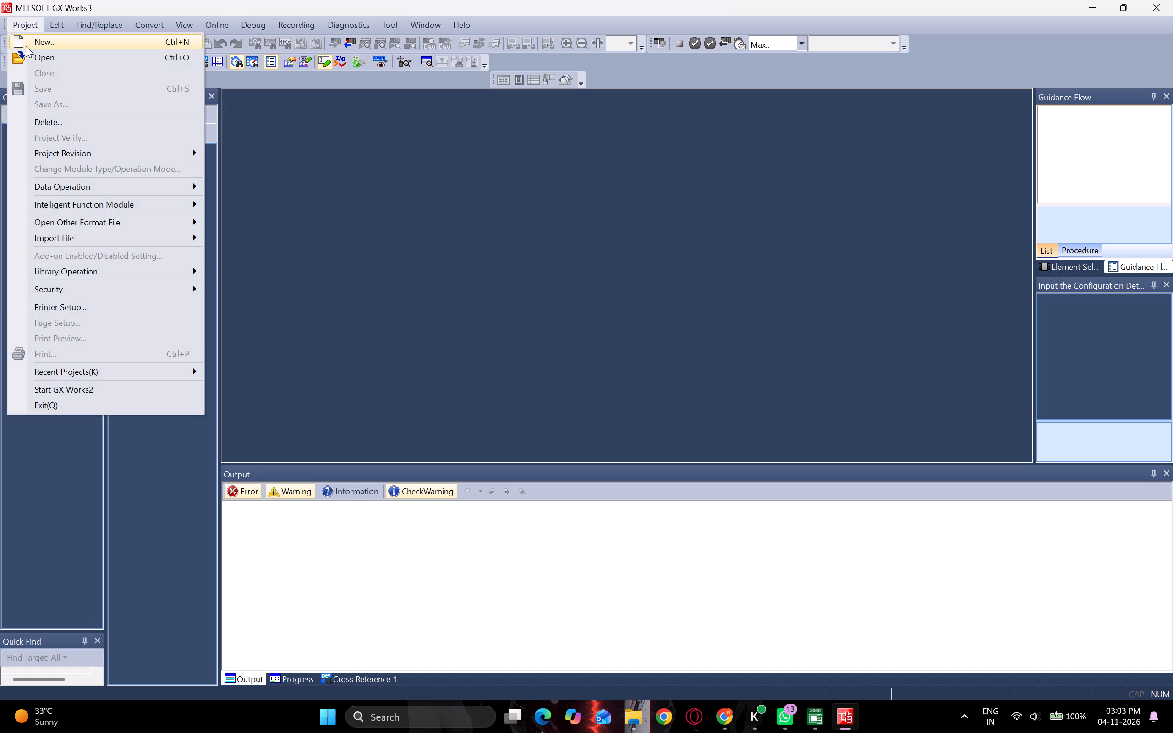
pyautogui.click(26, 46)
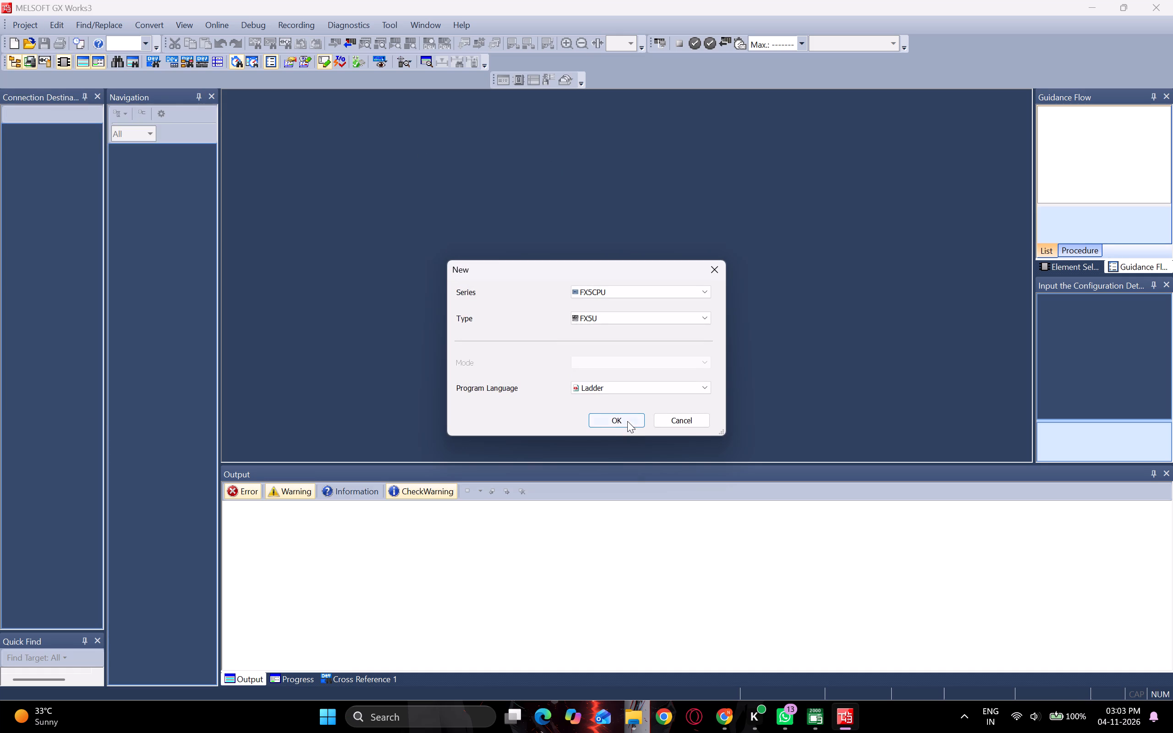
pyautogui.click(630, 424)
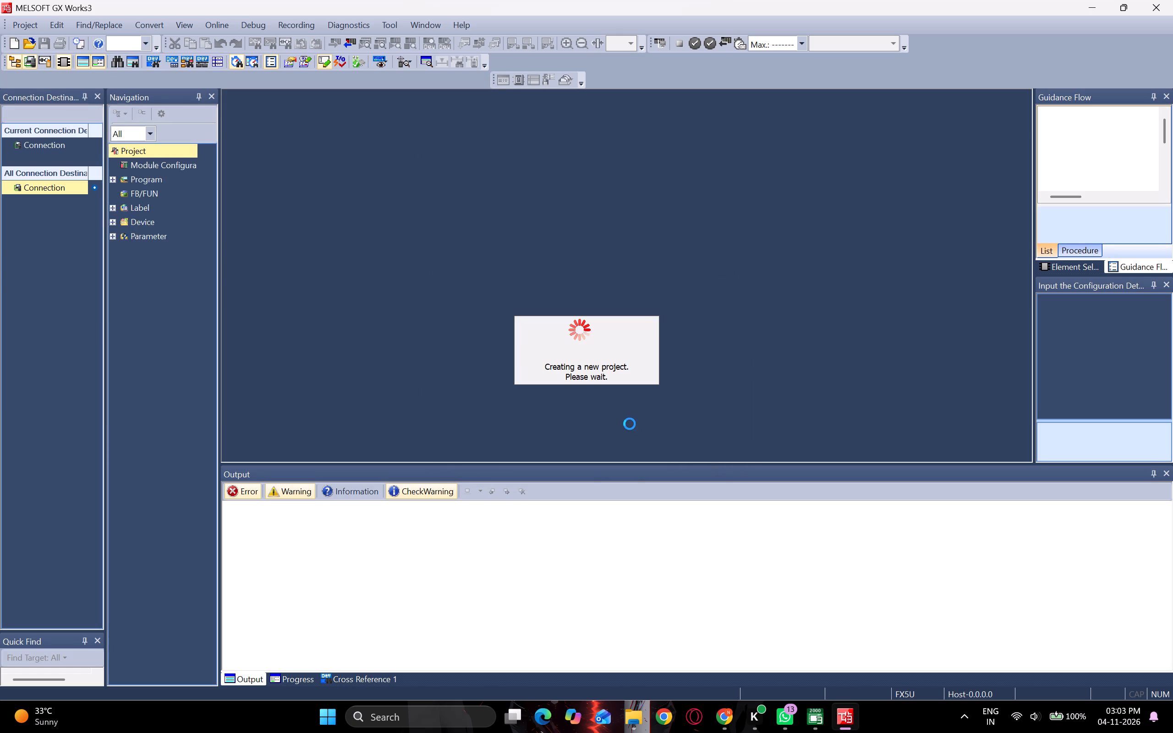
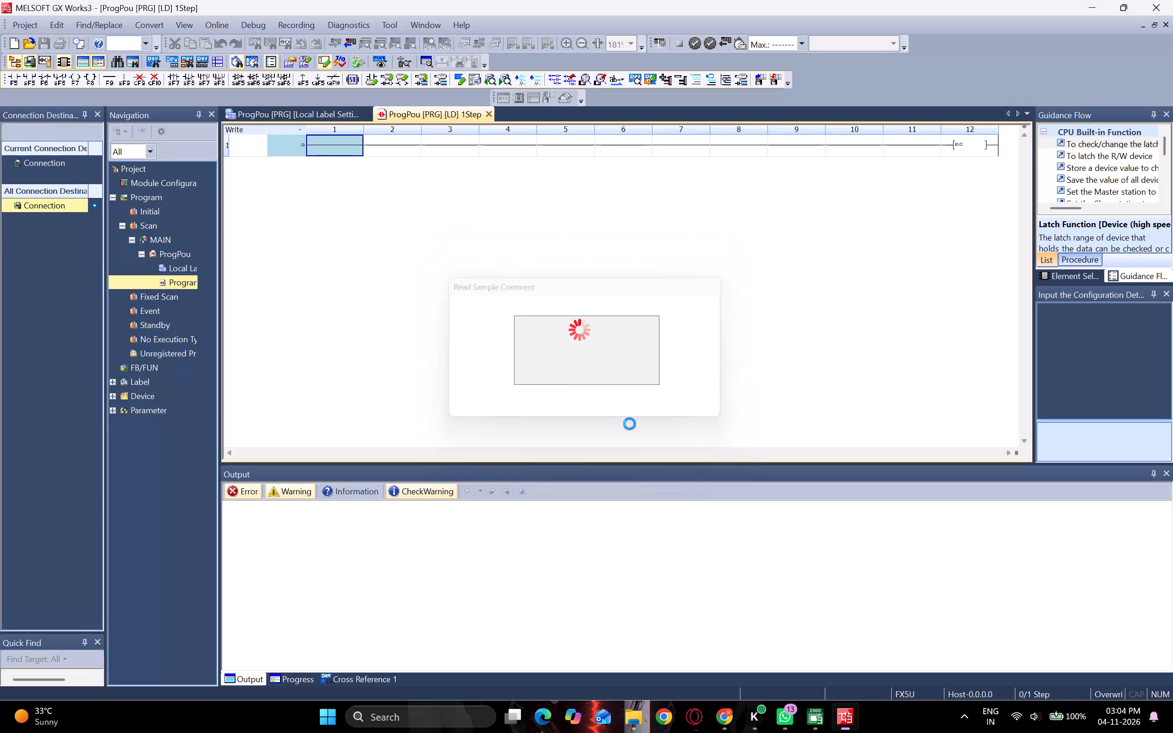
# Close GX Works3 without saving the untitled FX5U project.
pyautogui.click(1172, 0)
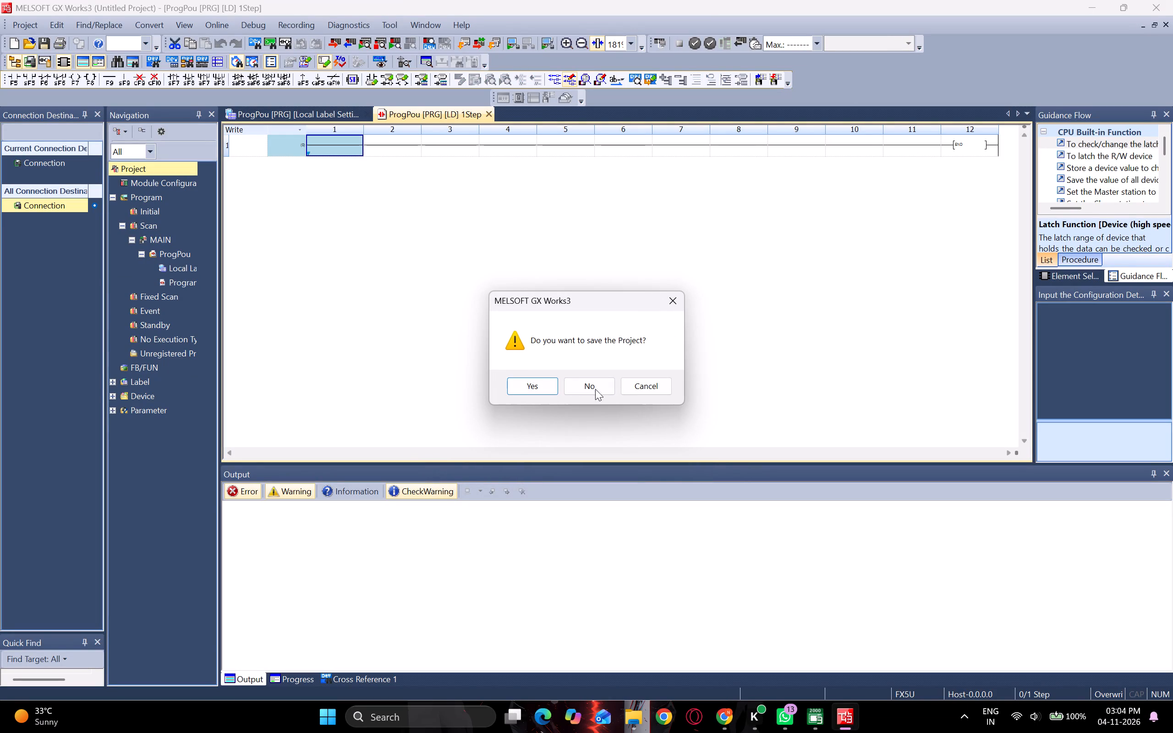
pyautogui.click(541, 380)
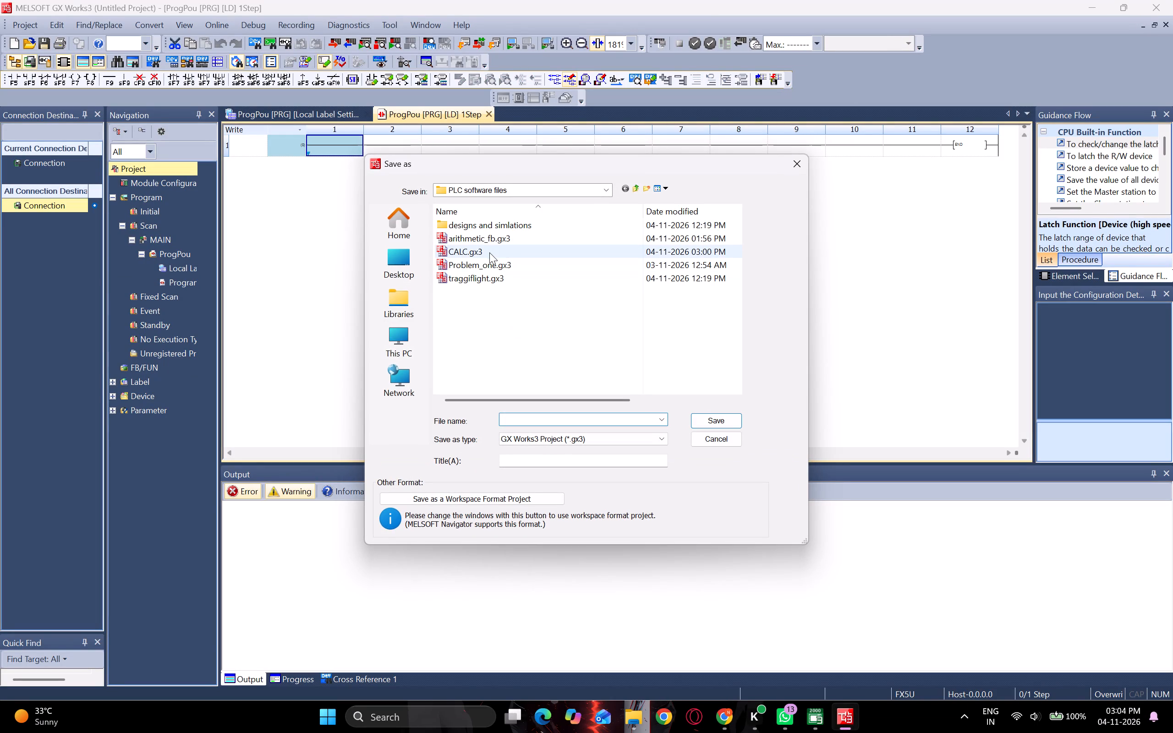
pyautogui.click(787, 166)
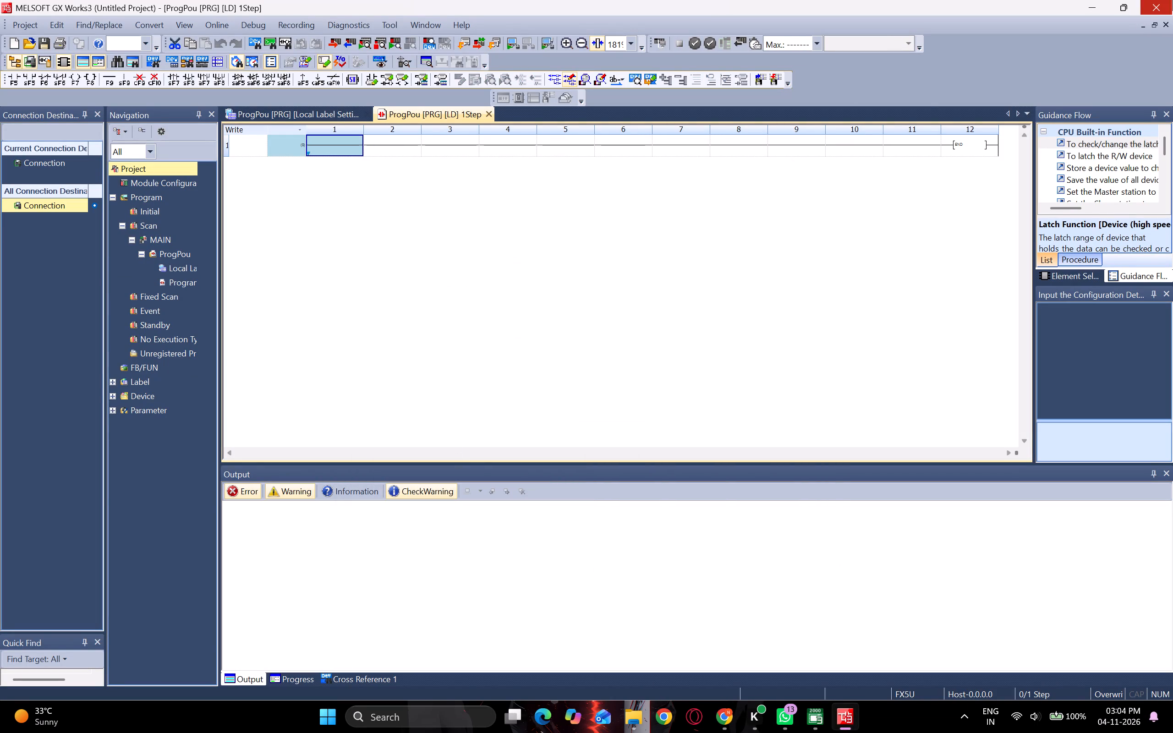
pyautogui.click(1172, 0)
pyautogui.click(597, 377)
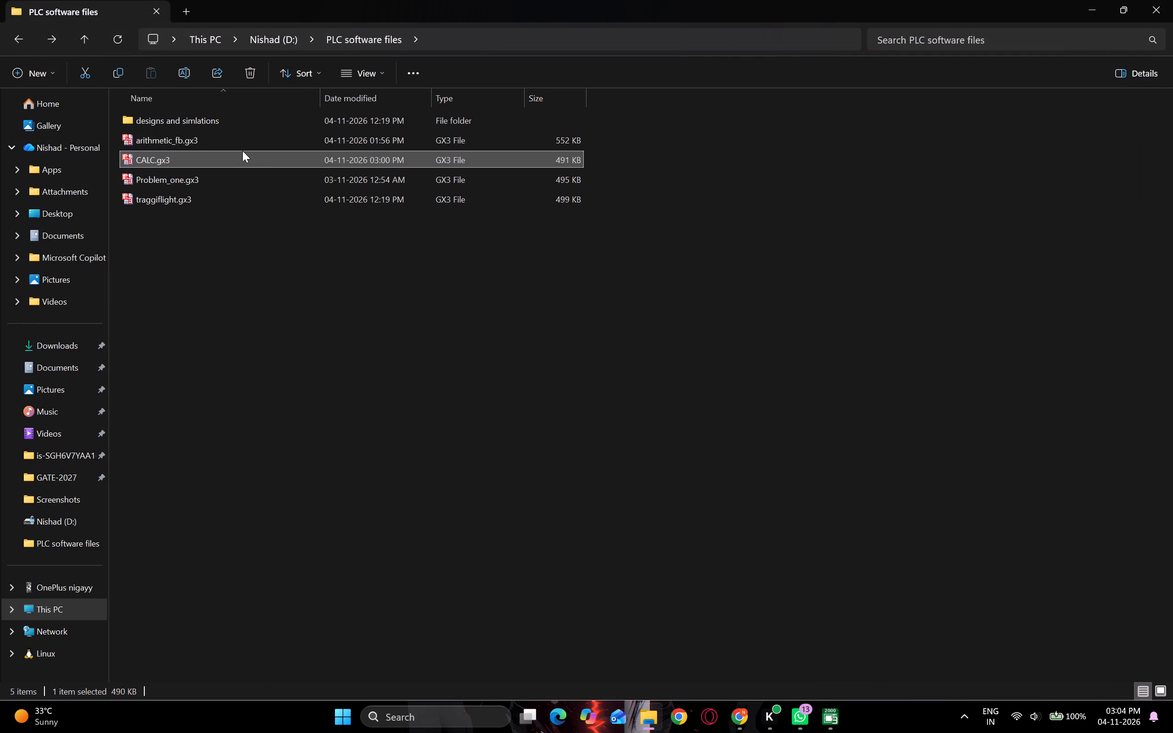
# Open CALC.gx3 from the PLC software files folder in File Explorer.
pyautogui.doubleClick(240, 154)
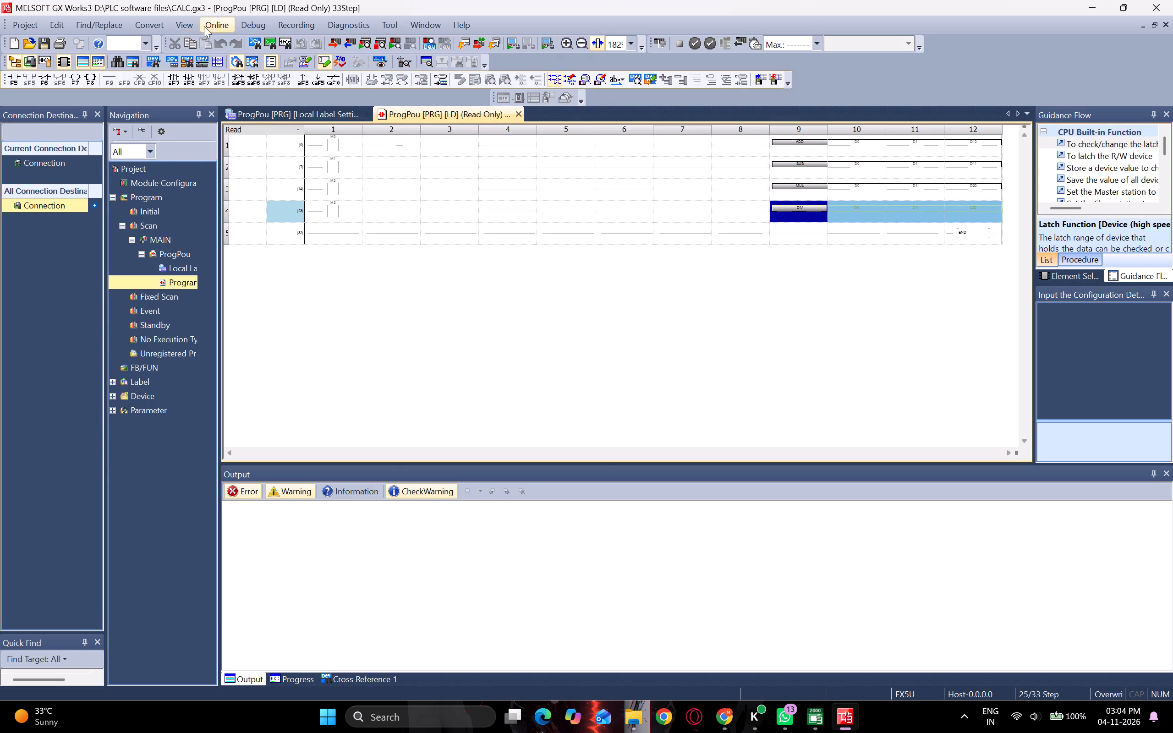
# Set the ladder editor's text size to Autofit for the CALC program.
pyautogui.click(187, 22)
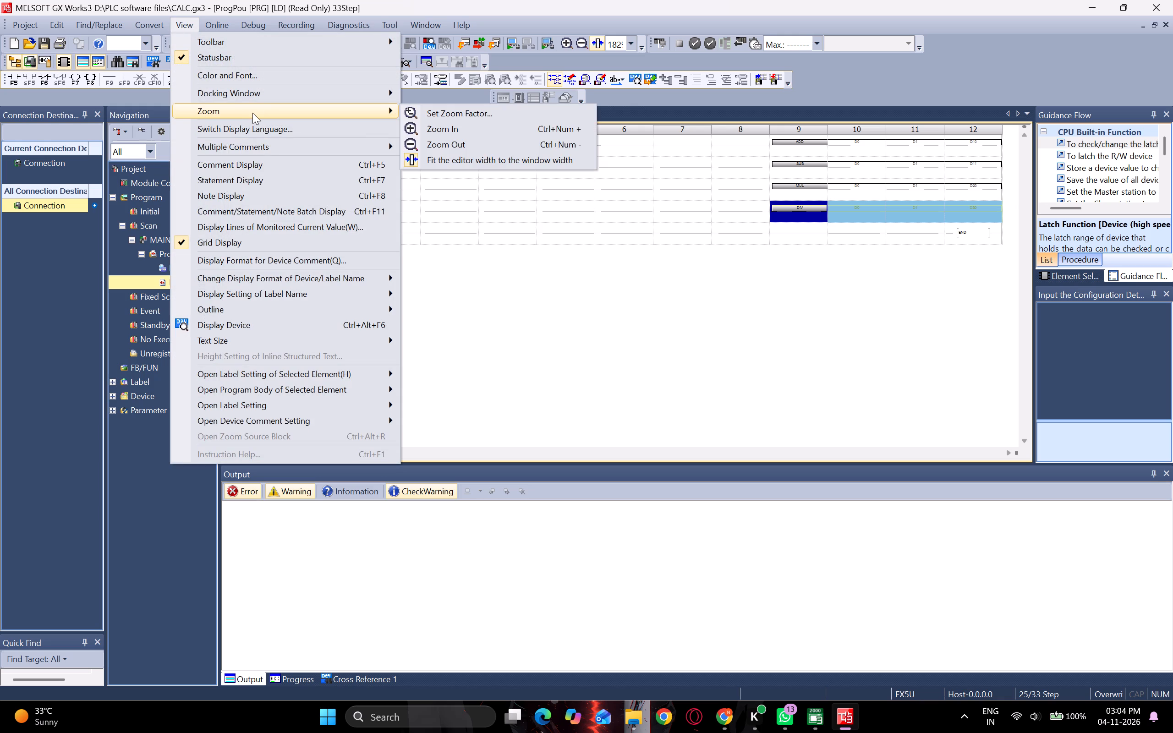
pyautogui.click(266, 340)
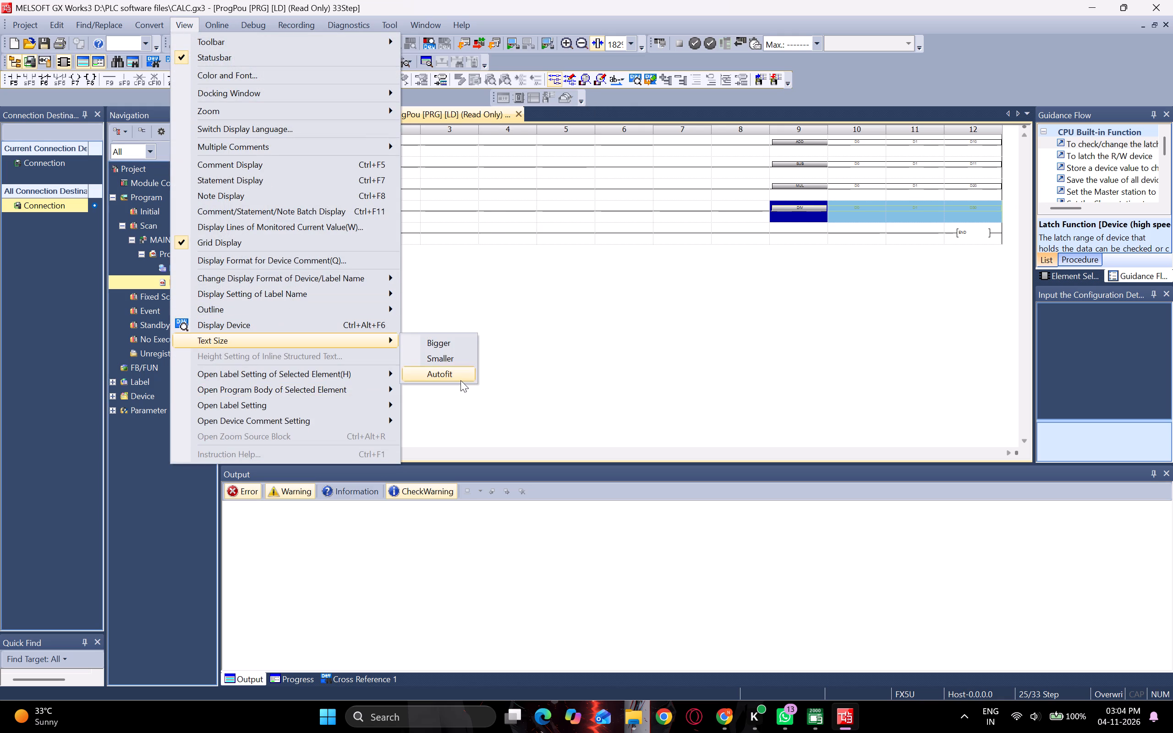
pyautogui.click(460, 380)
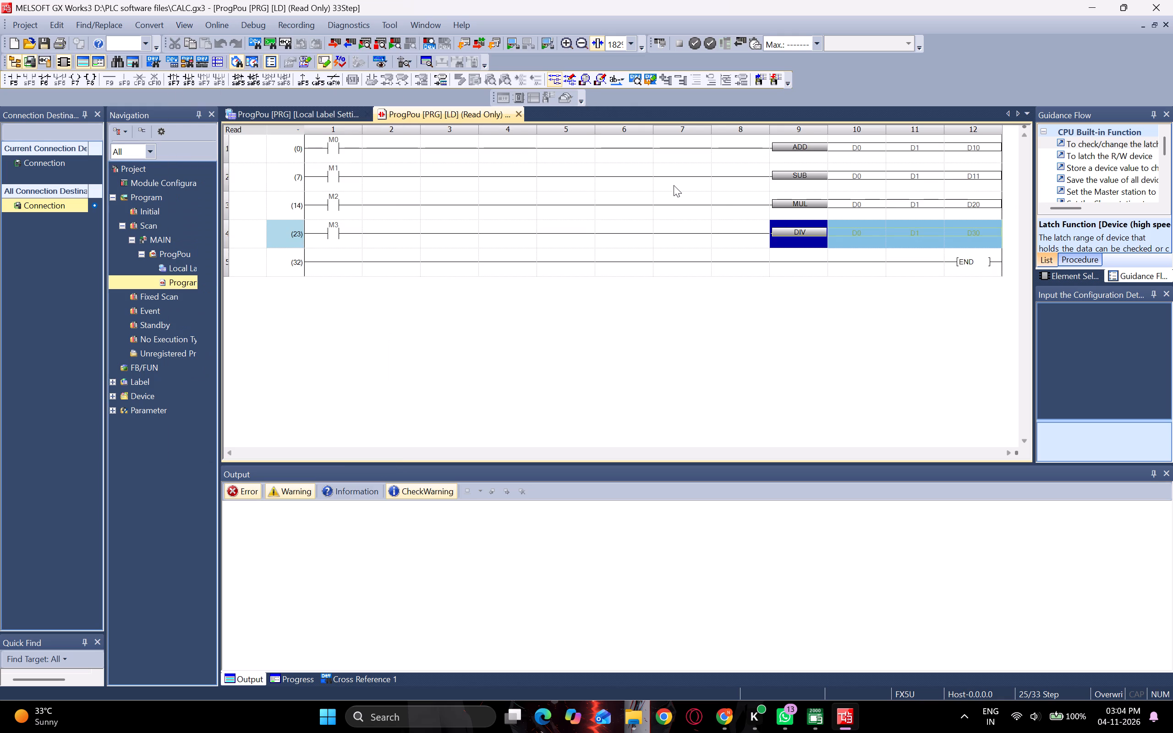
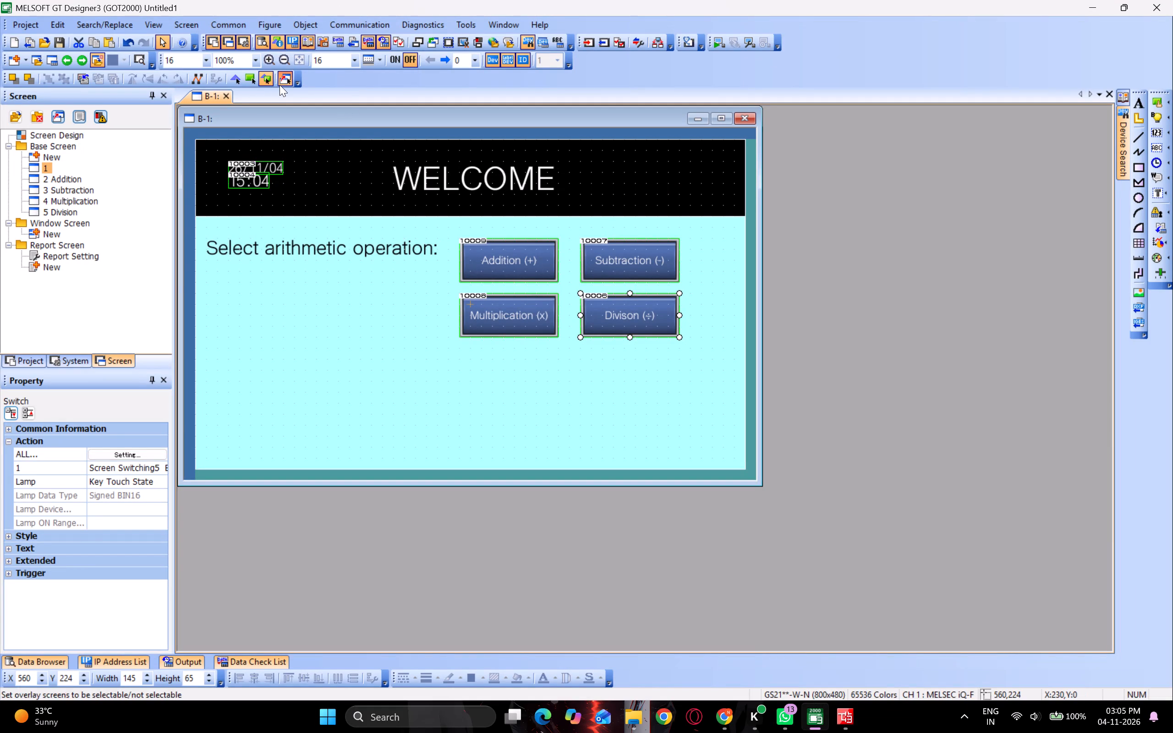
# Open base screen 2 Addition and assign device D0 to the upper numerical input above the plus sign.
pyautogui.doubleClick(67, 180)
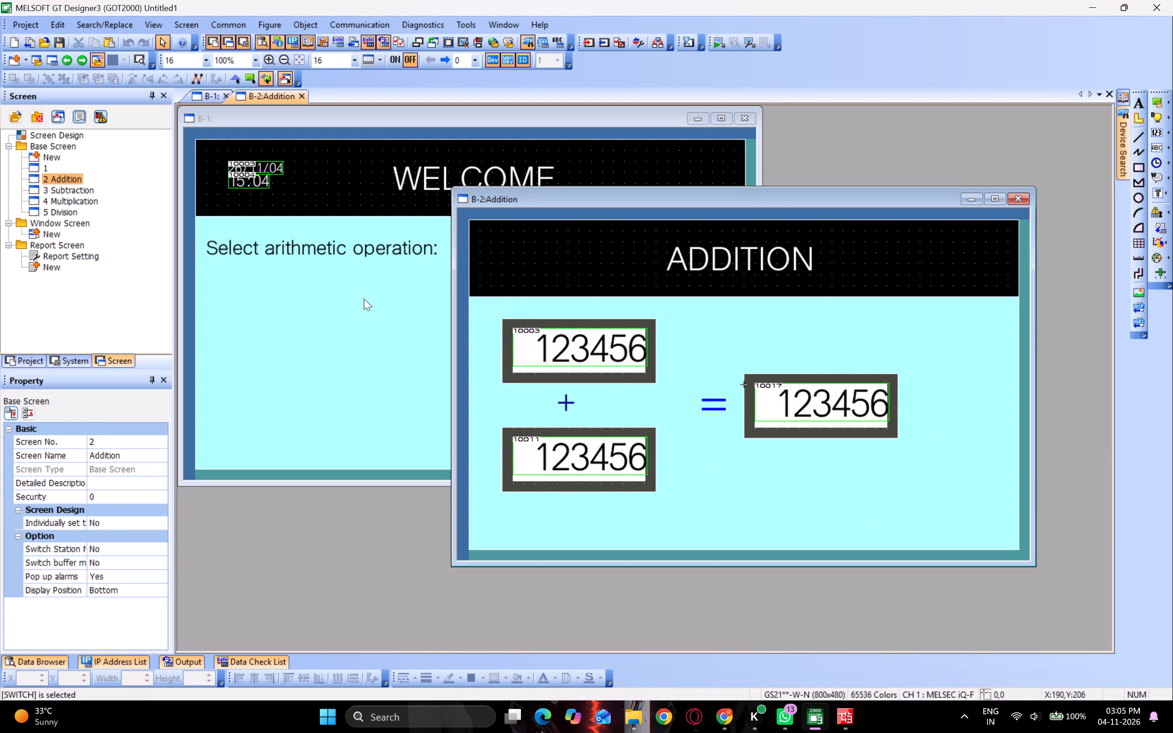
pyautogui.click(582, 359)
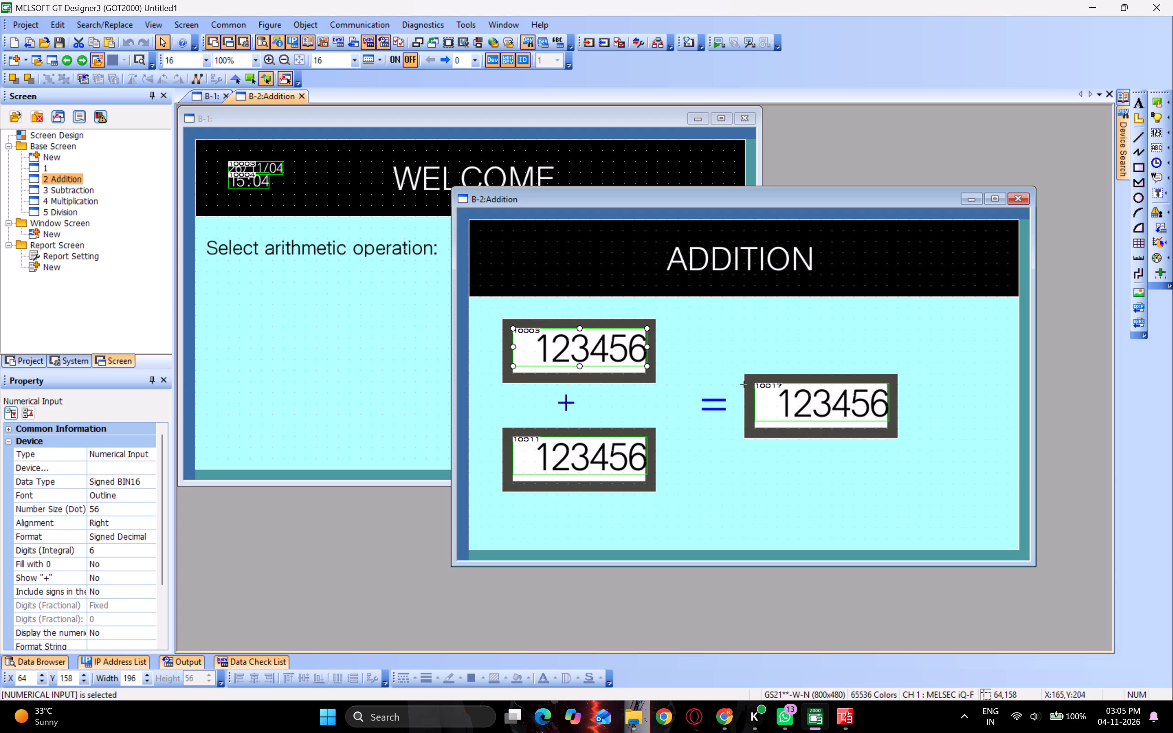
pyautogui.doubleClick(582, 359)
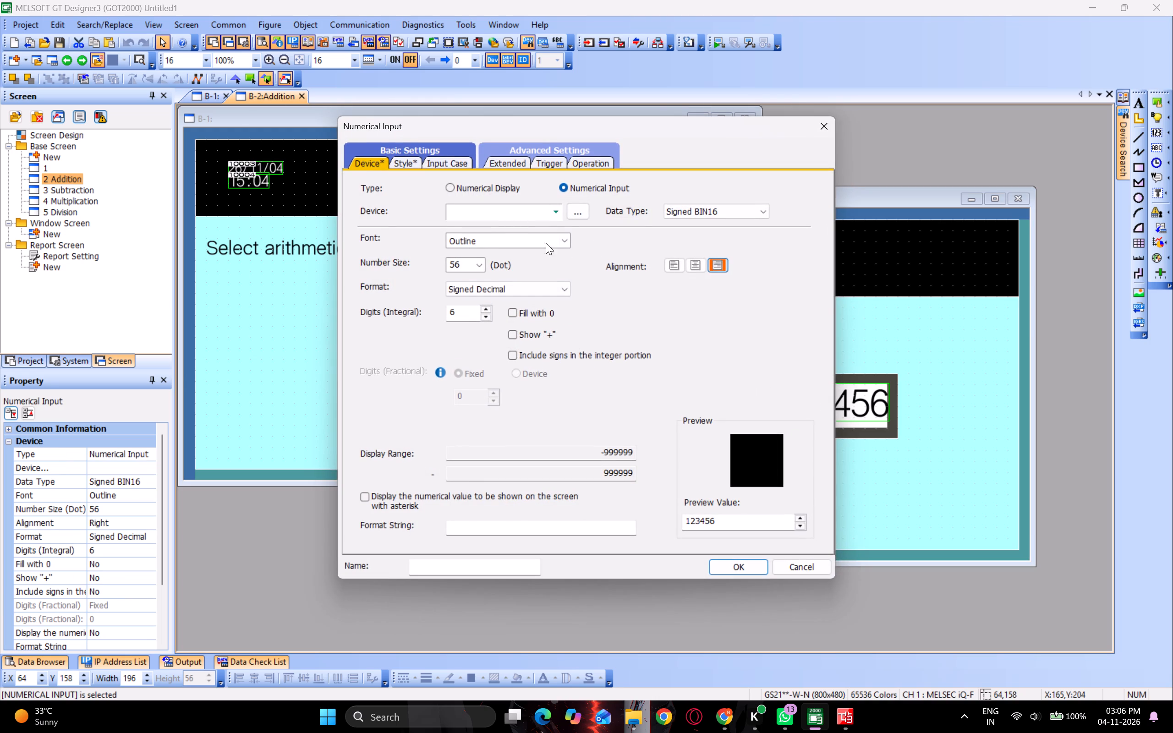
pyautogui.click(509, 213)
pyautogui.write('d0')
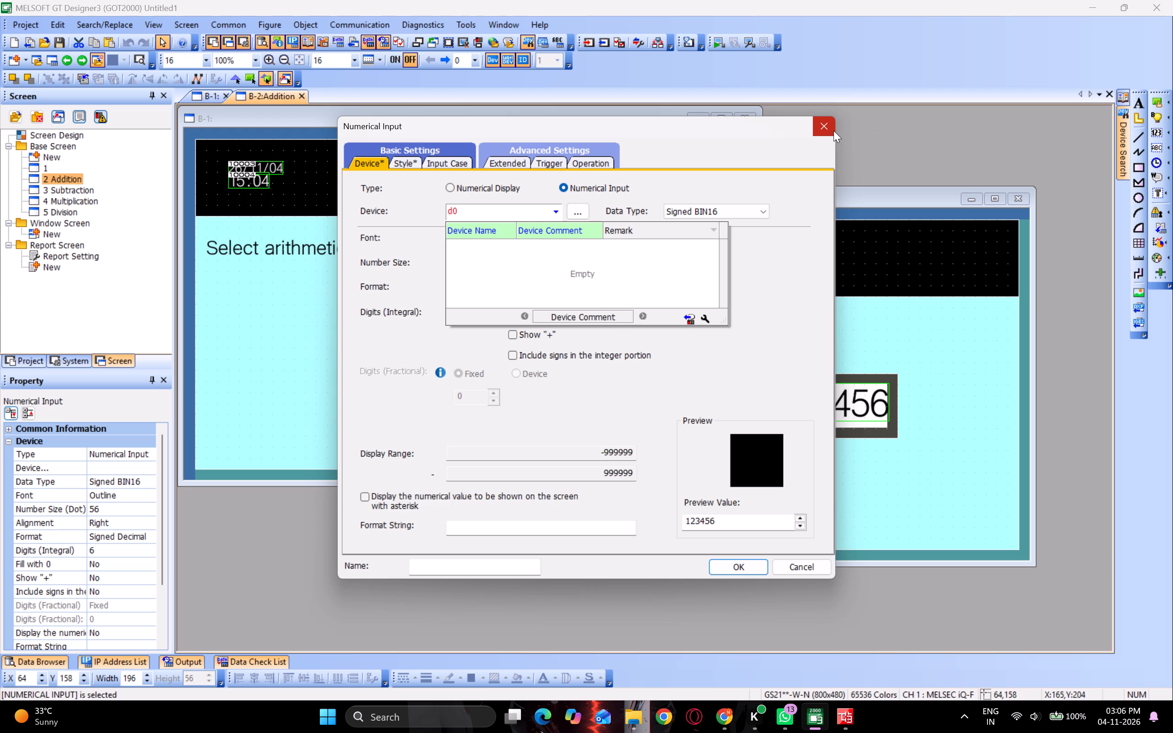
pyautogui.press('Return')
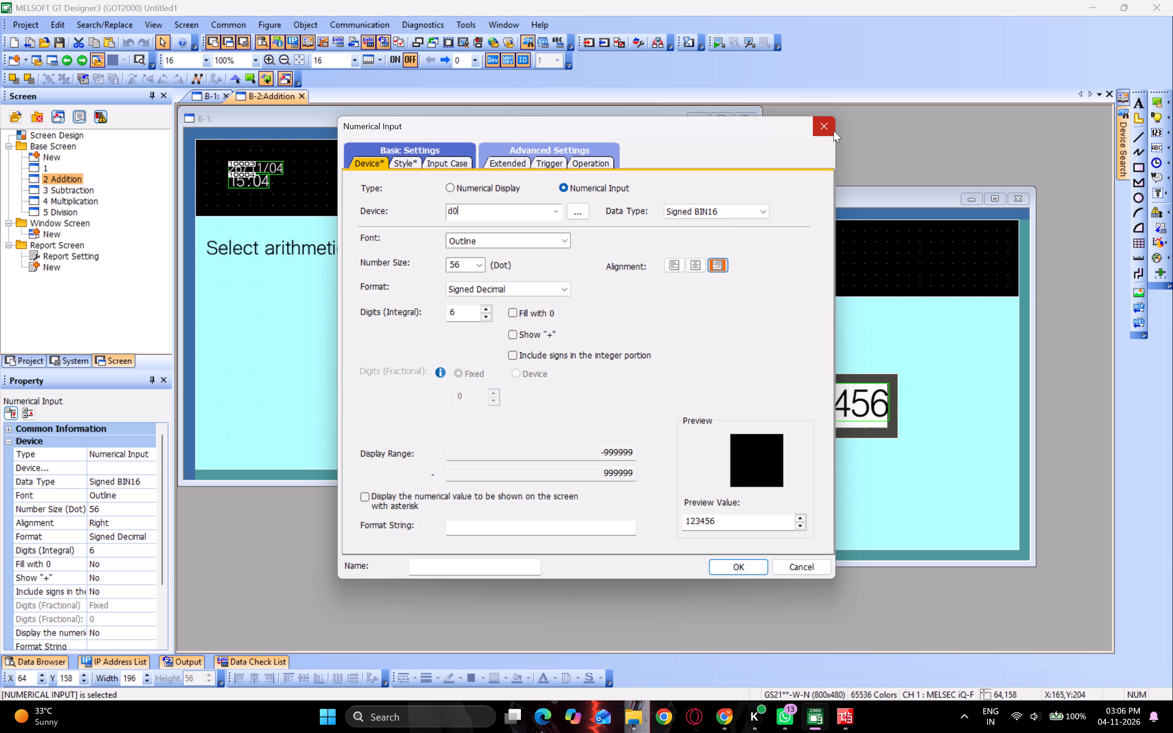
pyautogui.click(719, 565)
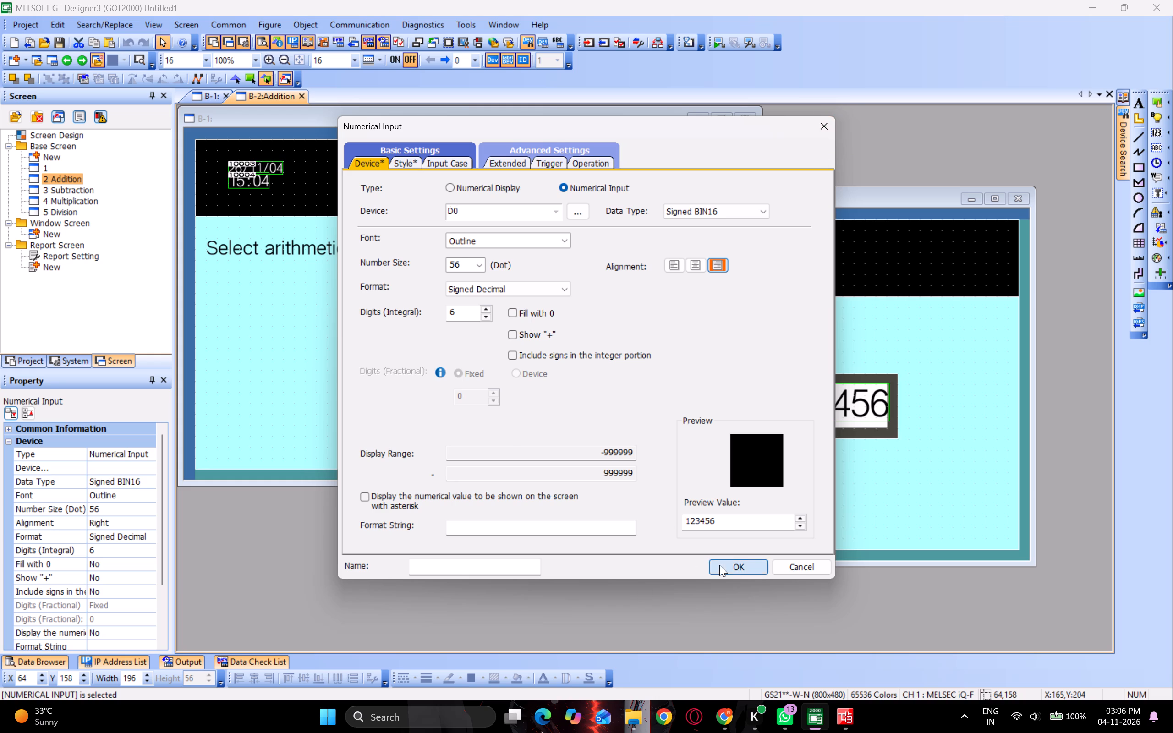
# Assign device D1 to the lower numerical input below the plus sign on the Addition screen.
pyautogui.click(625, 473)
pyautogui.doubleClick(630, 465)
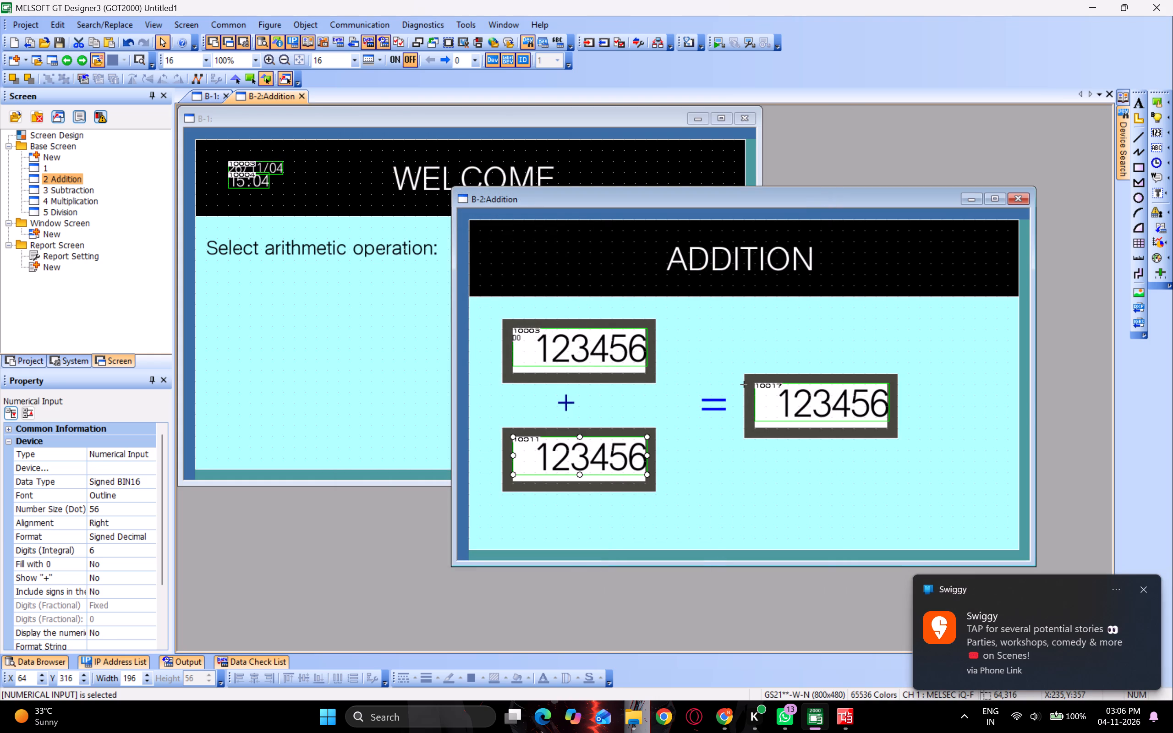
pyautogui.click(487, 214)
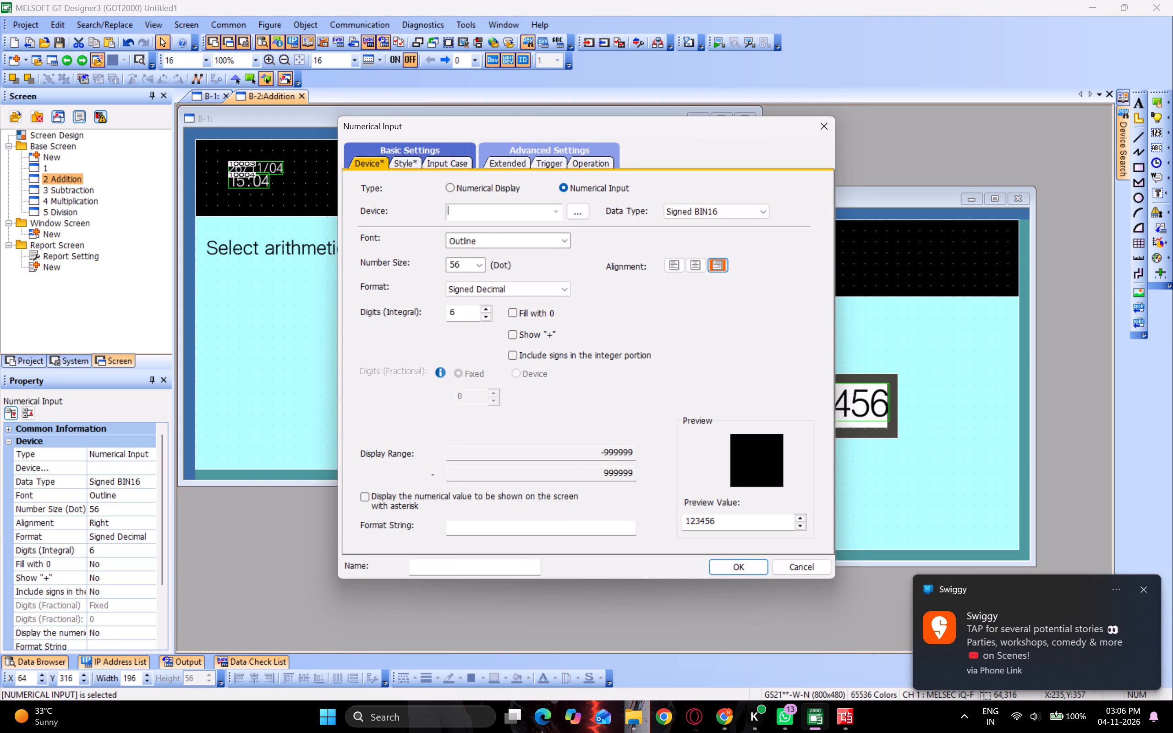
pyautogui.write('d1')
pyautogui.press('Return')
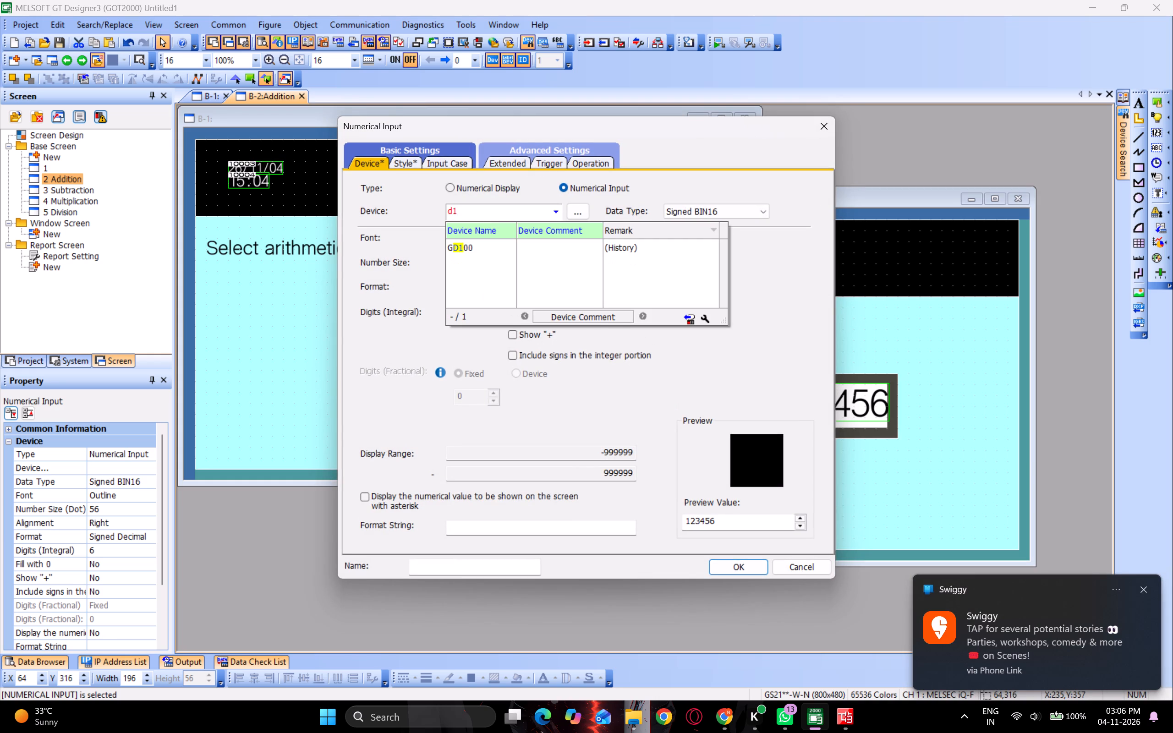
pyautogui.click(744, 562)
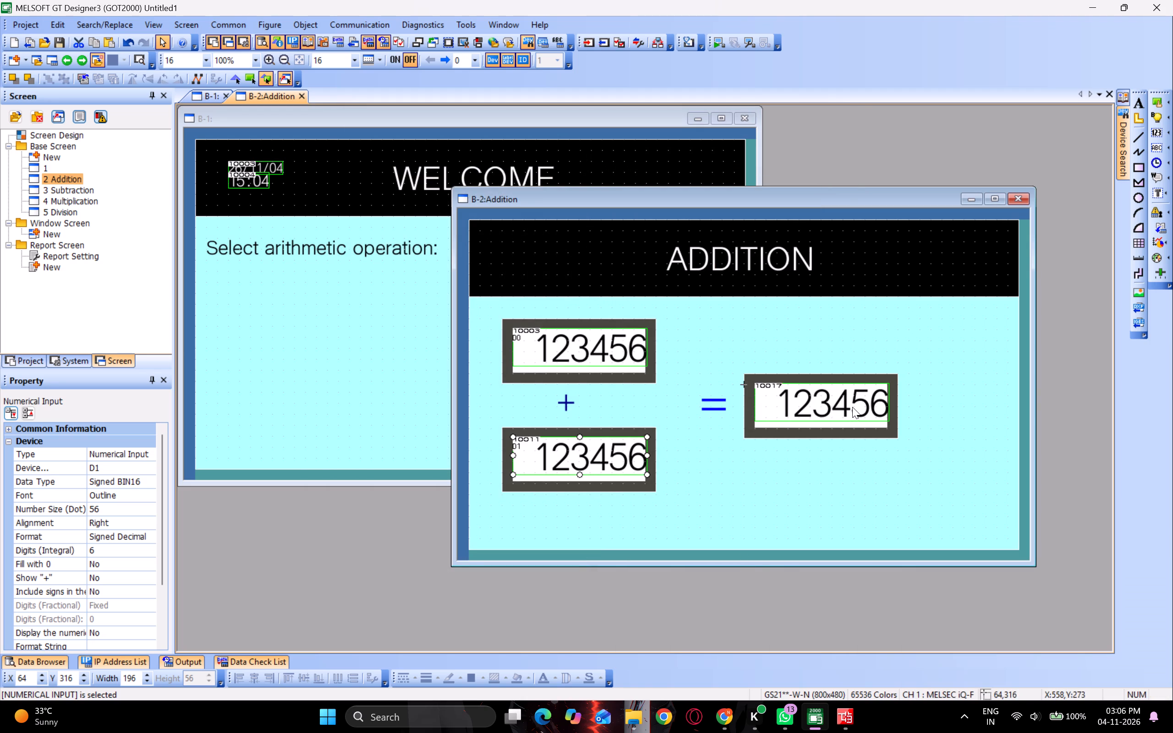
# Assign device D10 to the numerical display after the equals sign on the Addition screen.
pyautogui.doubleClick(852, 407)
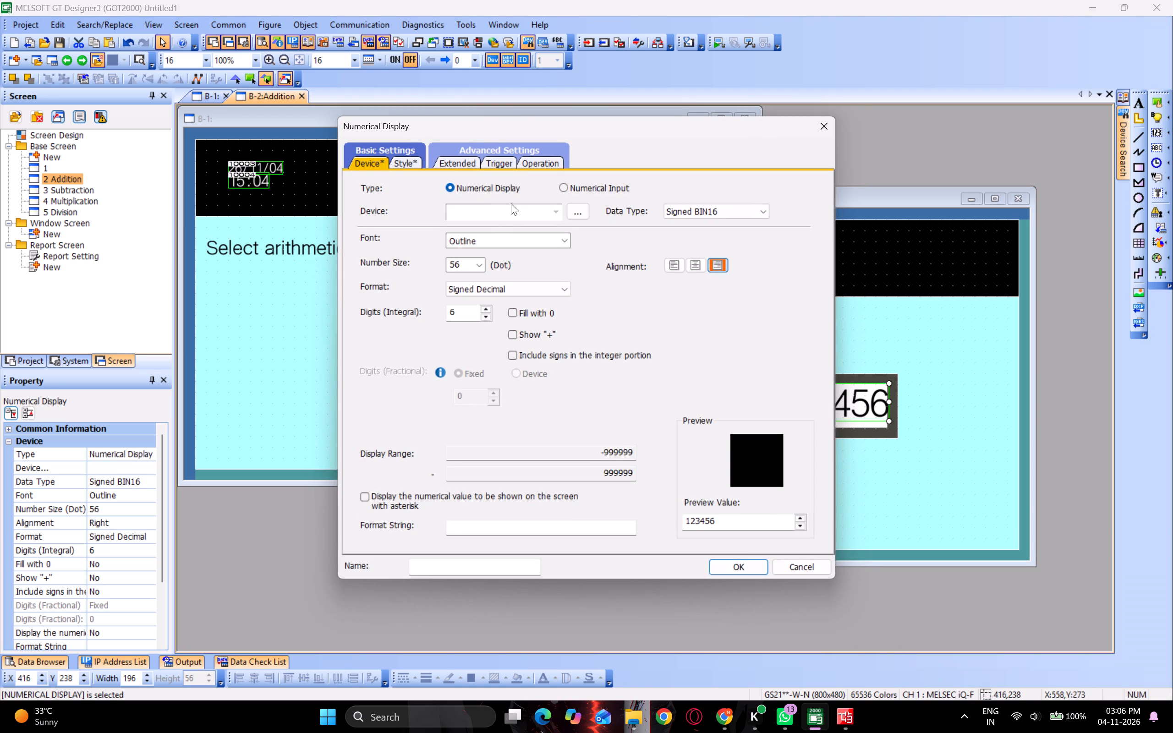
pyautogui.click(511, 203)
pyautogui.click(502, 210)
pyautogui.write('d10')
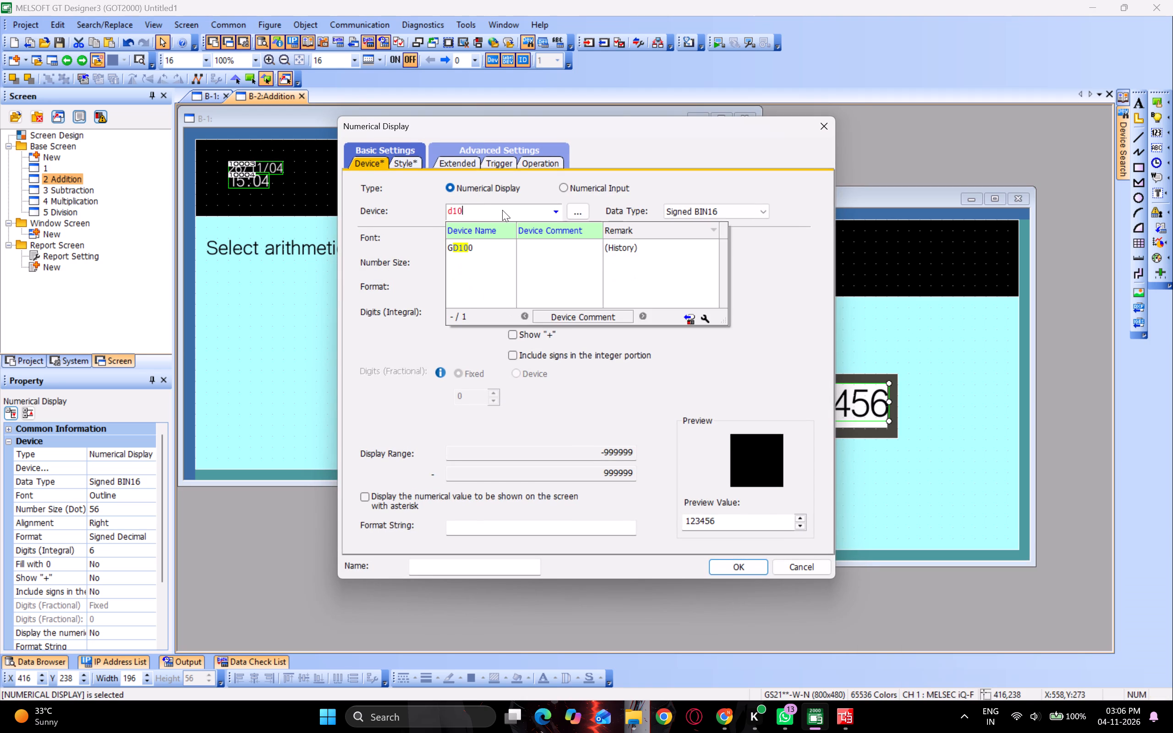
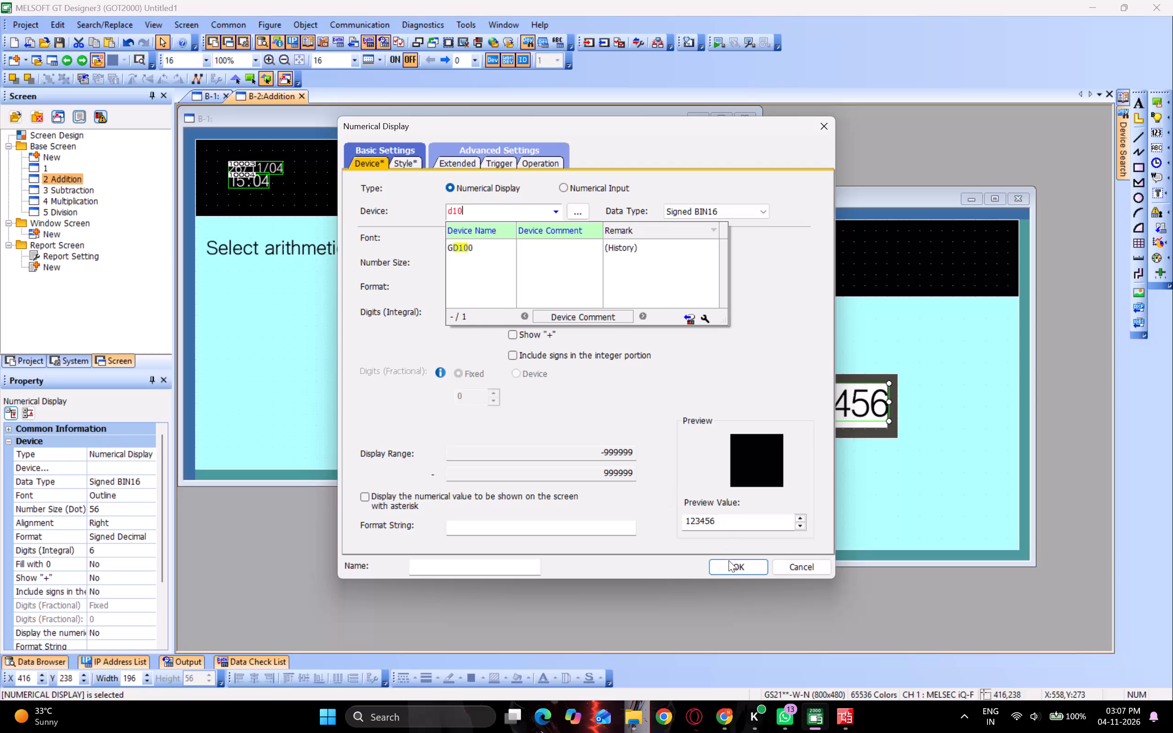
# Apply device D10 to the numerical display after the equals sign on the Addition screen.
pyautogui.click(729, 563)
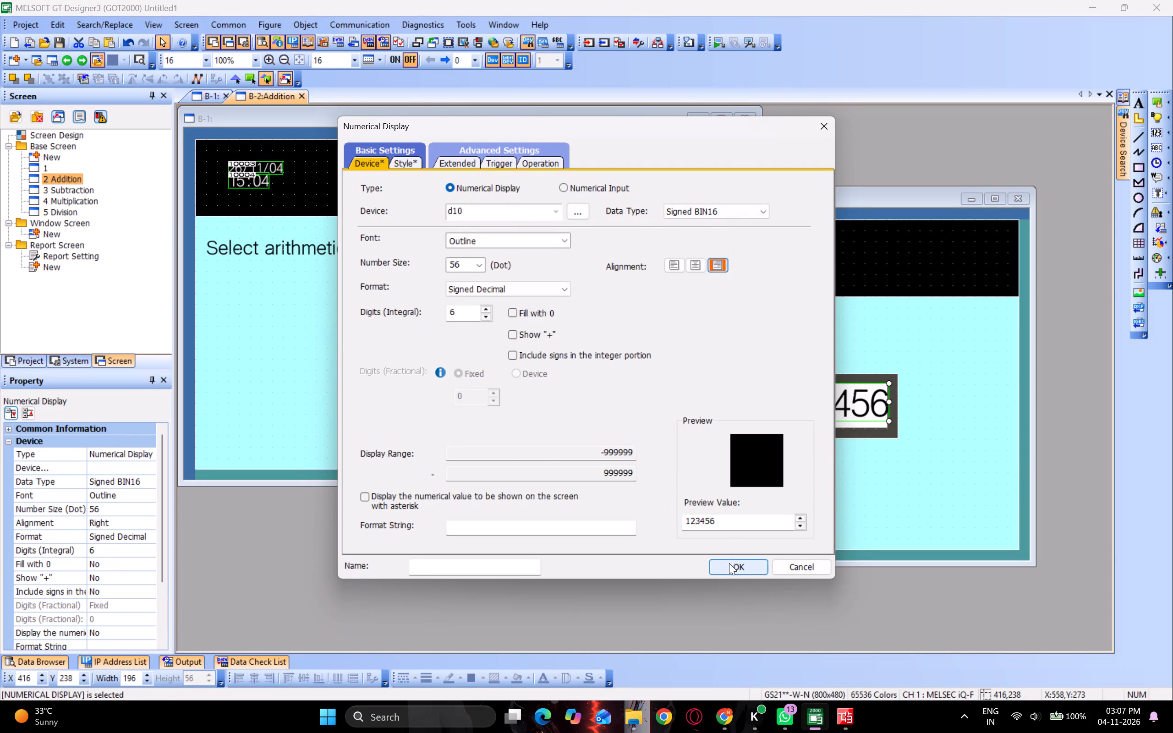
pyautogui.click(729, 563)
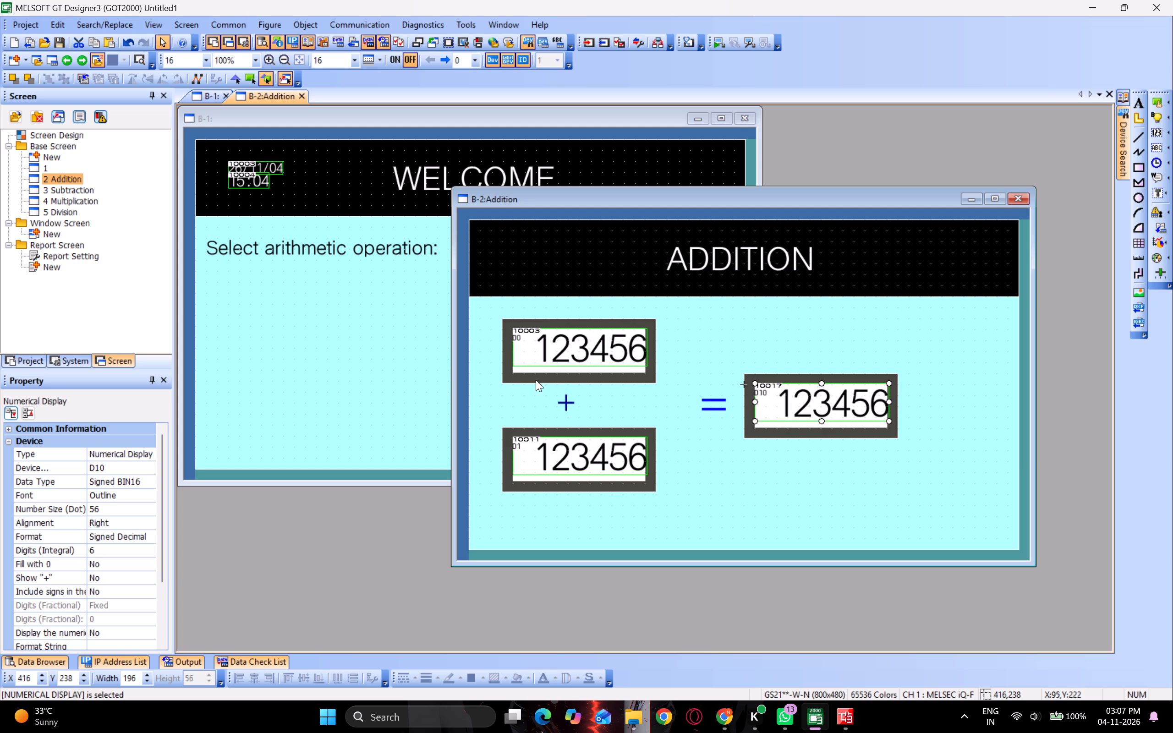
# Change the rectangle type of the dark frame around the upper D0 numerical input to Rounded.
pyautogui.click(524, 380)
pyautogui.doubleClick(524, 380)
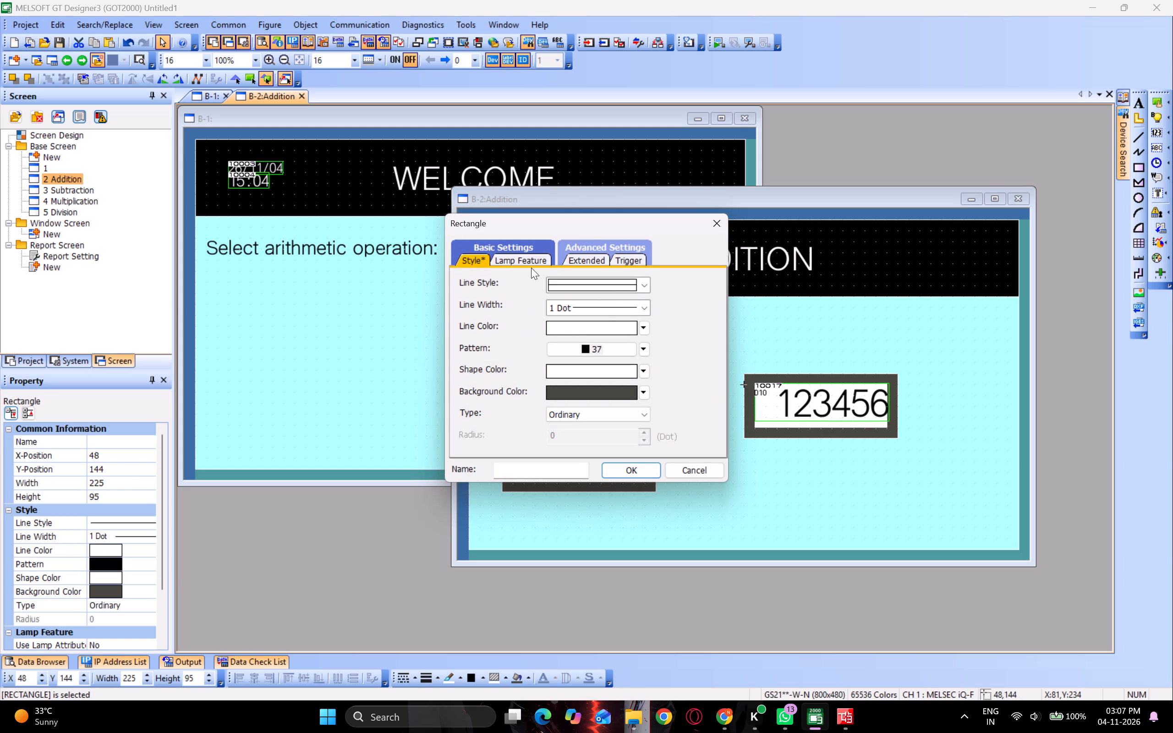
pyautogui.click(532, 260)
pyautogui.click(485, 255)
pyautogui.click(625, 410)
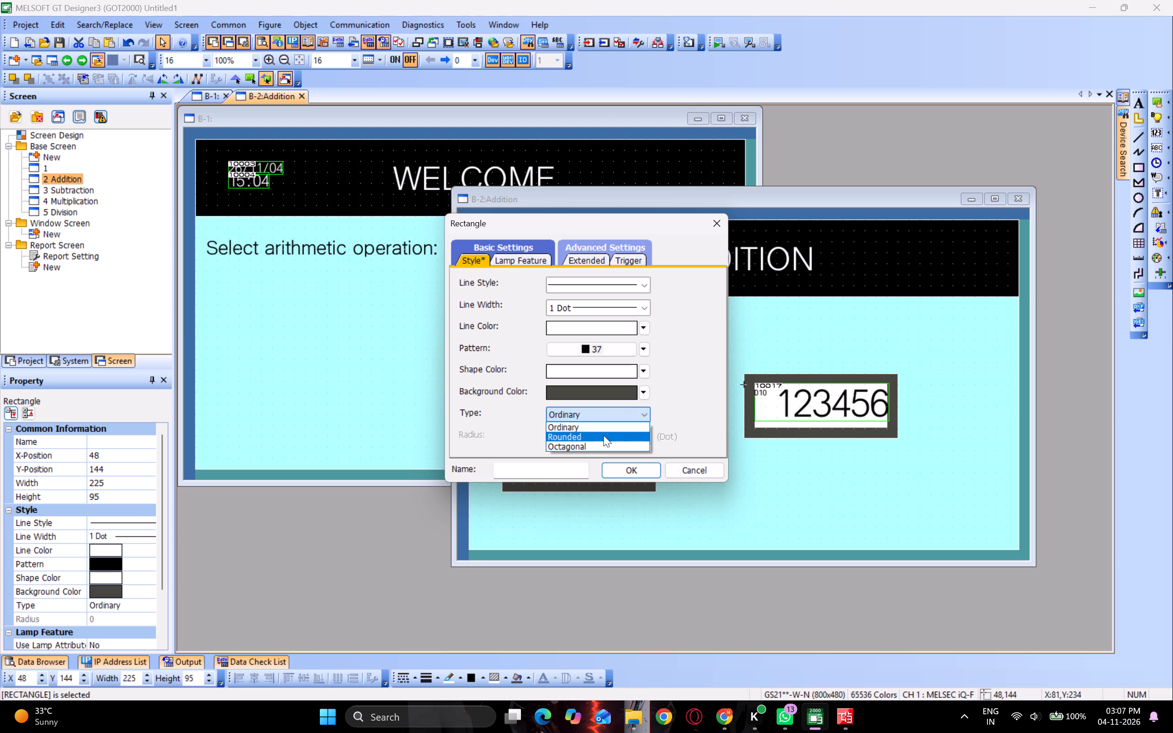
pyautogui.click(603, 435)
pyautogui.click(624, 469)
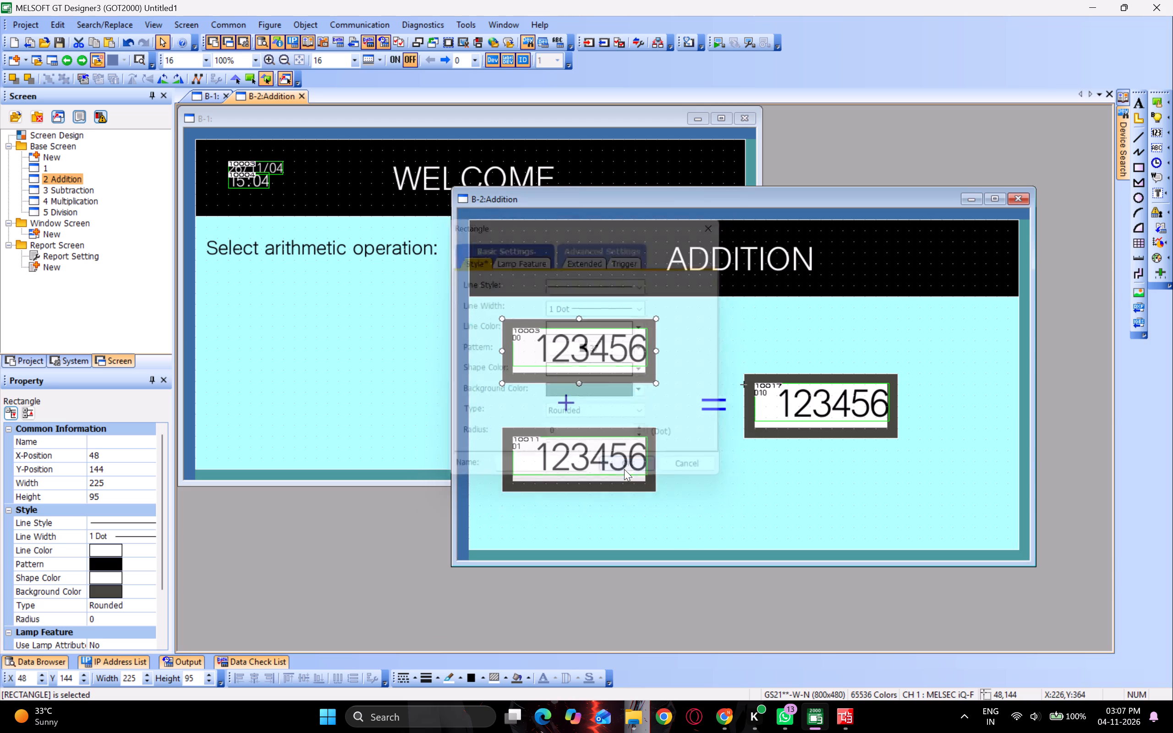
# Set the corner radius of the frame around the upper D0 numerical input to 3 dots.
pyautogui.doubleClick(616, 381)
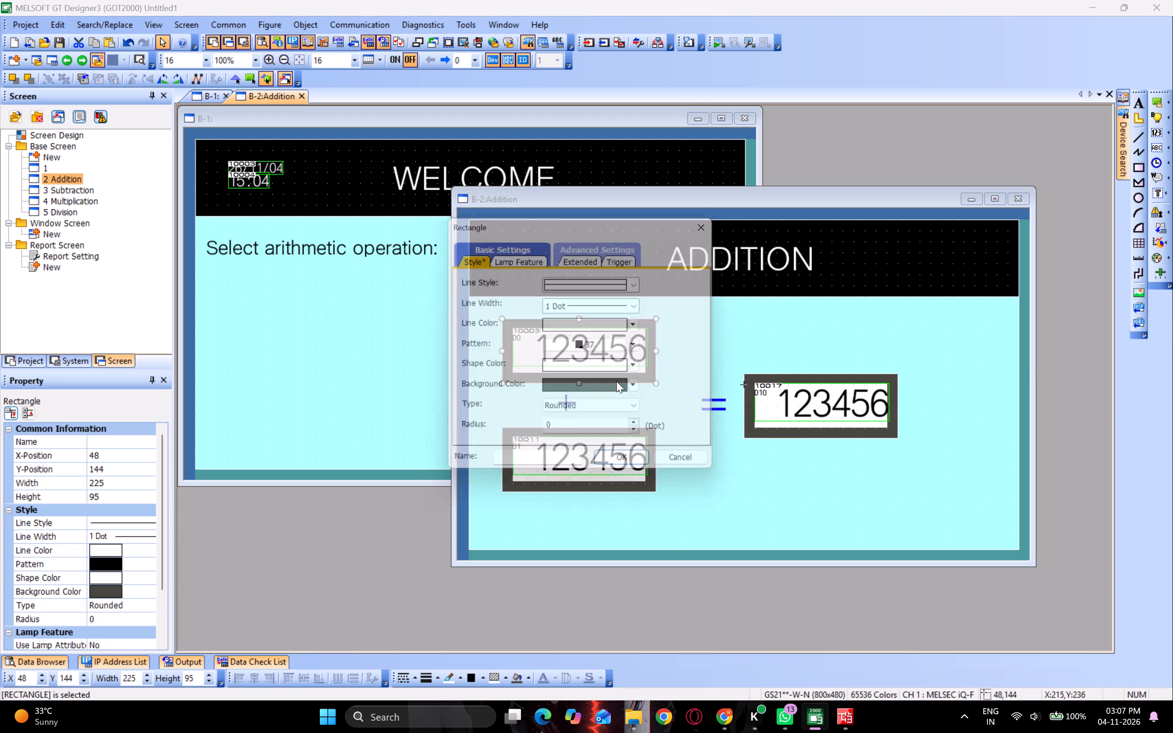
pyautogui.tripleClick(650, 432)
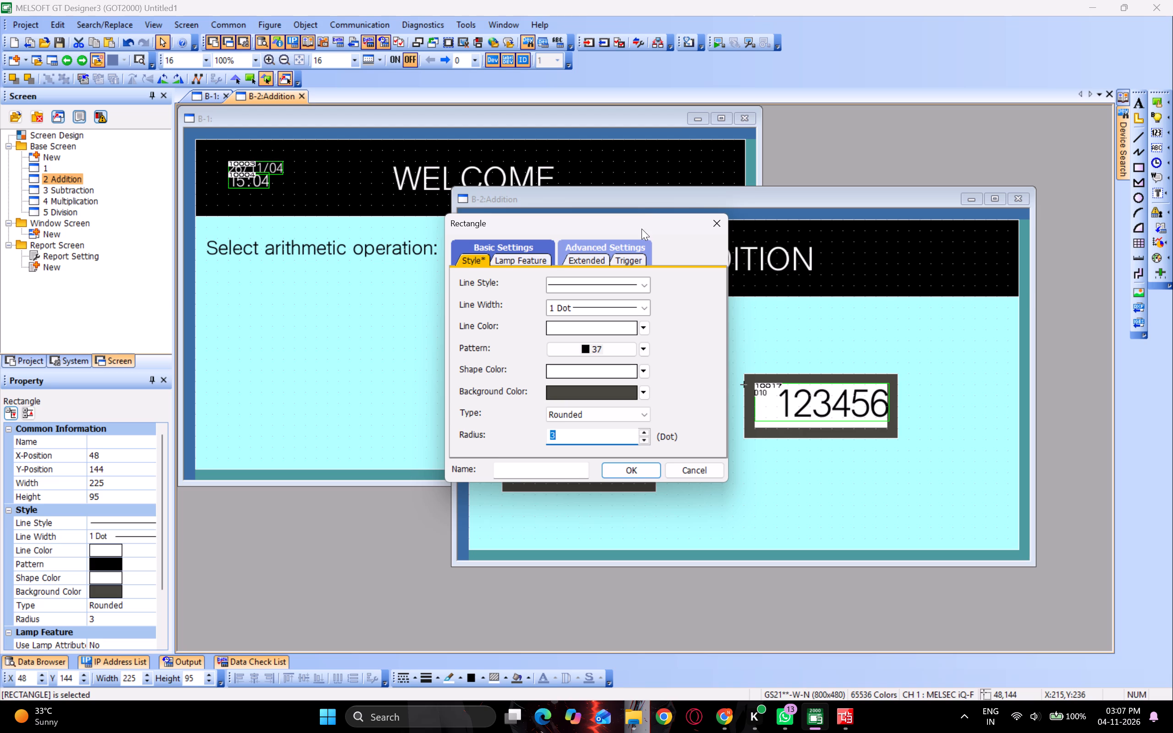